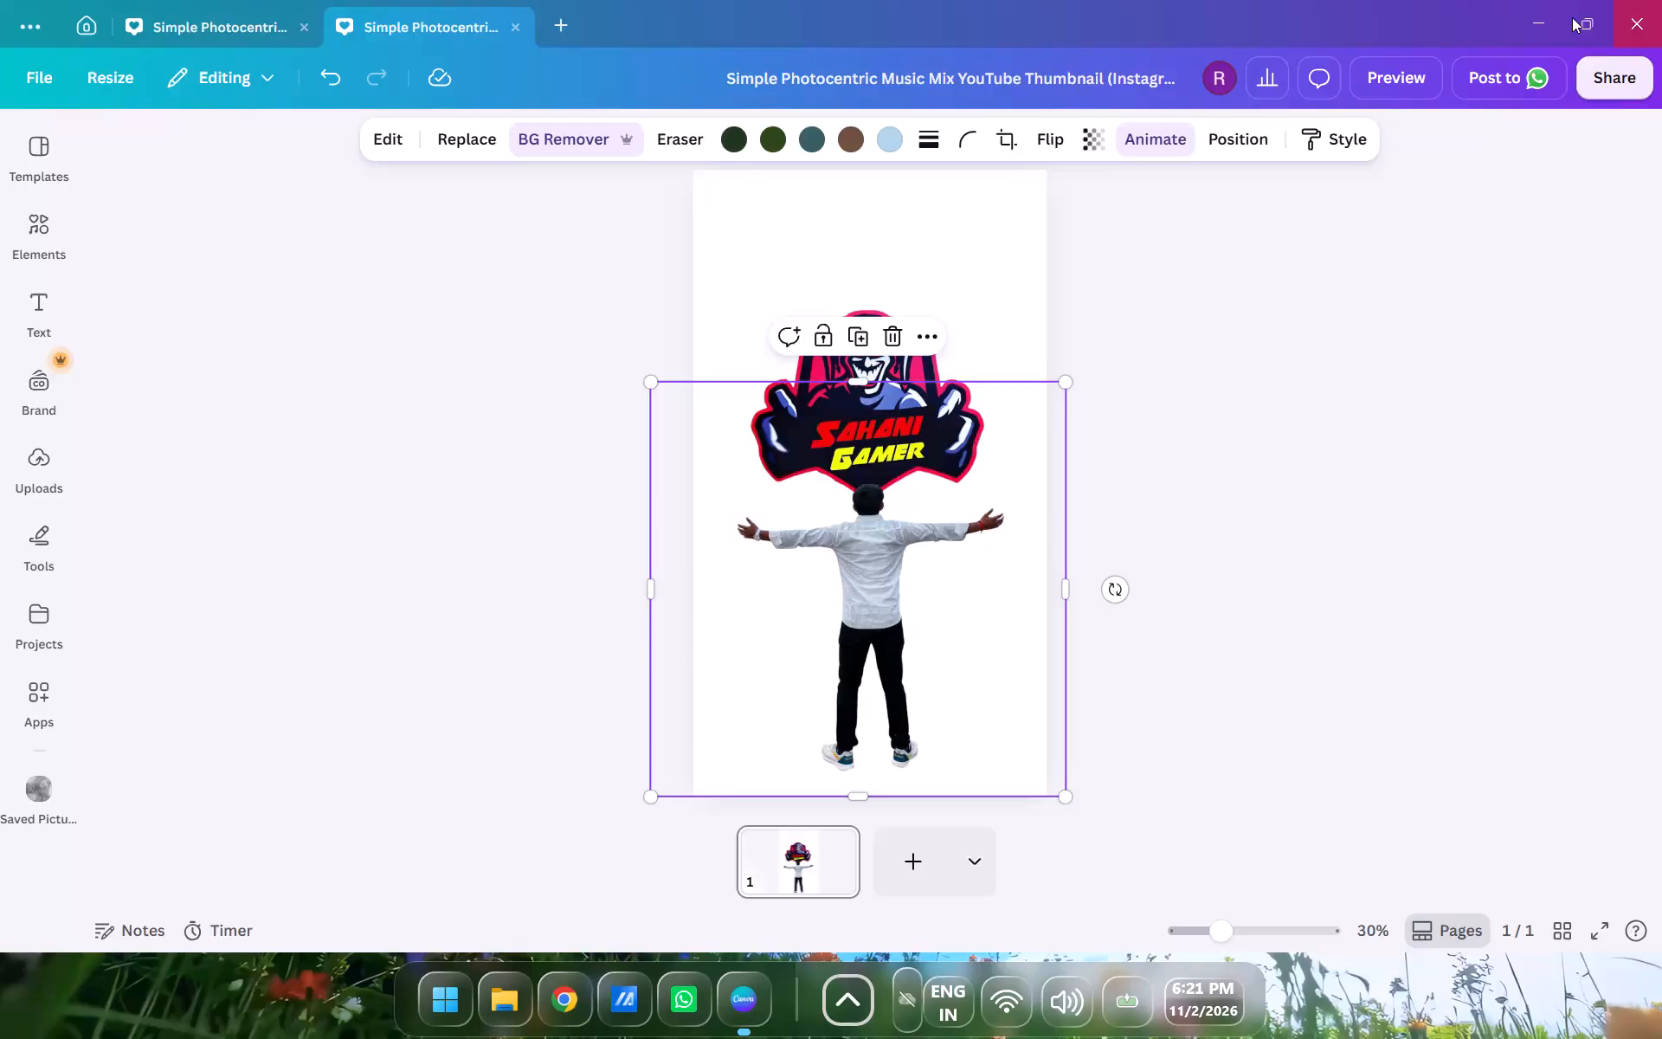
# Open the Downloads folder in File Explorer and look through its recent files.
pyautogui.doubleClick(66, 42)
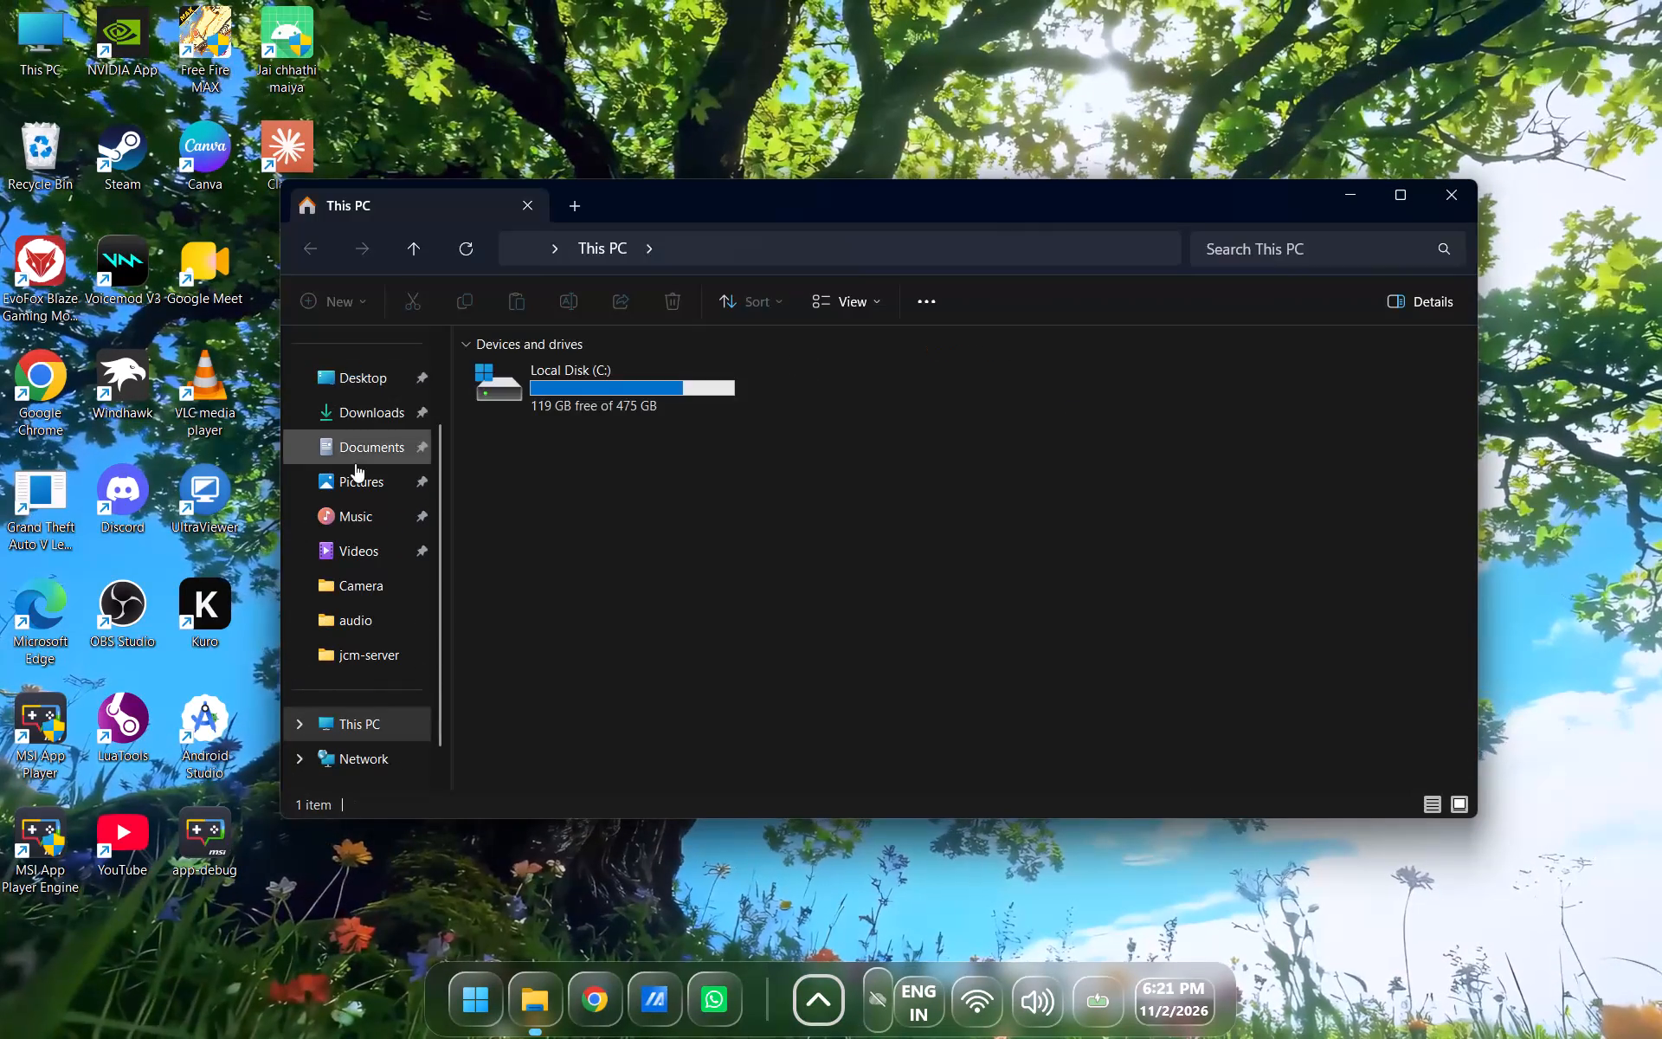
pyautogui.click(364, 410)
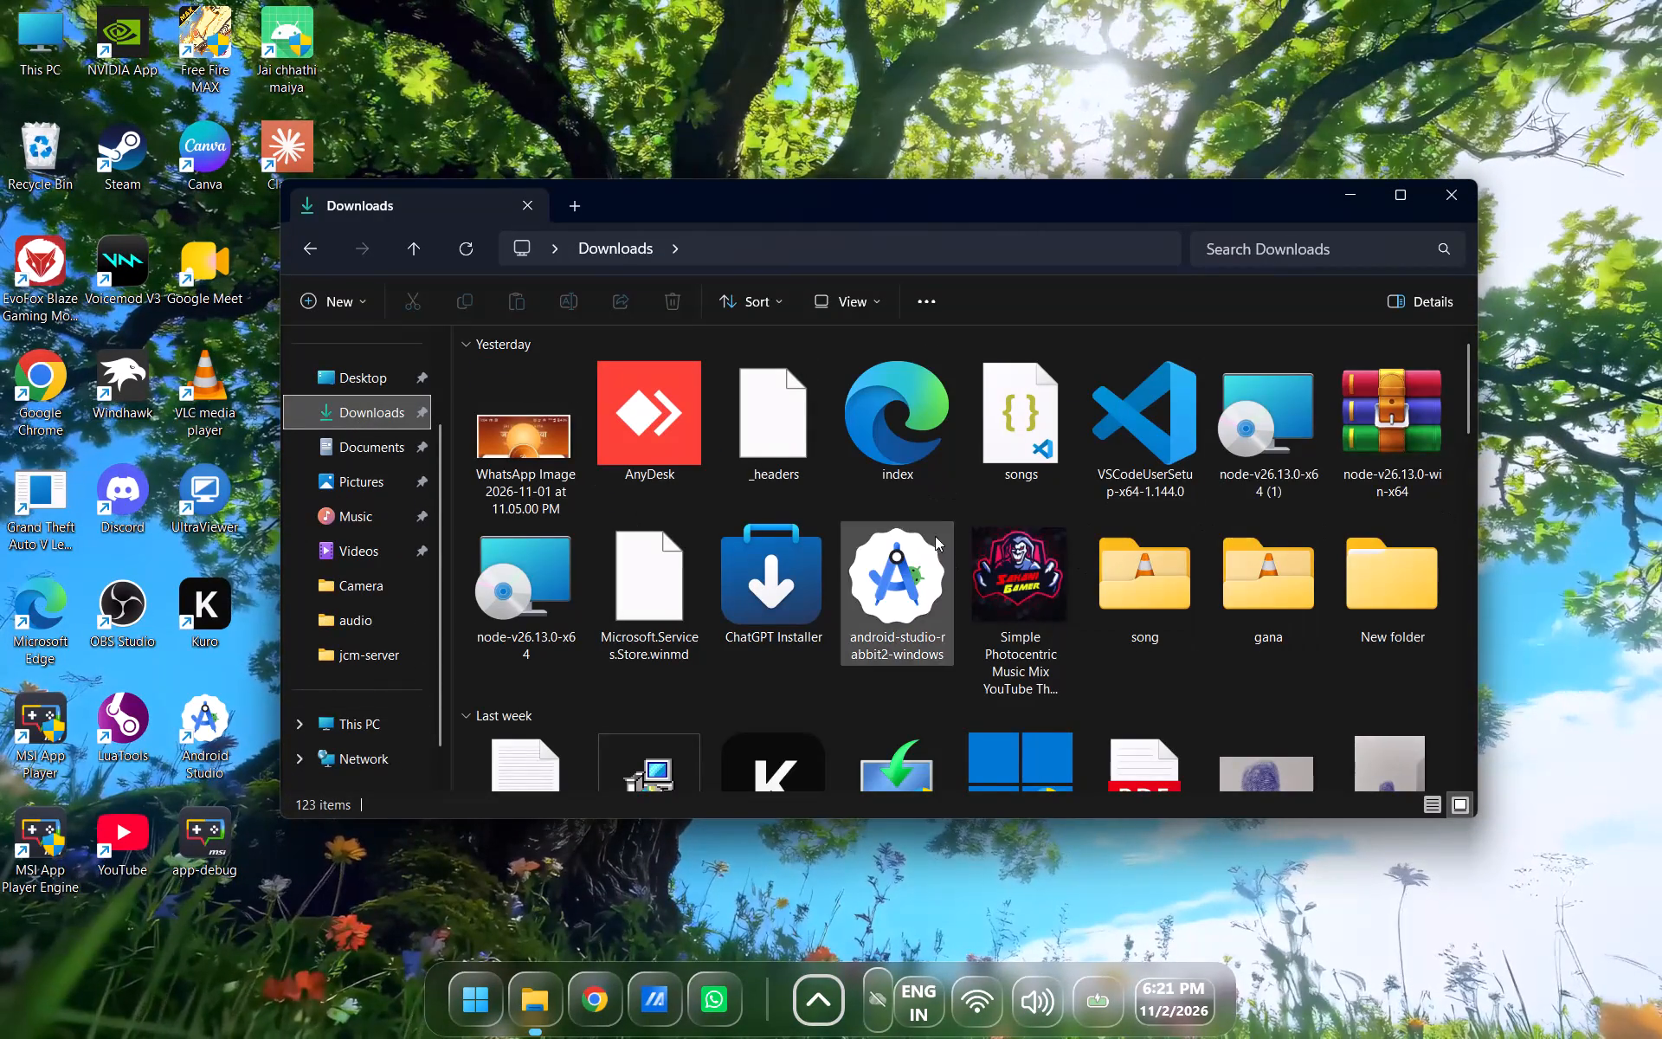
pyautogui.scroll(-2, 1244, 448)
pyautogui.scroll(1, 903, 501)
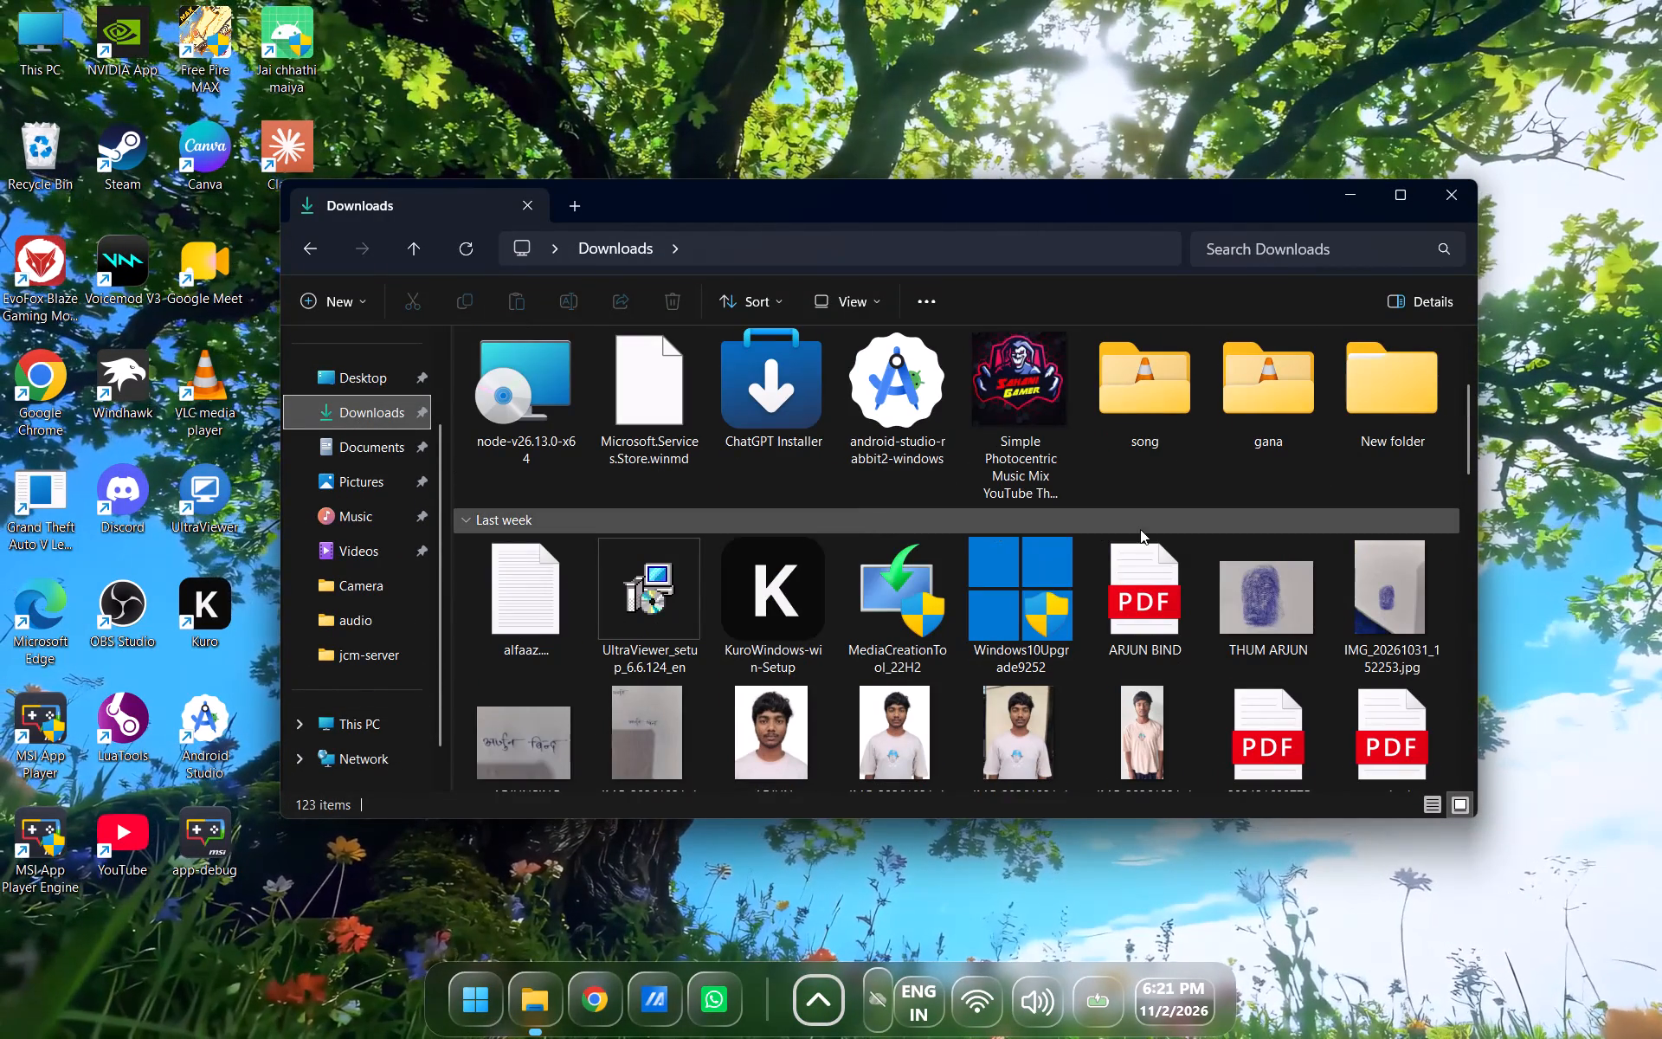
pyautogui.scroll(-1, 1014, 534)
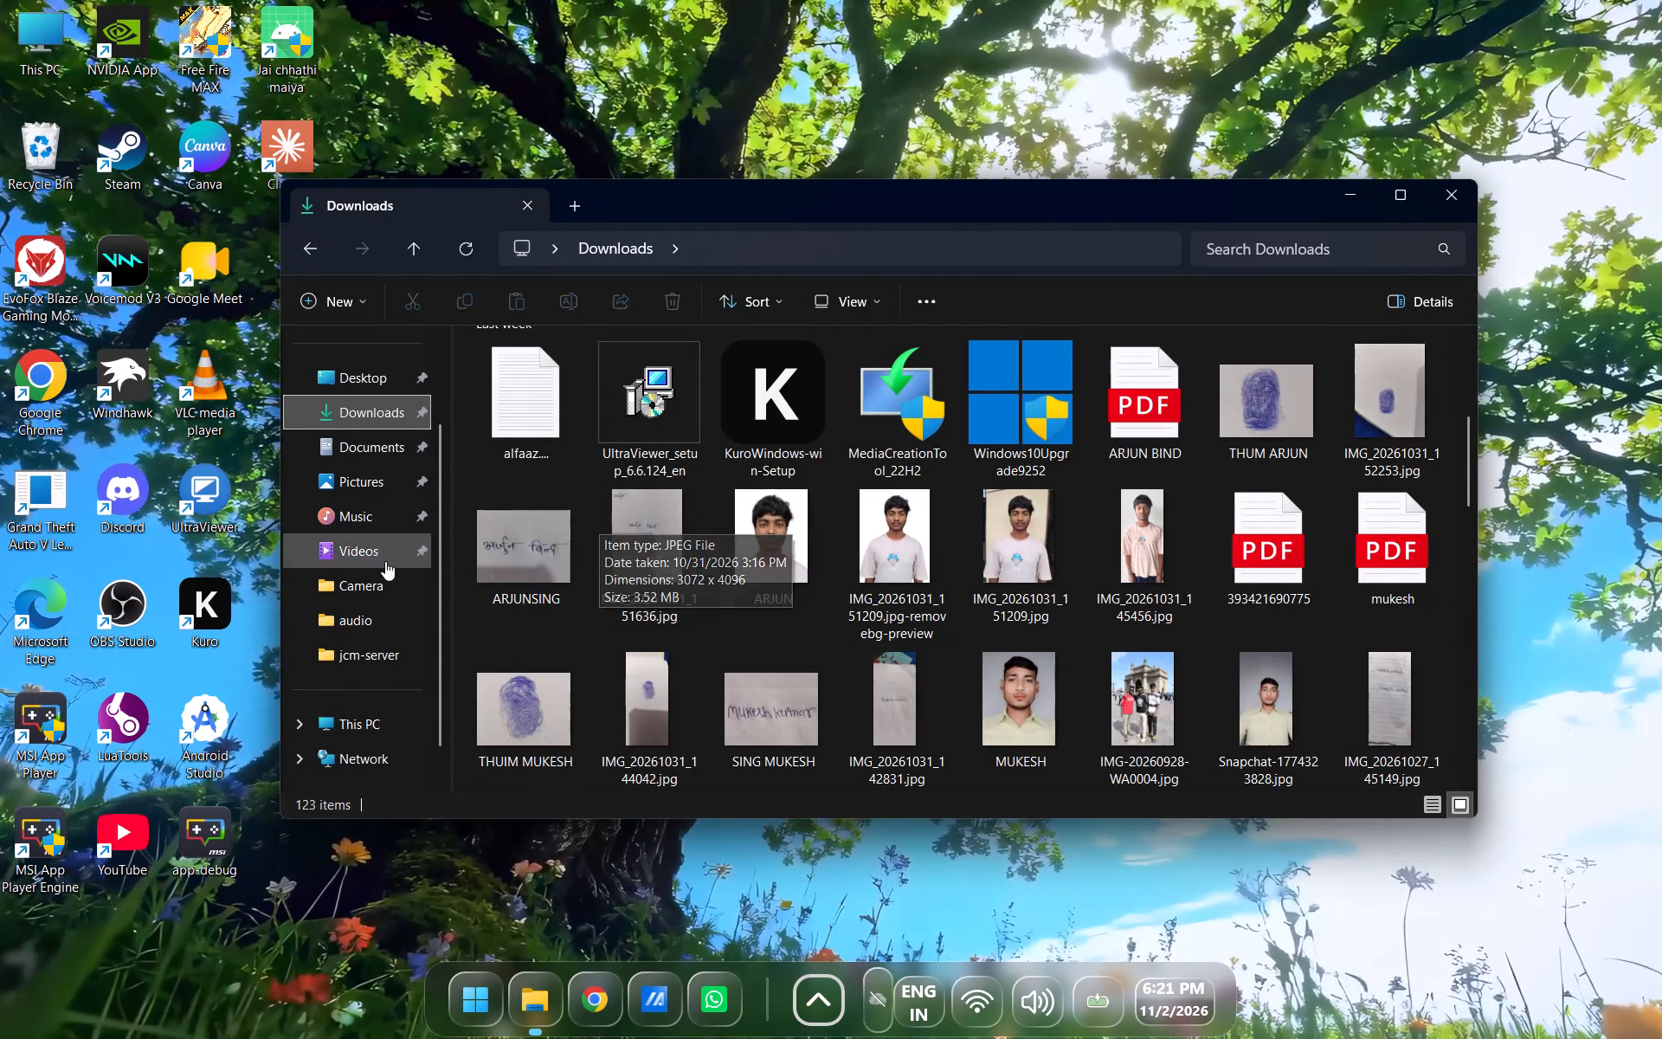
# Look through the photos in the Saved Pictures folder inside Pictures, and return to Pictures.
pyautogui.click(366, 474)
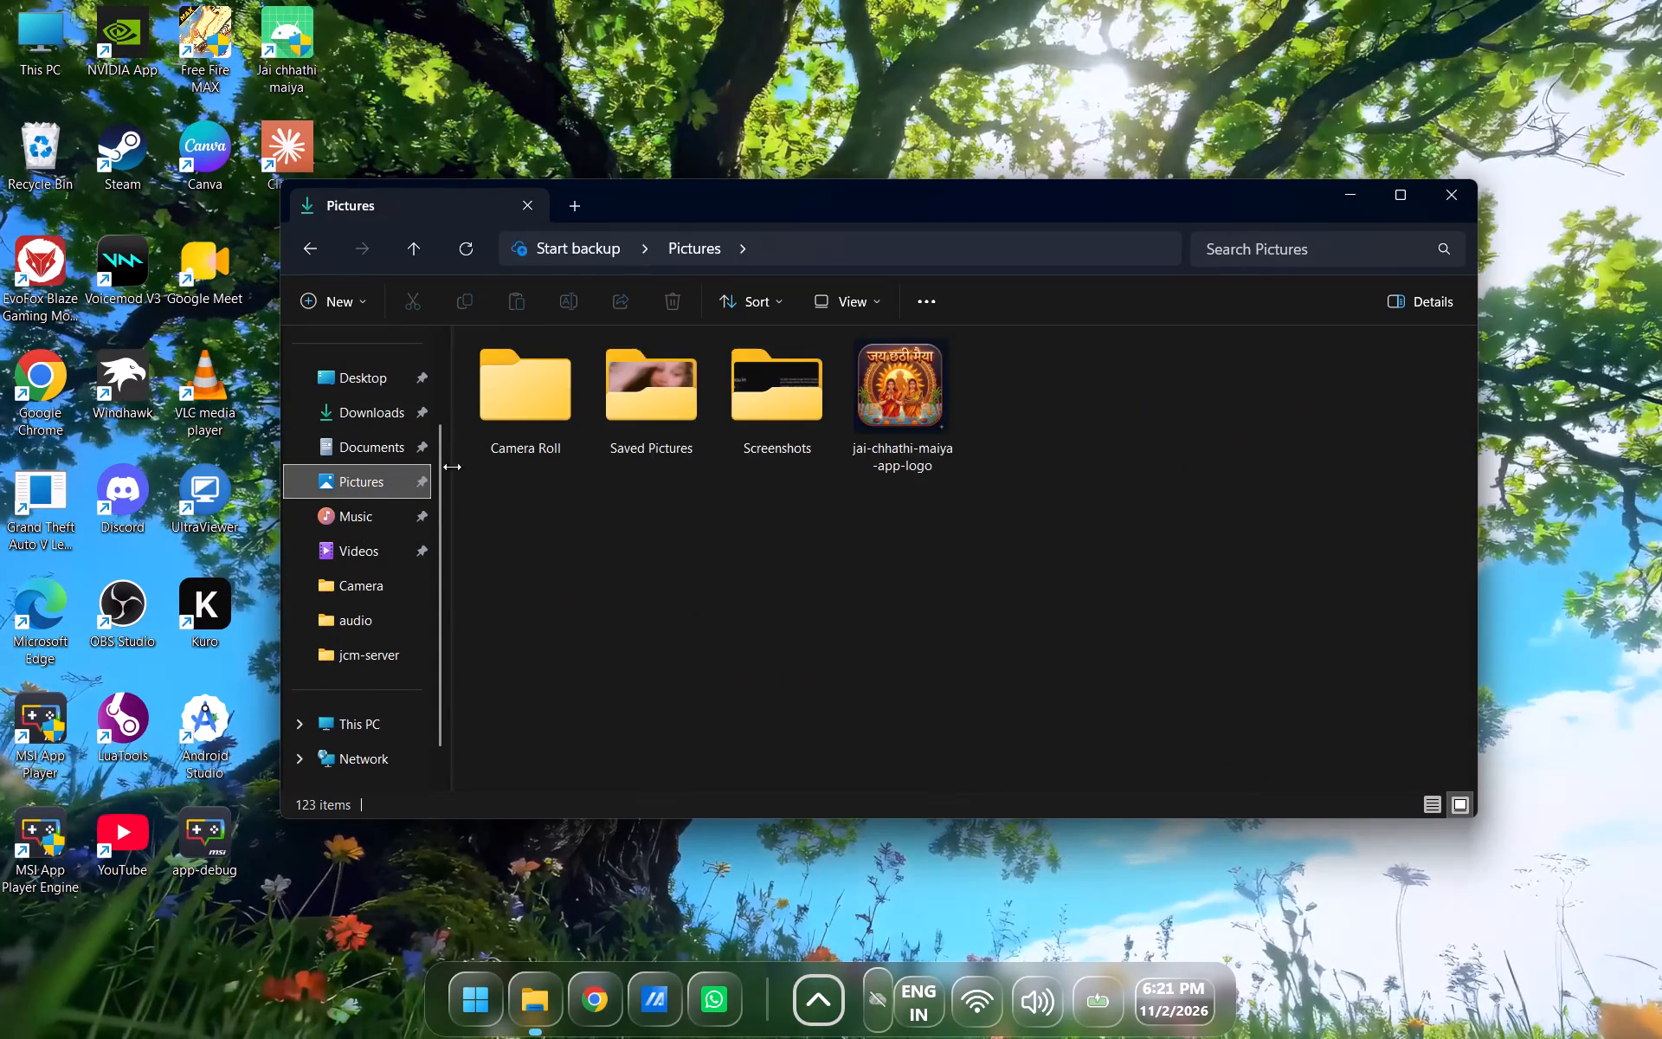
pyautogui.doubleClick(642, 421)
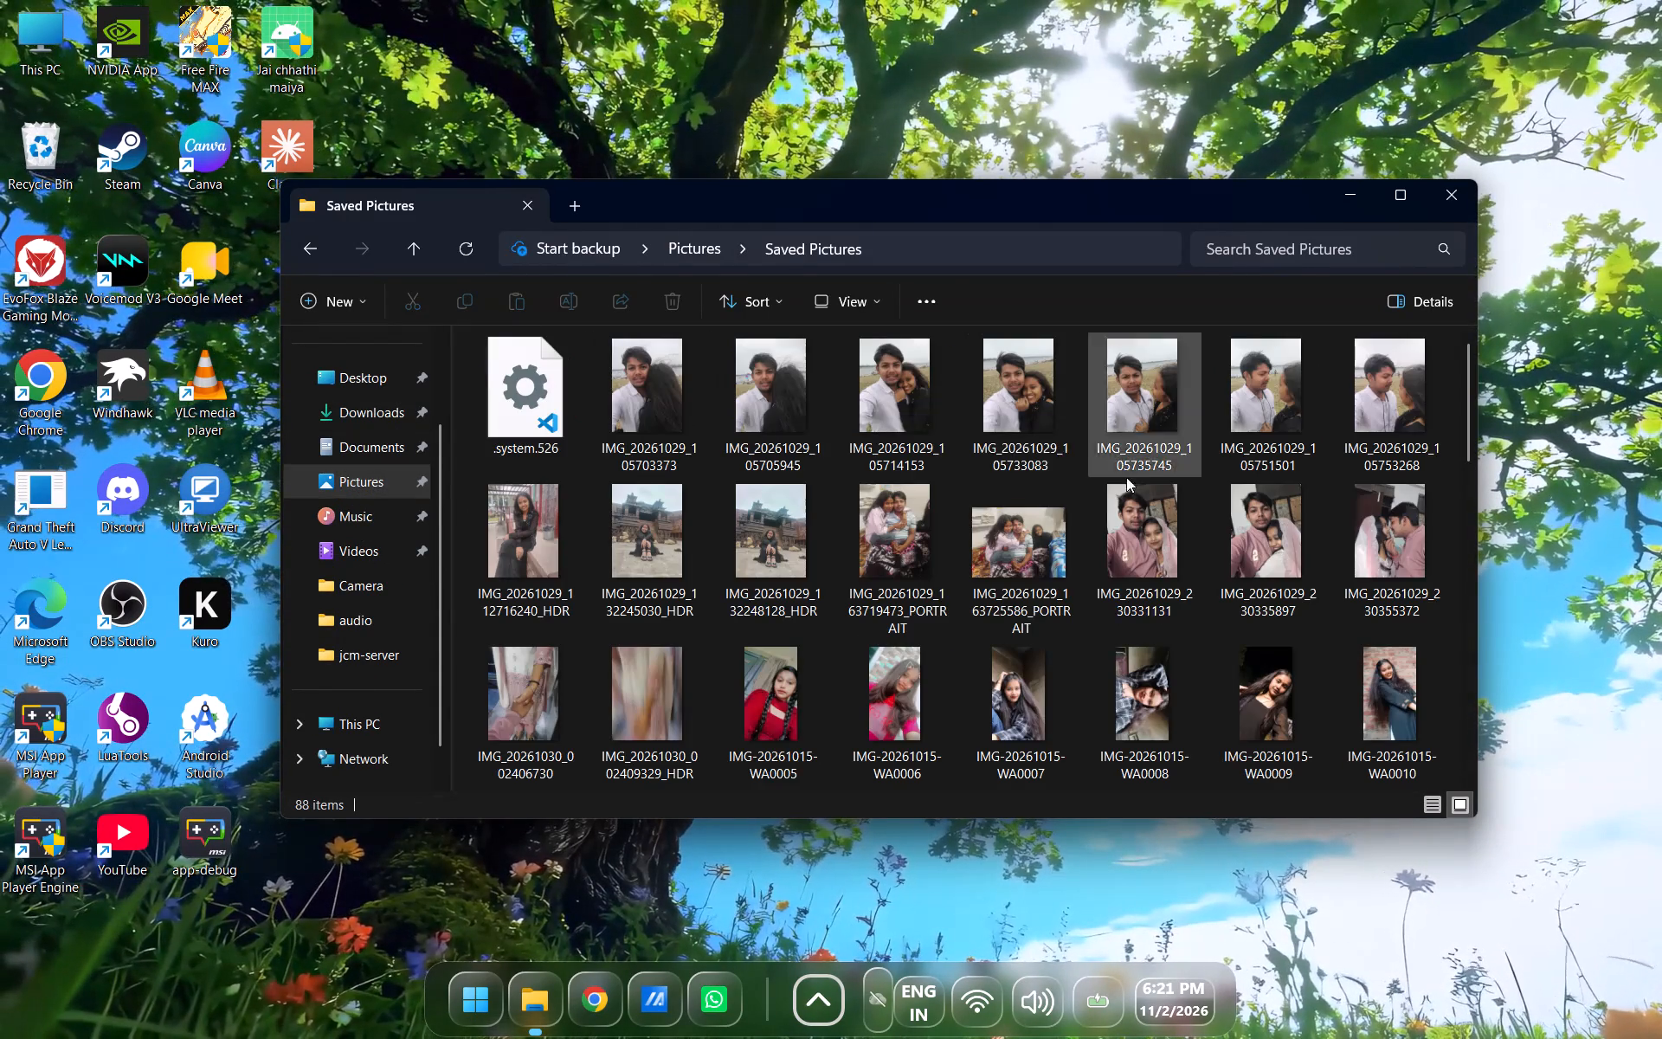
pyautogui.scroll(-12, 1180, 518)
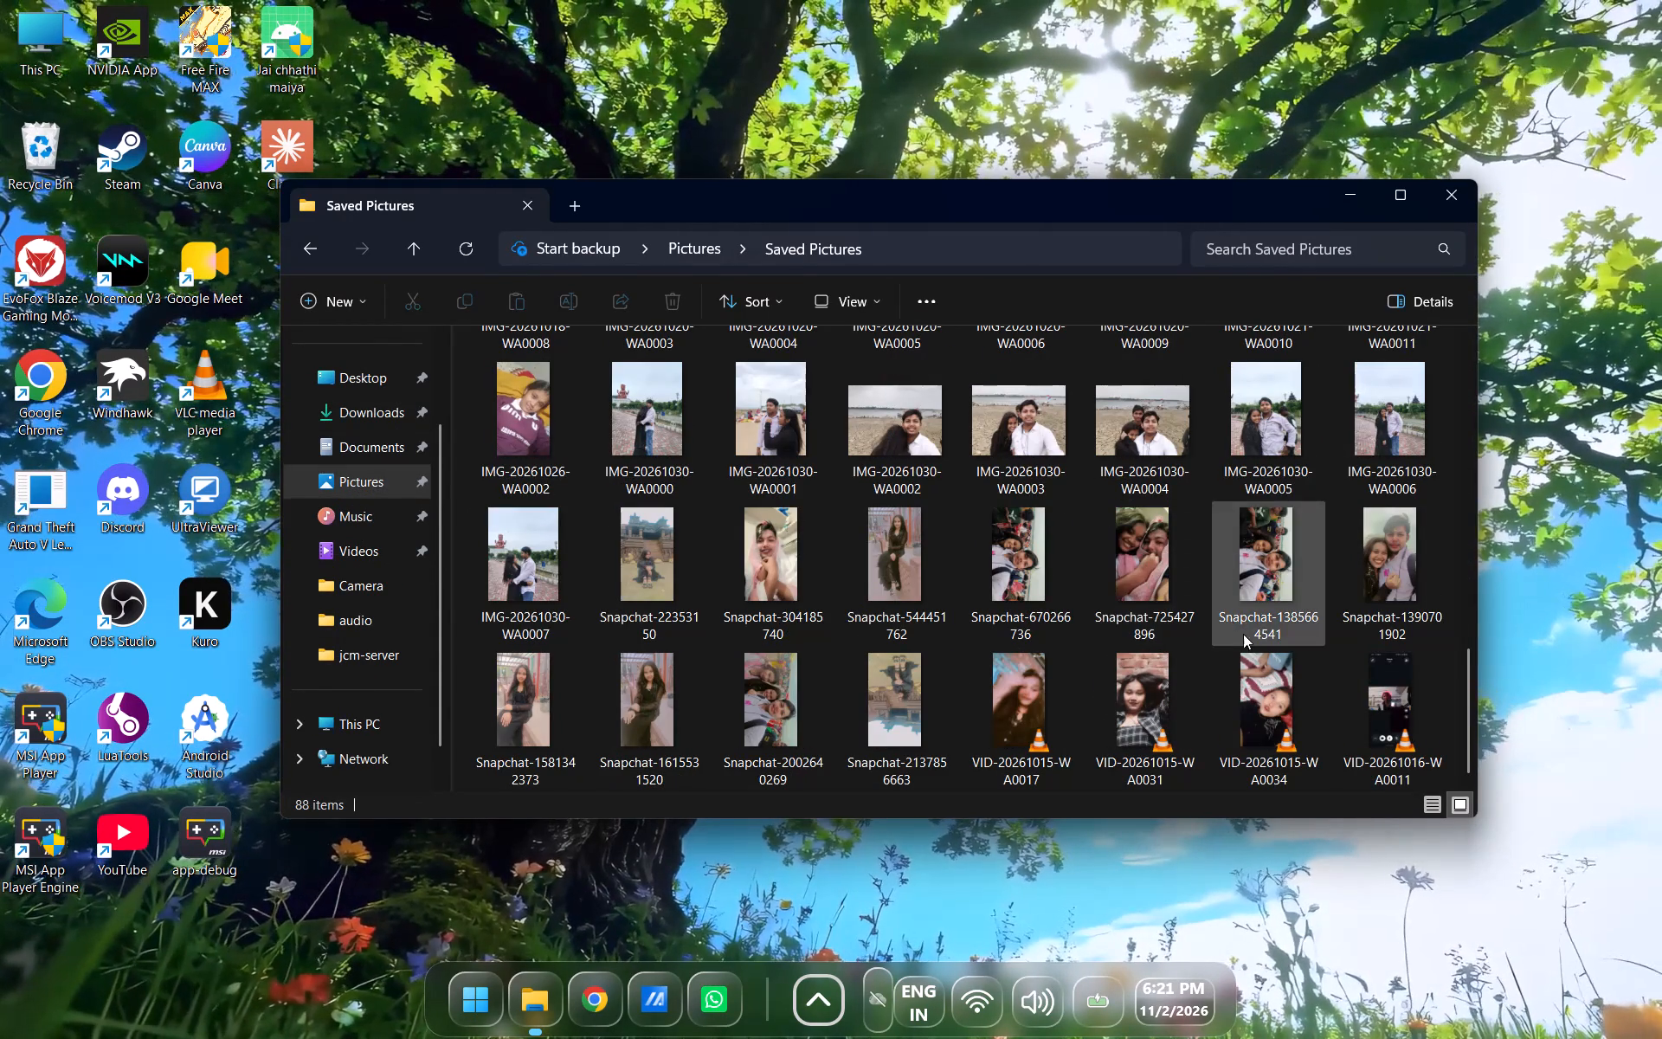
pyautogui.scroll(5, 1280, 663)
pyautogui.scroll(-1, 1281, 662)
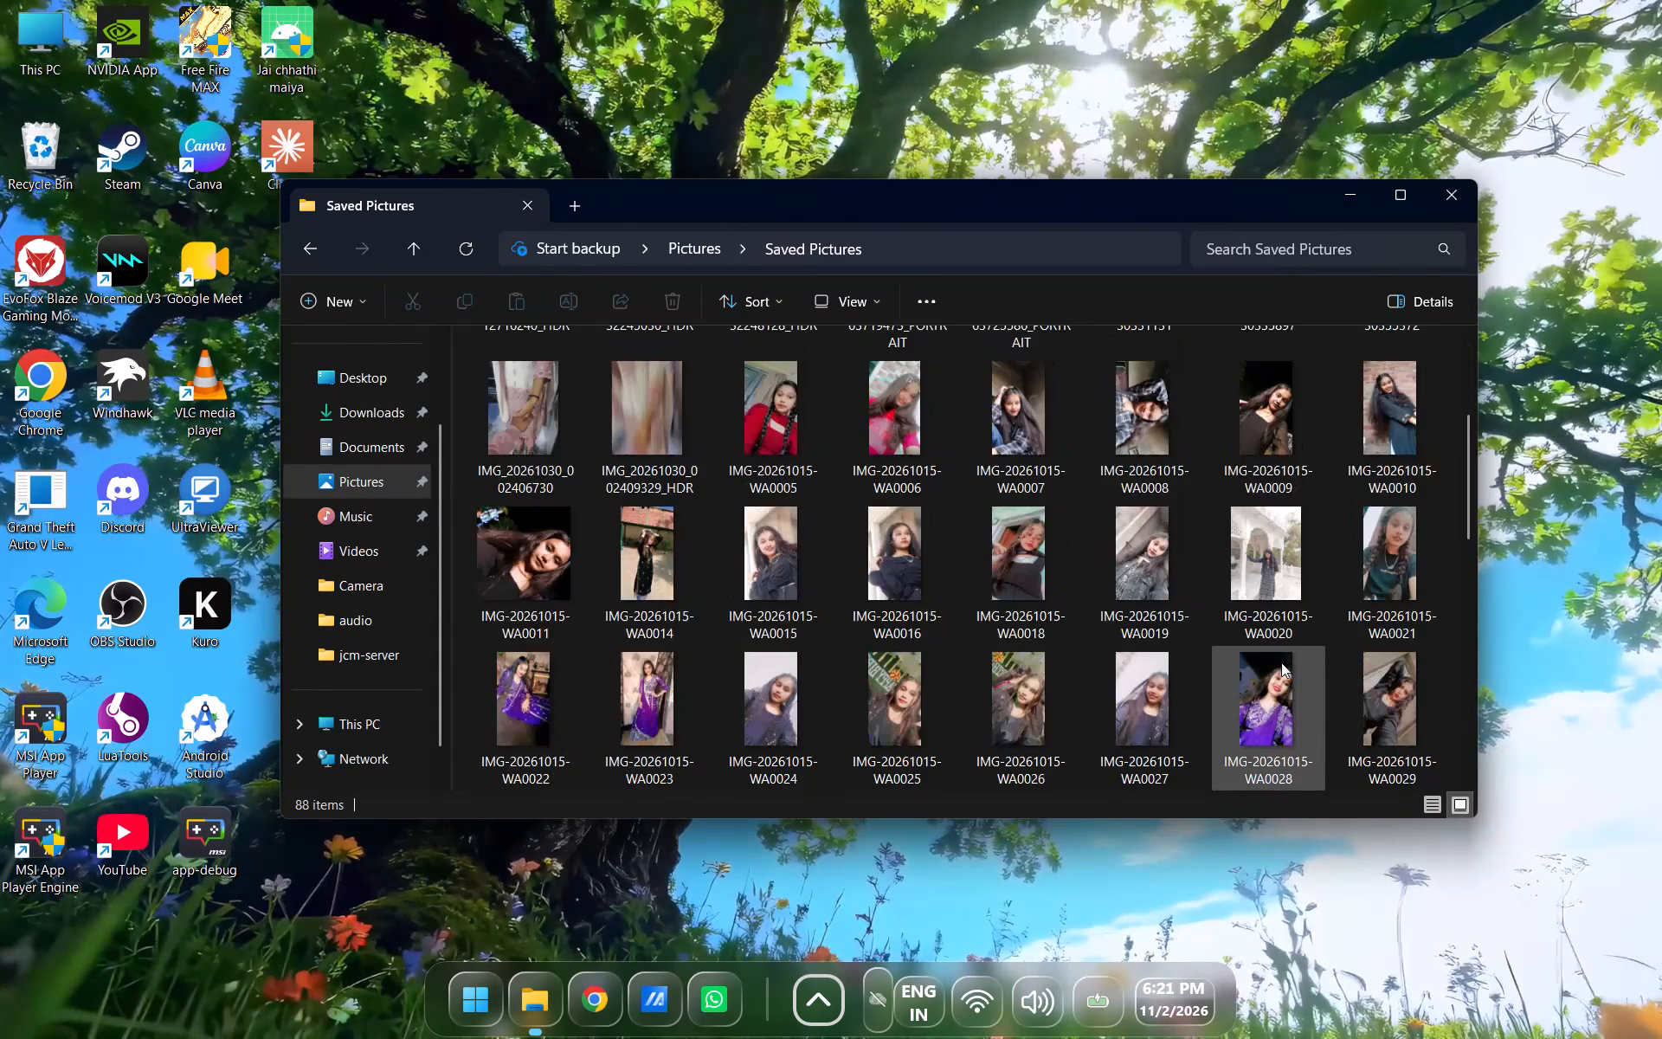
pyautogui.scroll(2, 1281, 662)
pyautogui.click(315, 252)
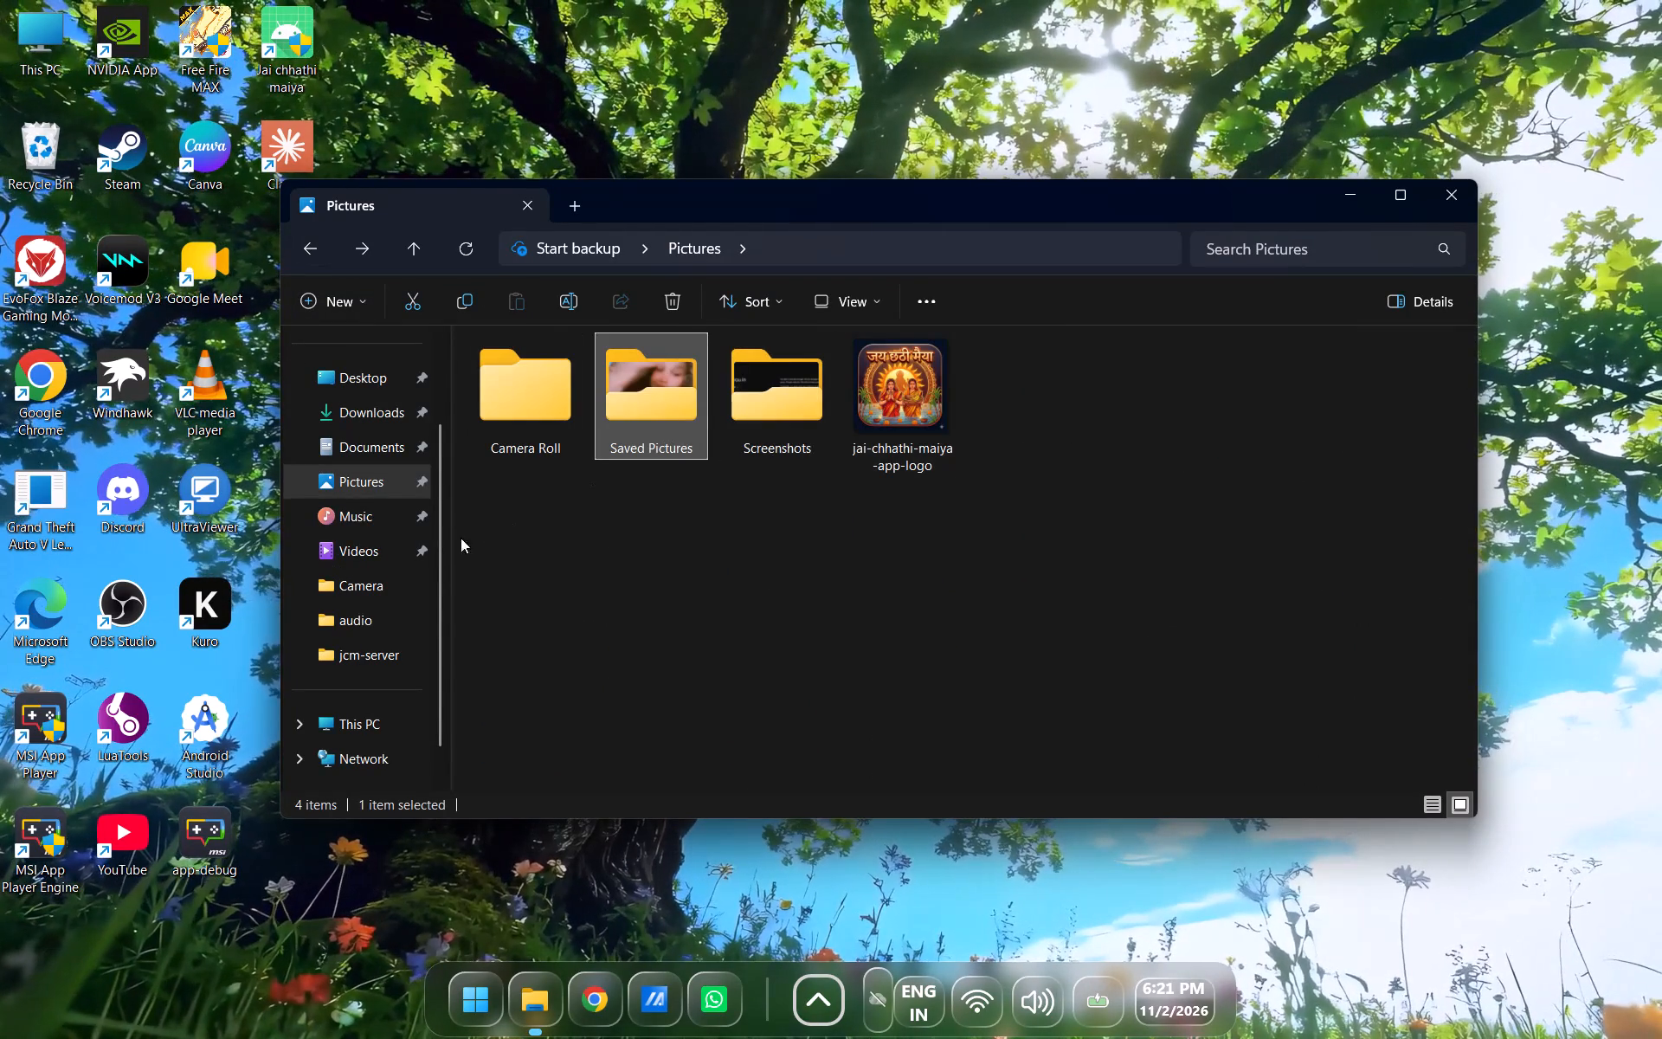
# Go back to the Downloads folder and look through its older images to find the RK design.
pyautogui.click(391, 409)
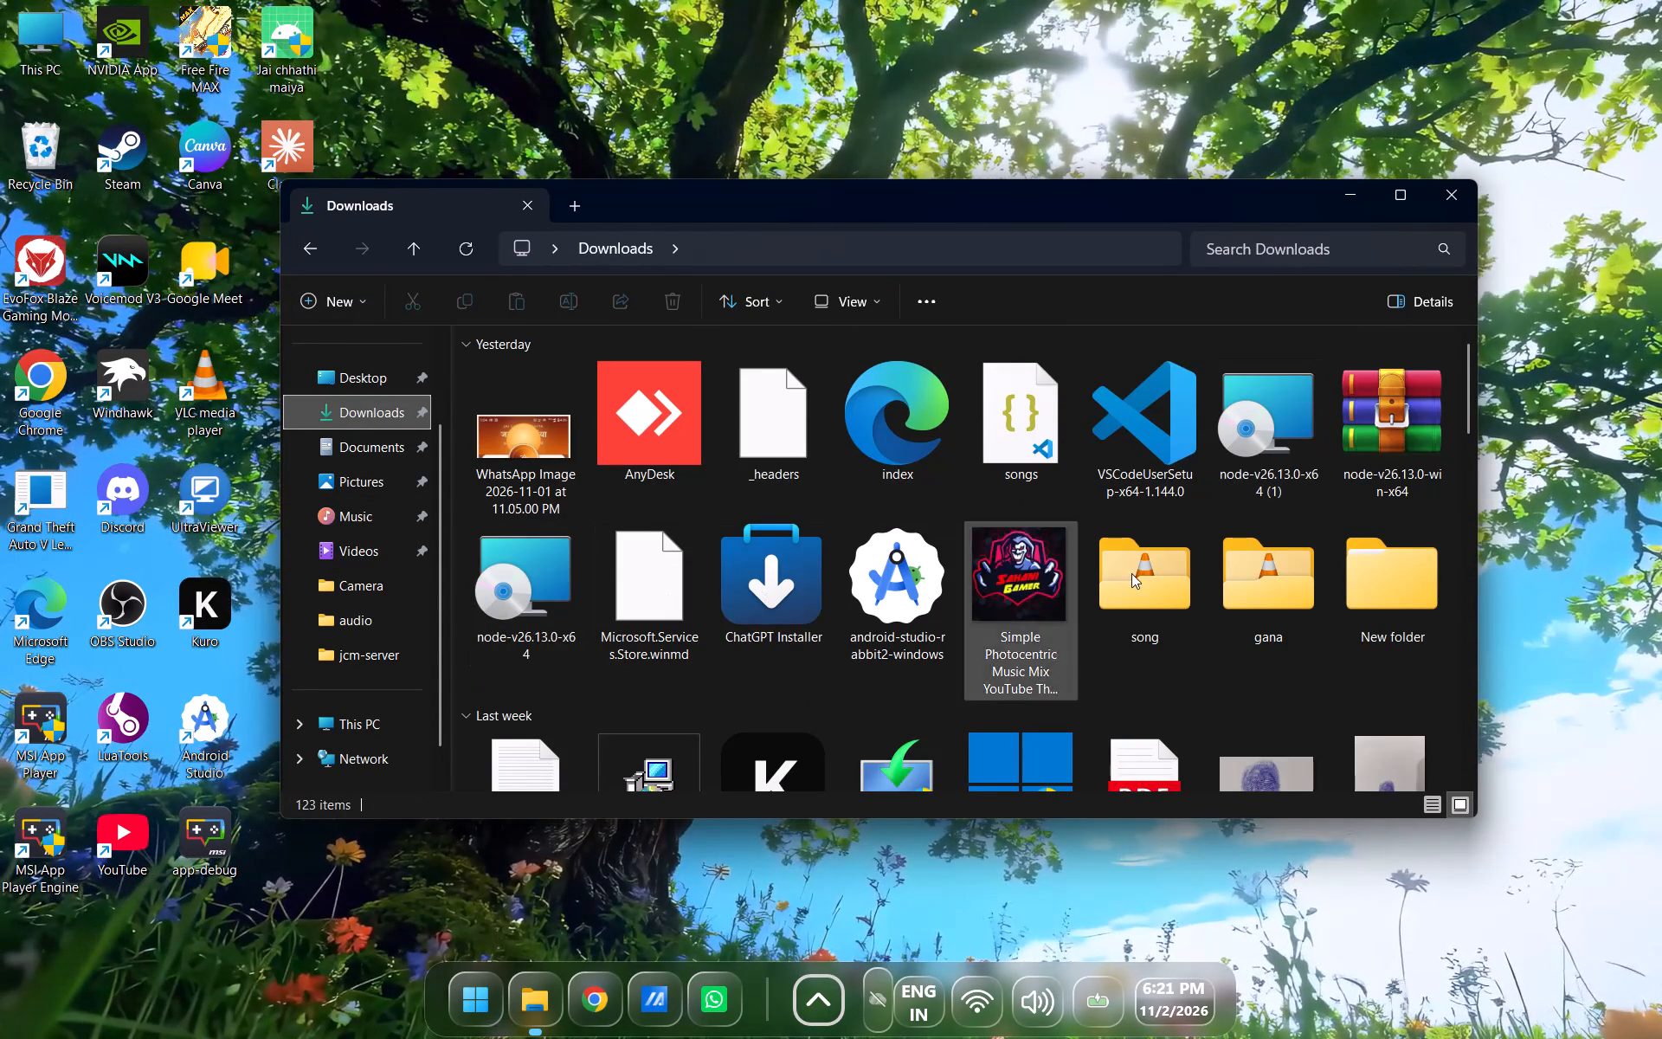
pyautogui.scroll(-1, 1177, 570)
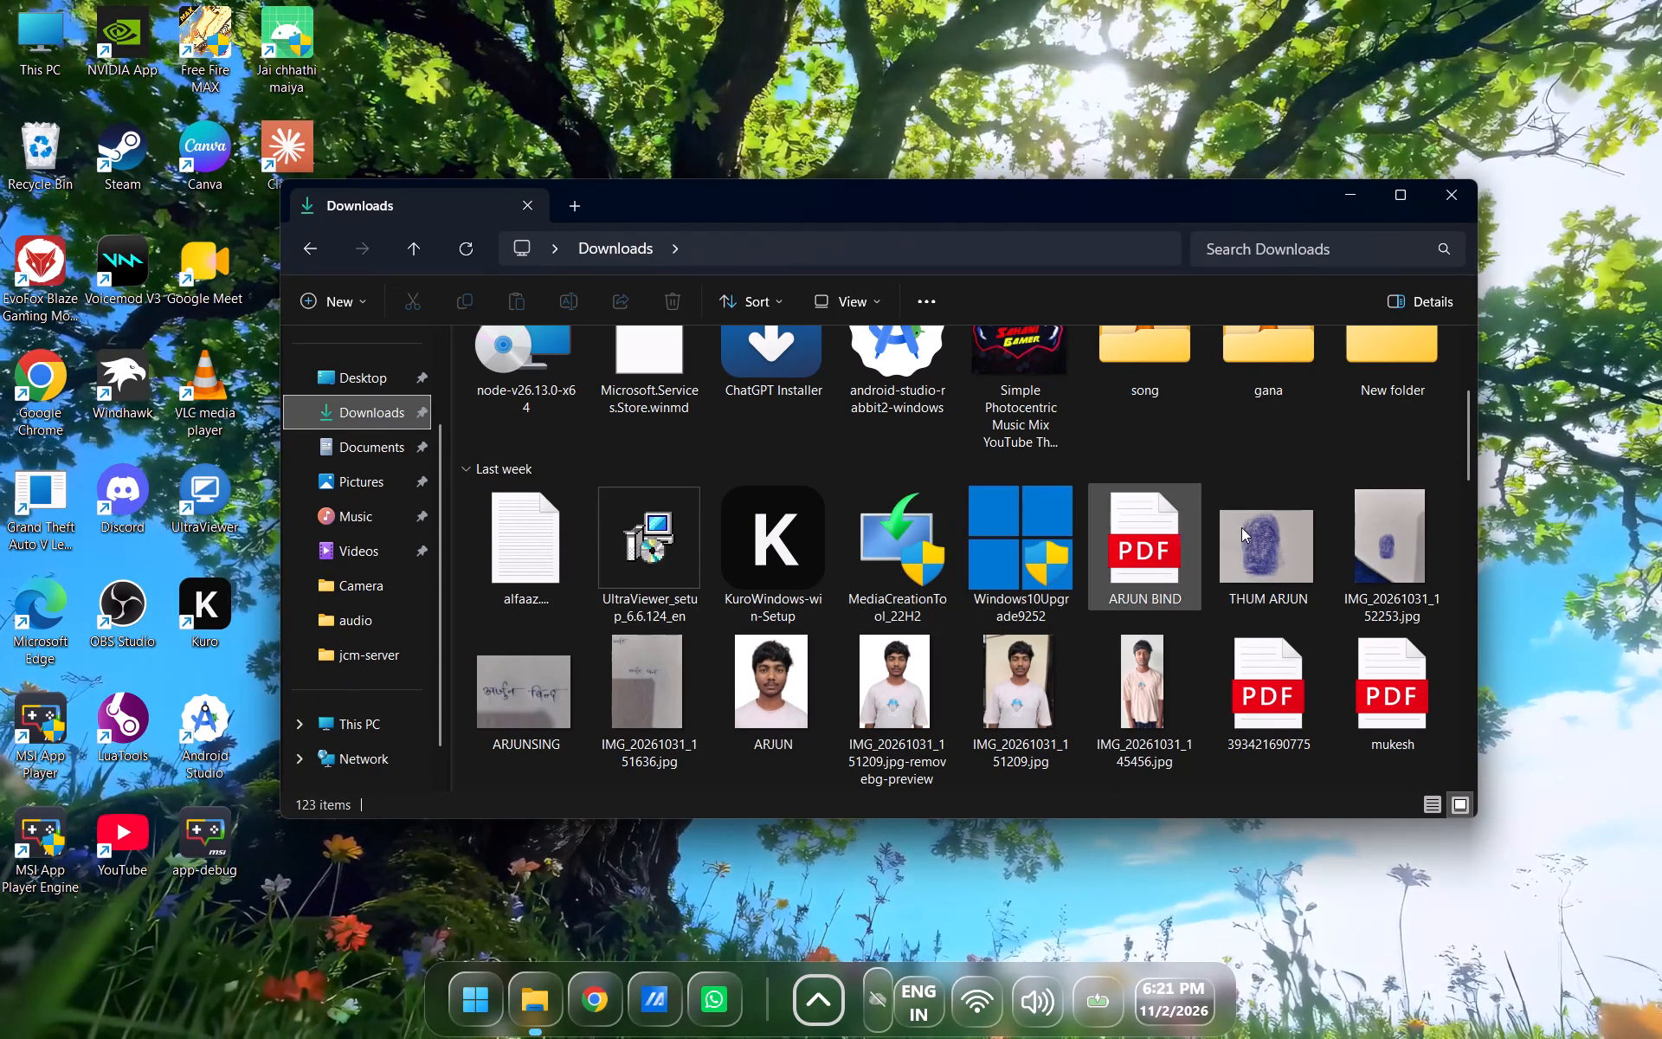
pyautogui.scroll(-1, 893, 652)
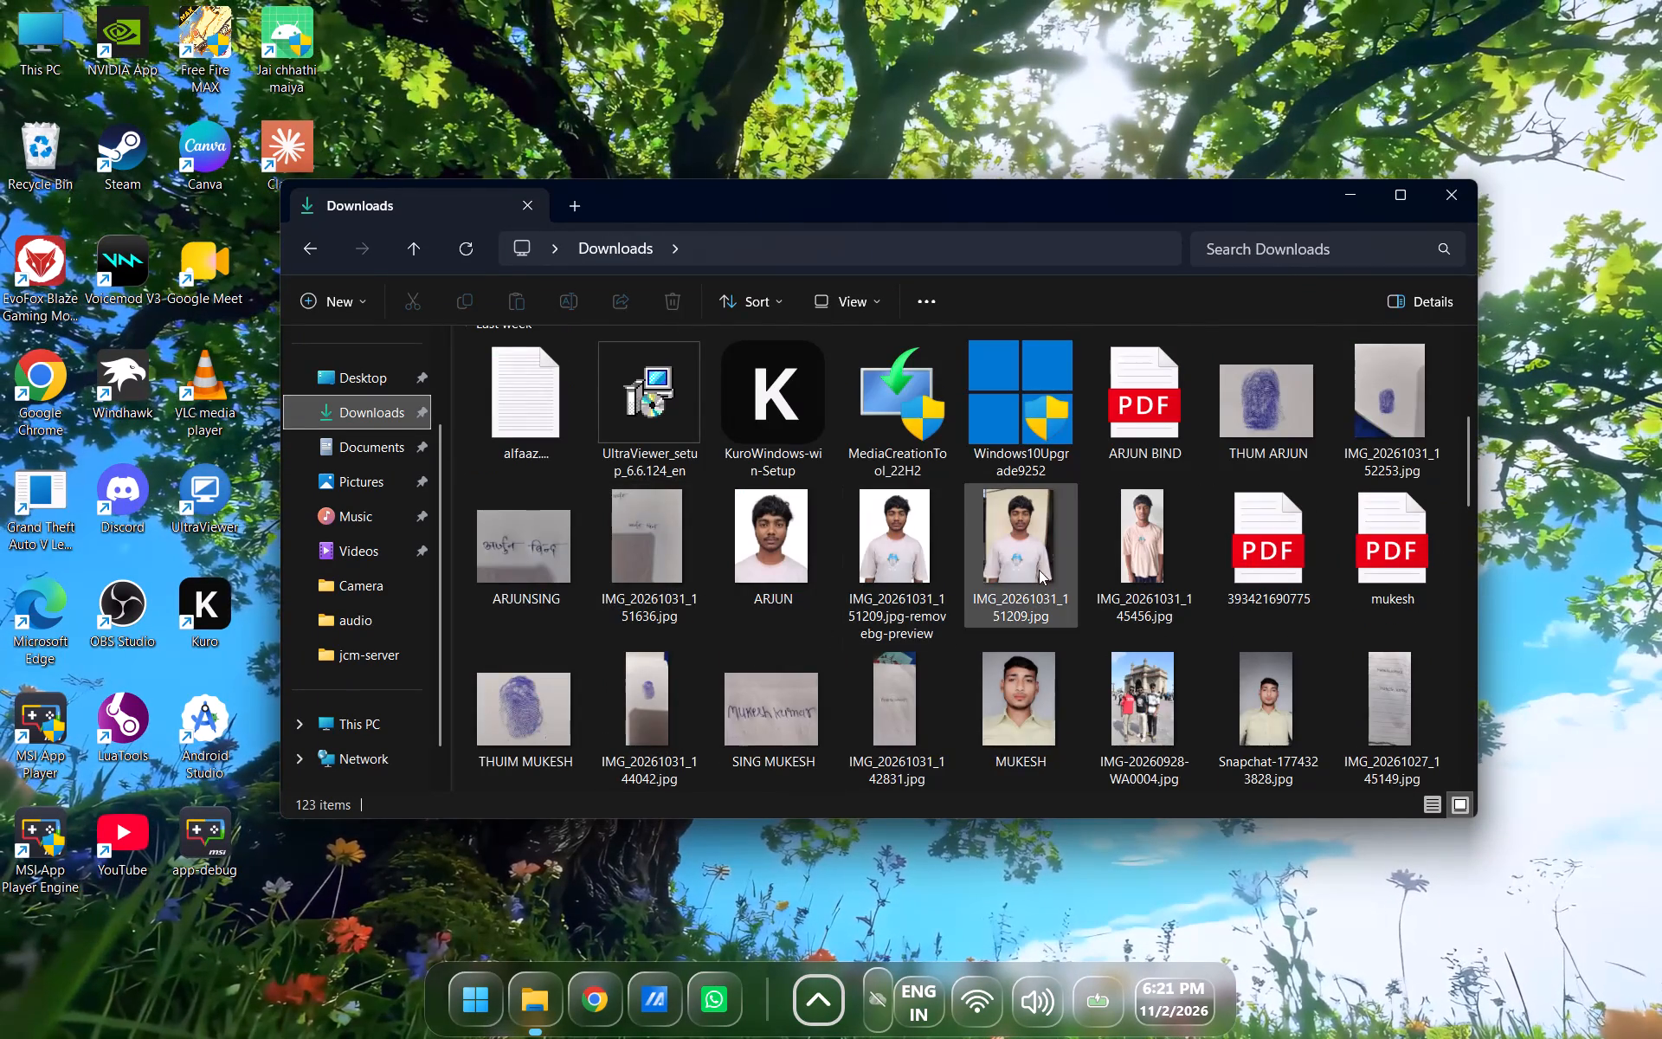
pyautogui.scroll(-1, 1039, 573)
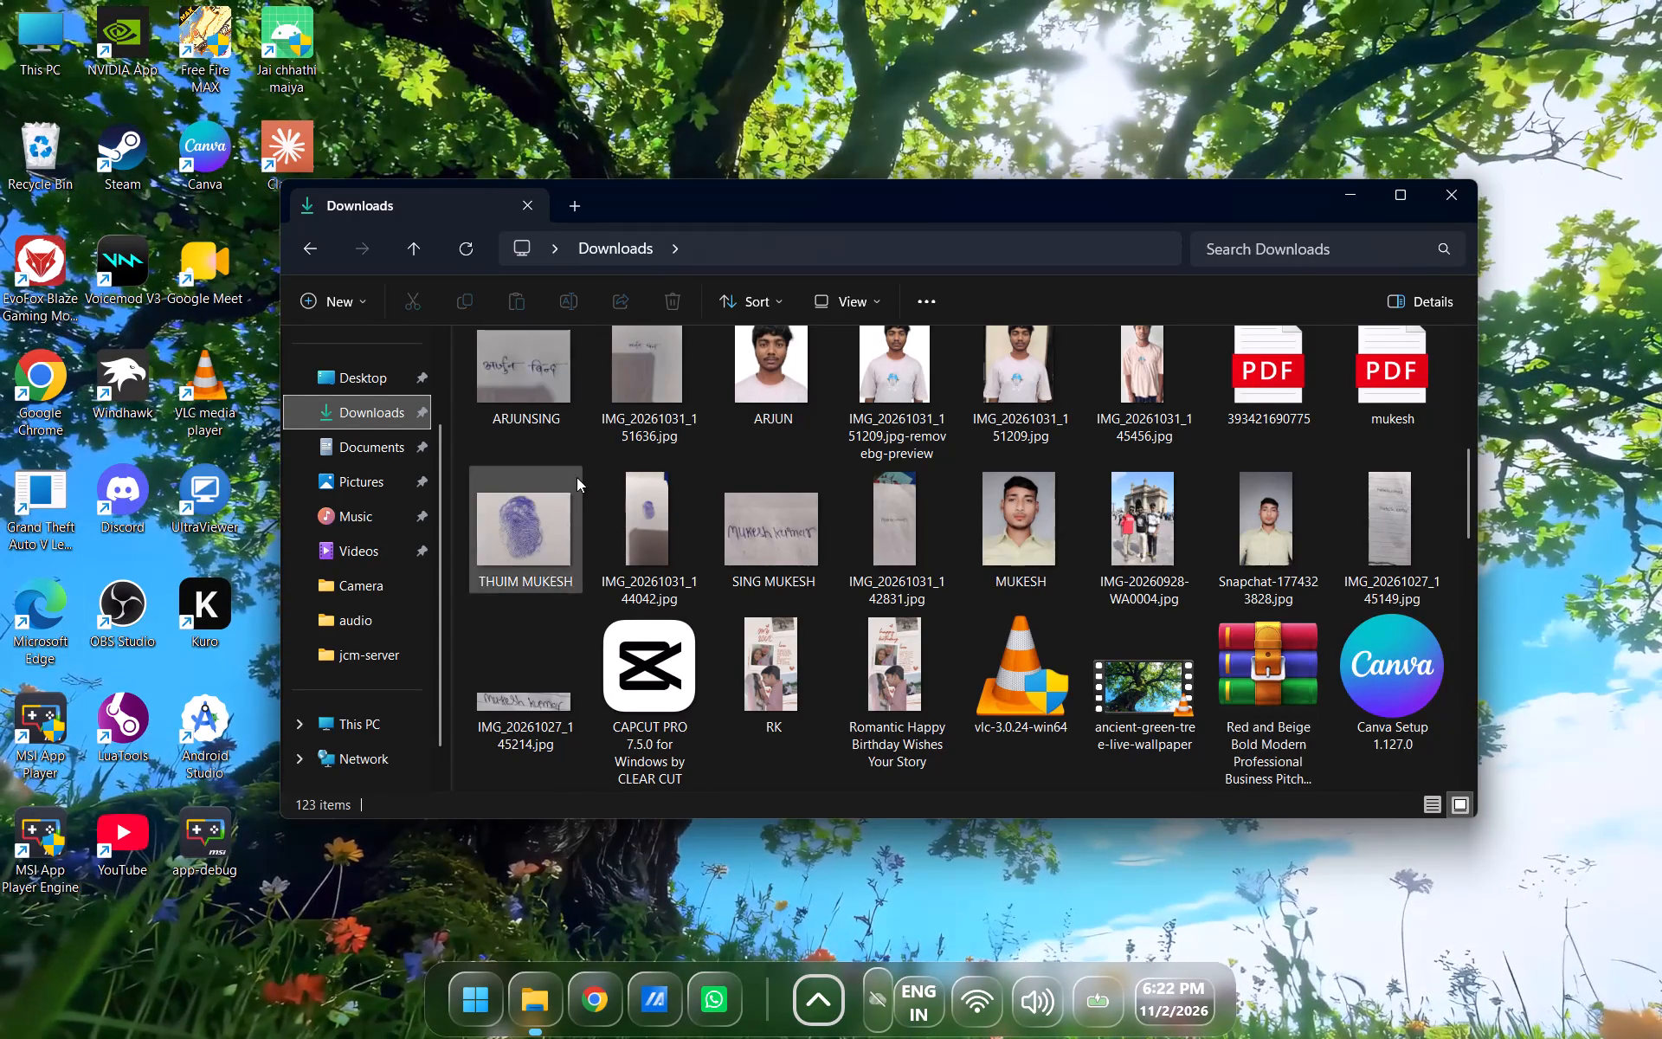
pyautogui.scroll(-2, 878, 580)
pyautogui.scroll(-2, 1088, 637)
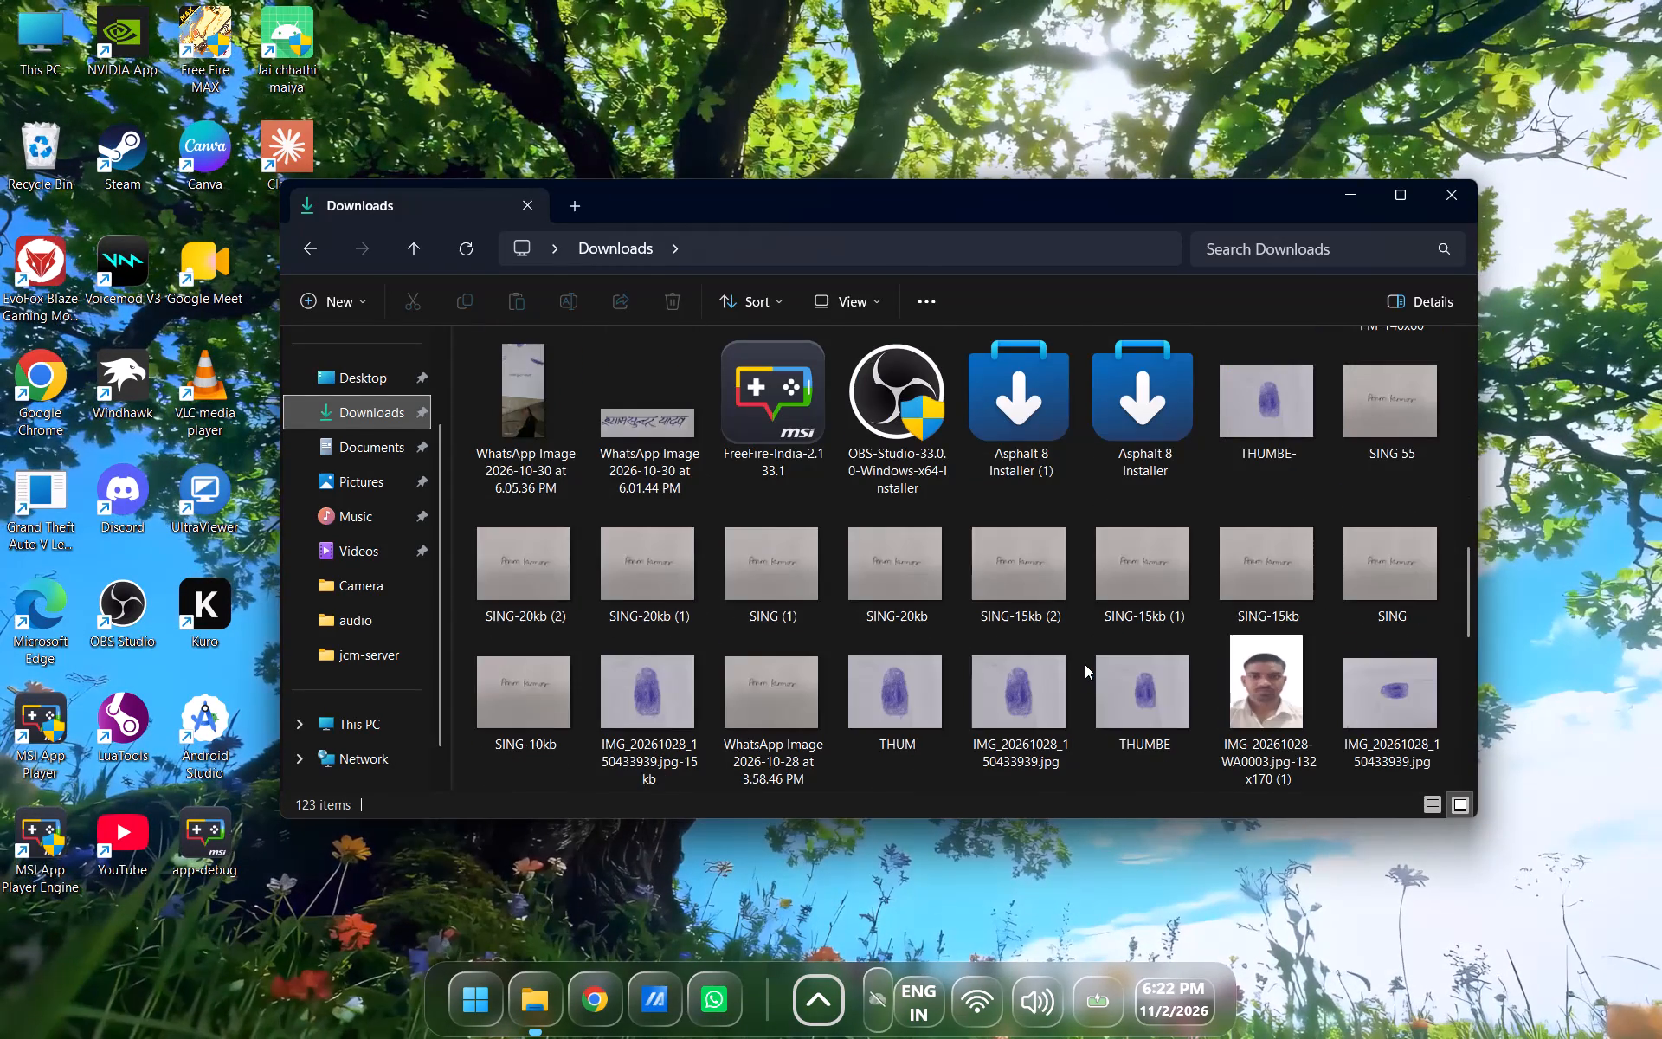
pyautogui.scroll(-3, 1089, 669)
pyautogui.scroll(2, 1098, 678)
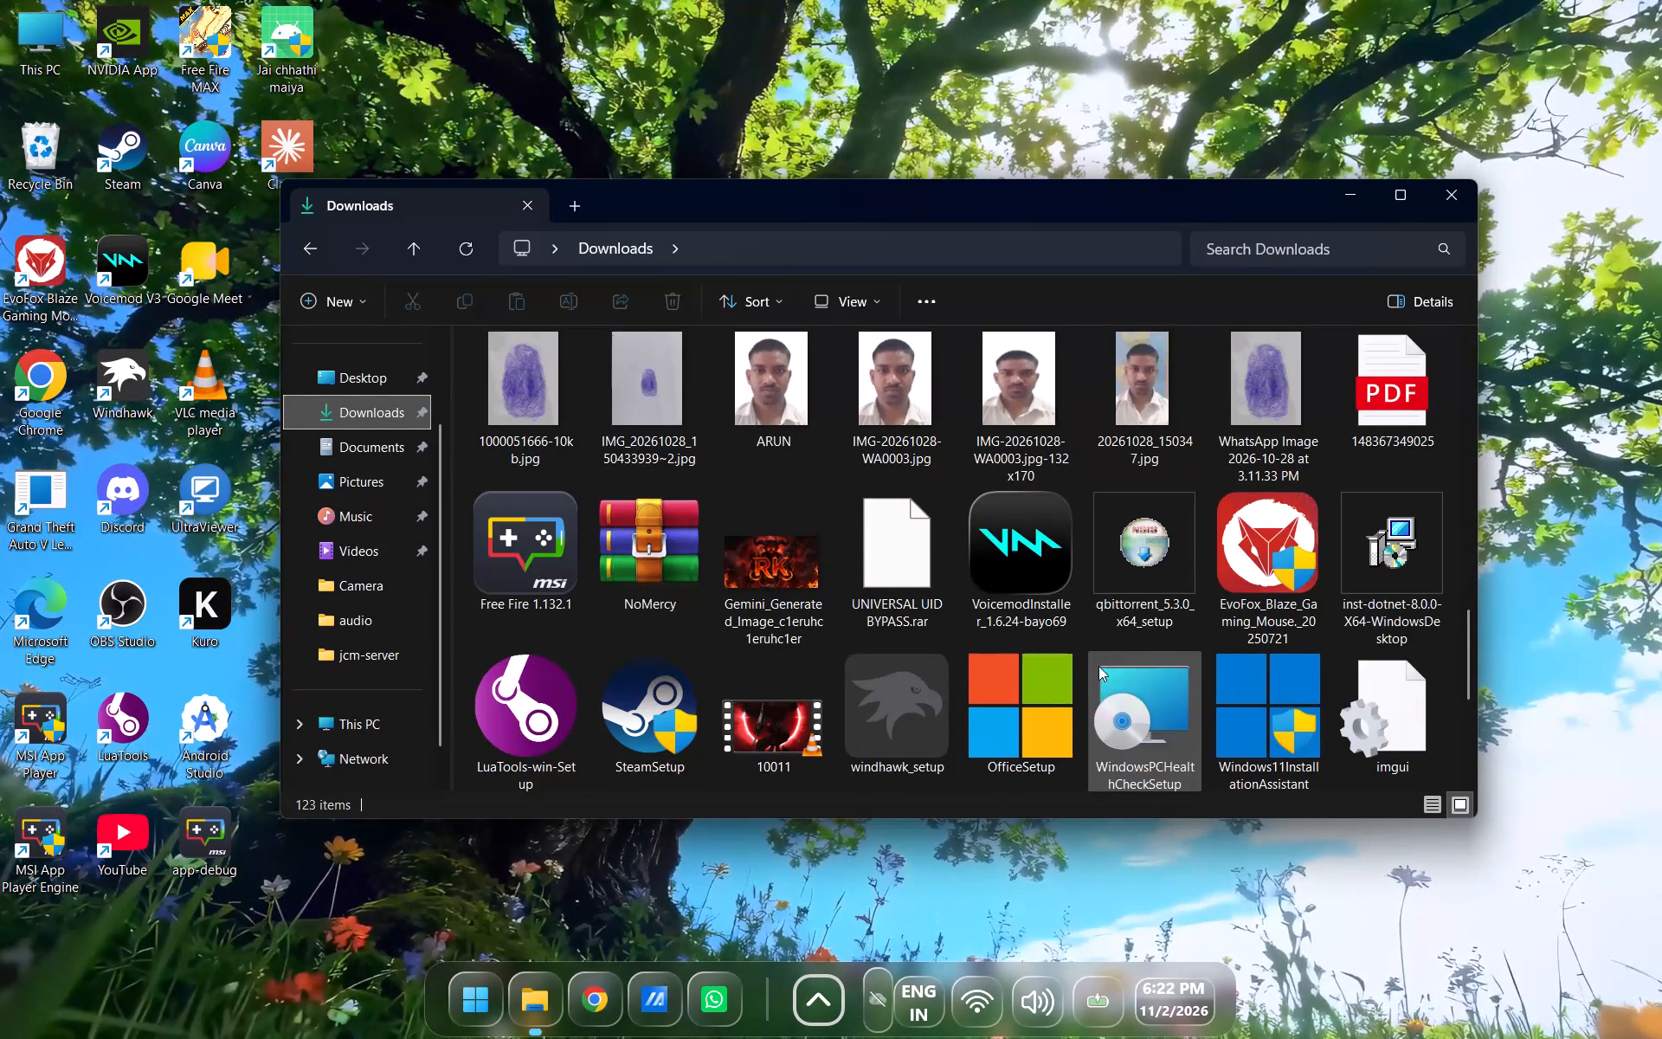
pyautogui.scroll(11, 1098, 666)
pyautogui.scroll(-4, 1098, 663)
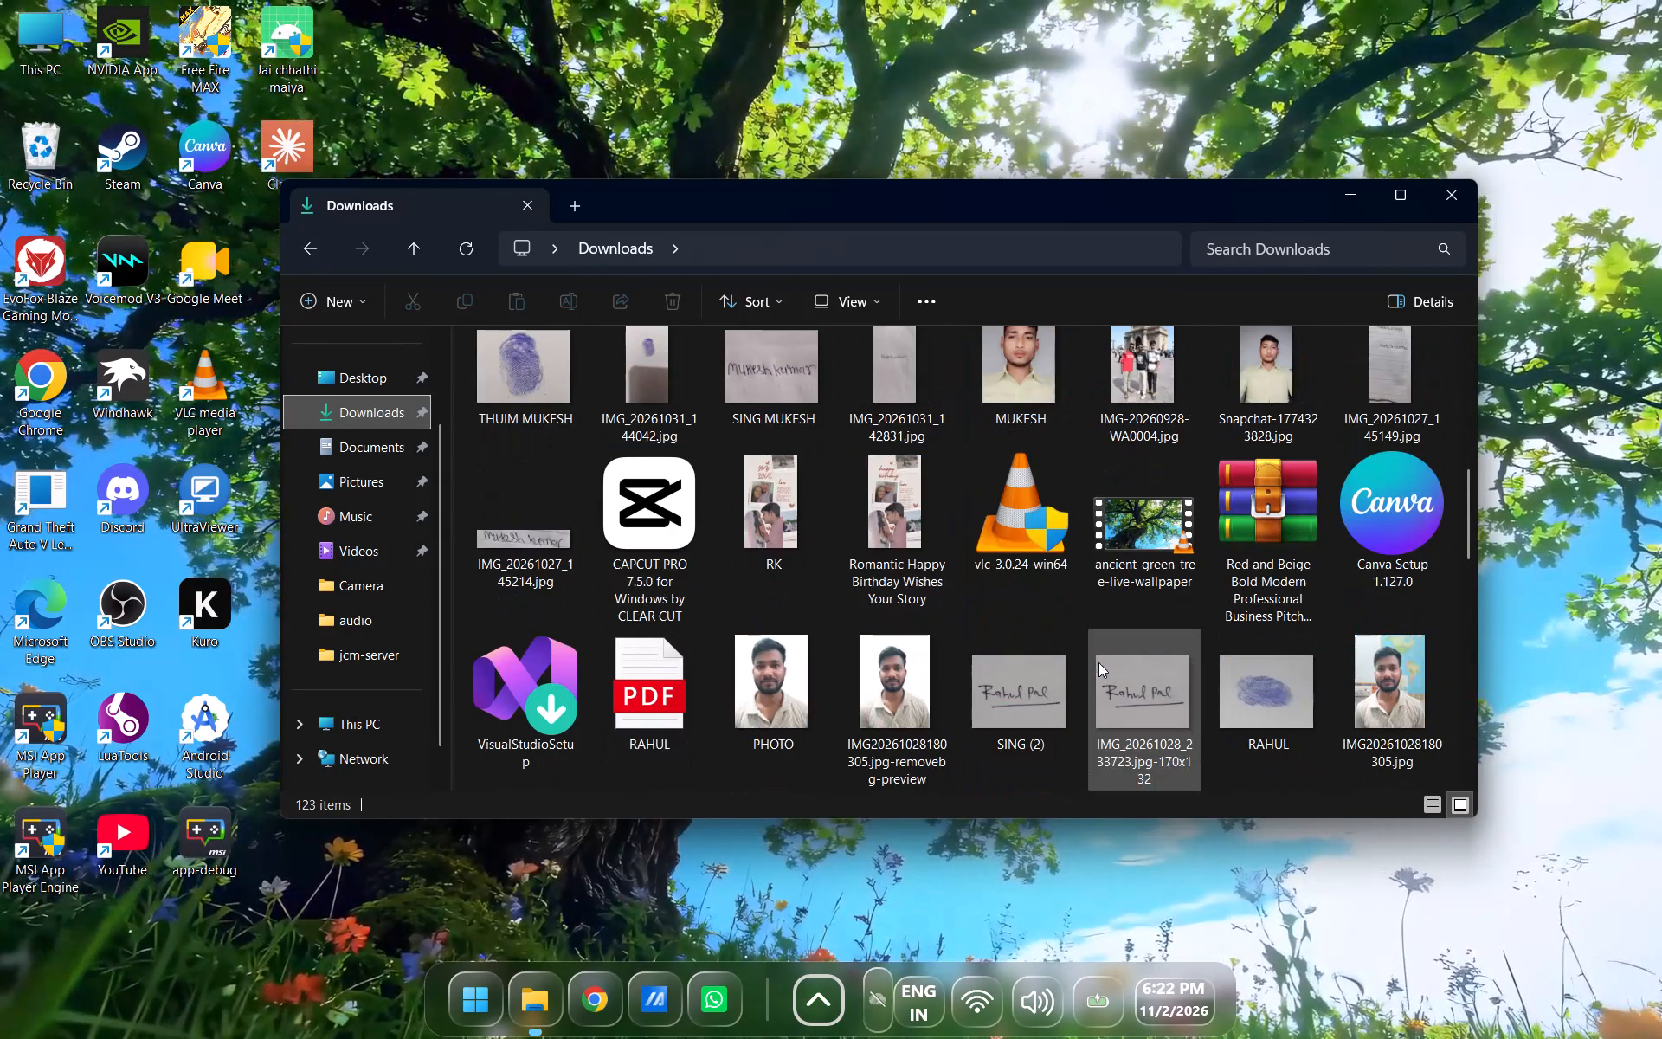
# Open the RK image in Photos, examine the collage's pictures and verse up close, and close the viewer.
pyautogui.doubleClick(803, 533)
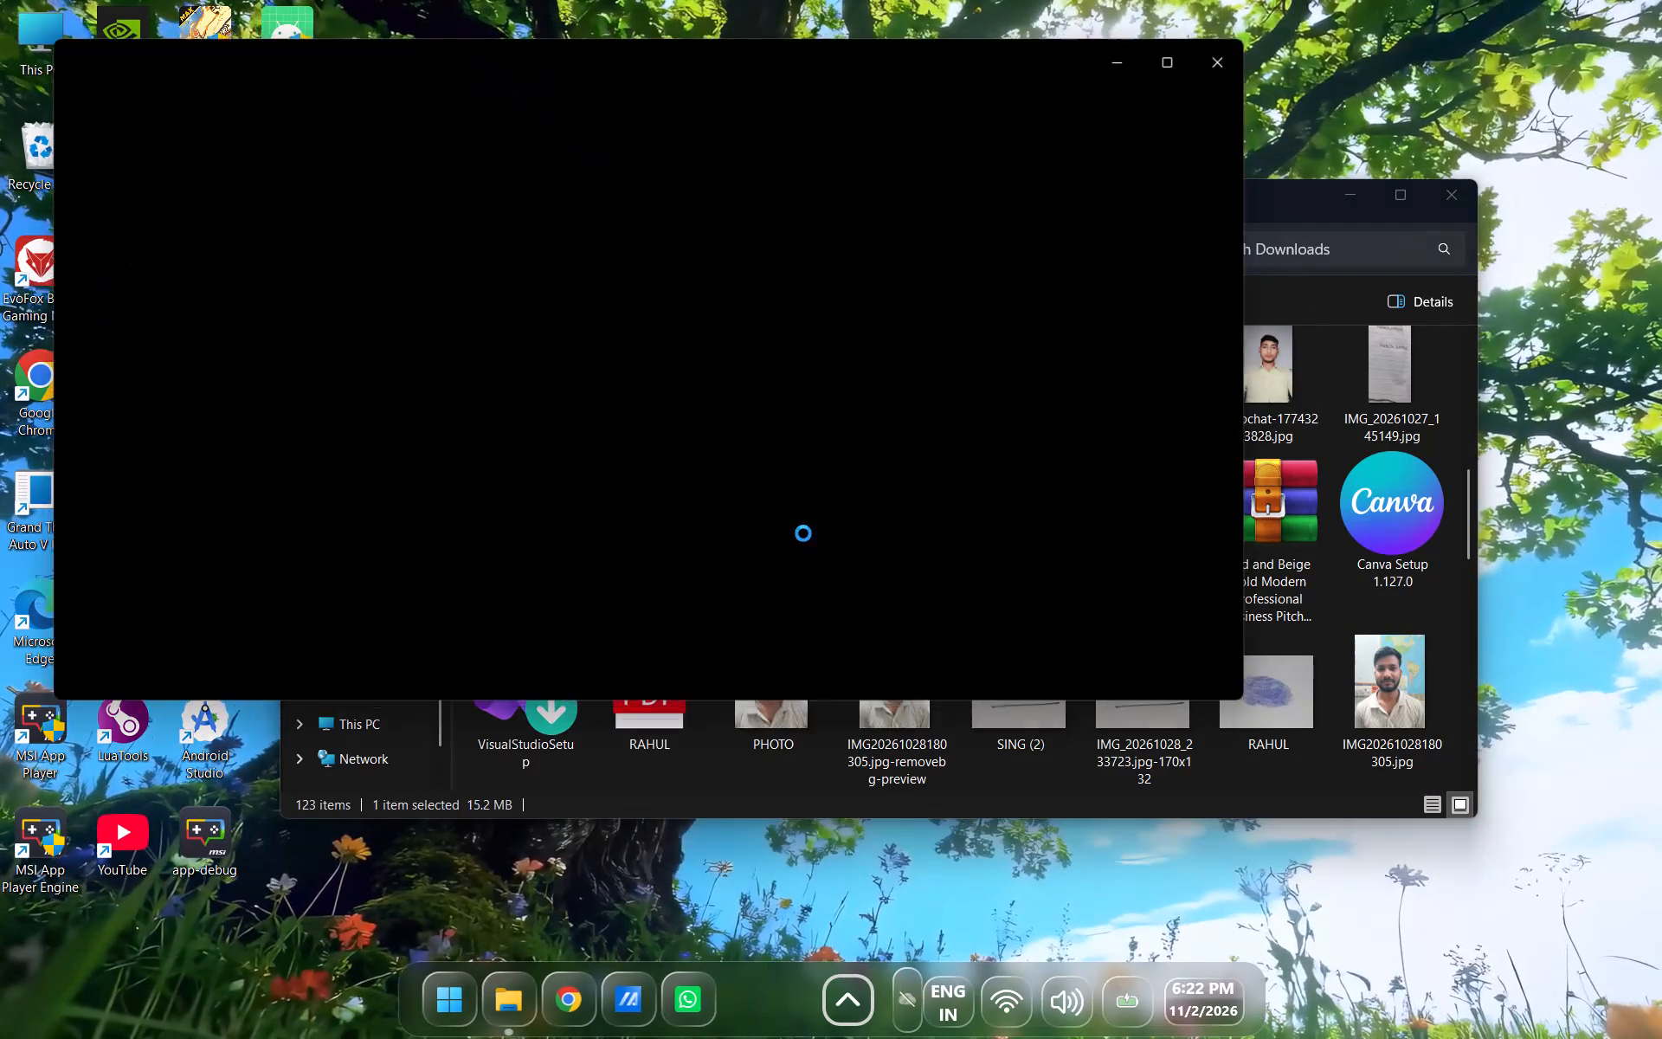
pyautogui.scroll(8, 833, 481)
pyautogui.moveTo(789, 413); pyautogui.dragTo(754, 490)
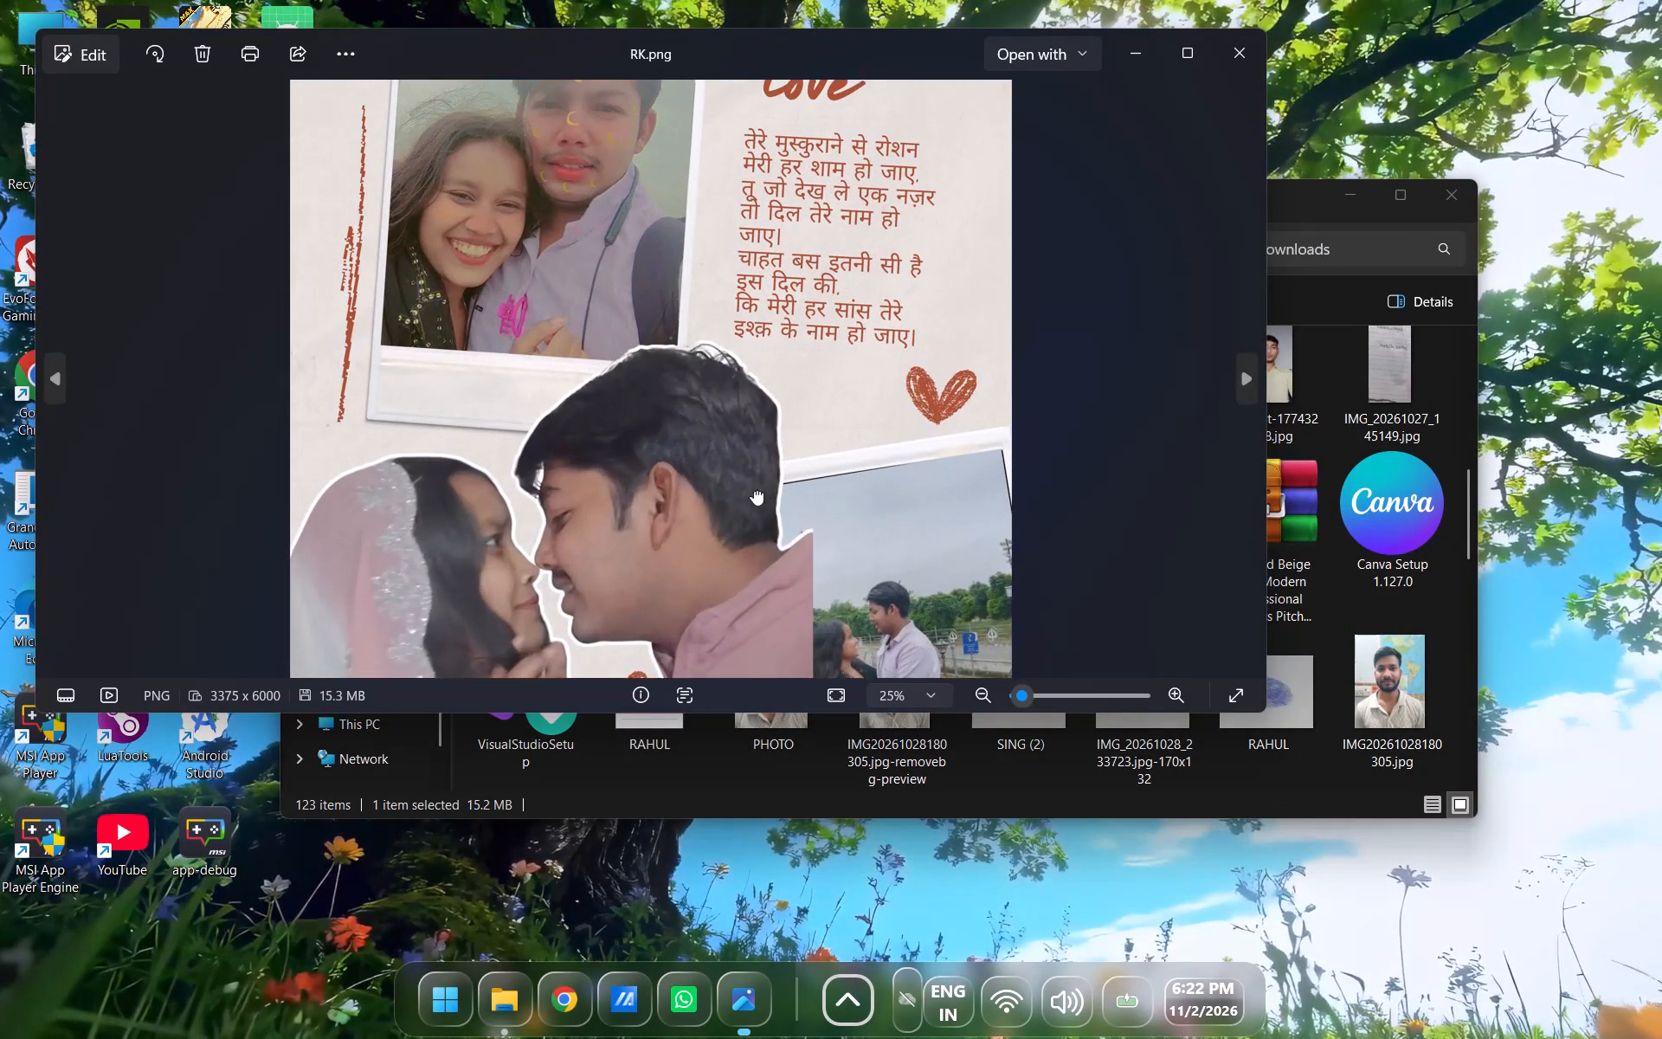
pyautogui.moveTo(754, 490); pyautogui.dragTo(670, 603)
pyautogui.scroll(3, 742, 455)
pyautogui.moveTo(857, 316); pyautogui.dragTo(828, 519)
pyautogui.scroll(2, 873, 469)
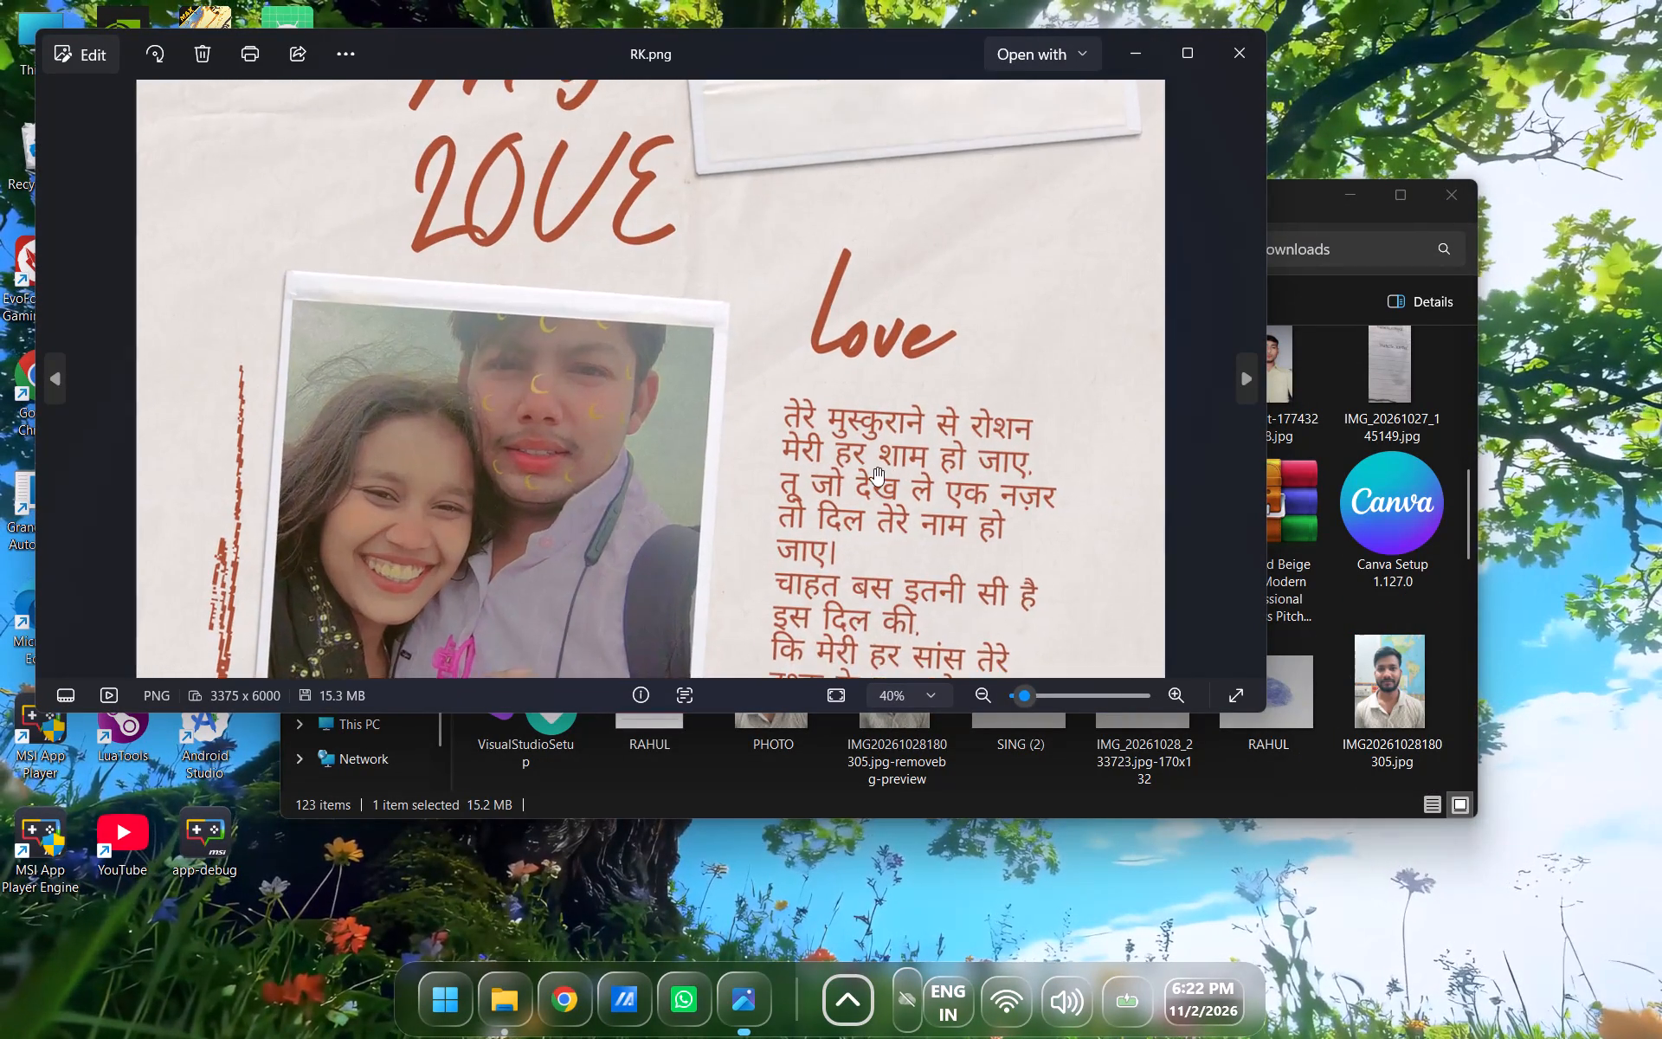
pyautogui.scroll(2, 874, 468)
pyautogui.scroll(-20, 986, 332)
pyautogui.scroll(-5, 986, 332)
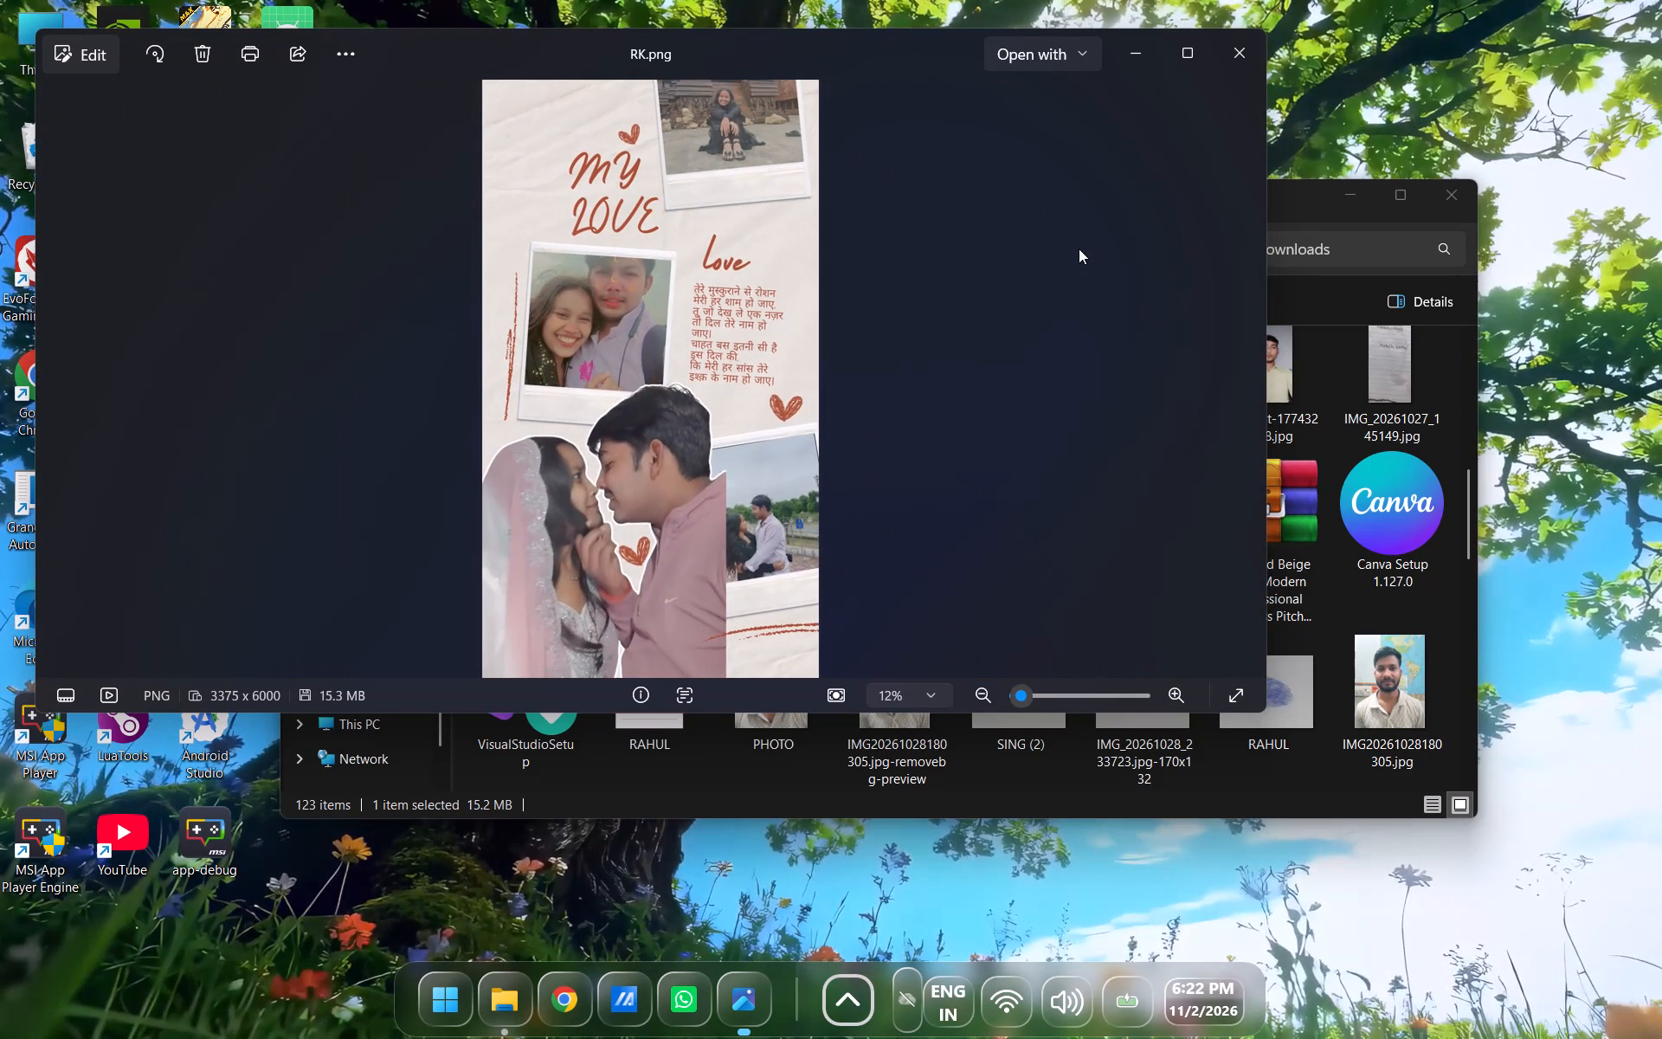
pyautogui.click(1245, 47)
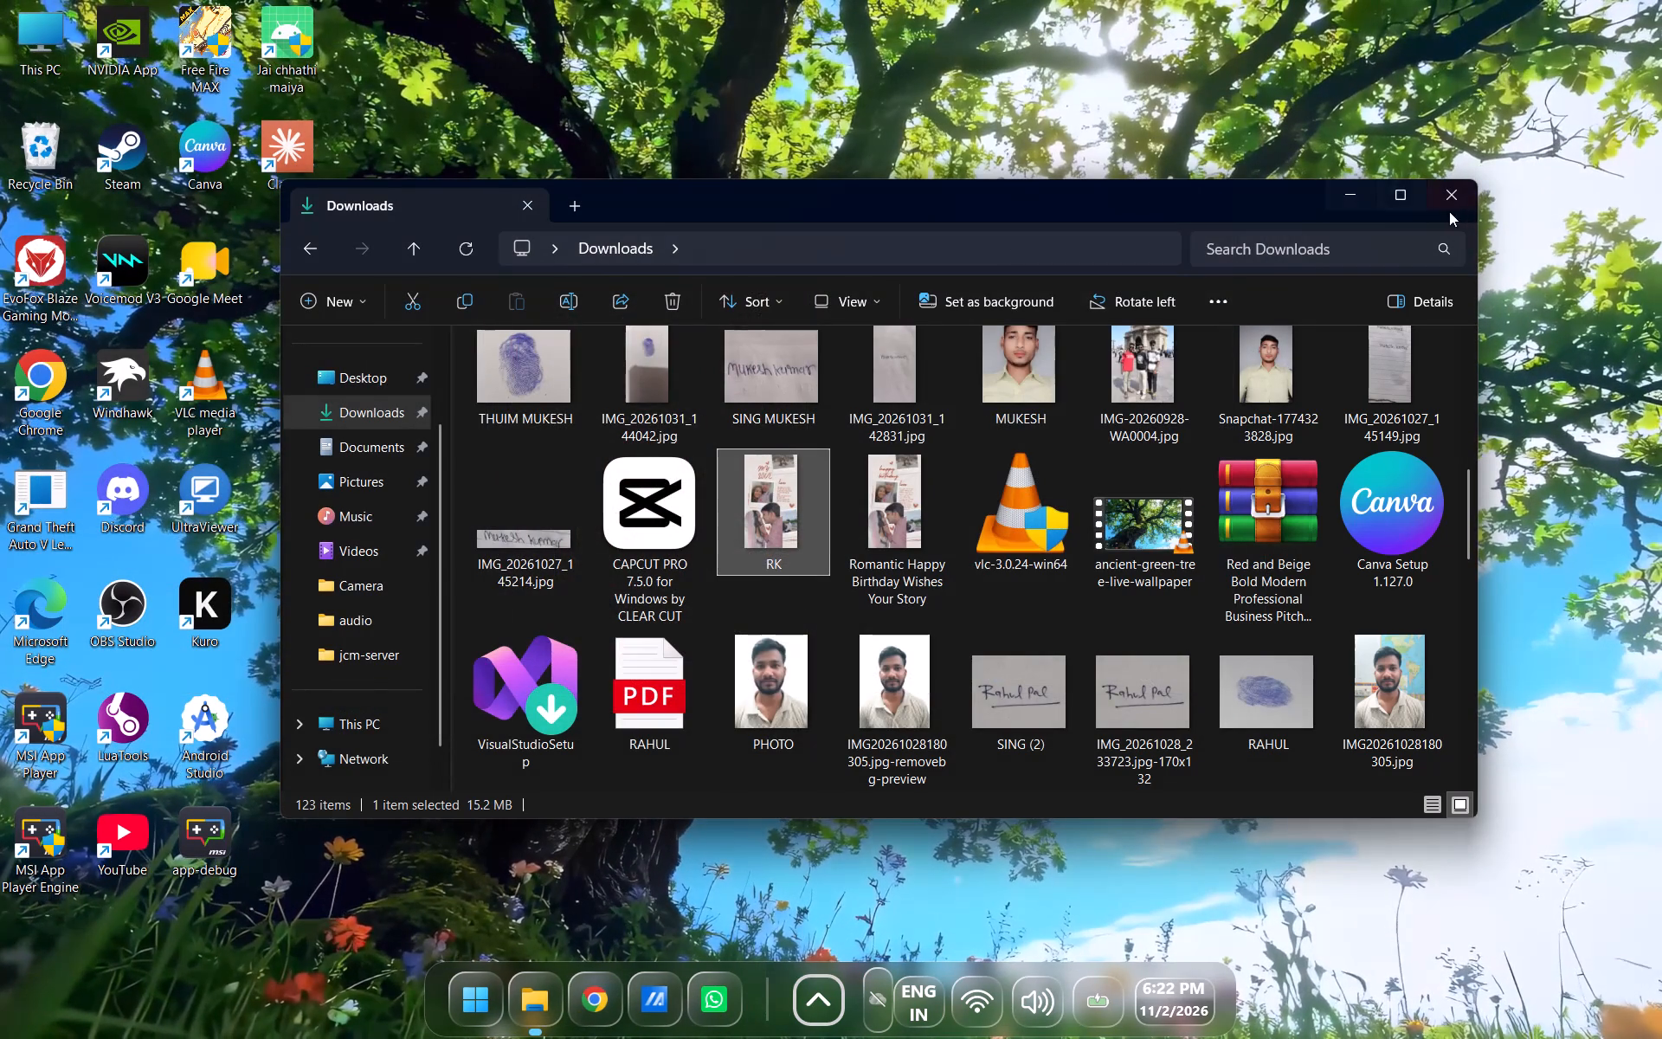
# Close the File Explorer windows to return to the desktop.
pyautogui.click(1459, 207)
pyautogui.doubleClick(53, 20)
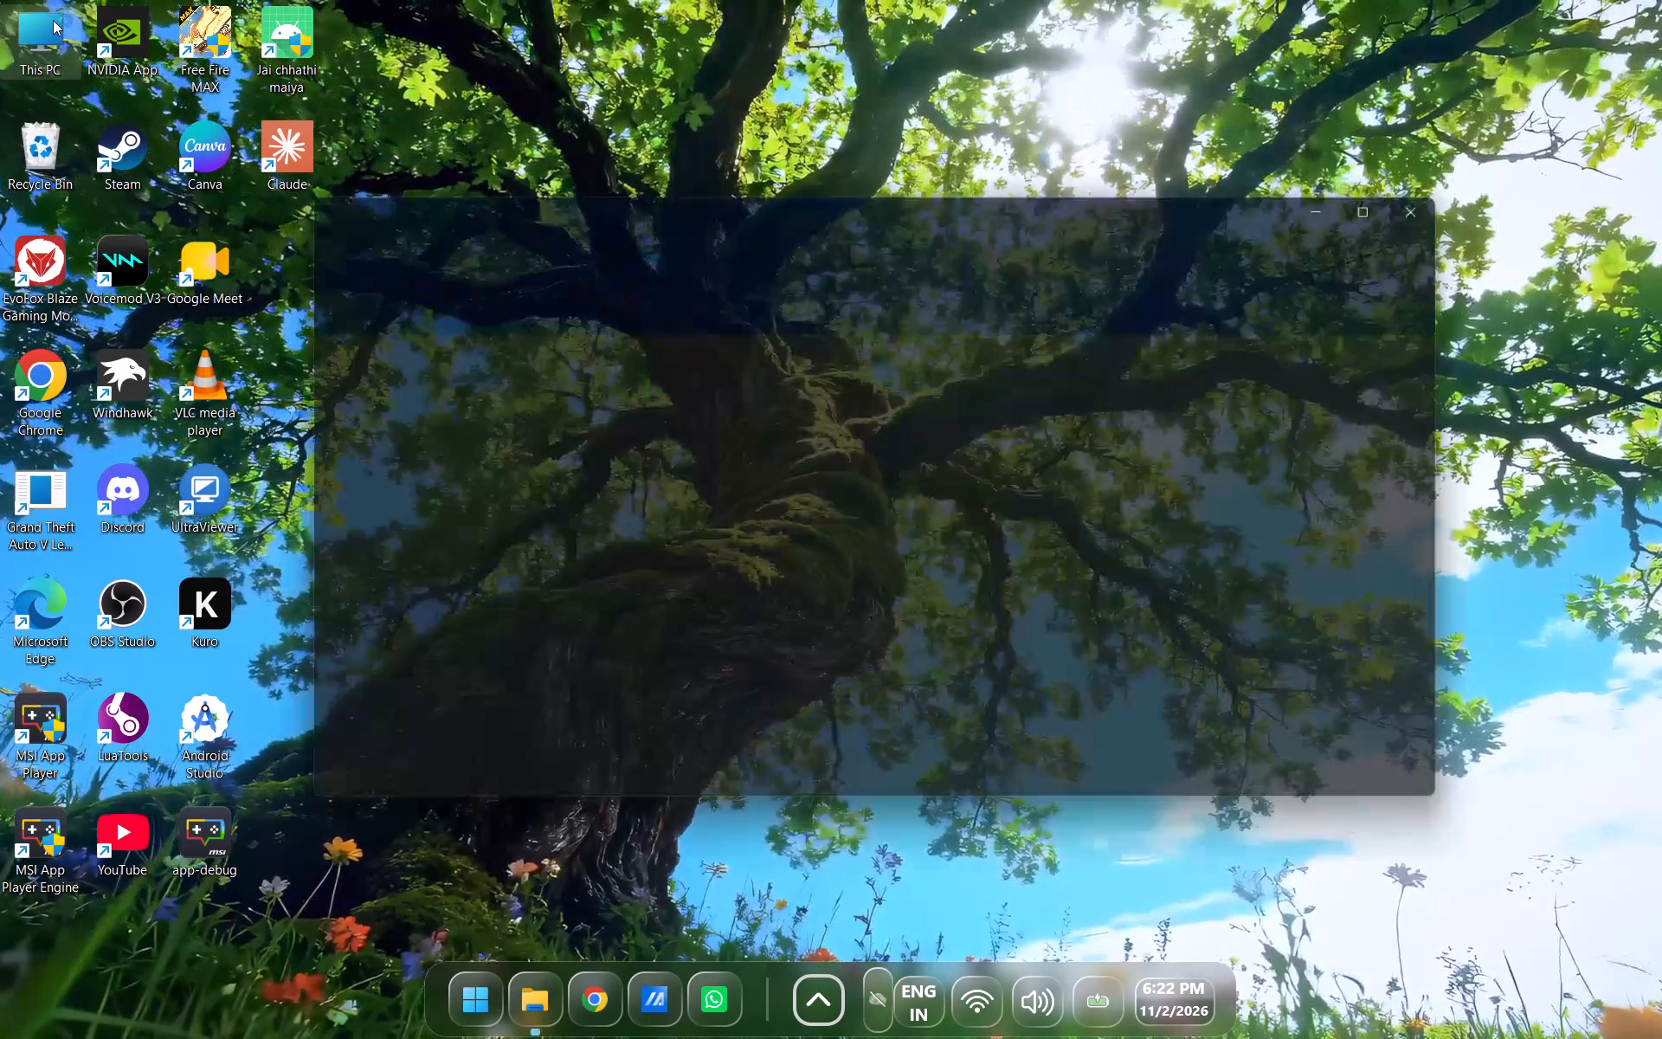
pyautogui.click(1467, 190)
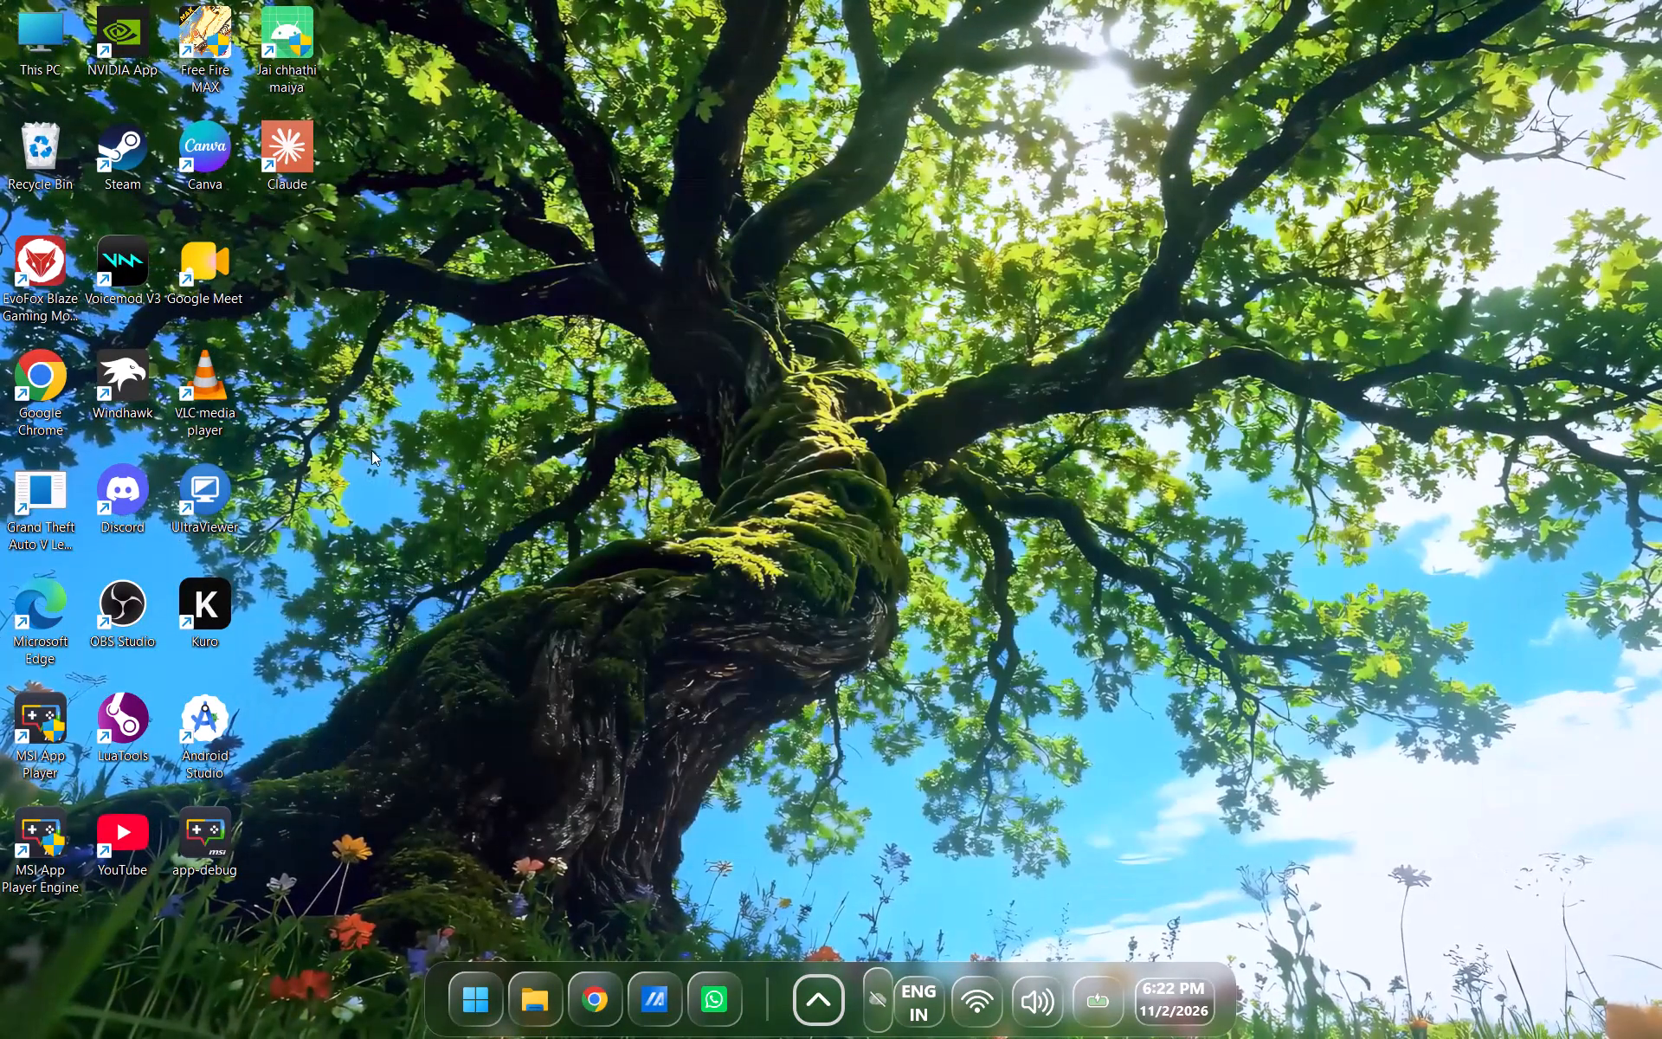
# Launch the Canva desktop app.
pyautogui.doubleClick(212, 152)
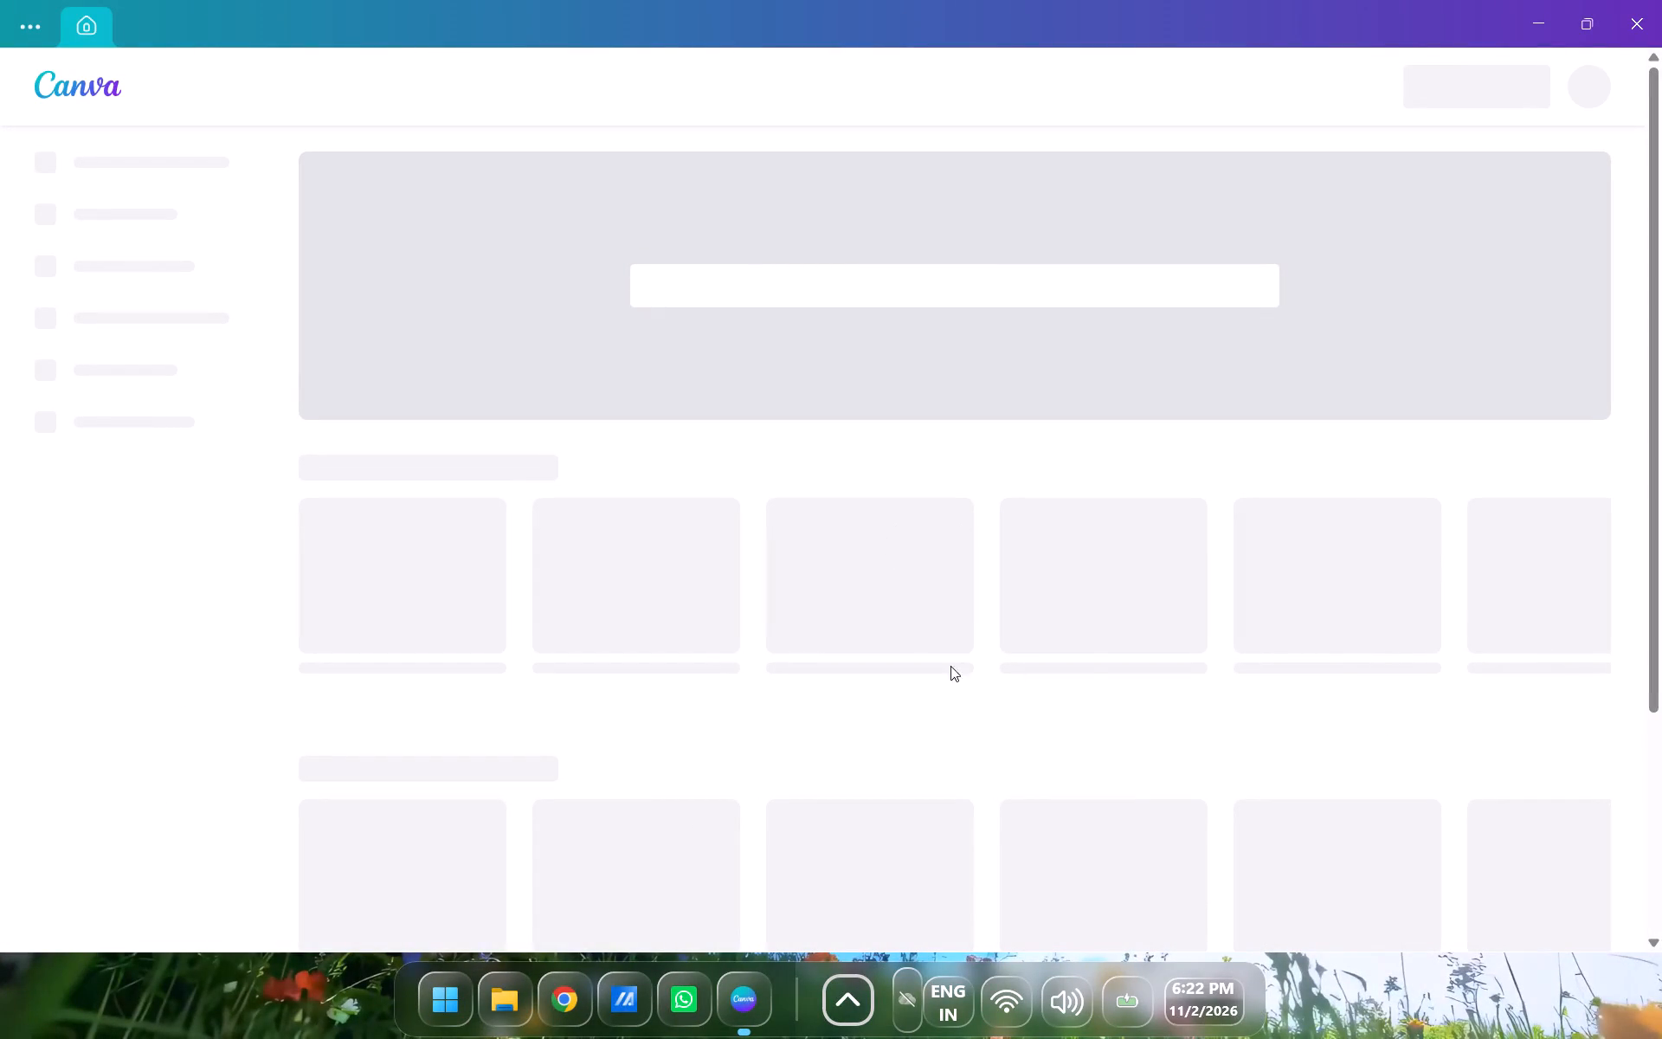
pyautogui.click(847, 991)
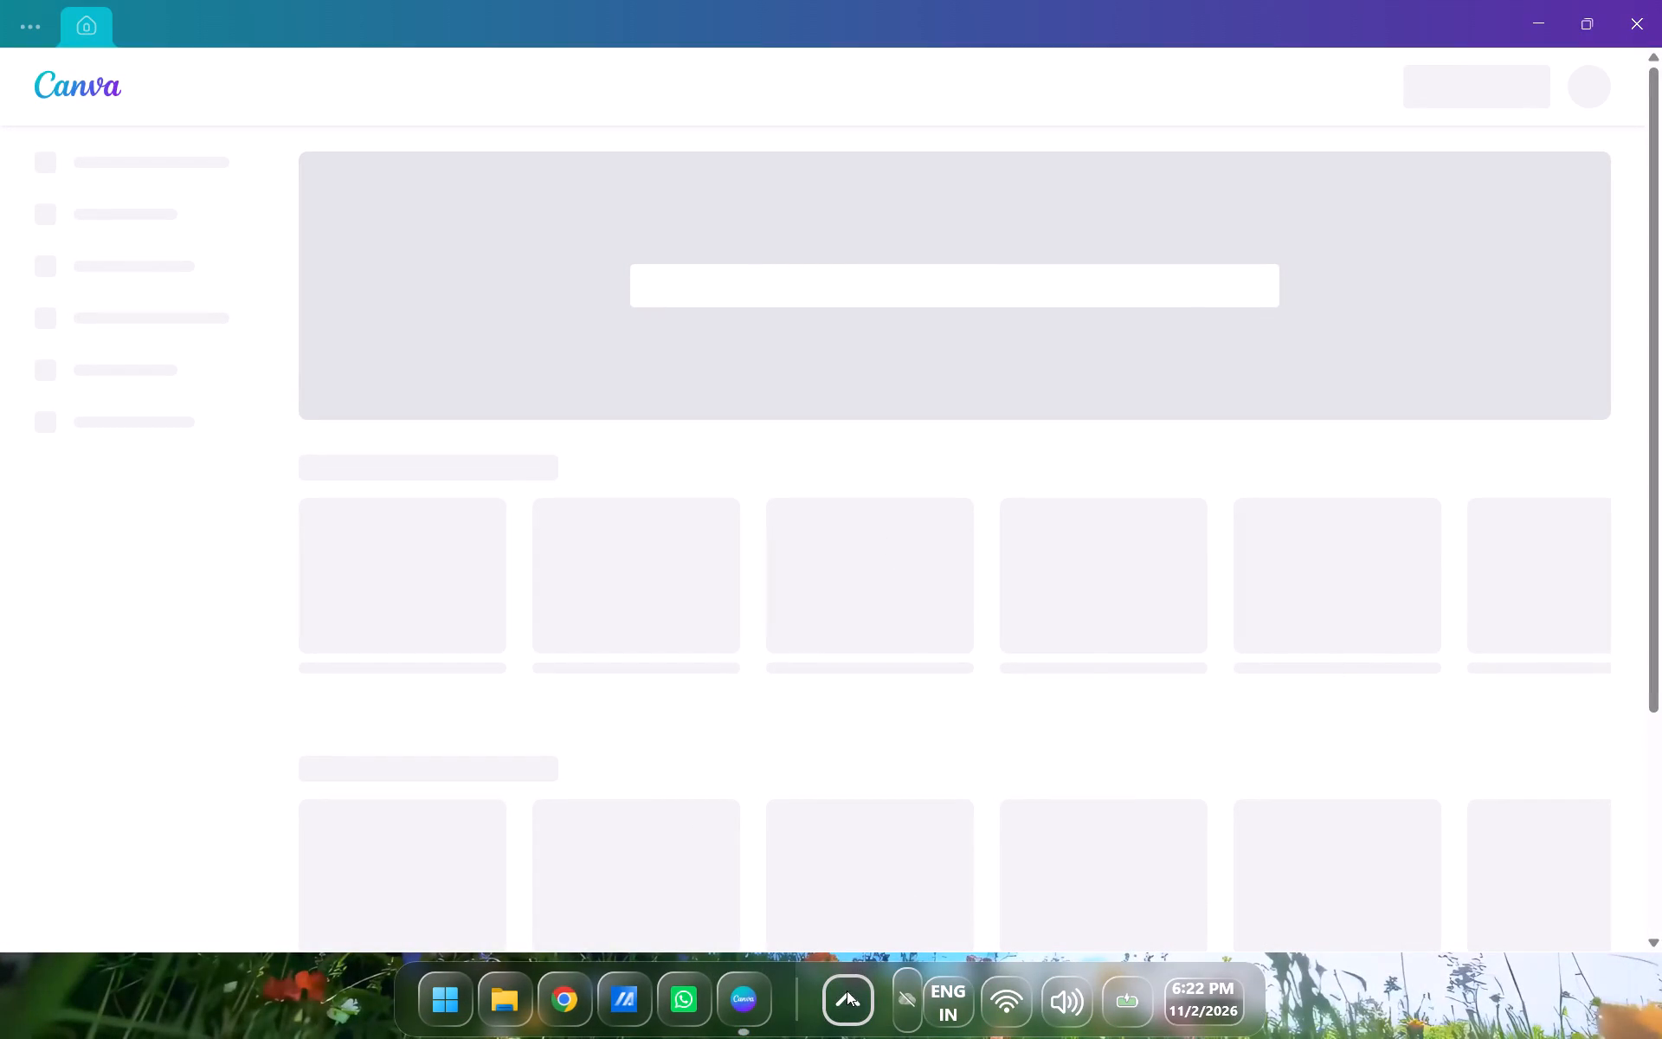
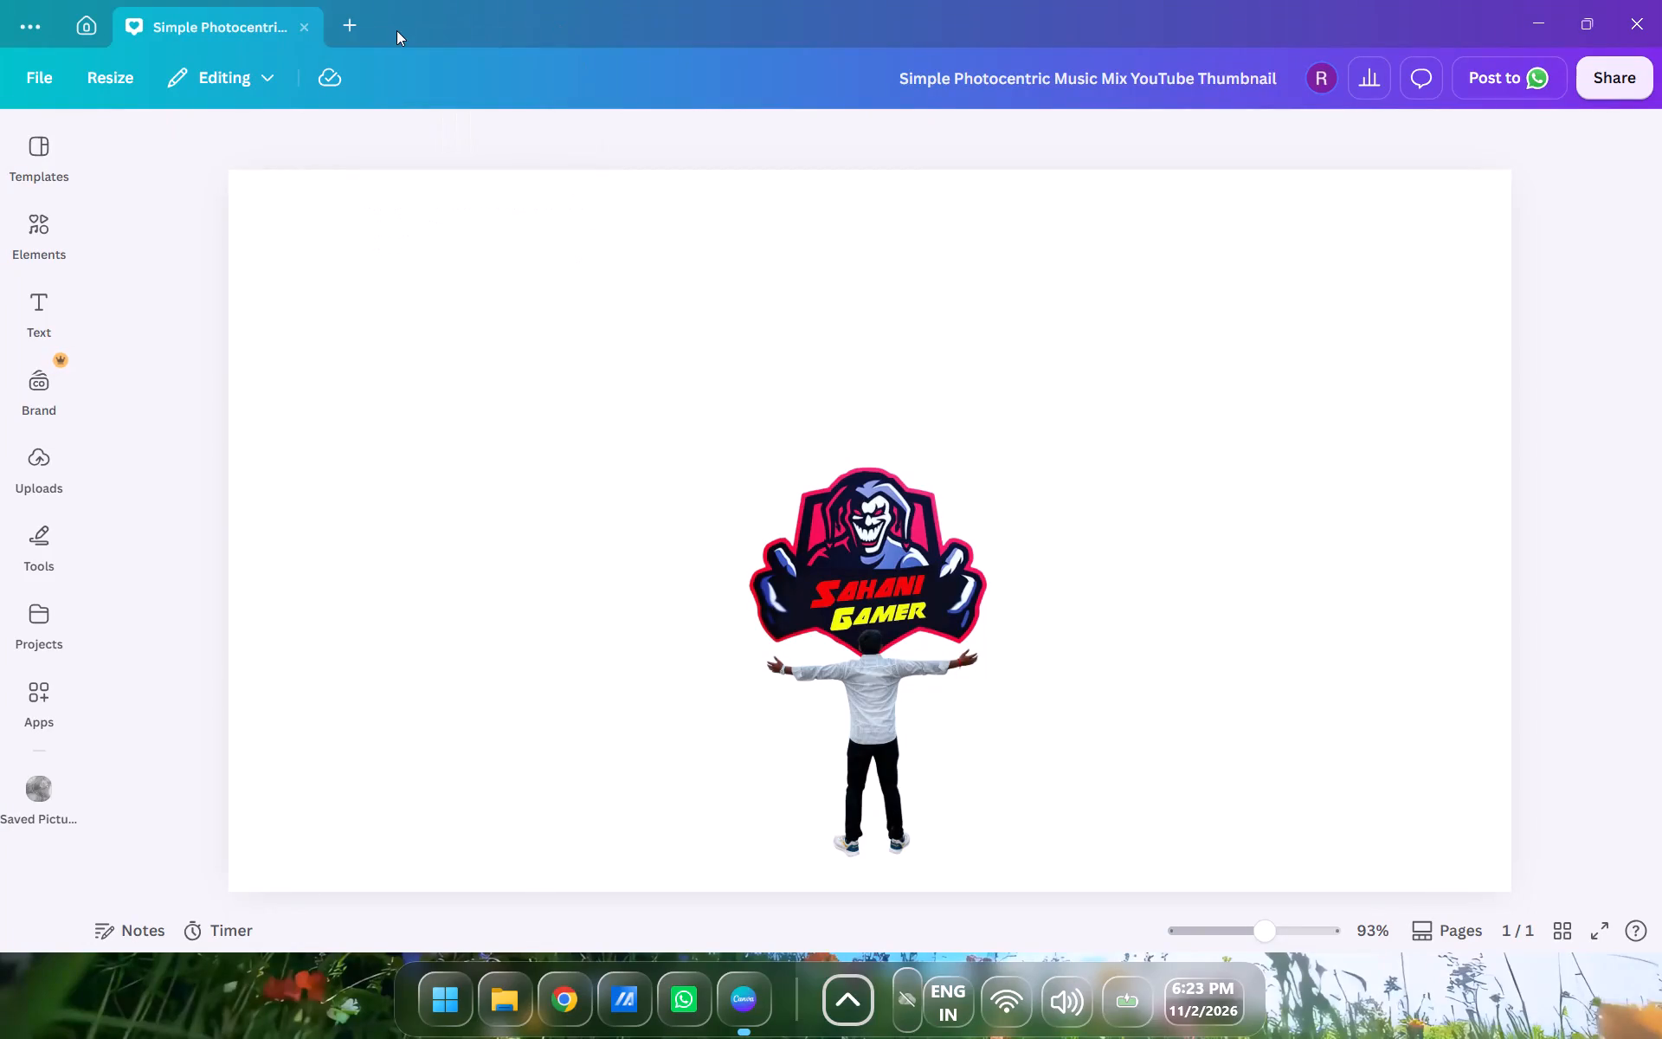
# Close the Simple Photocentric Music Mix YouTube Thumbnail design.
pyautogui.click(306, 23)
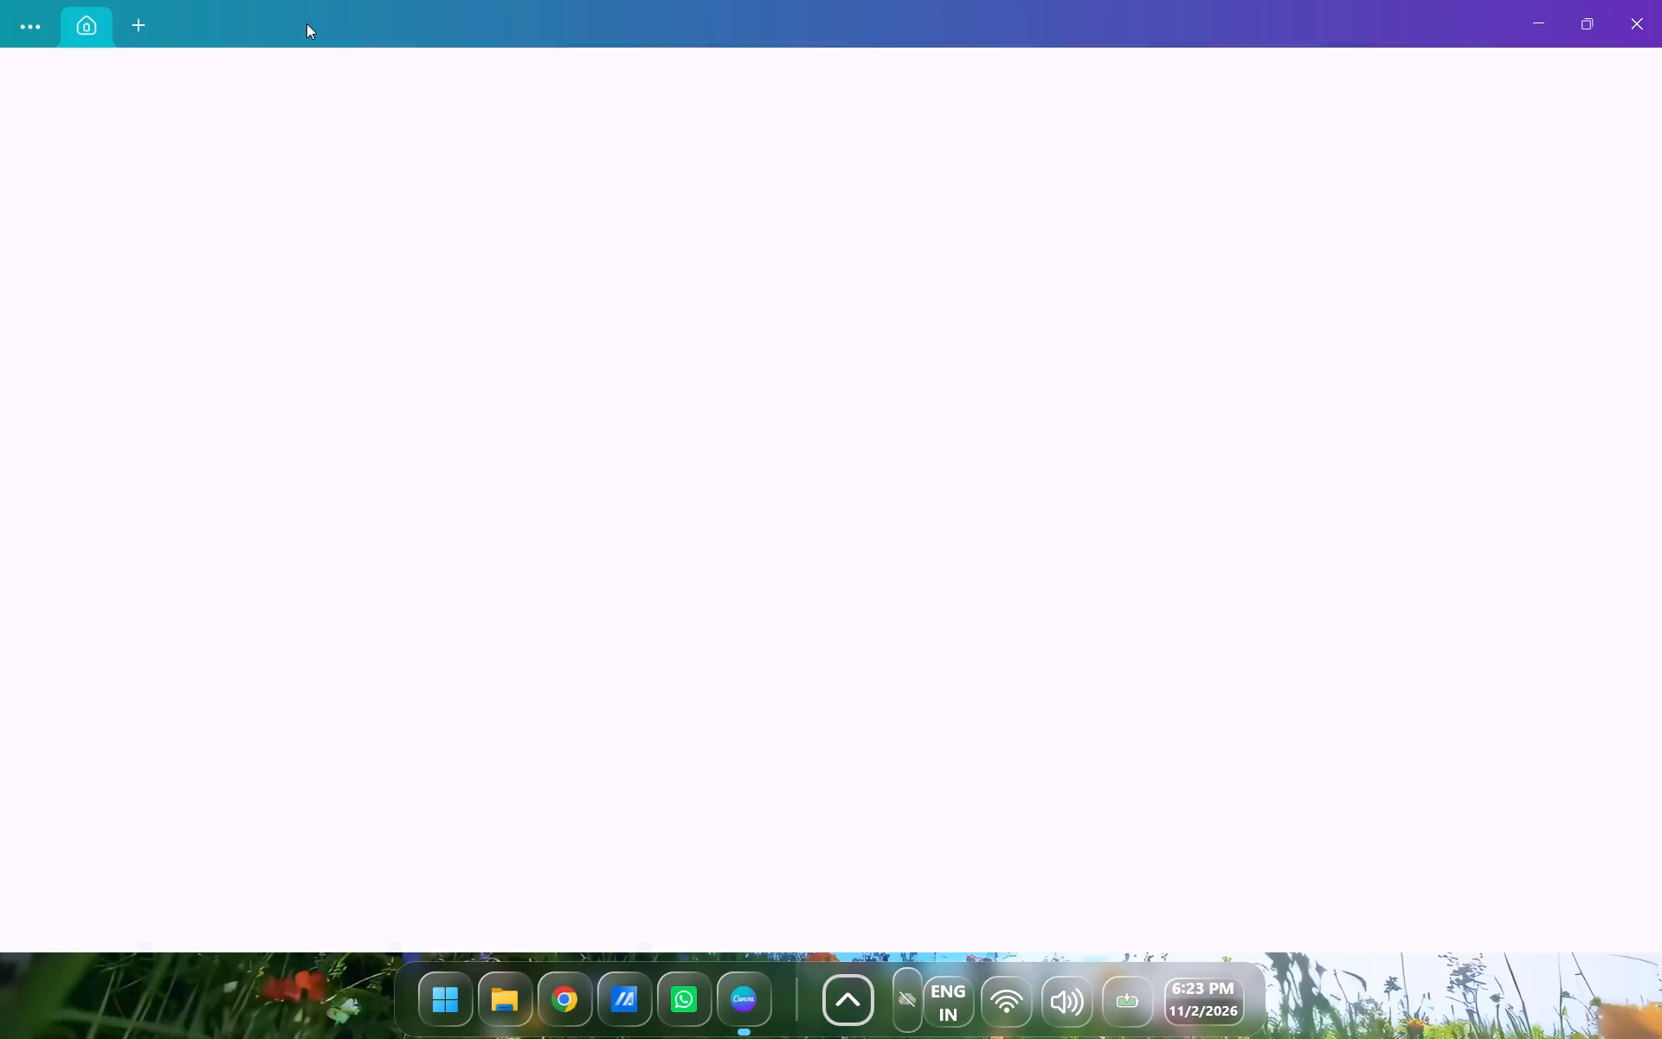
# Search Canva's home page for "love".
pyautogui.click(673, 268)
pyautogui.click(644, 301)
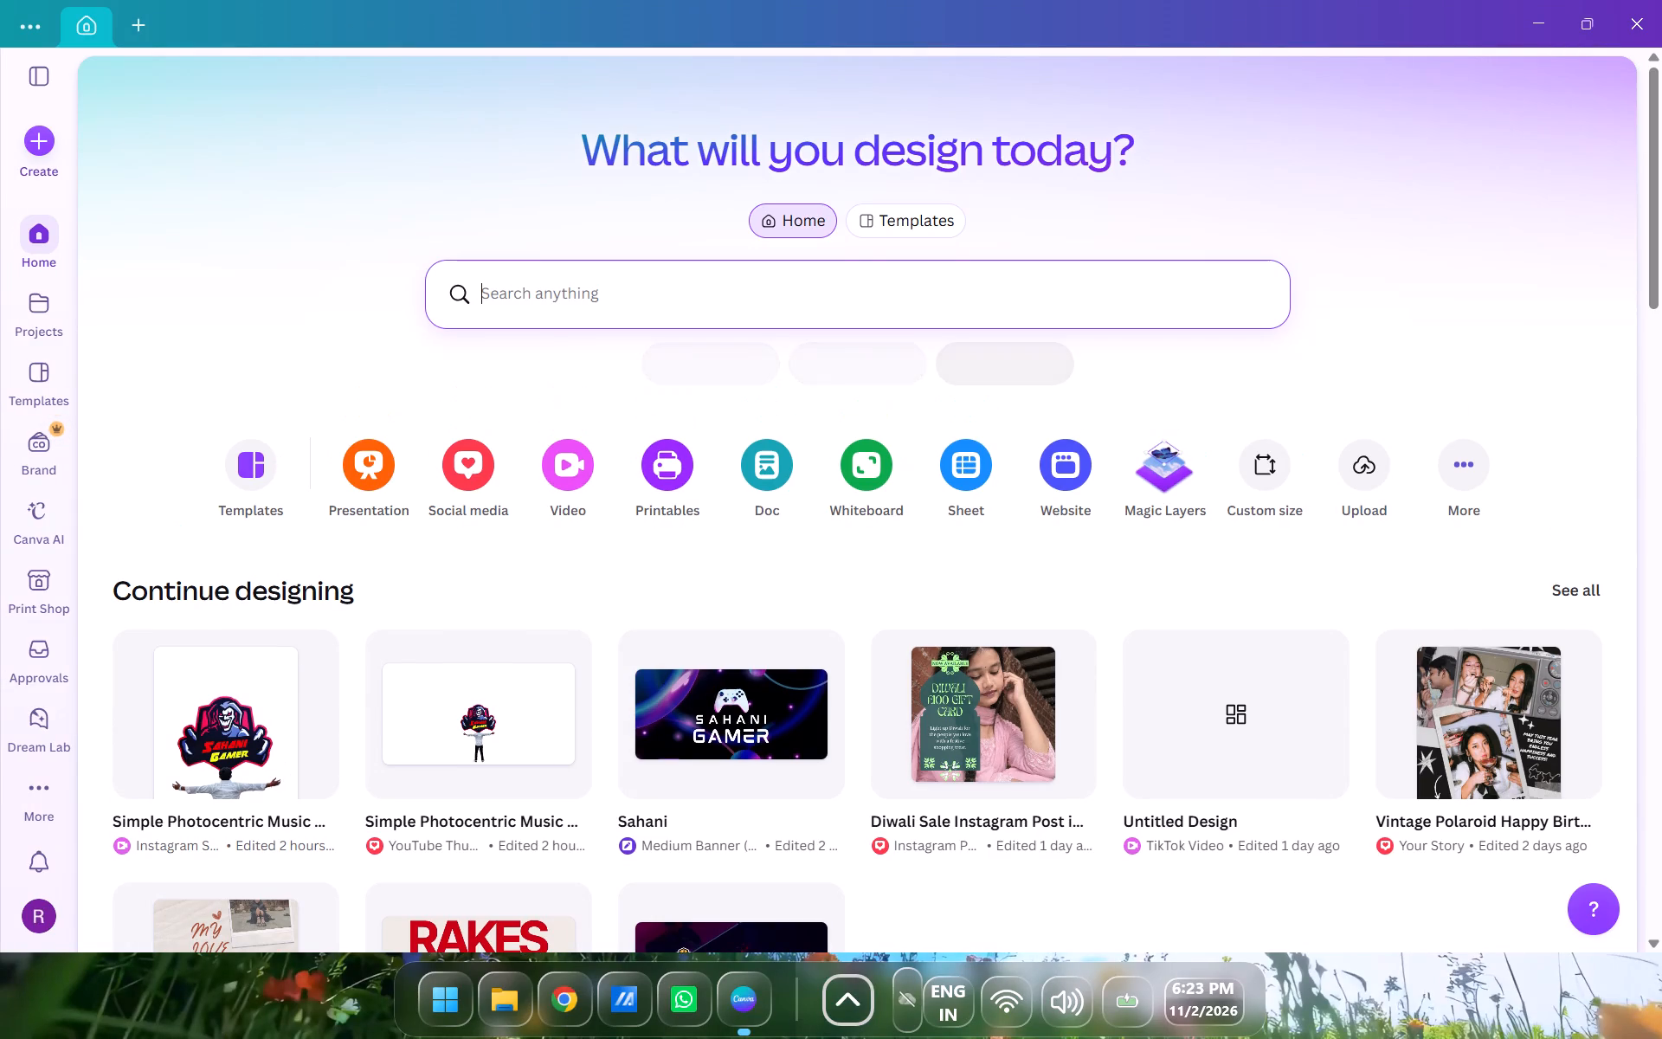
pyautogui.press('l')
pyautogui.press('o')
pyautogui.press('v')
pyautogui.press('e')
pyautogui.press('Return')
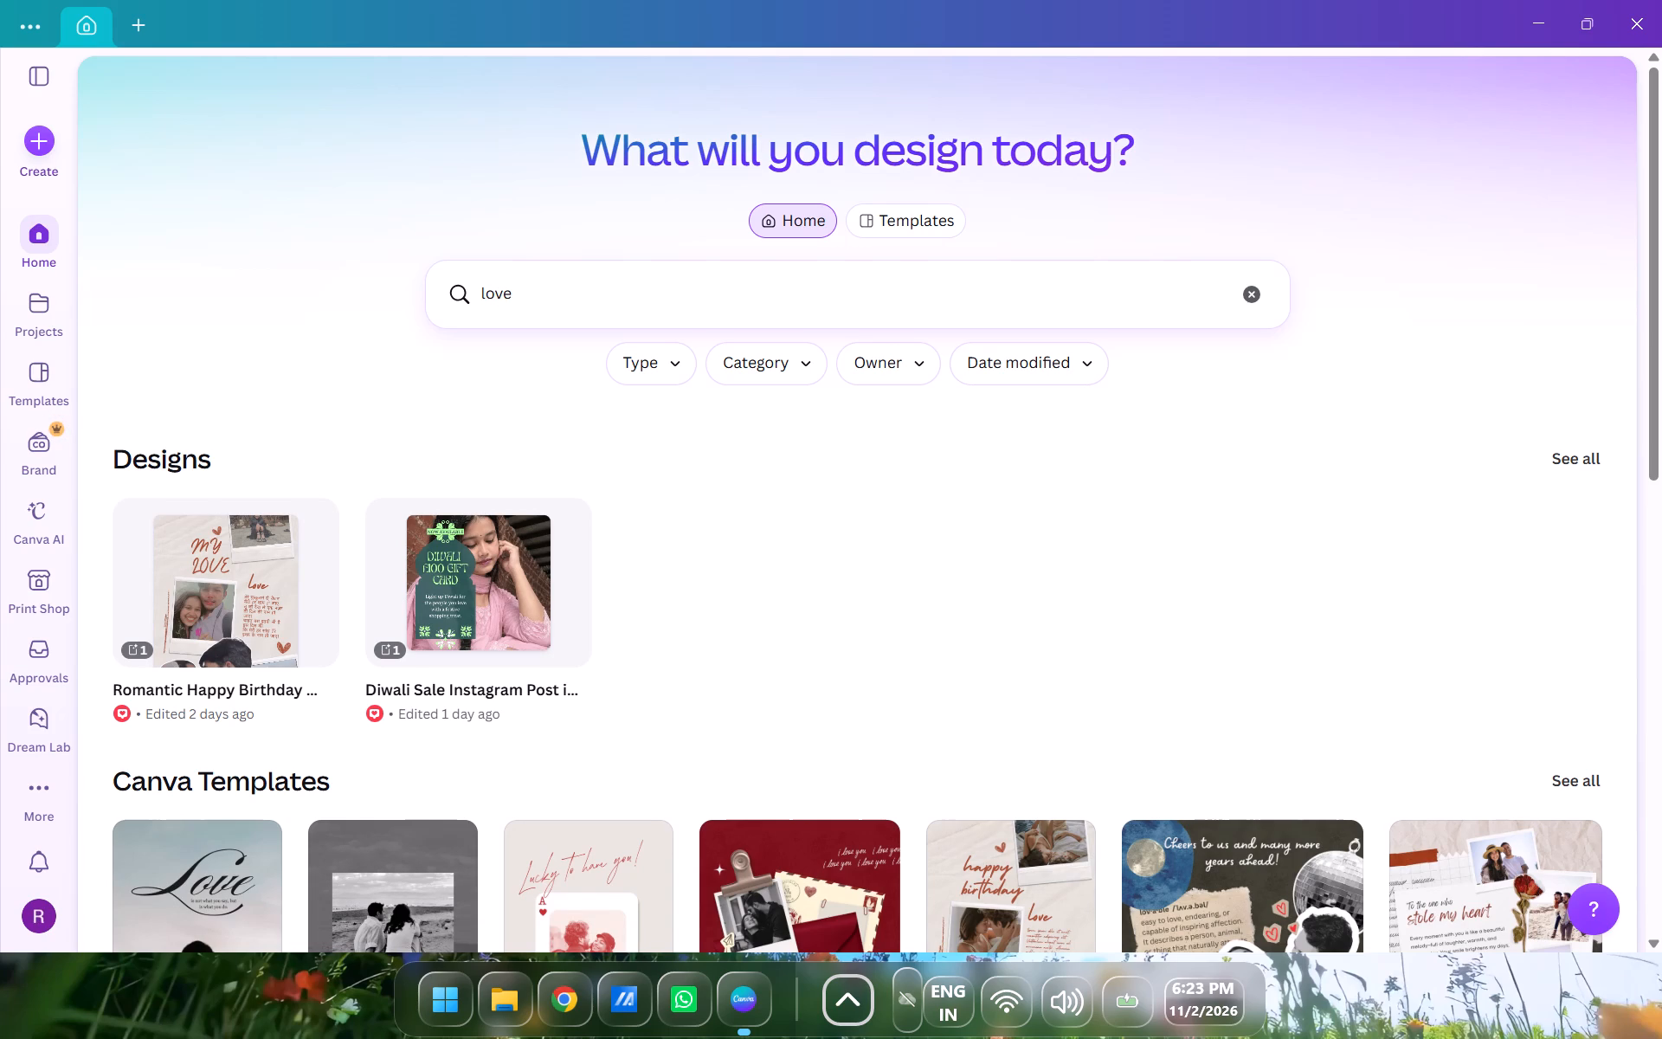
# Open the Red and Beige Aesthetic Scrapbook Romantic Love Letter A4 template as a new design for editing.
pyautogui.scroll(-4, 873, 523)
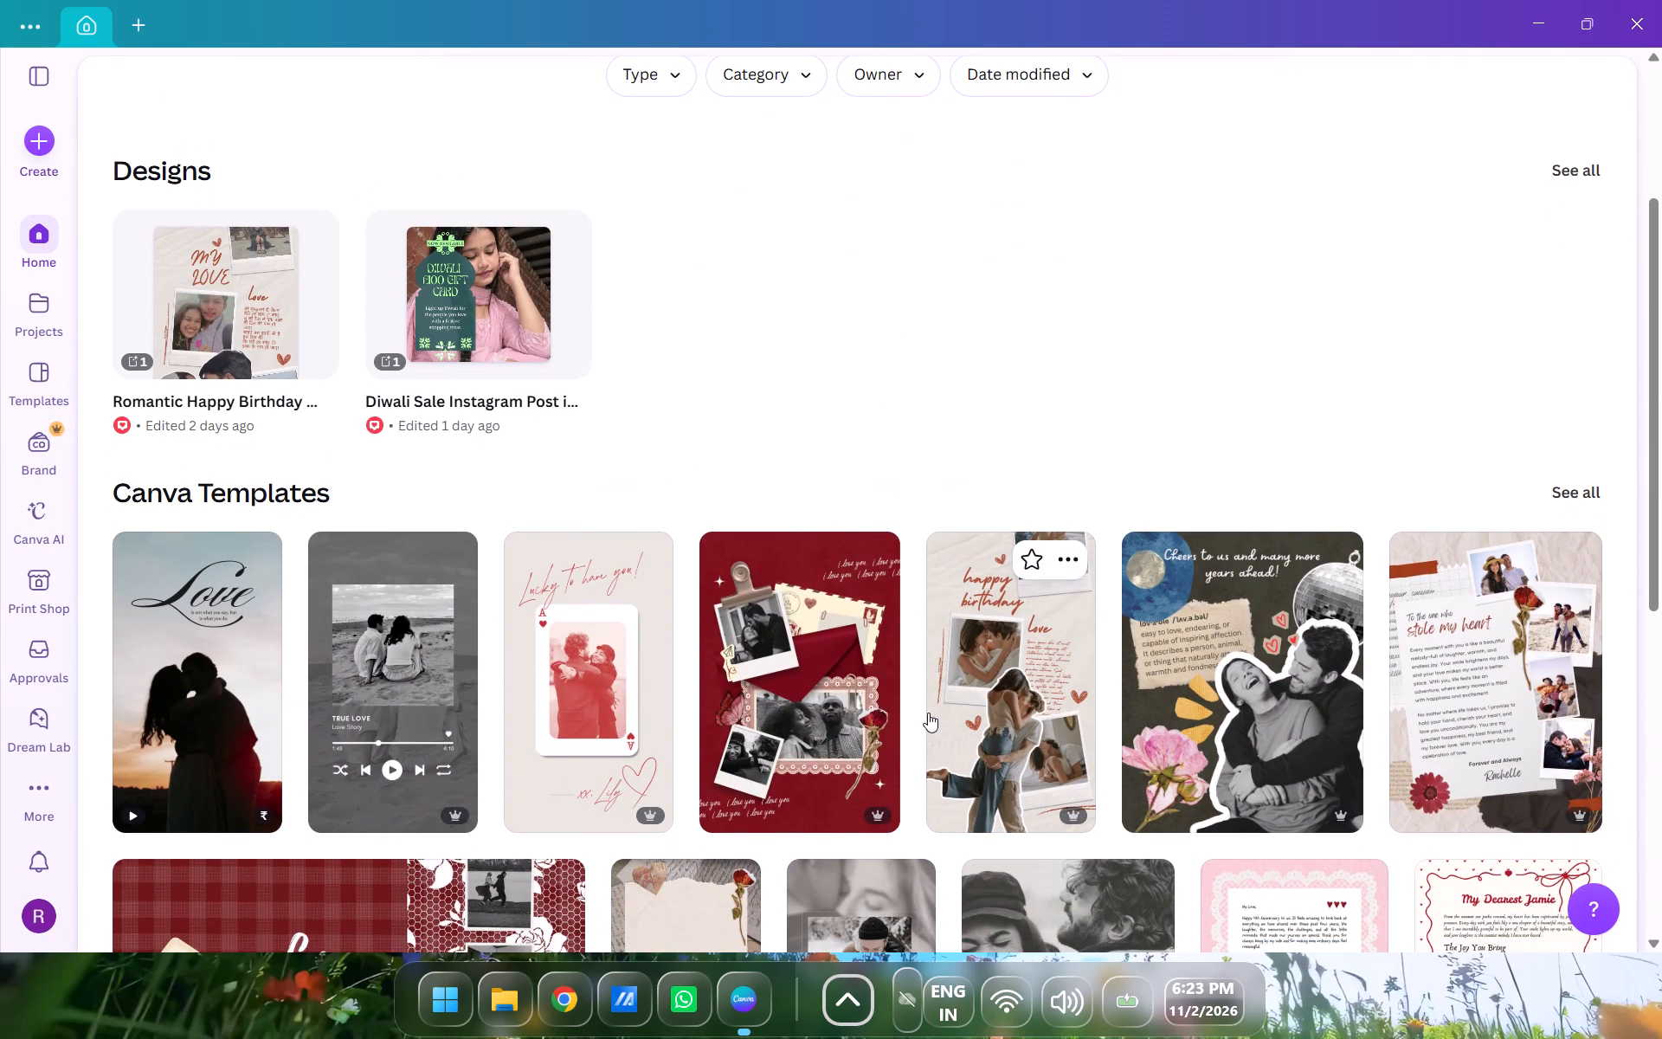
pyautogui.click(1502, 668)
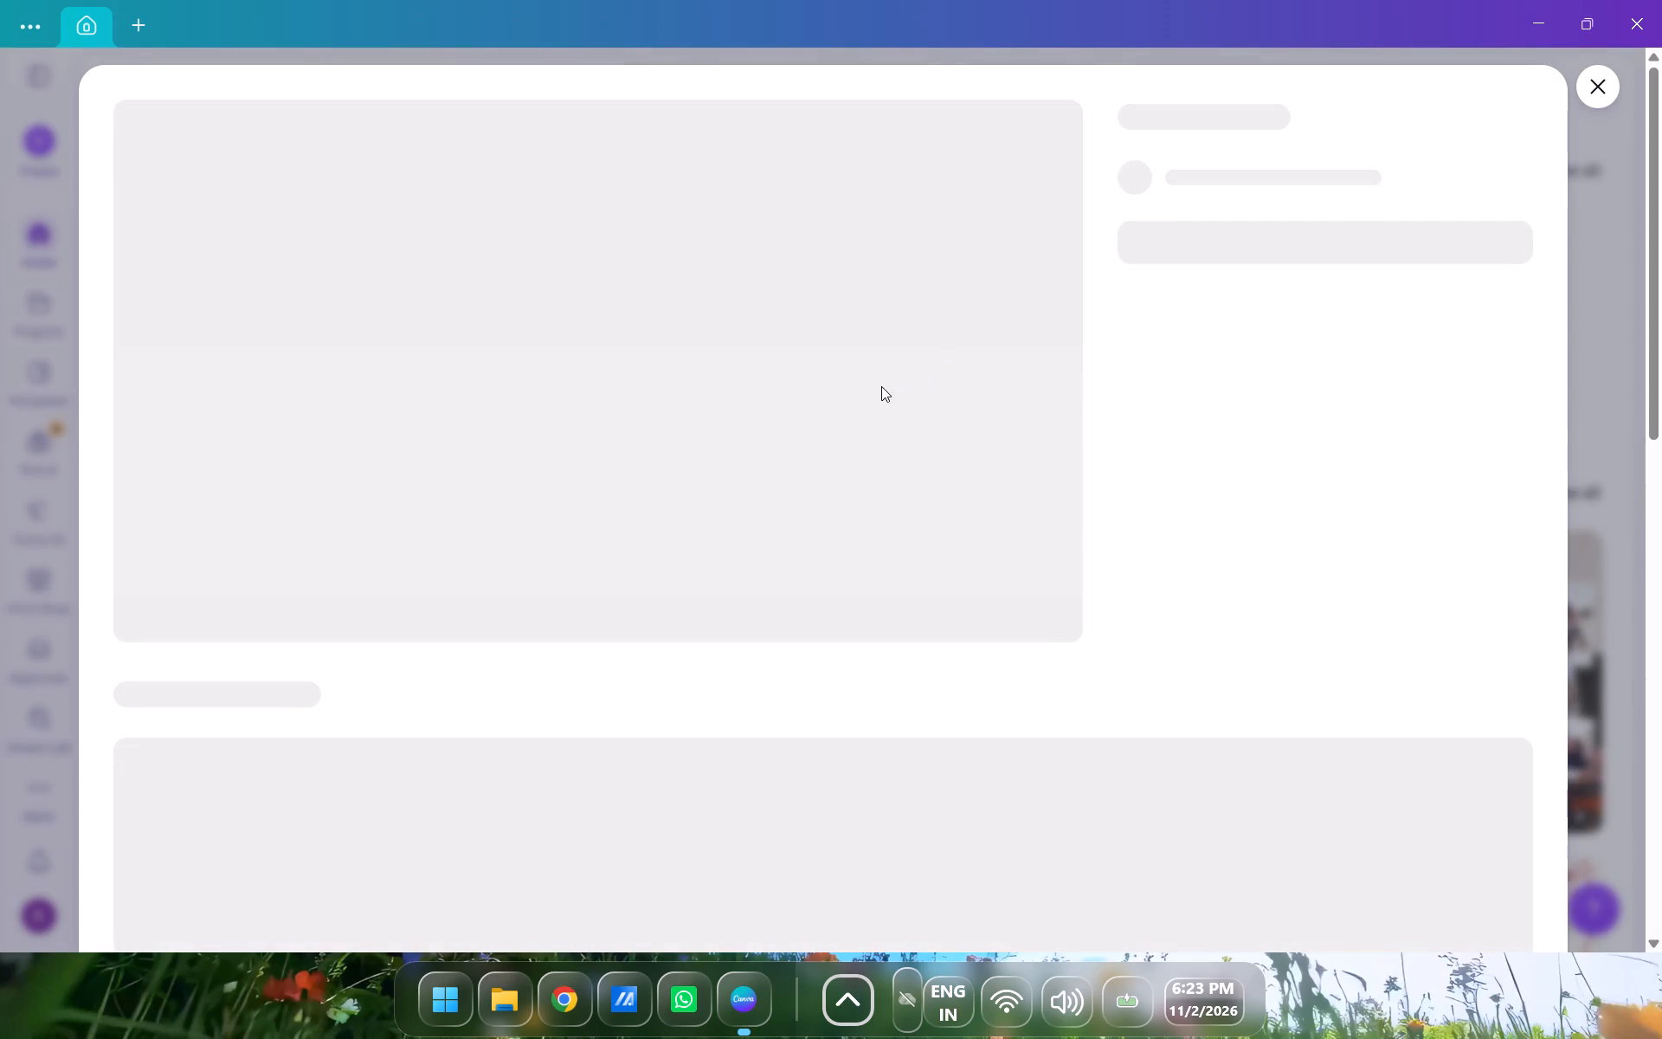
pyautogui.click(1238, 389)
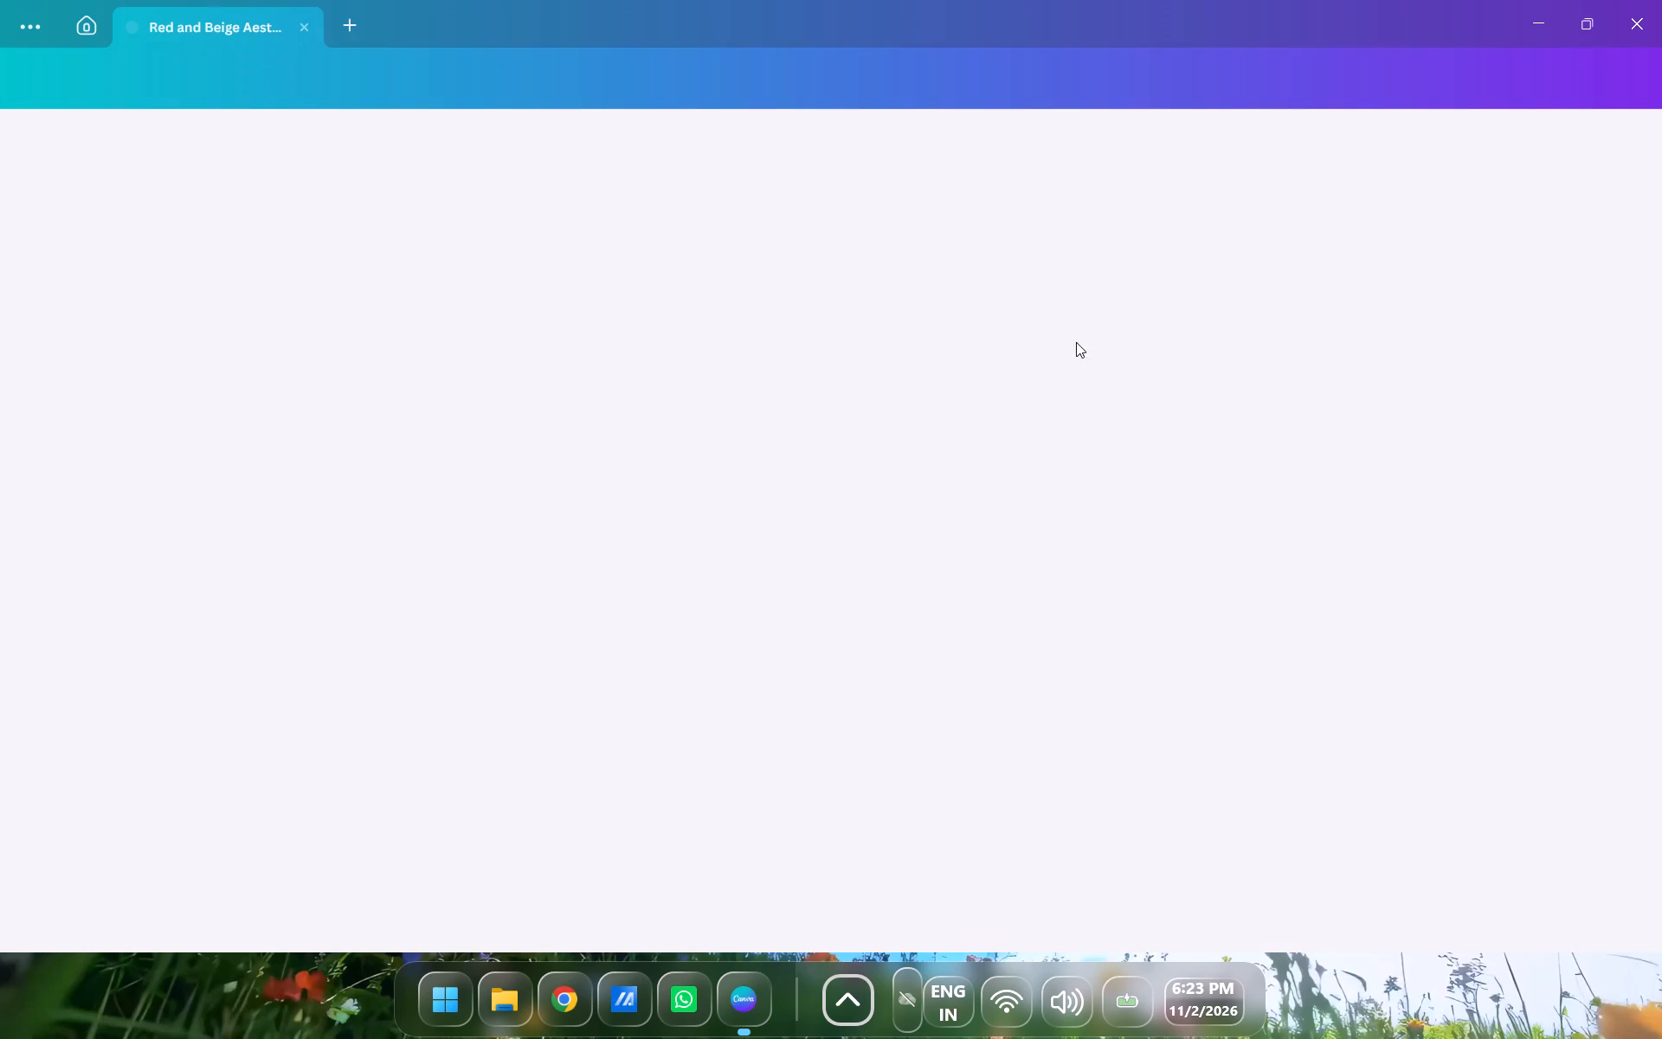
# Replace the topmost couple photo with the long-haired girl's hand-on-cheek selfie from the uploaded Saved Pictures folder.
pyautogui.click(891, 275)
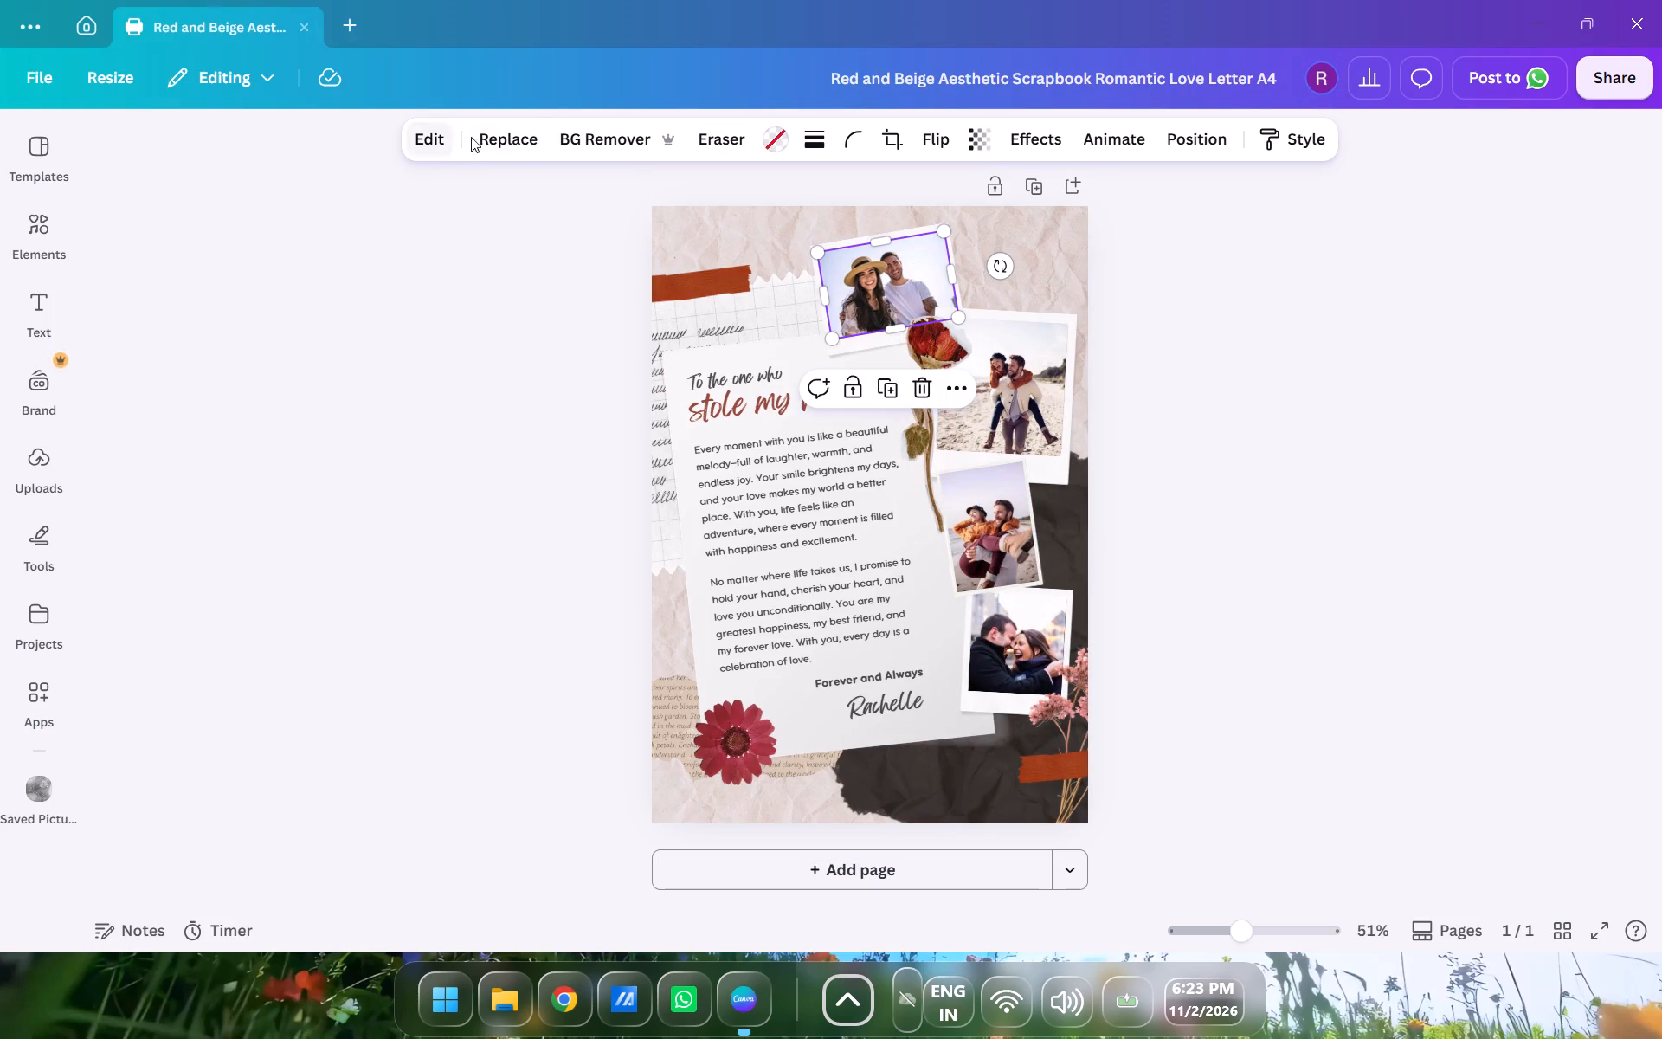
pyautogui.click(510, 132)
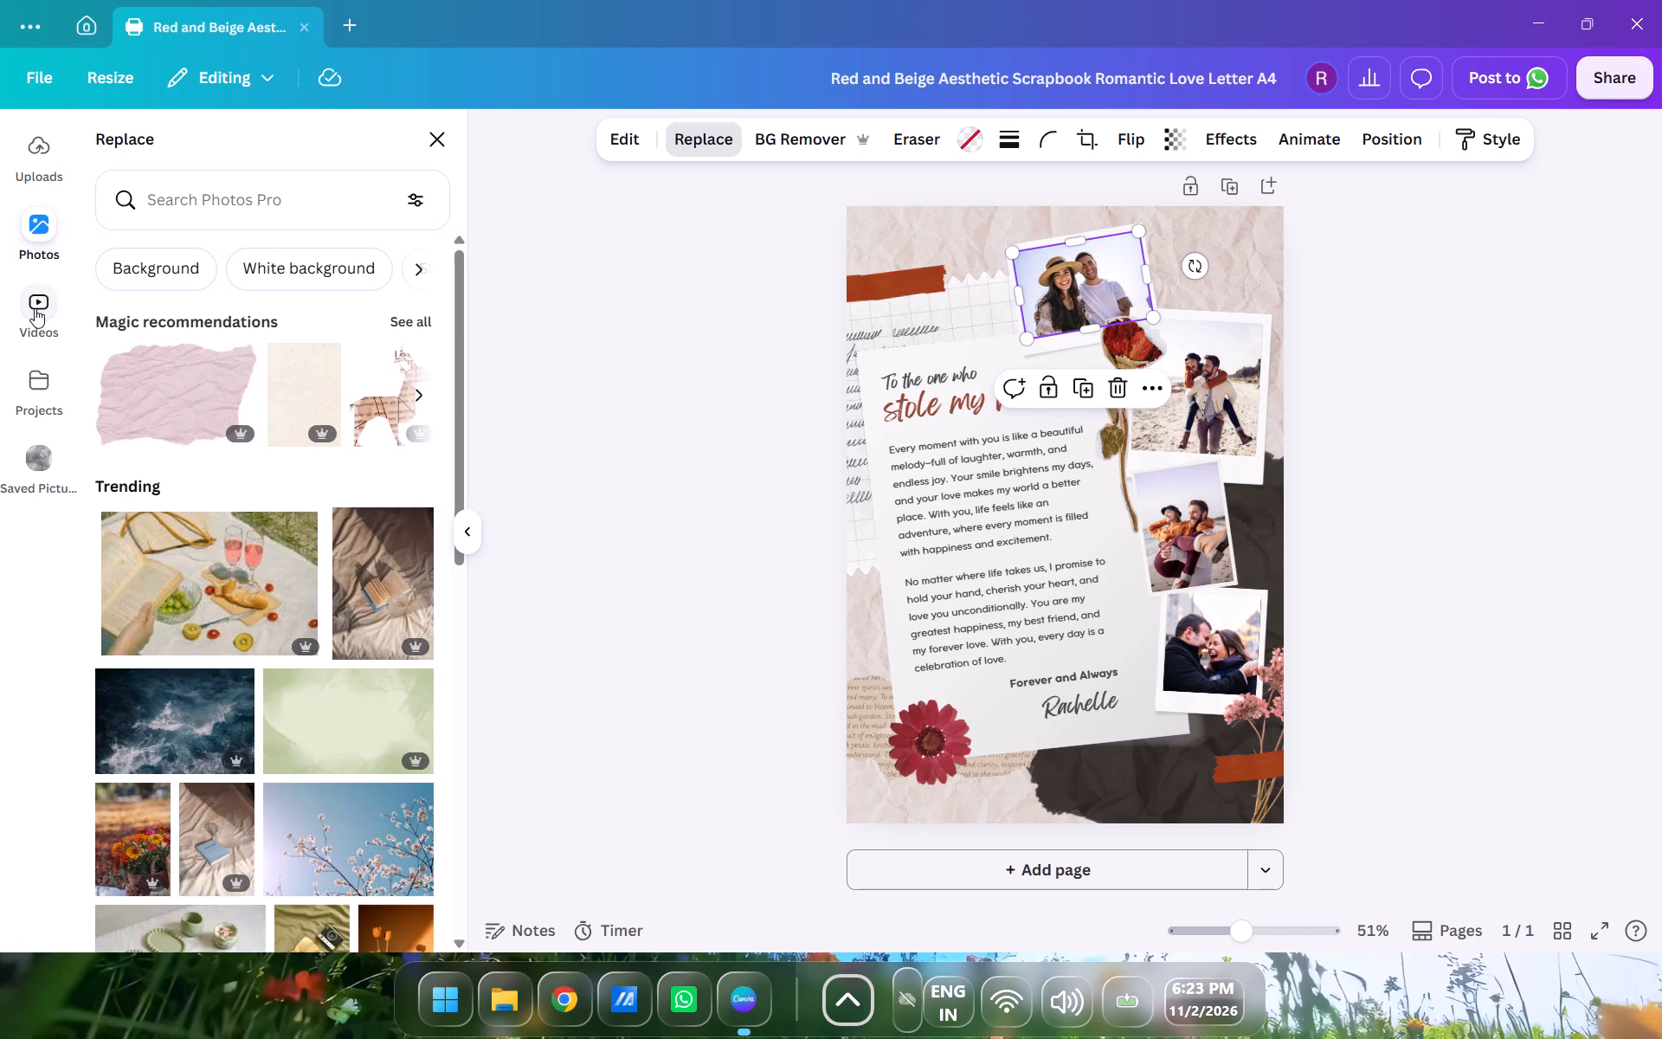
pyautogui.click(43, 166)
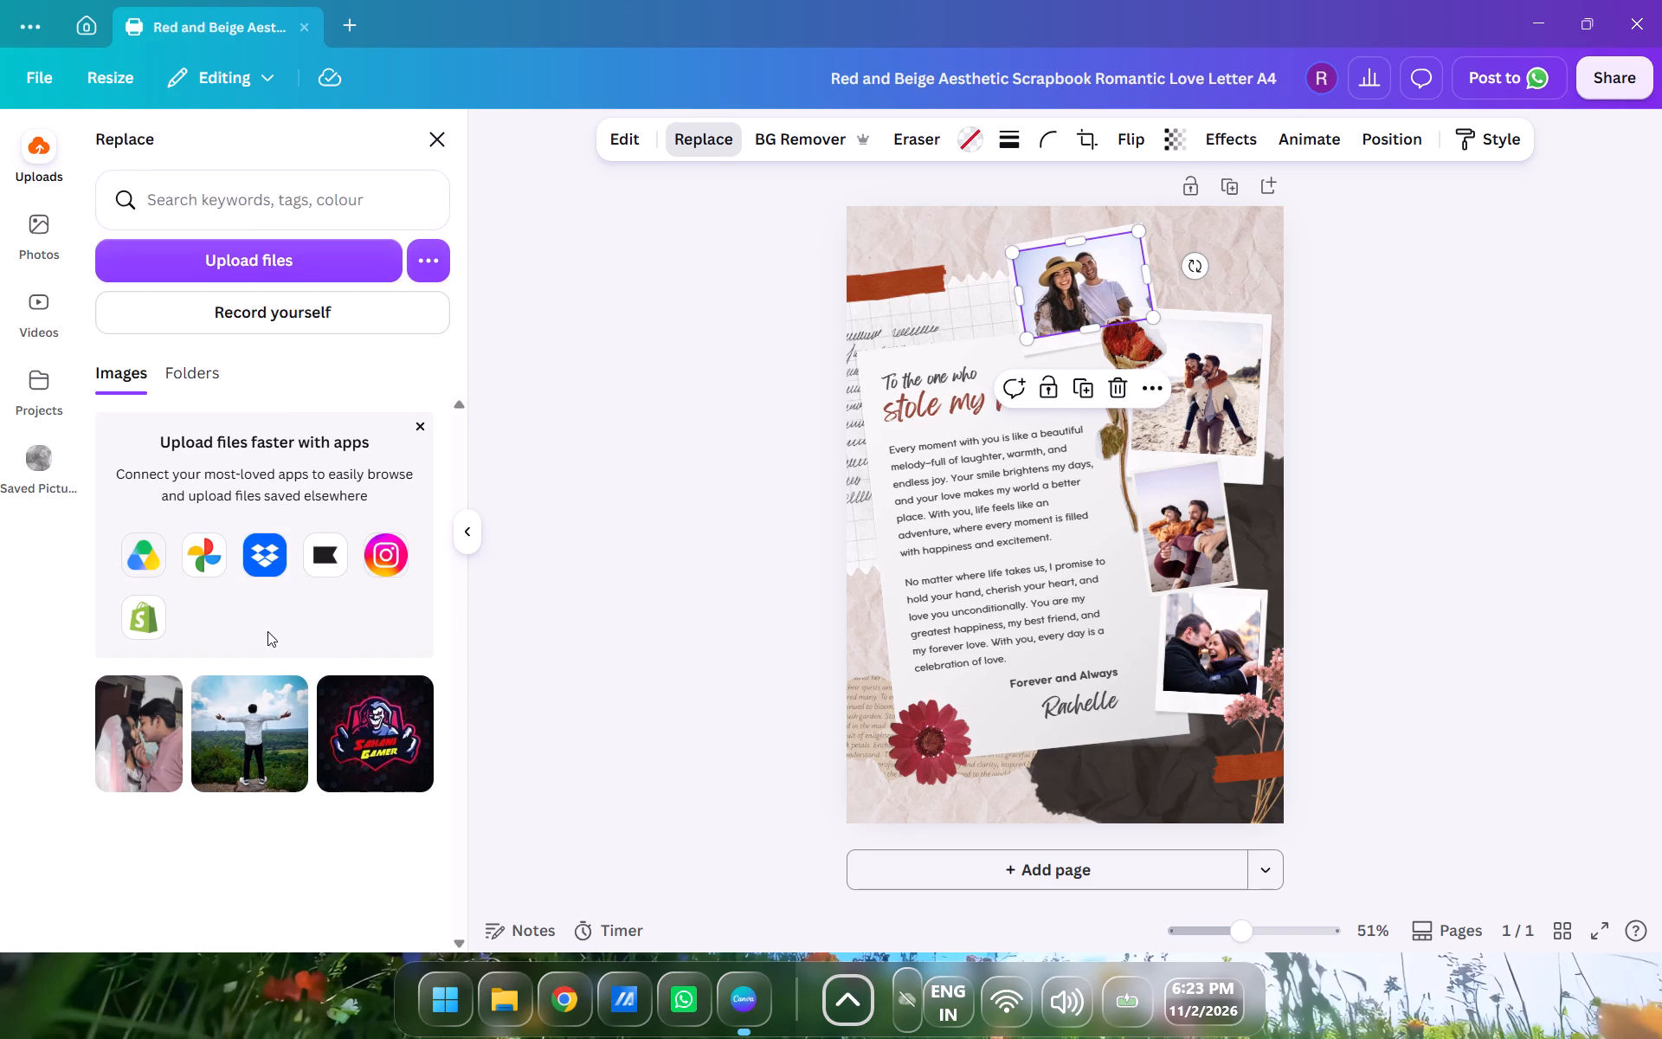
pyautogui.click(193, 358)
pyautogui.click(184, 530)
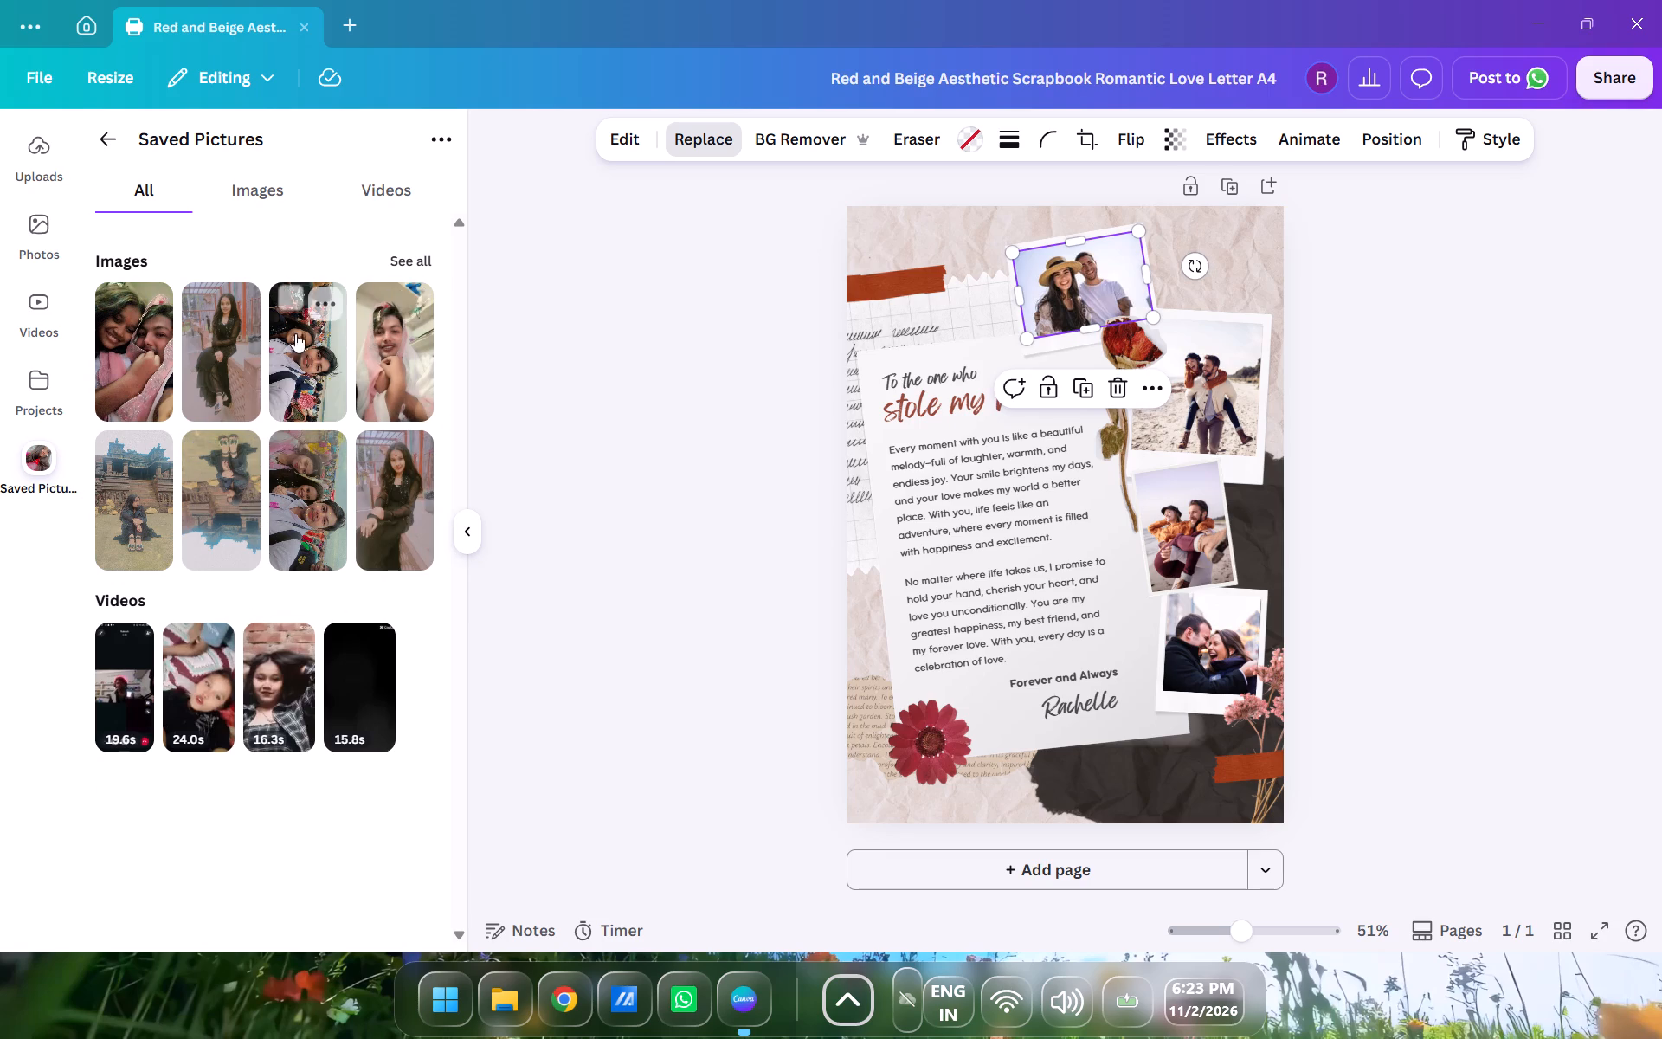
pyautogui.click(415, 261)
pyautogui.scroll(-2, 362, 475)
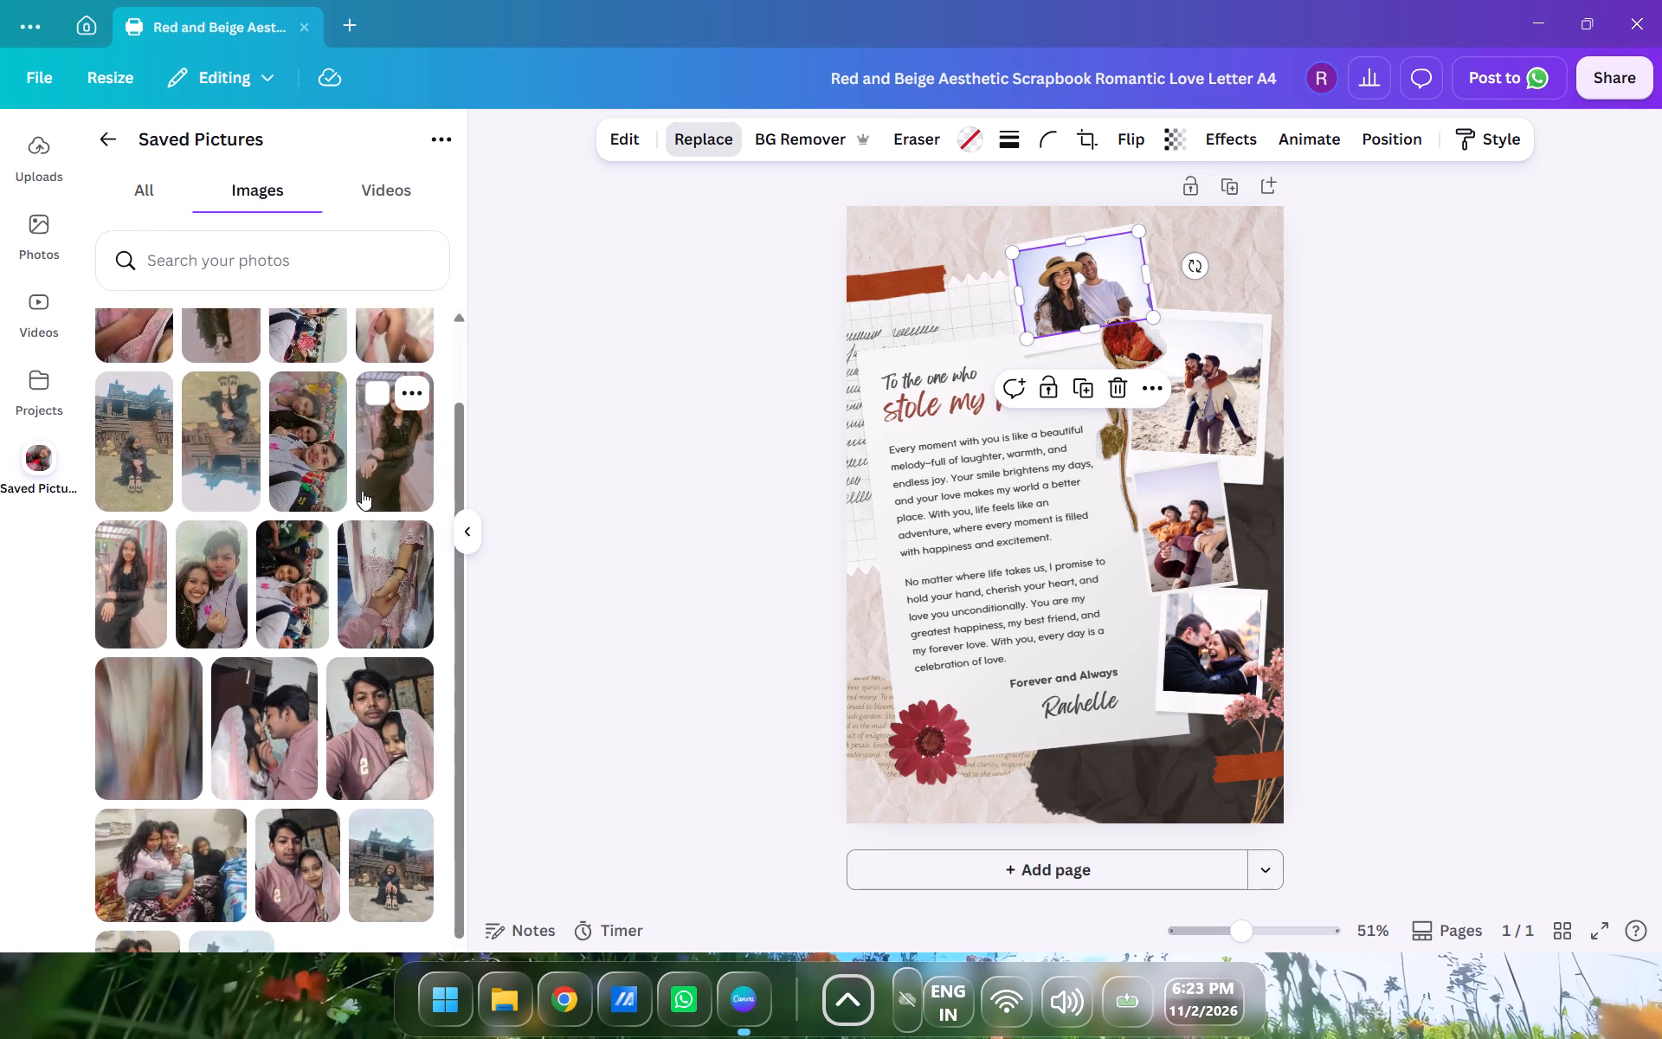
pyautogui.scroll(-11, 362, 492)
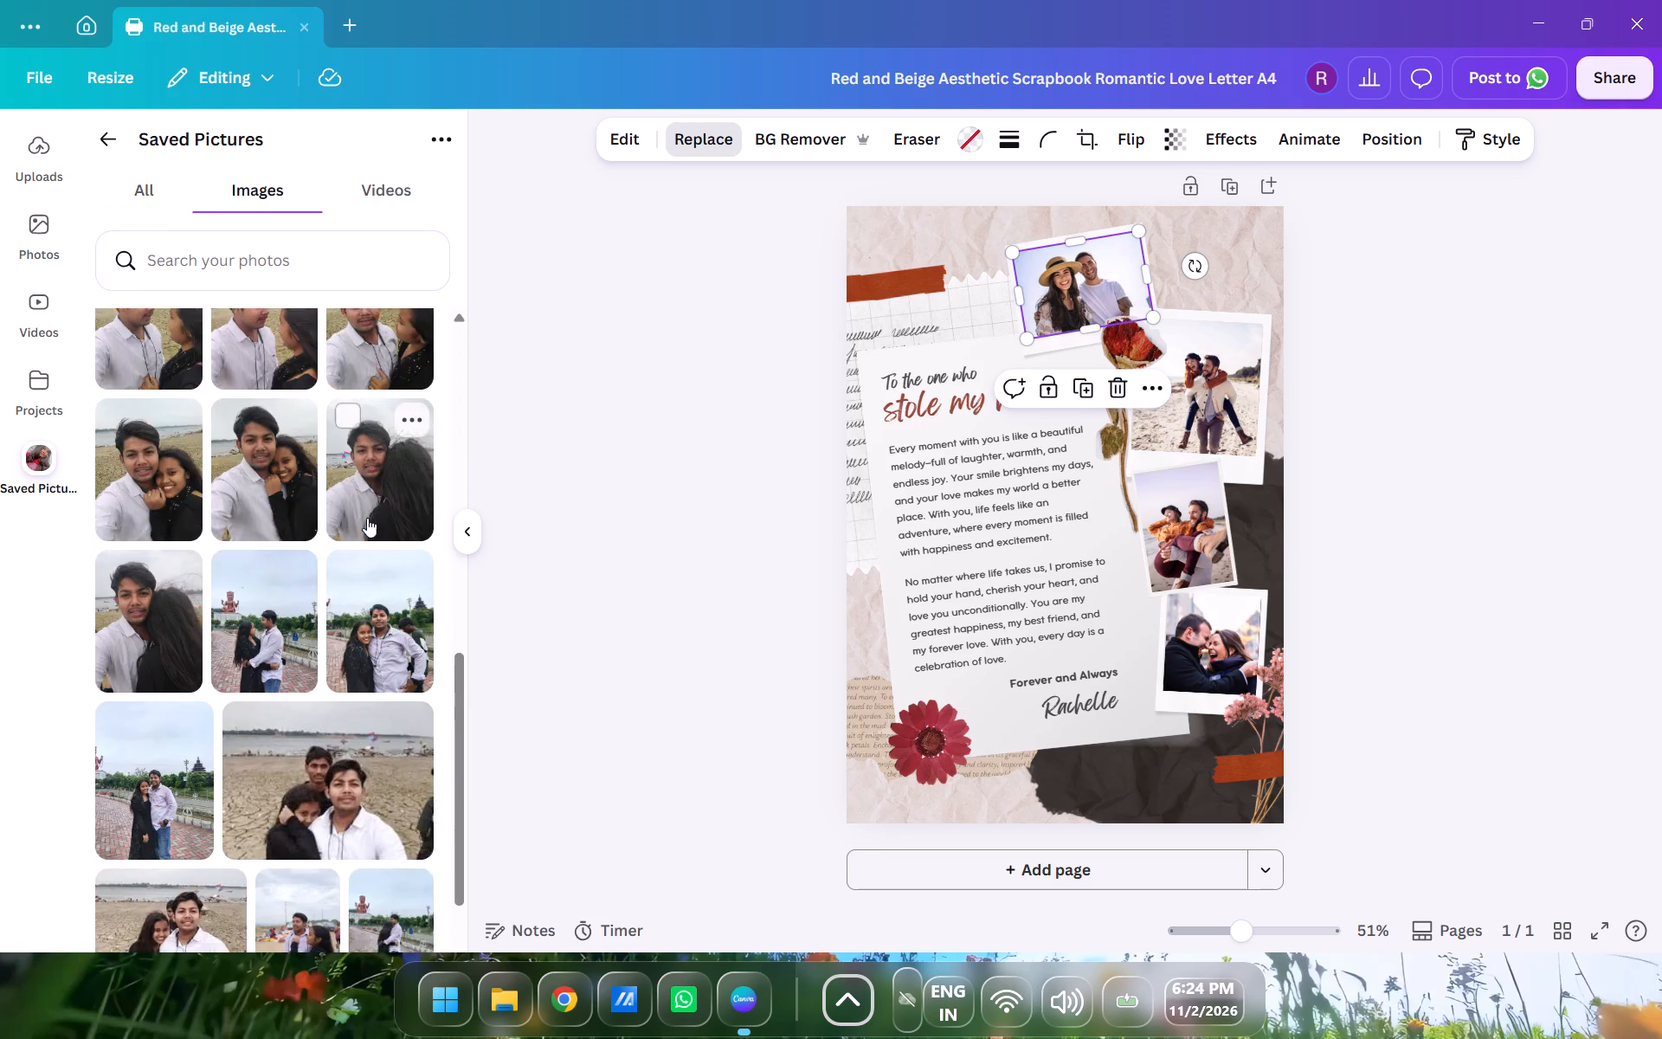
pyautogui.scroll(-8, 367, 518)
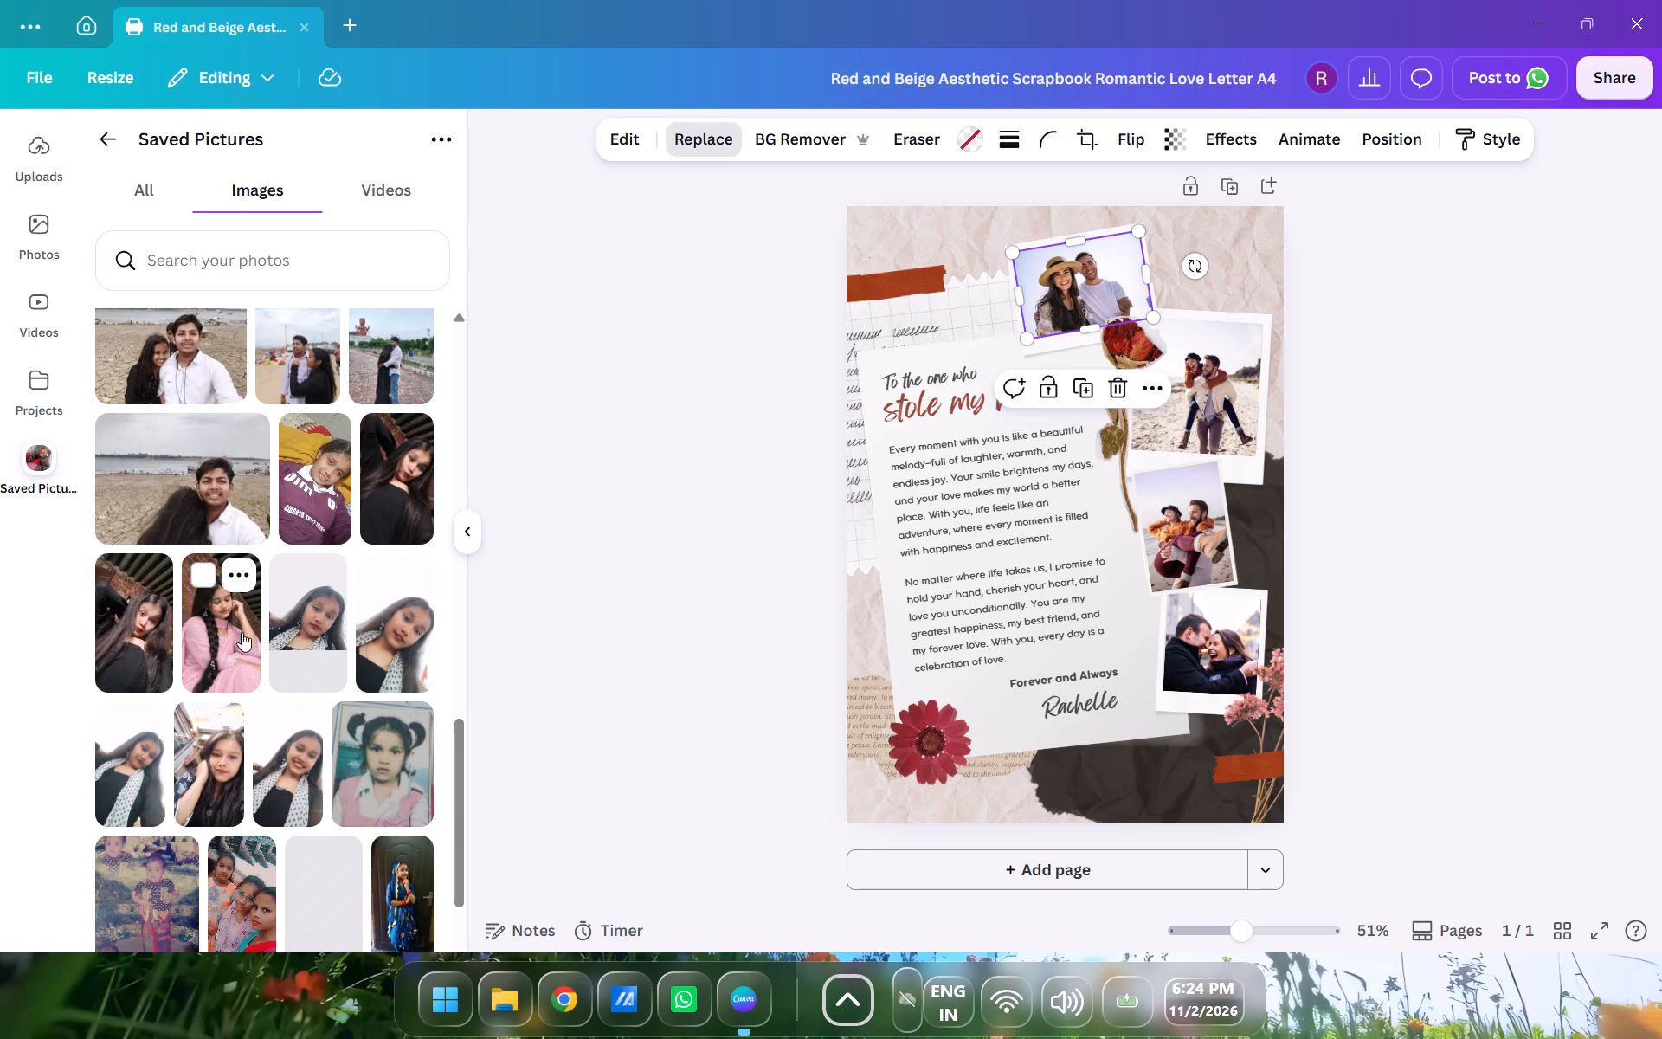
pyautogui.scroll(-1, 377, 680)
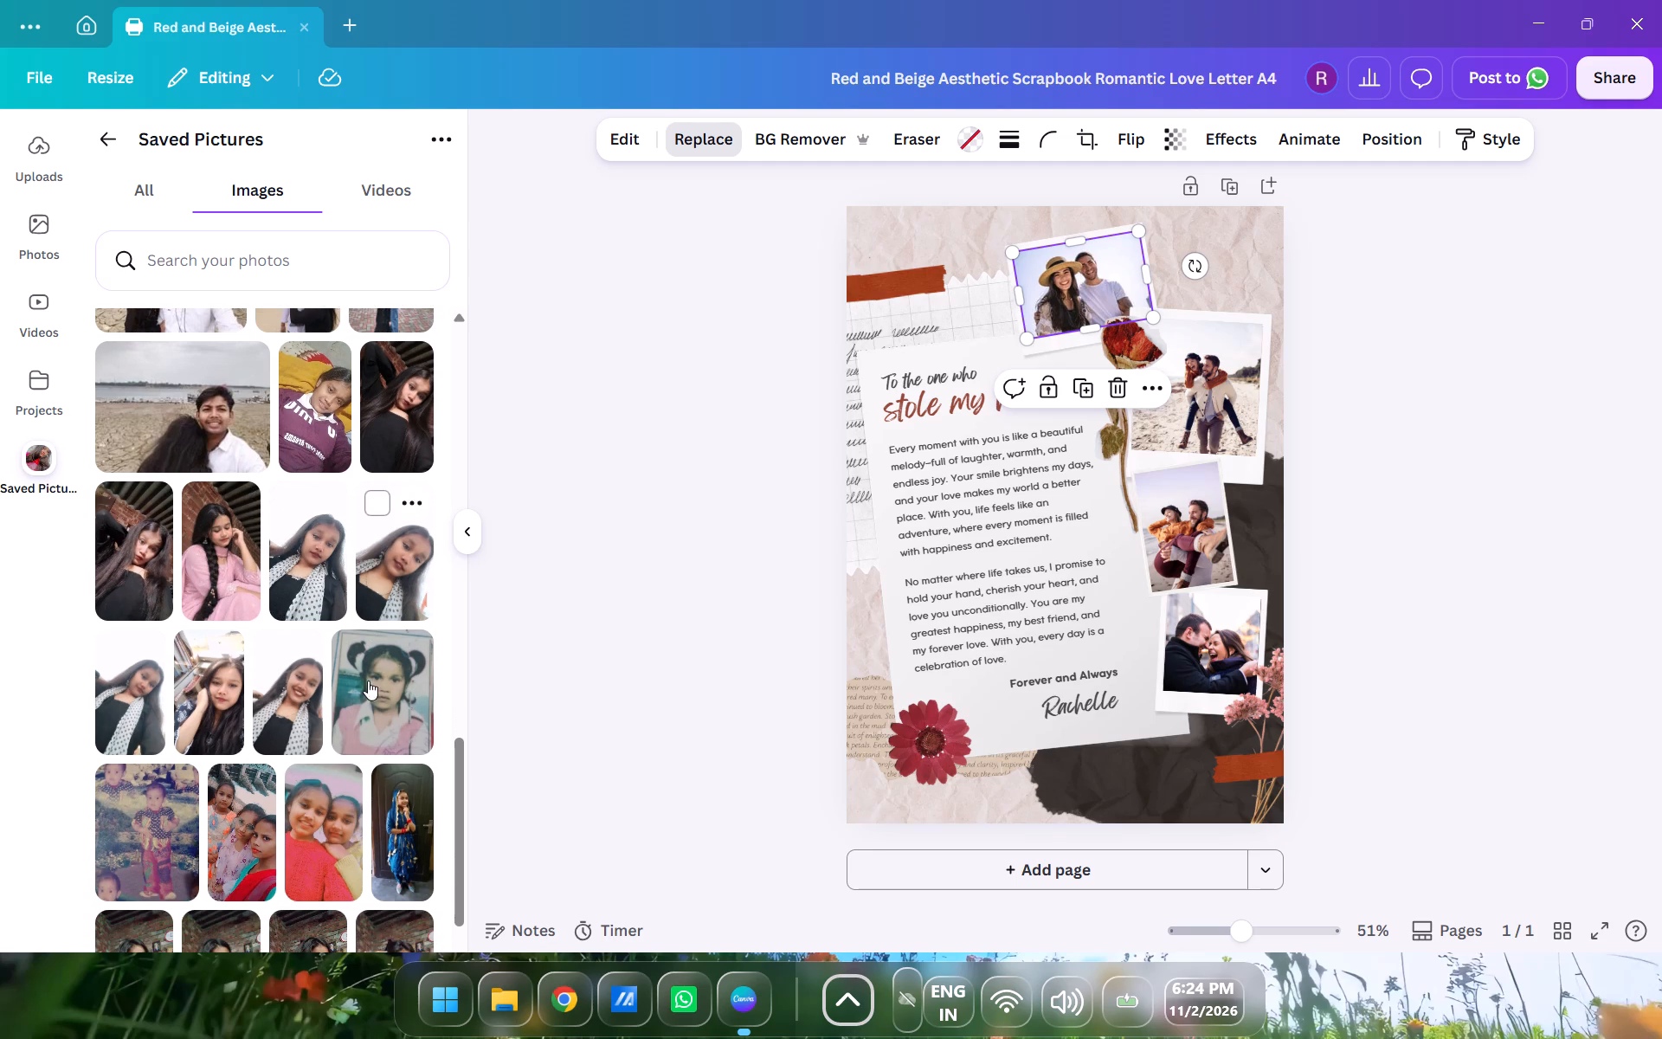
pyautogui.click(231, 712)
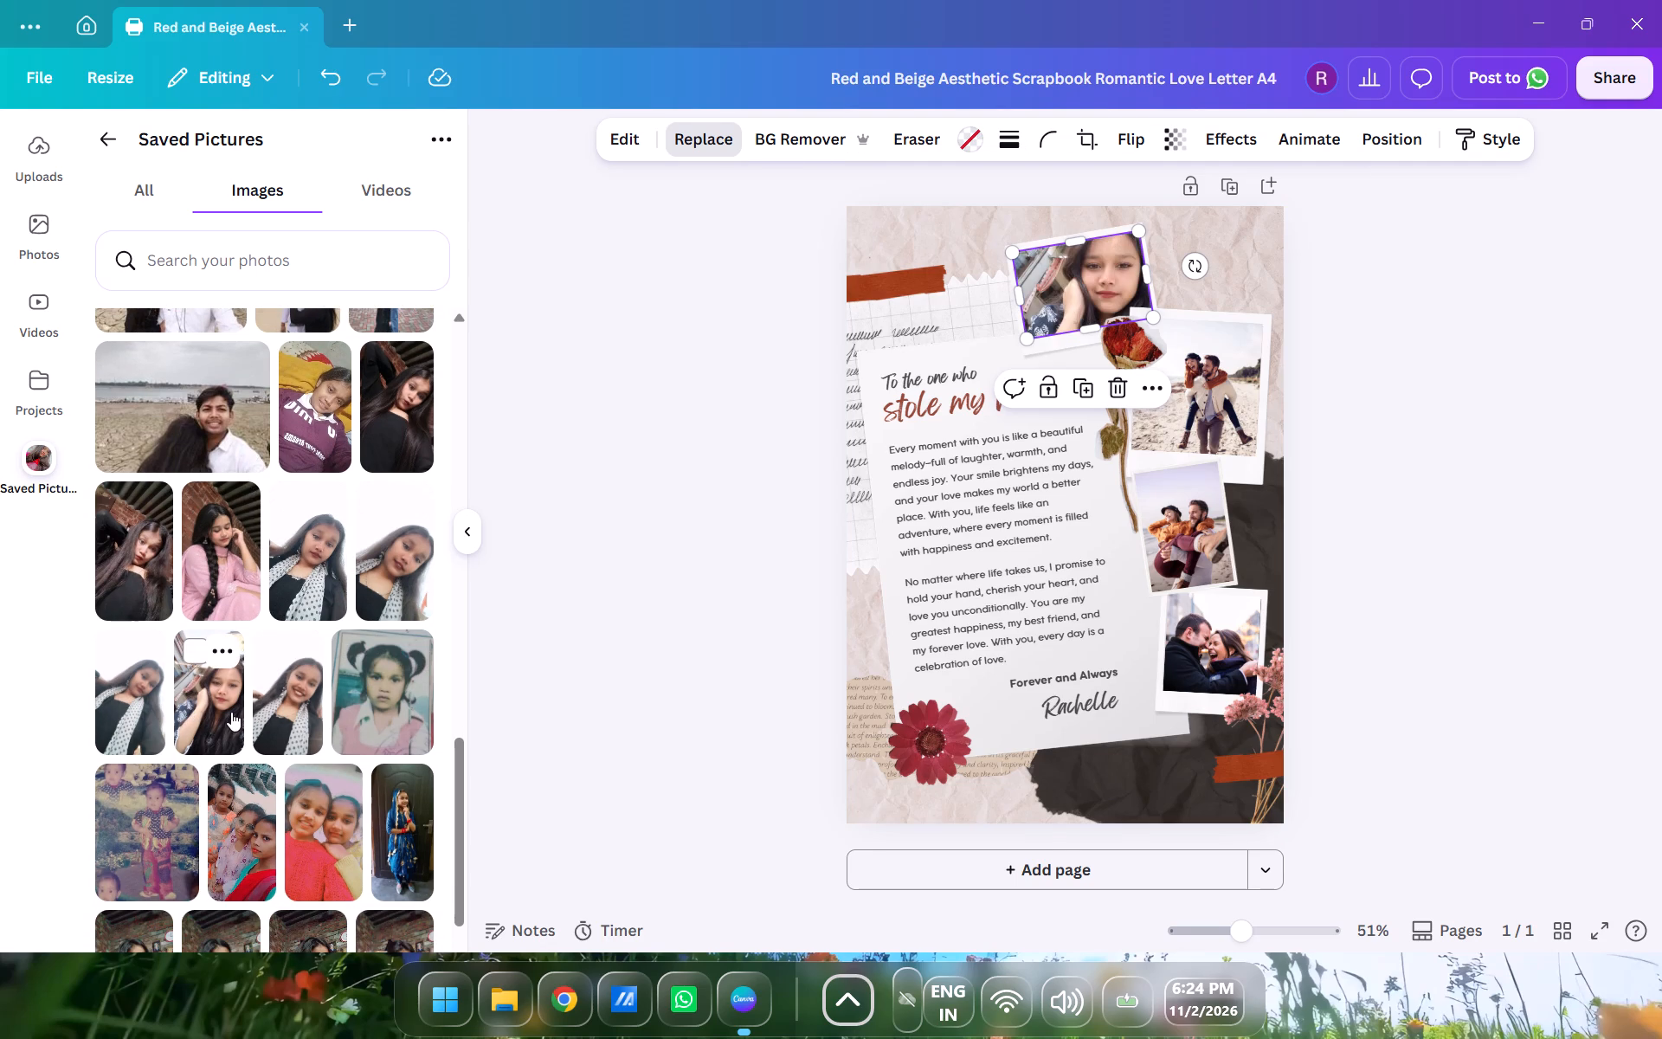
pyautogui.click(917, 264)
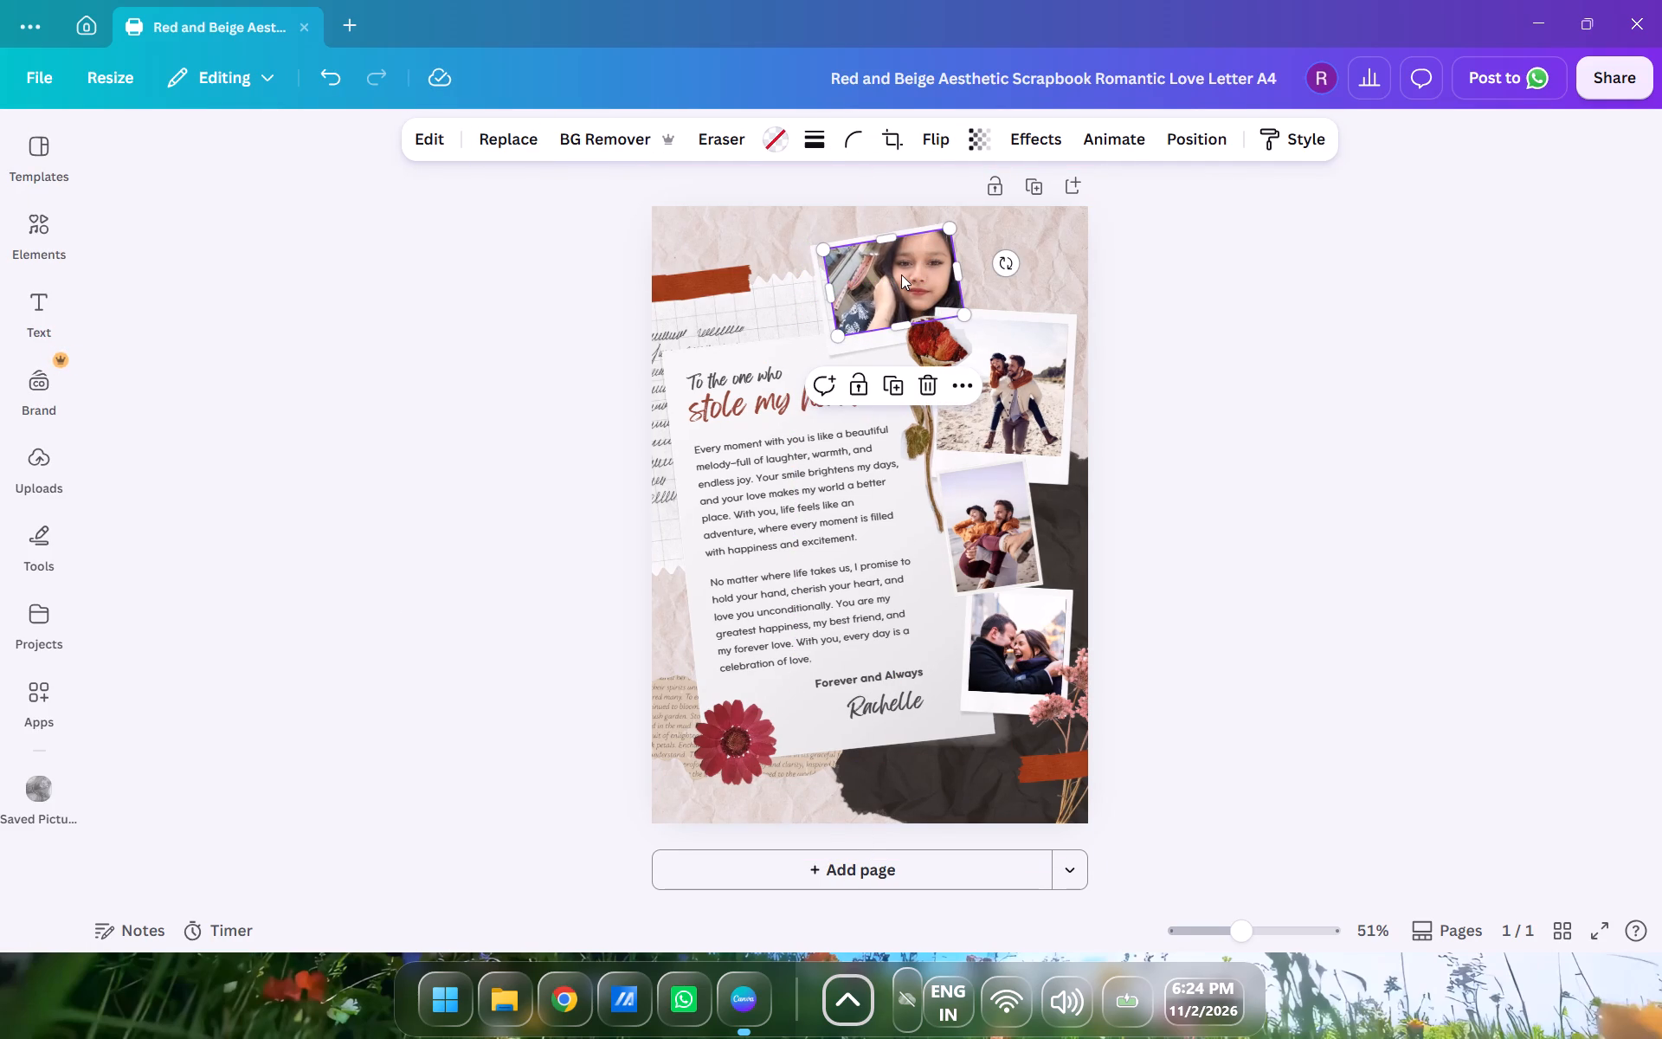
# Replace the second photo, below the topmost one, with the reclining grey denim jacket portrait from the Saved Pictures folder.
pyautogui.click(1011, 420)
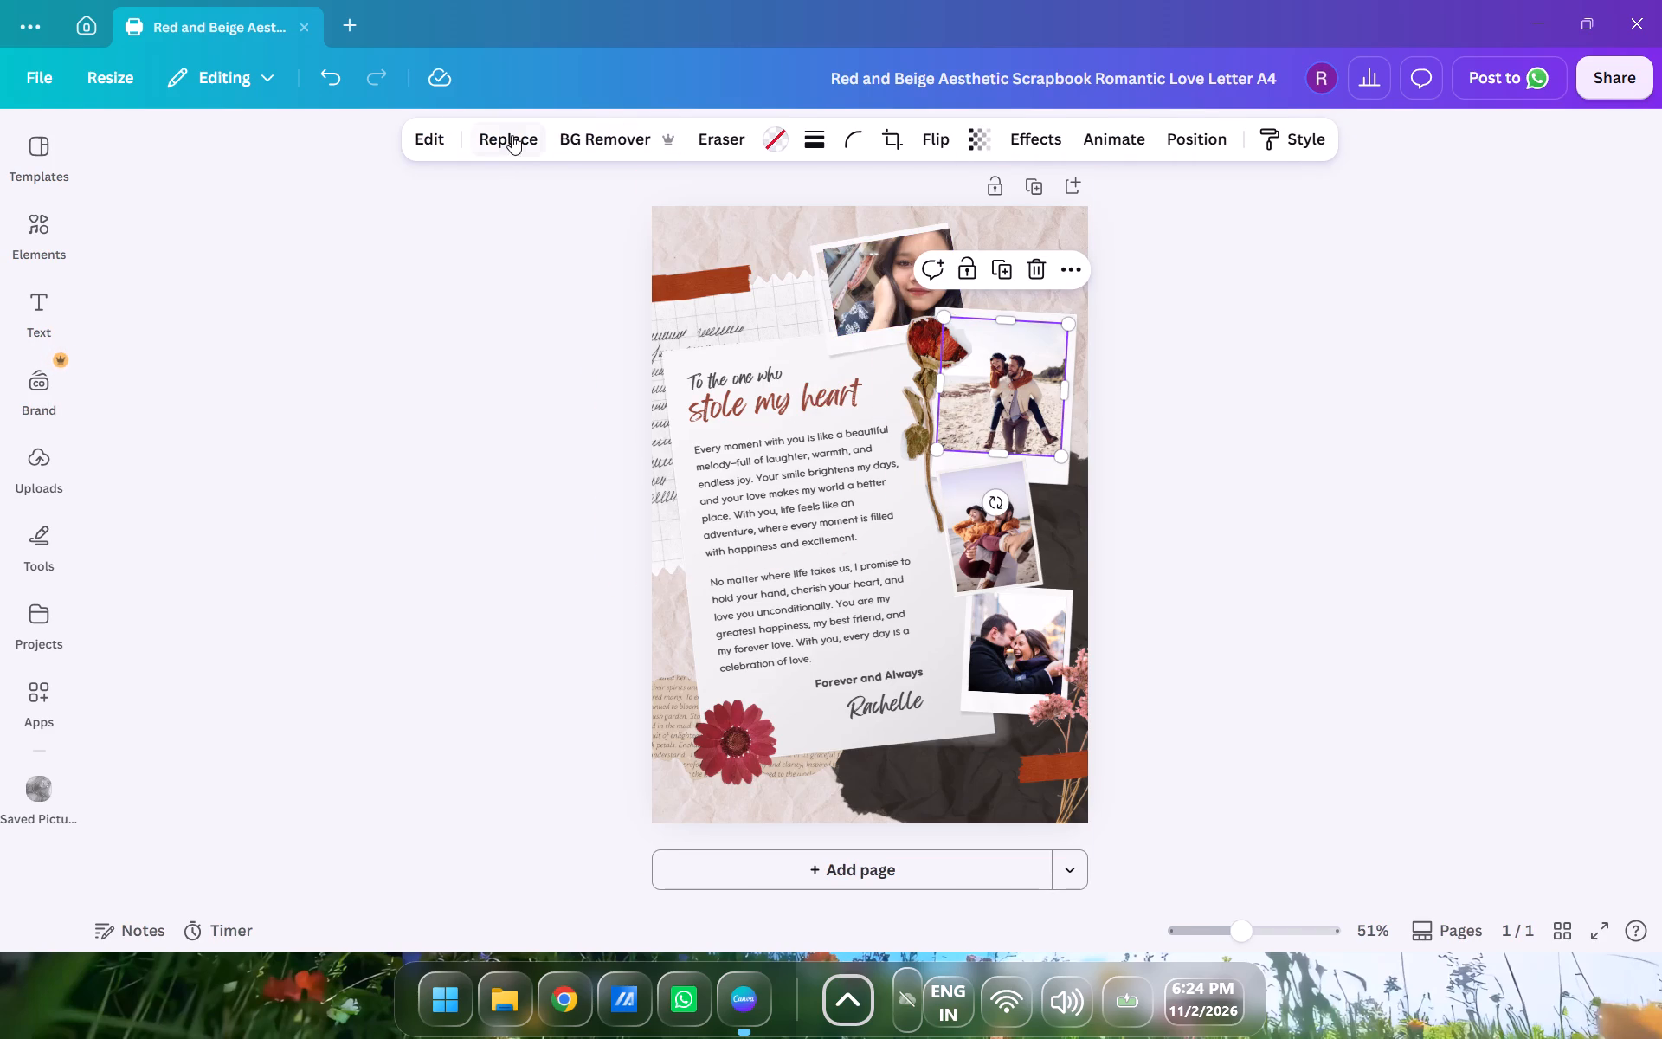
pyautogui.click(512, 135)
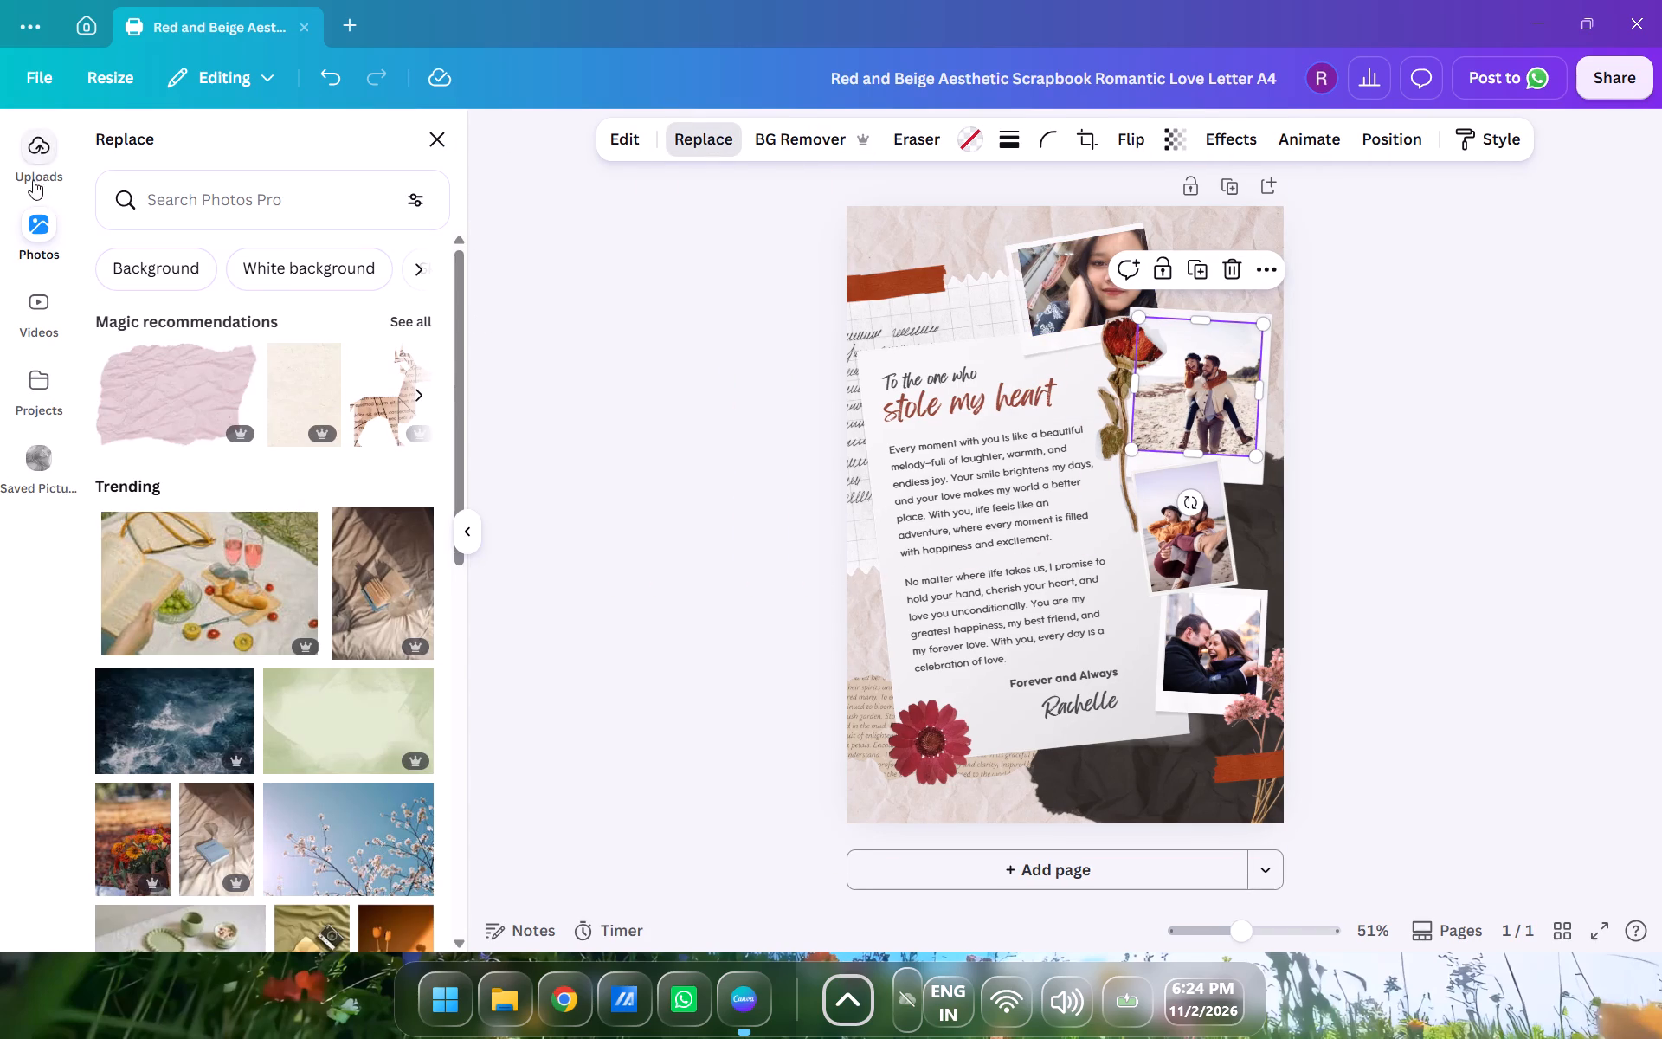
pyautogui.click(38, 157)
pyautogui.click(267, 542)
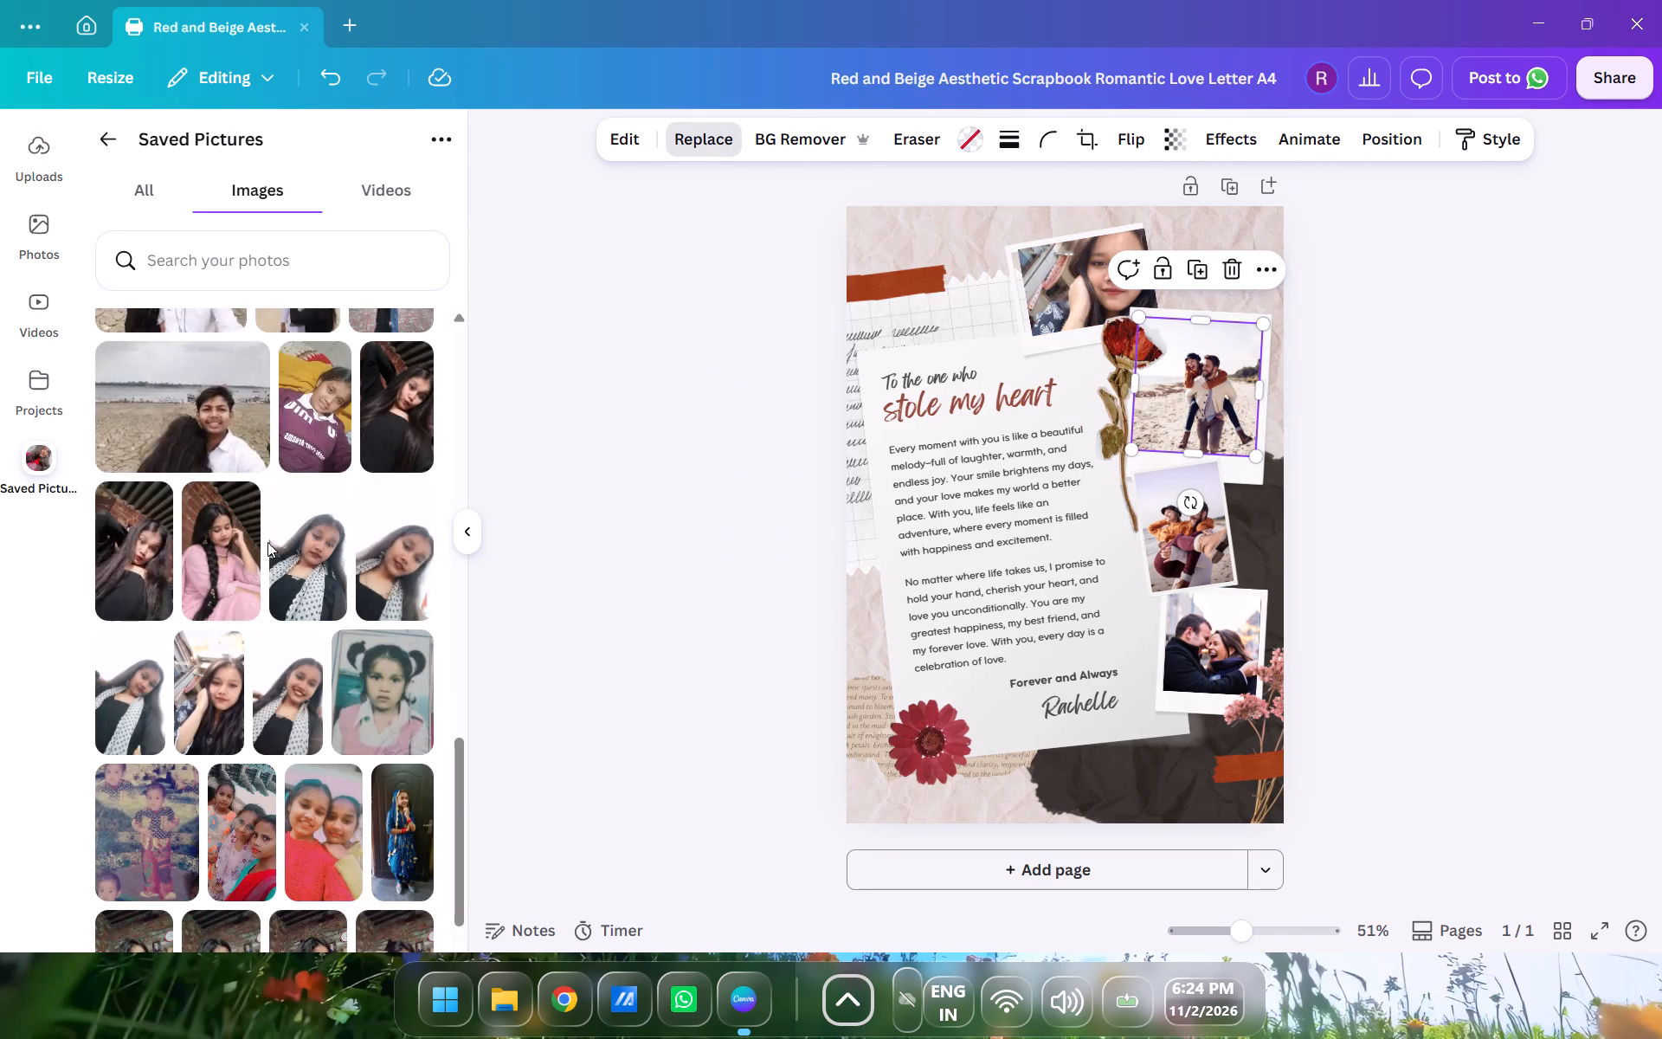
pyautogui.scroll(-4, 270, 487)
pyautogui.scroll(-3, 279, 610)
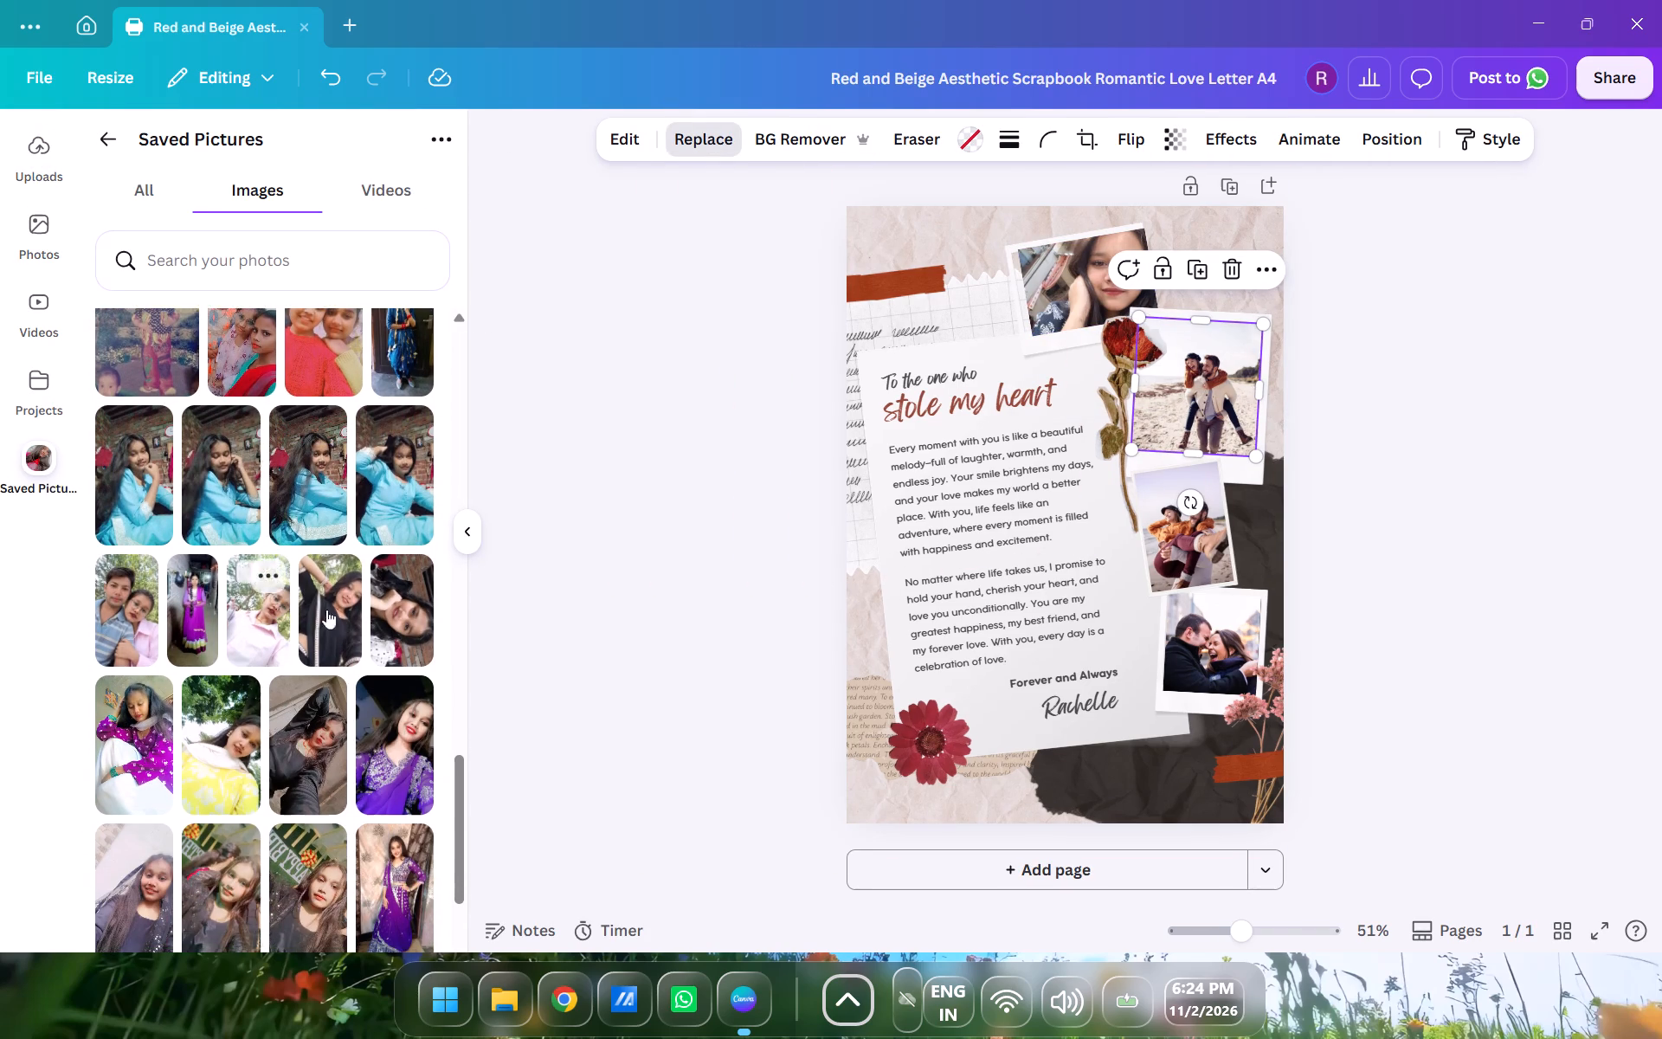
pyautogui.scroll(-2, 349, 645)
pyautogui.scroll(-1, 303, 721)
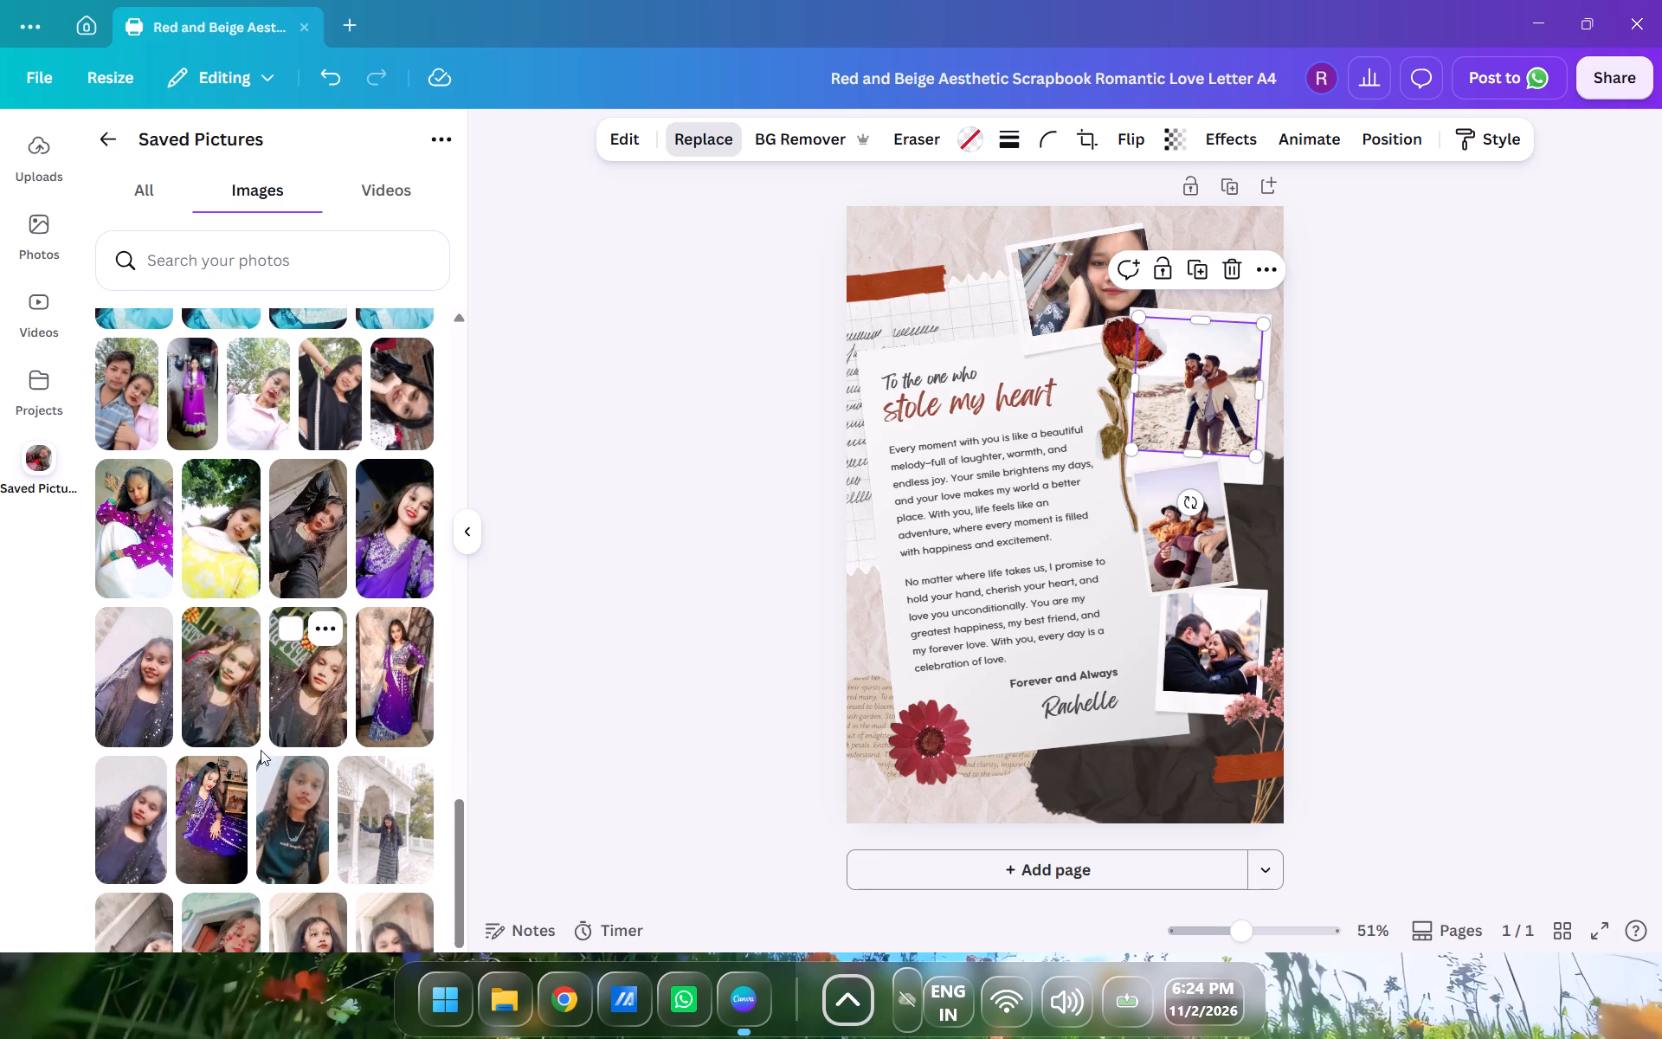
pyautogui.scroll(-2, 253, 761)
pyautogui.scroll(-1, 272, 839)
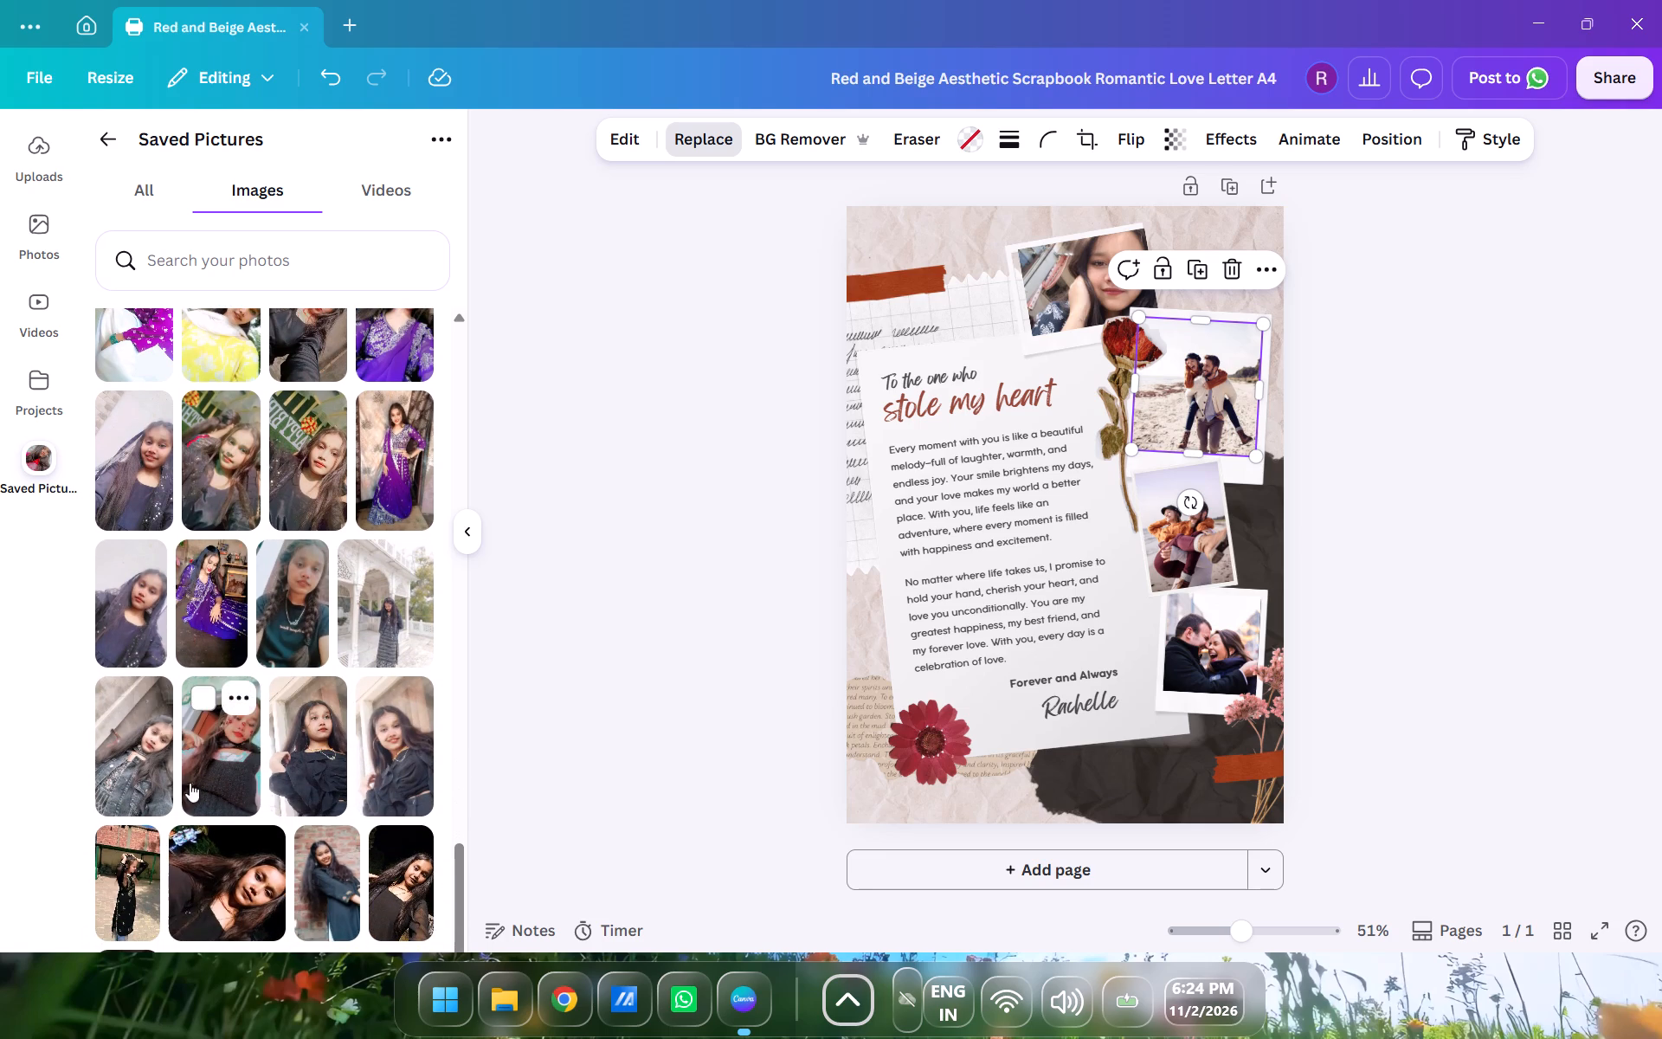
pyautogui.click(132, 778)
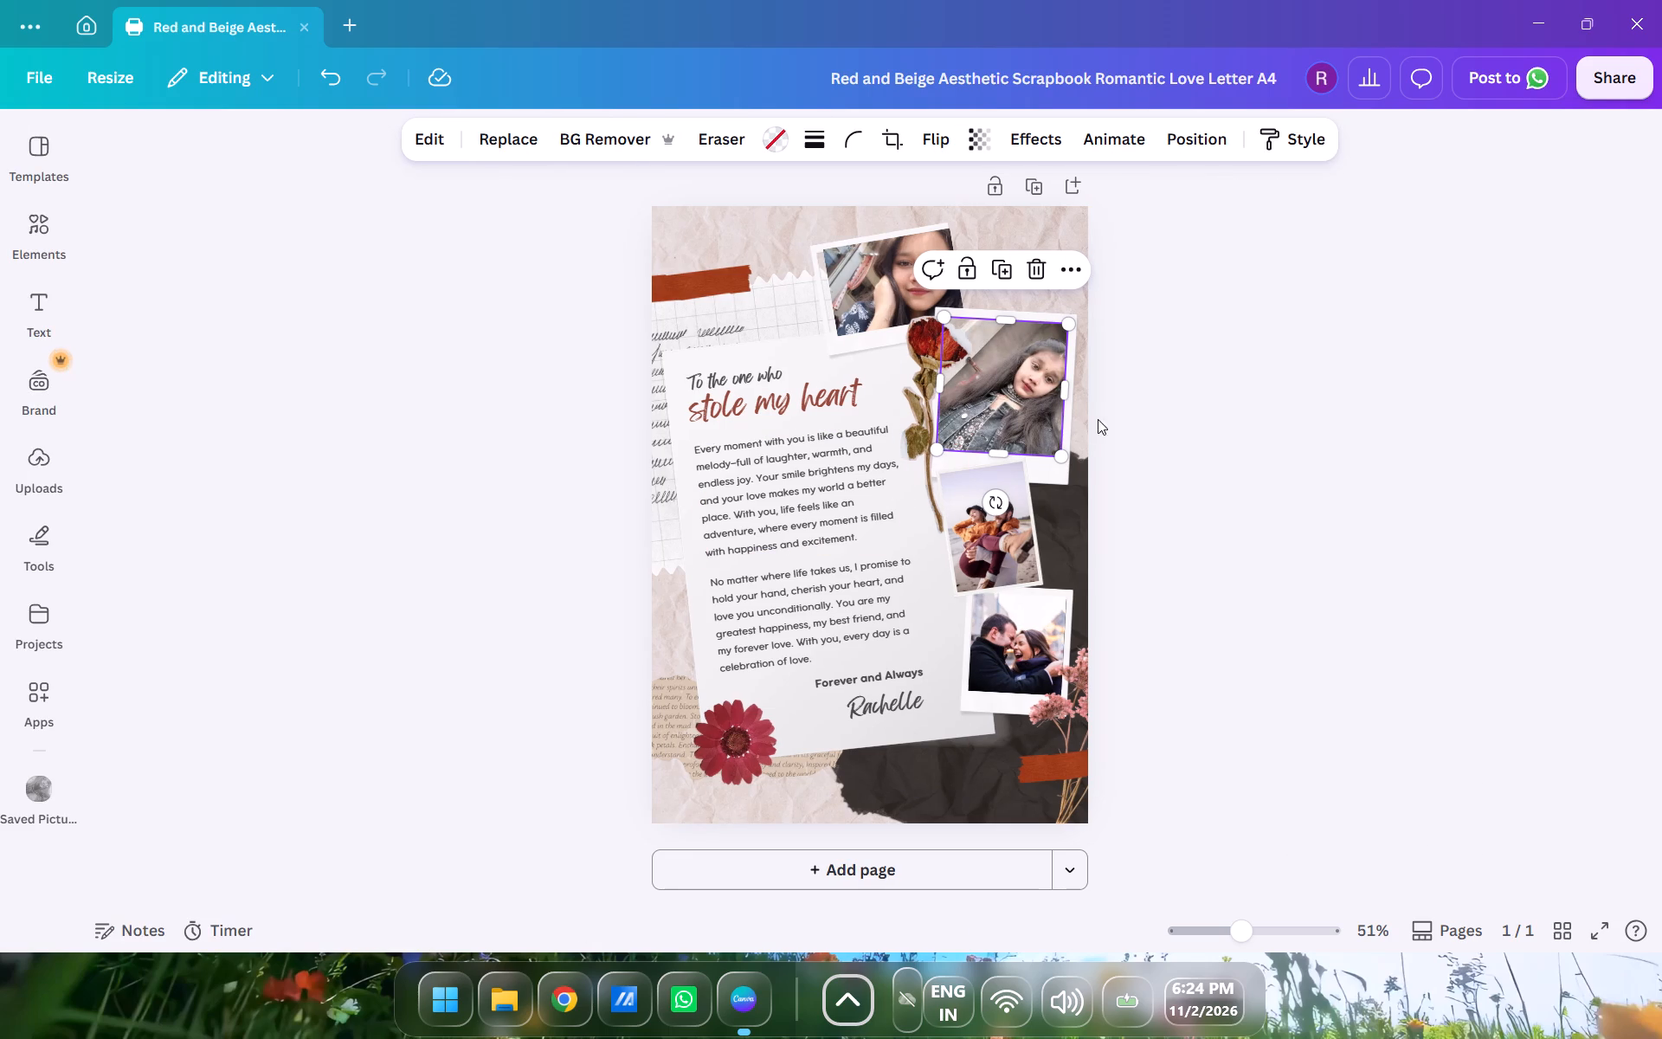
# Replace the third, tilted photo with the long-haired portrait that starts the last row of Saved Pictures.
pyautogui.click(1009, 555)
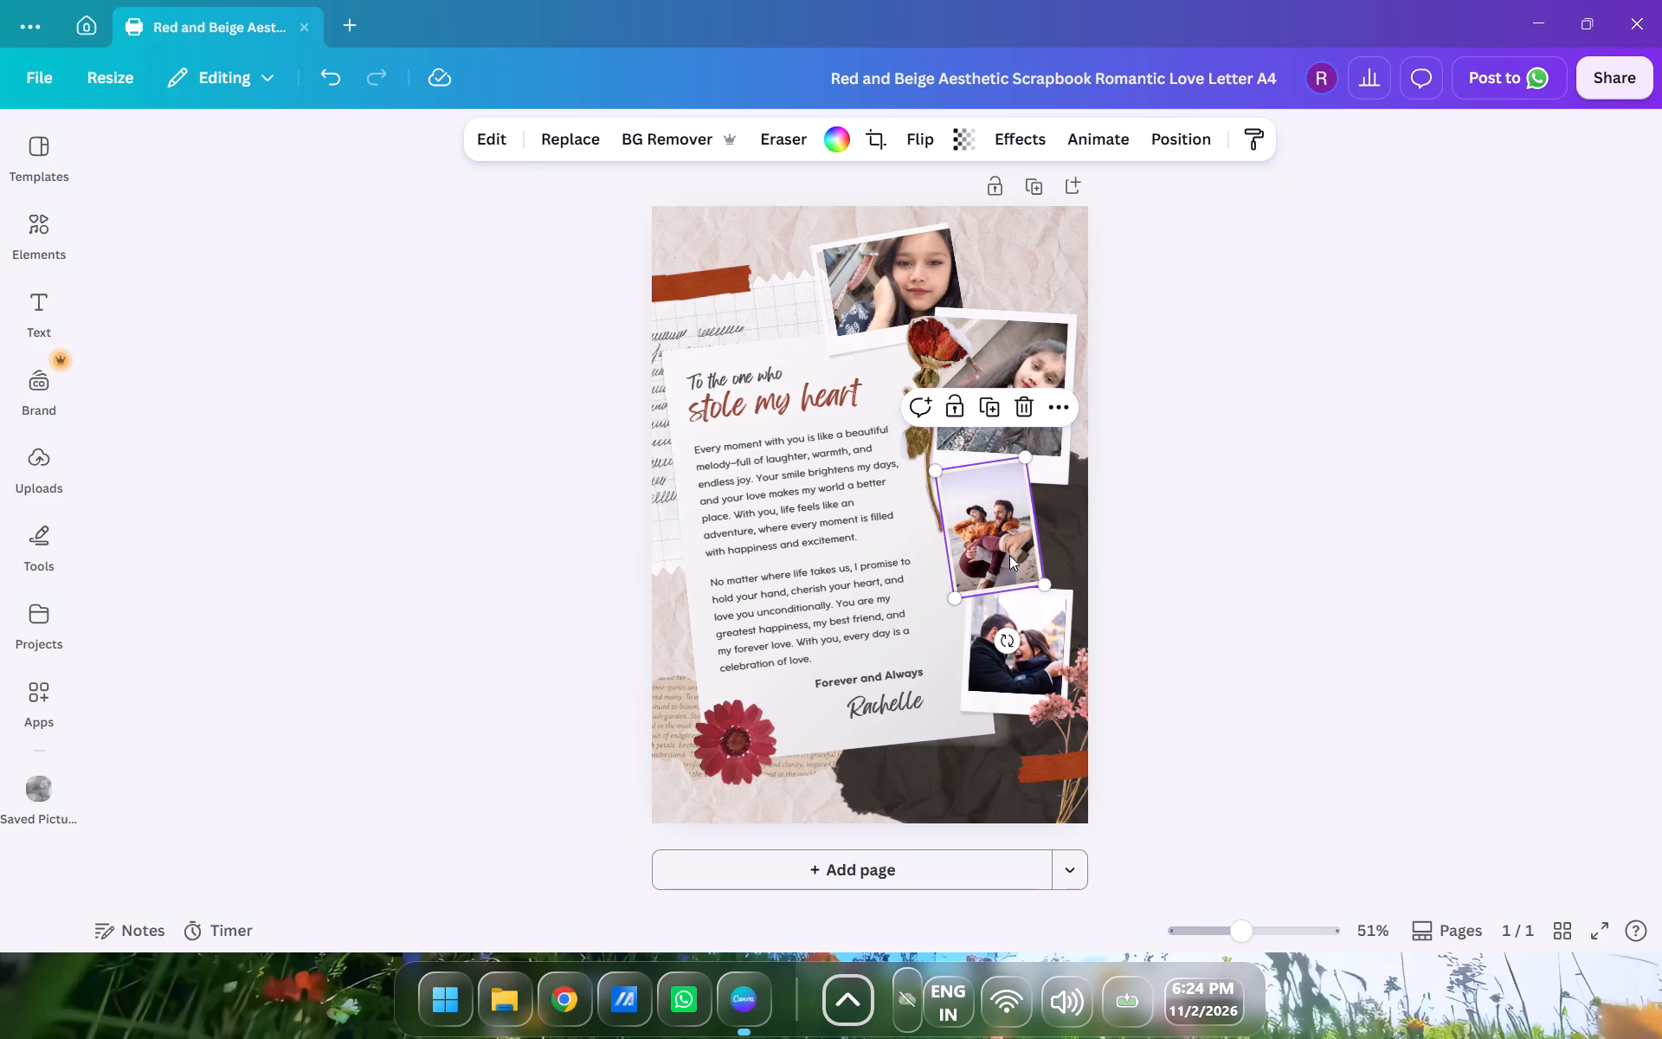
pyautogui.click(546, 129)
pyautogui.scroll(-2, 181, 617)
pyautogui.scroll(3, 178, 412)
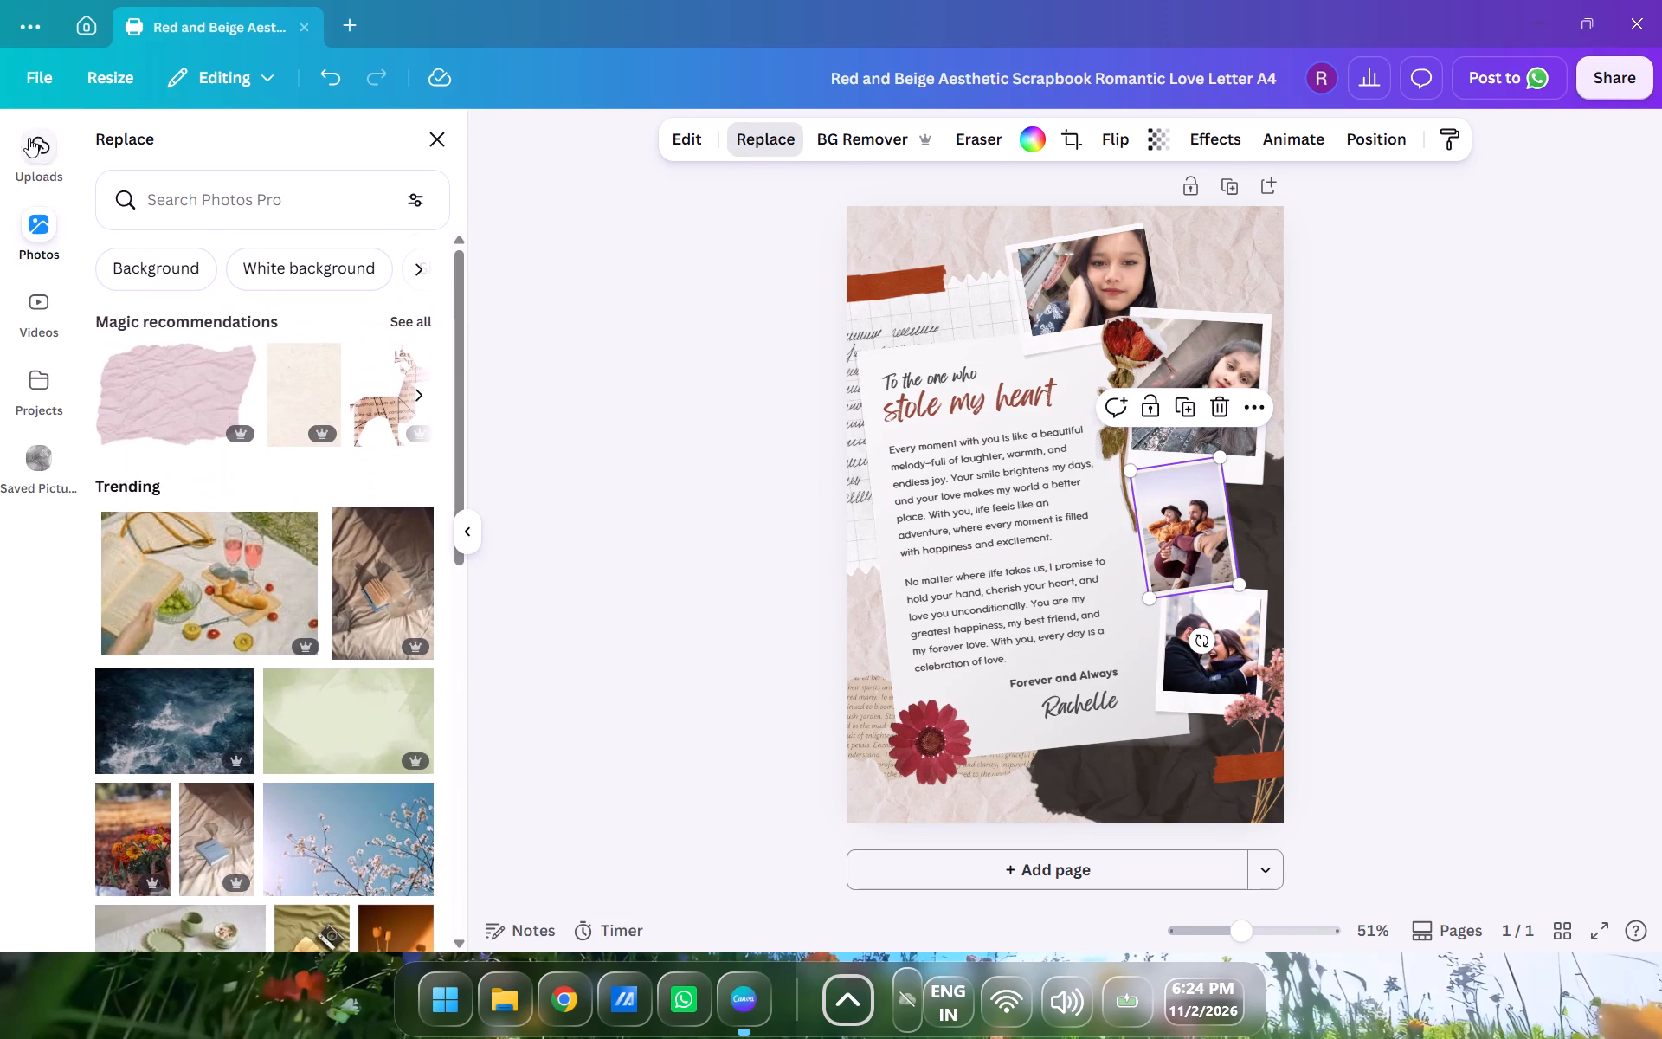
pyautogui.click(31, 152)
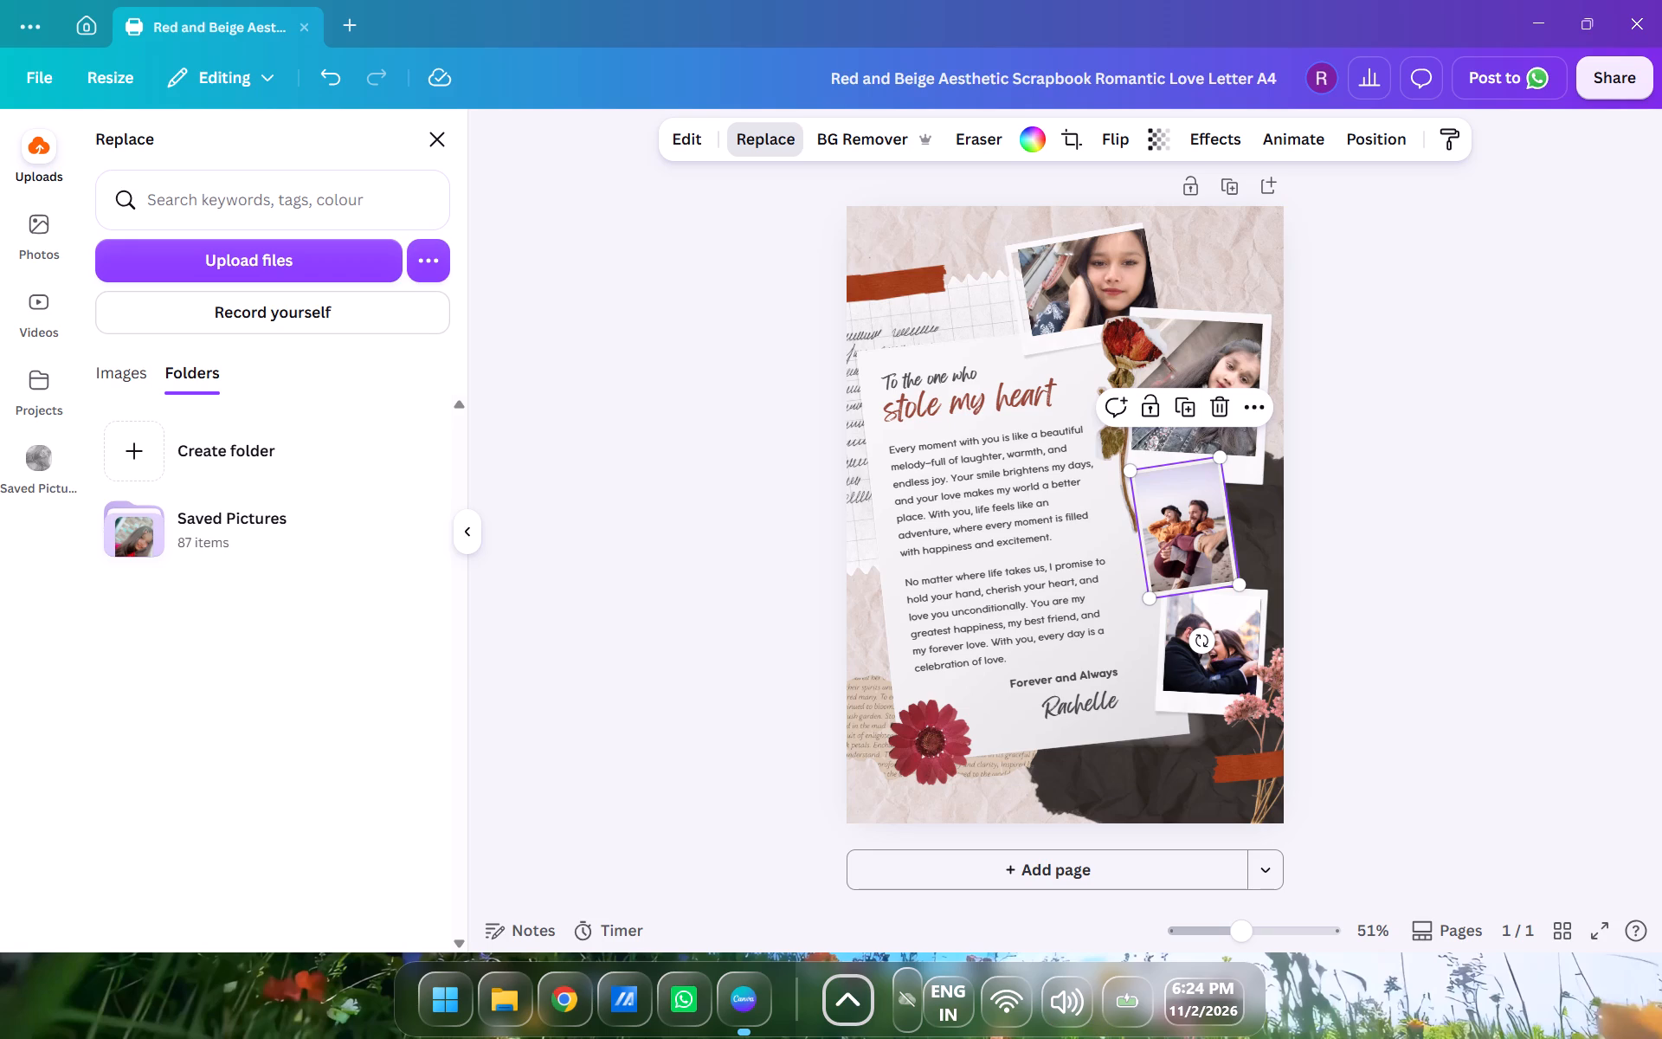
pyautogui.click(212, 532)
pyautogui.scroll(-6, 270, 604)
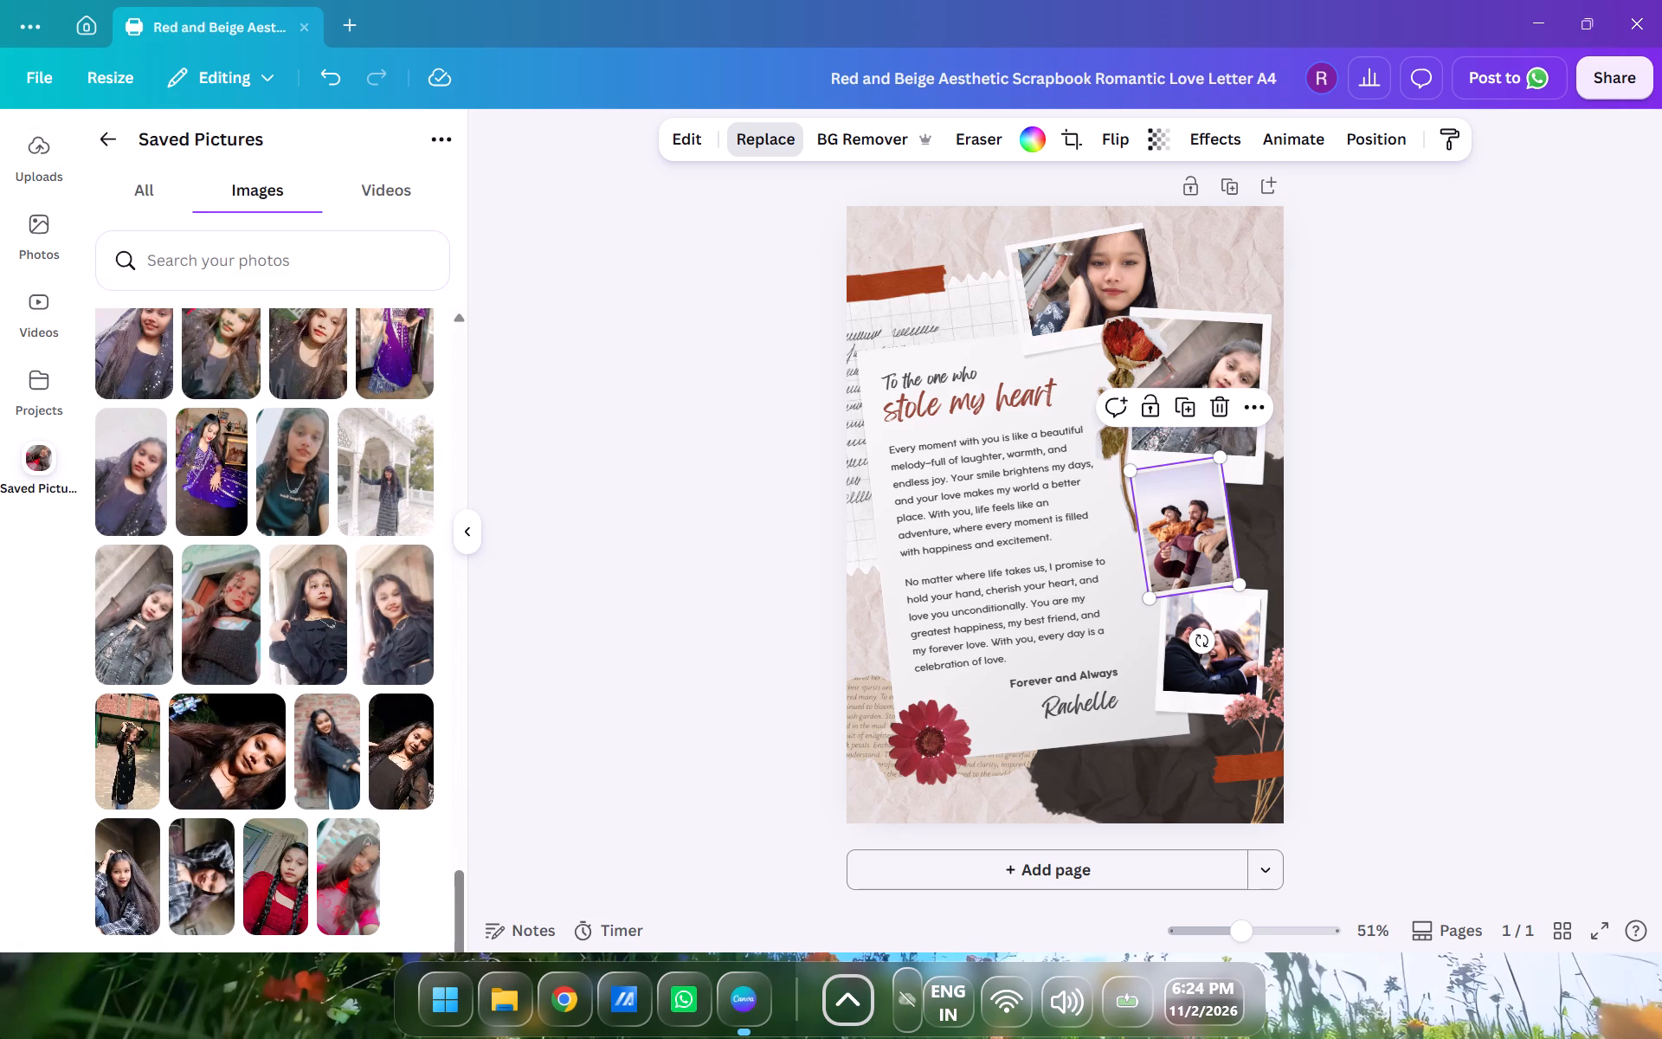
pyautogui.click(129, 887)
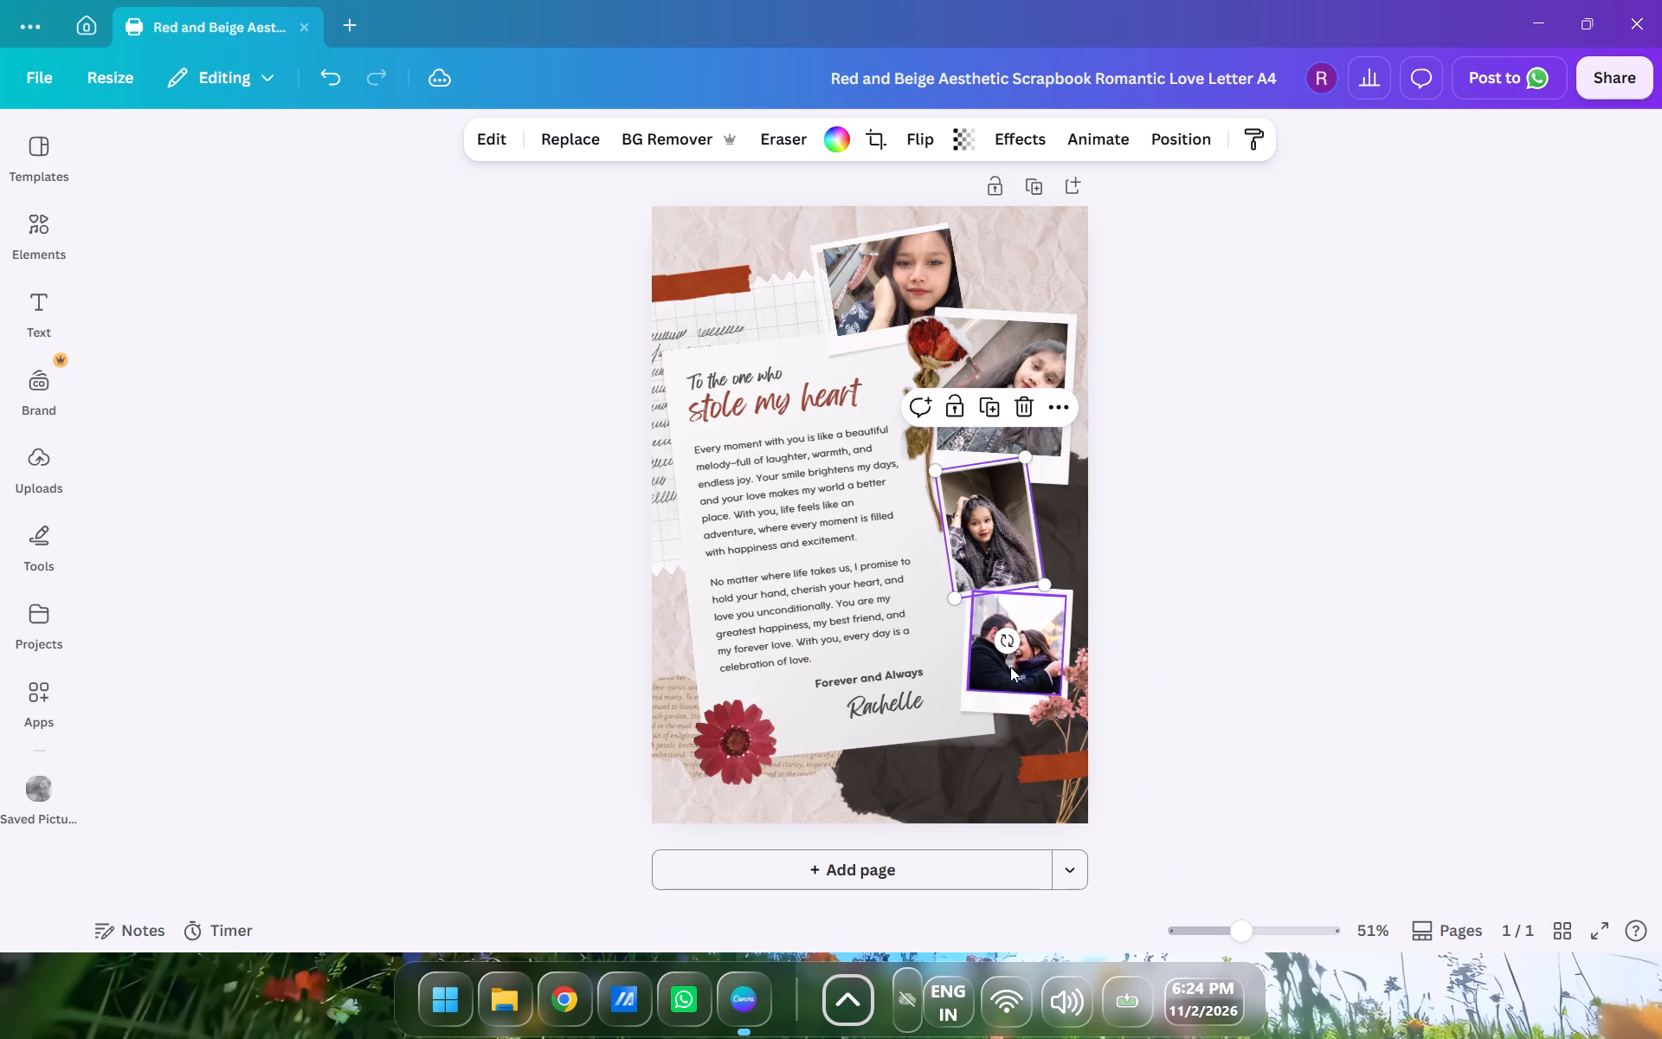
# Replace the bottom couple photo with the sideways plaid-shirt portrait from Saved Pictures and deselect it.
pyautogui.click(1010, 666)
pyautogui.click(515, 134)
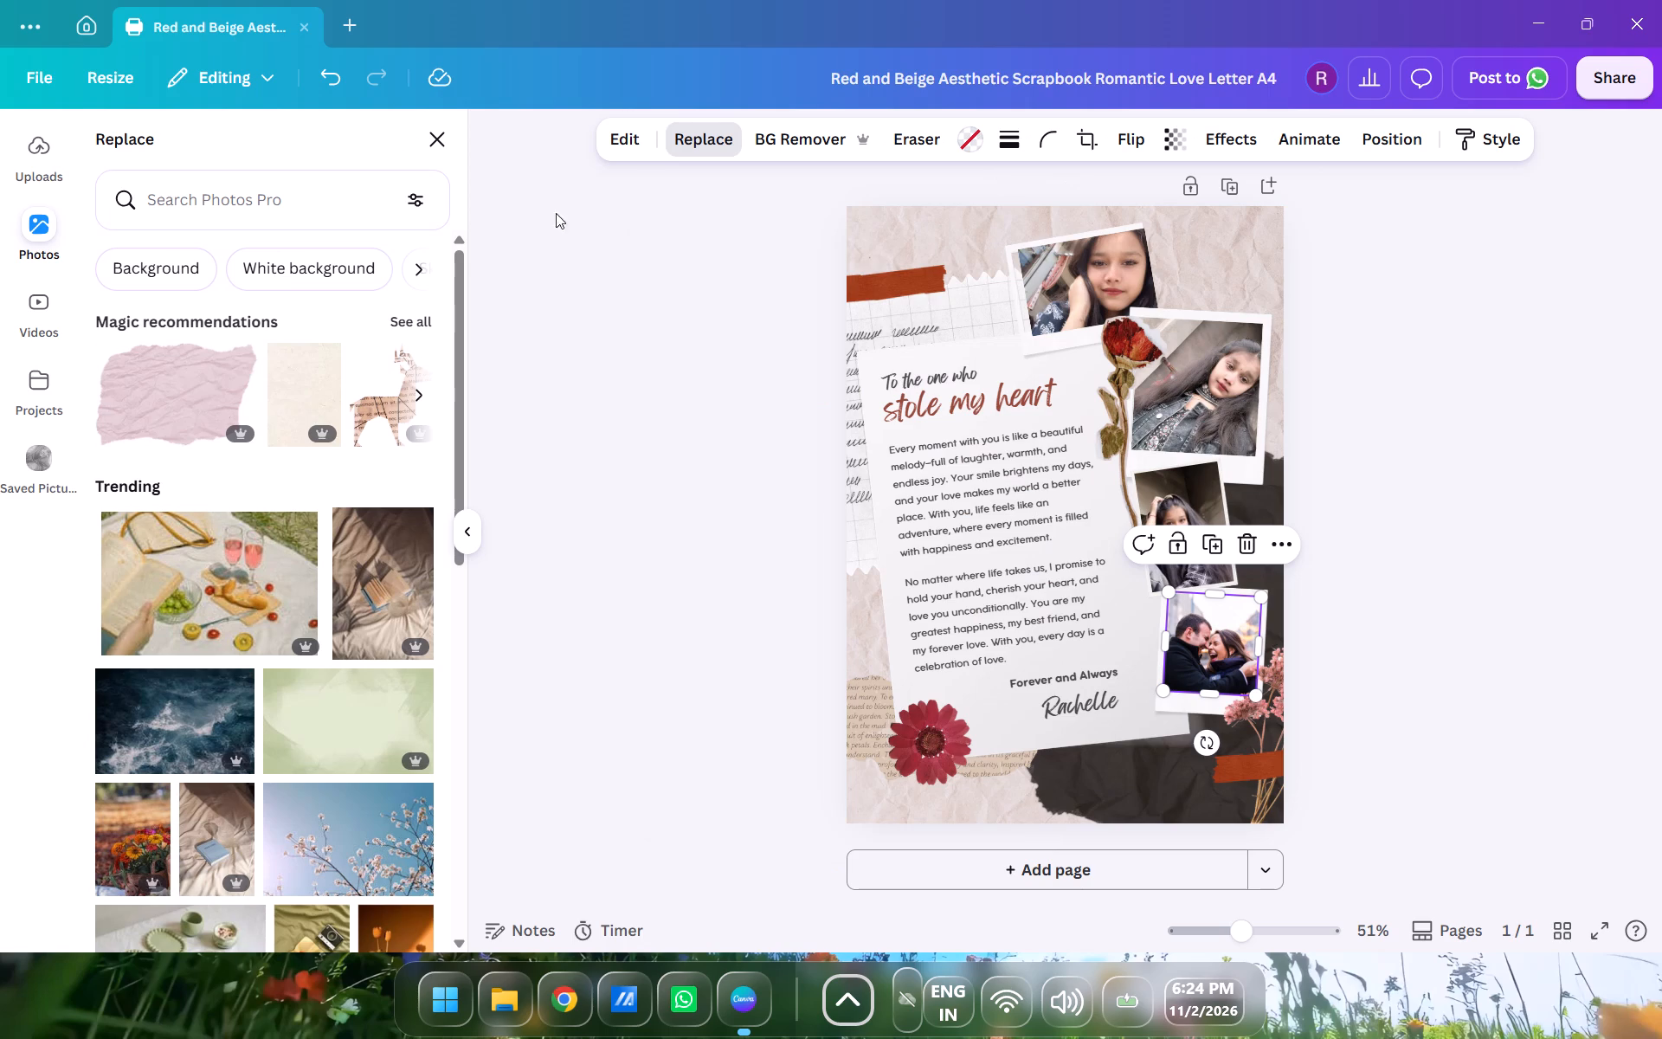
pyautogui.click(68, 139)
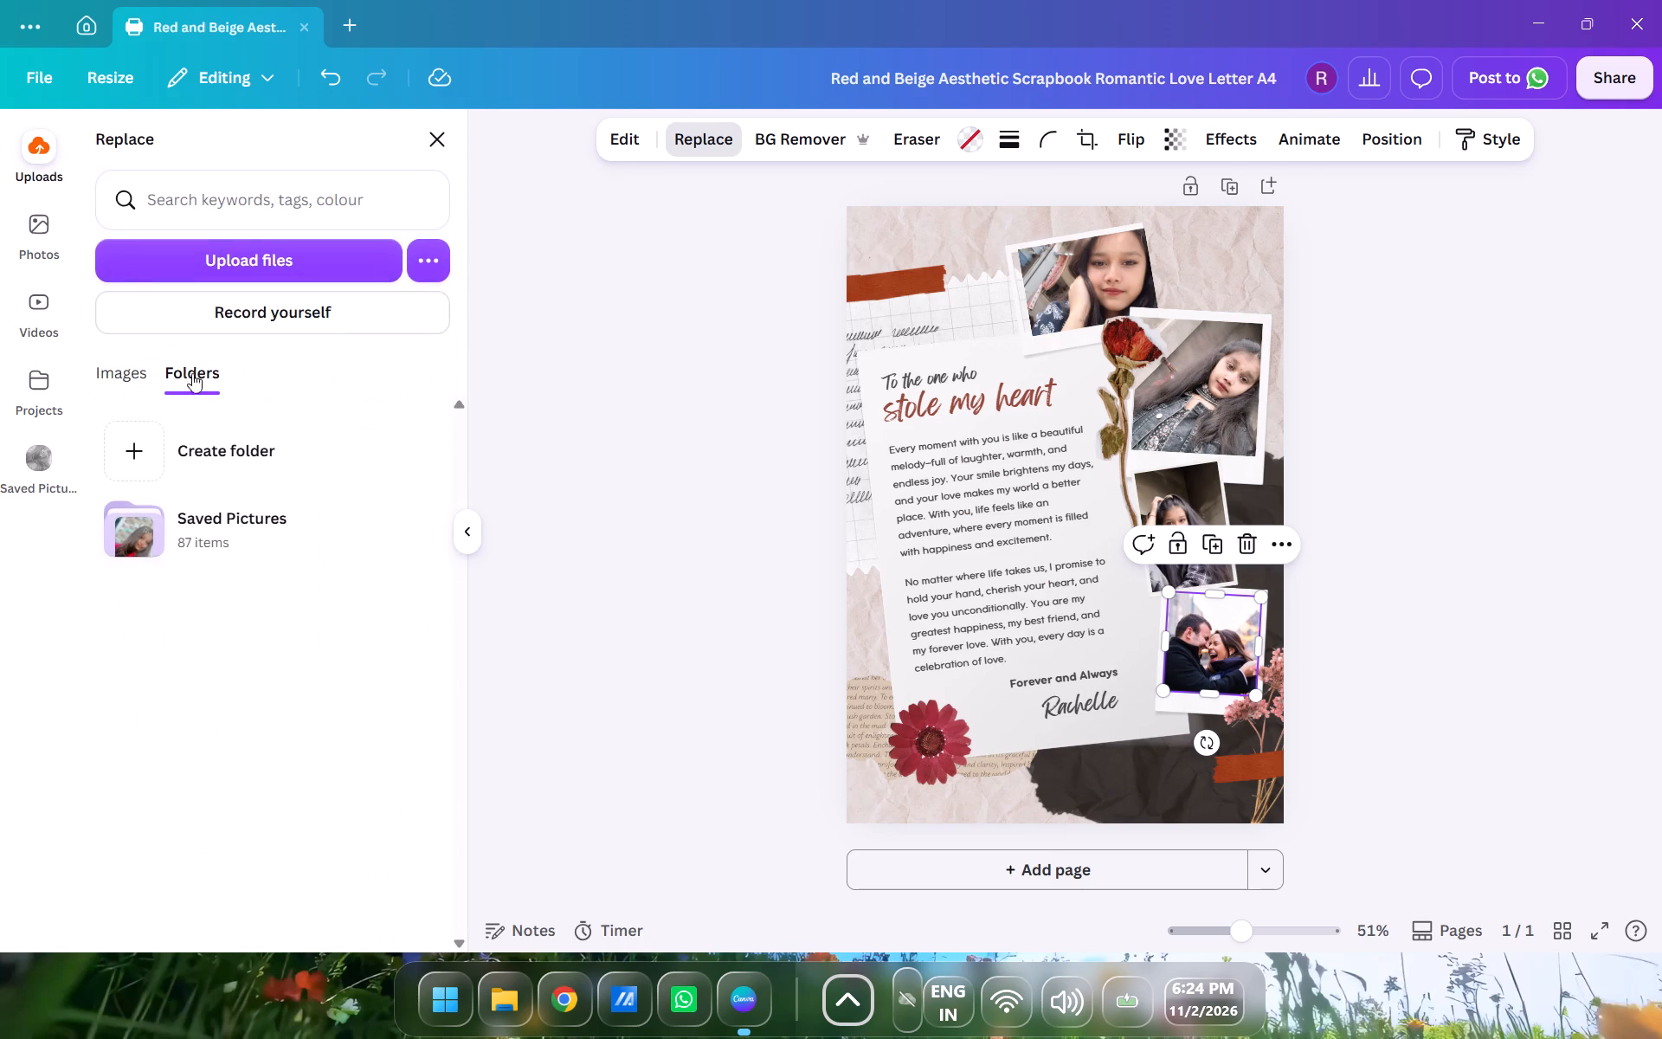
pyautogui.click(225, 537)
pyautogui.scroll(-1, 297, 517)
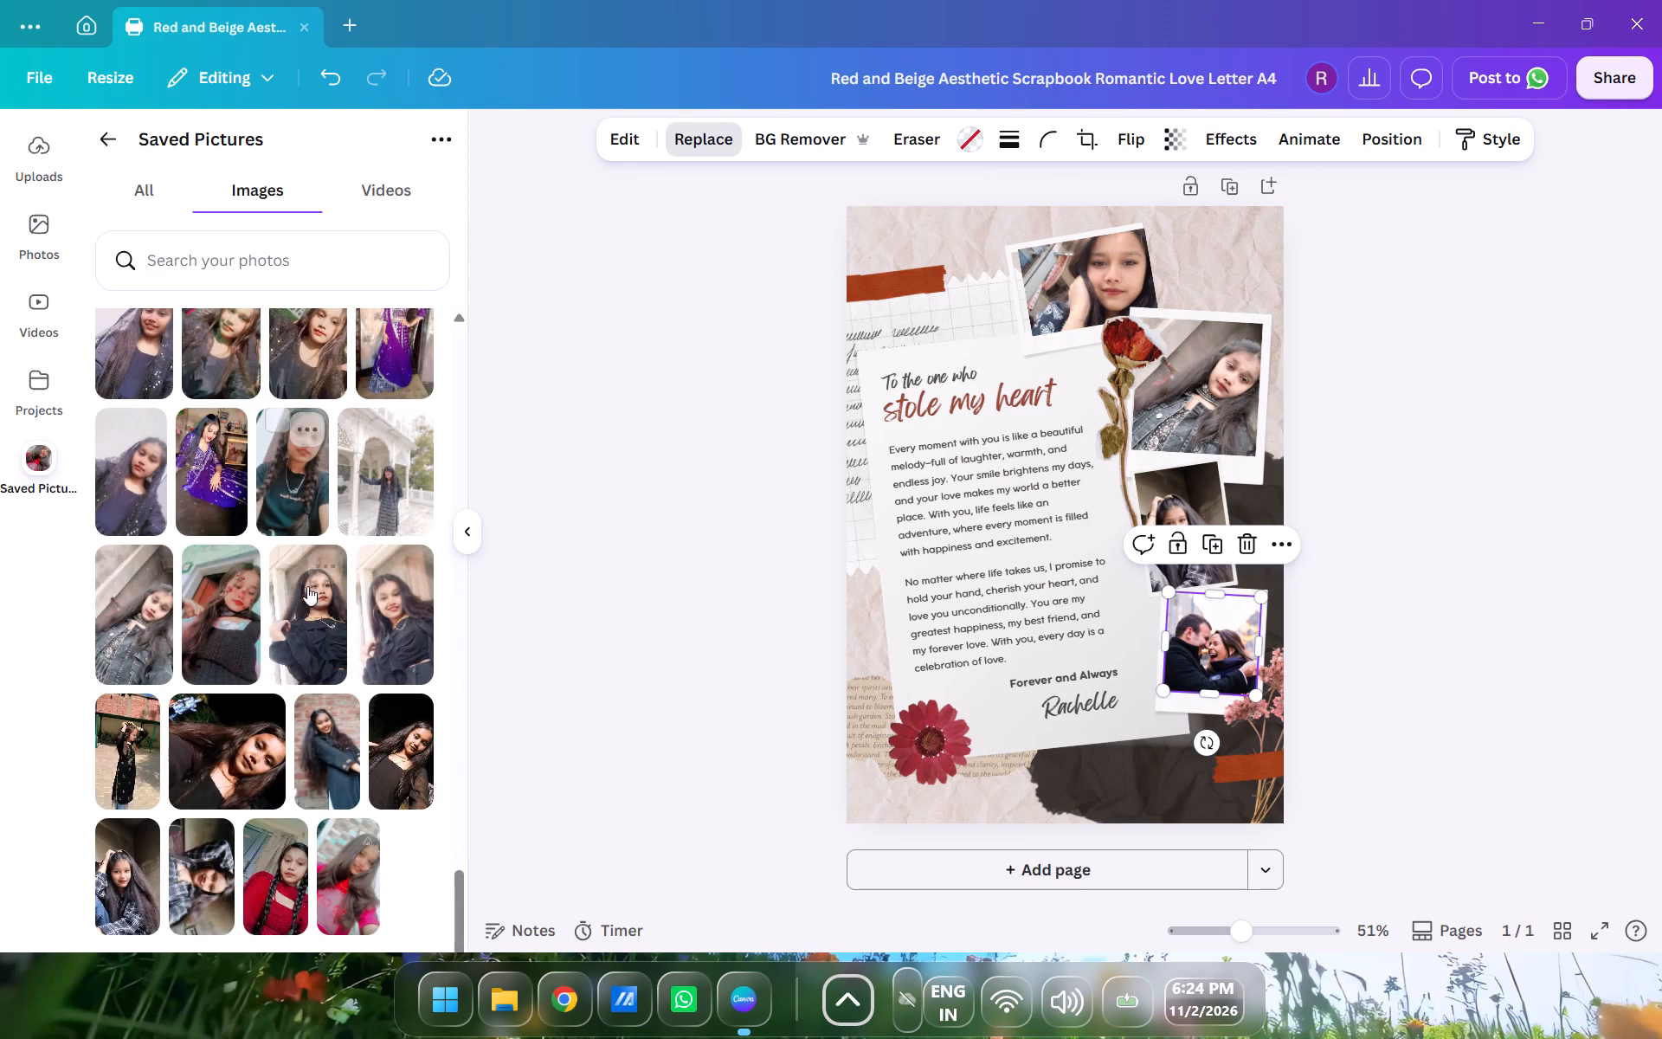
pyautogui.scroll(-1, 321, 694)
pyautogui.click(207, 878)
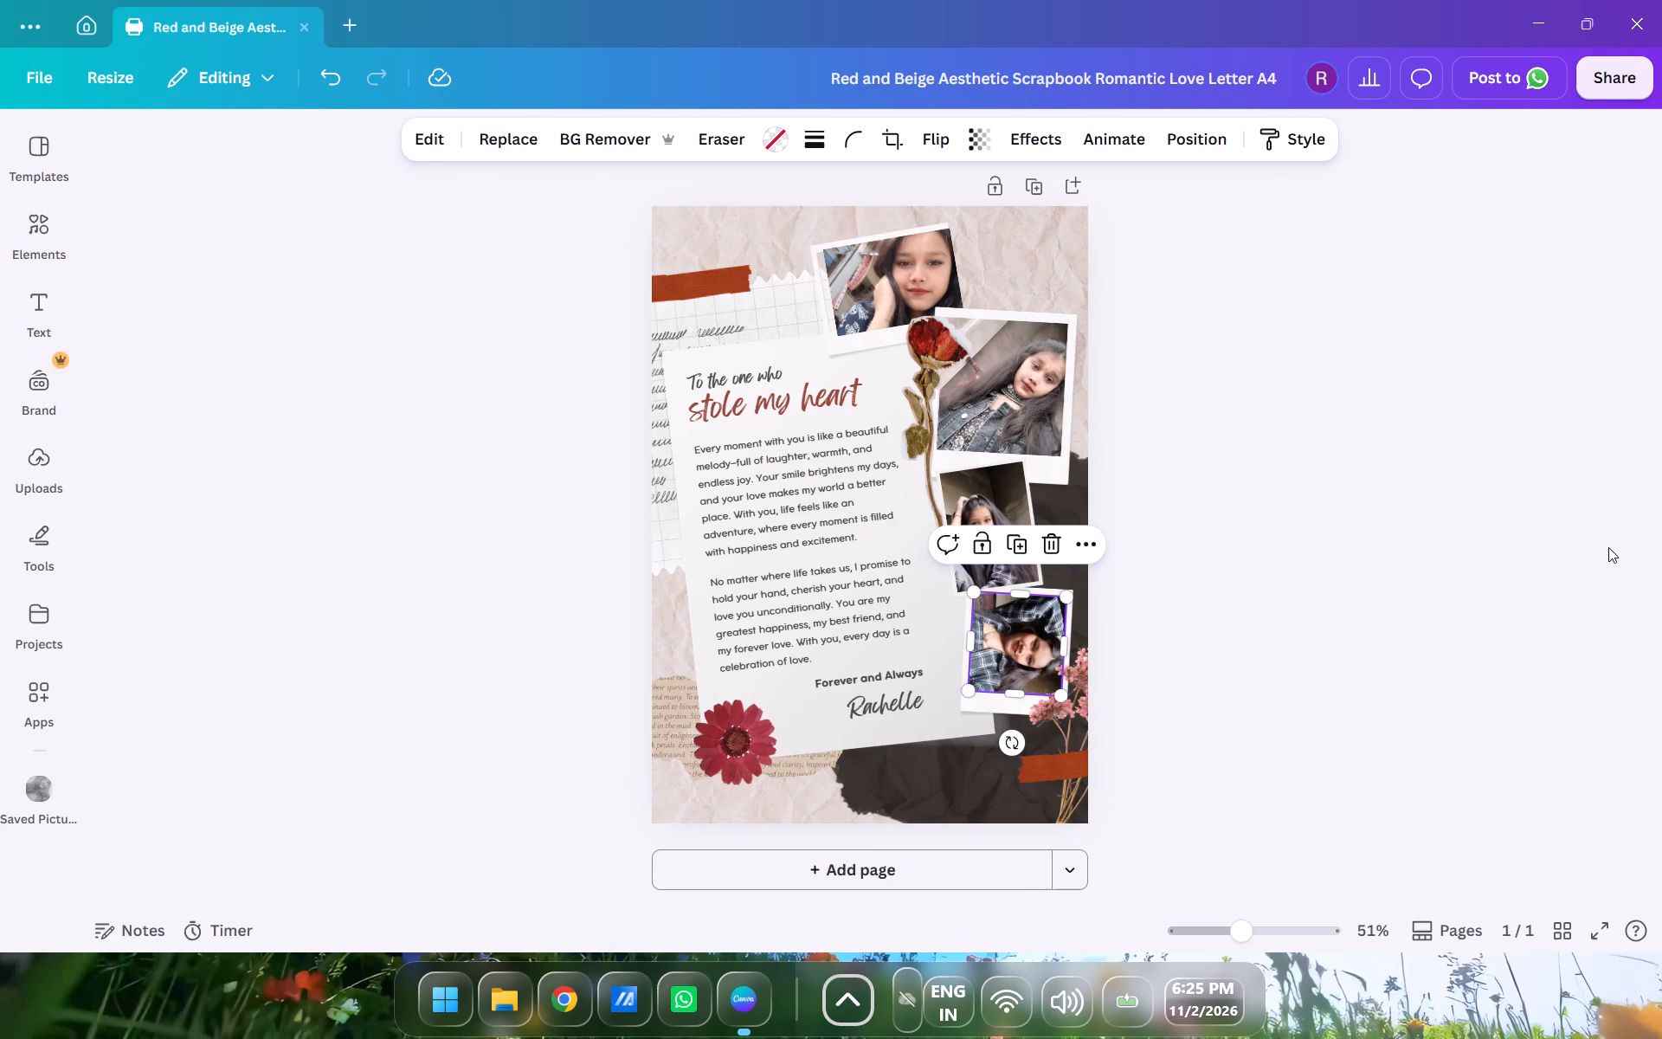
pyautogui.click(1610, 545)
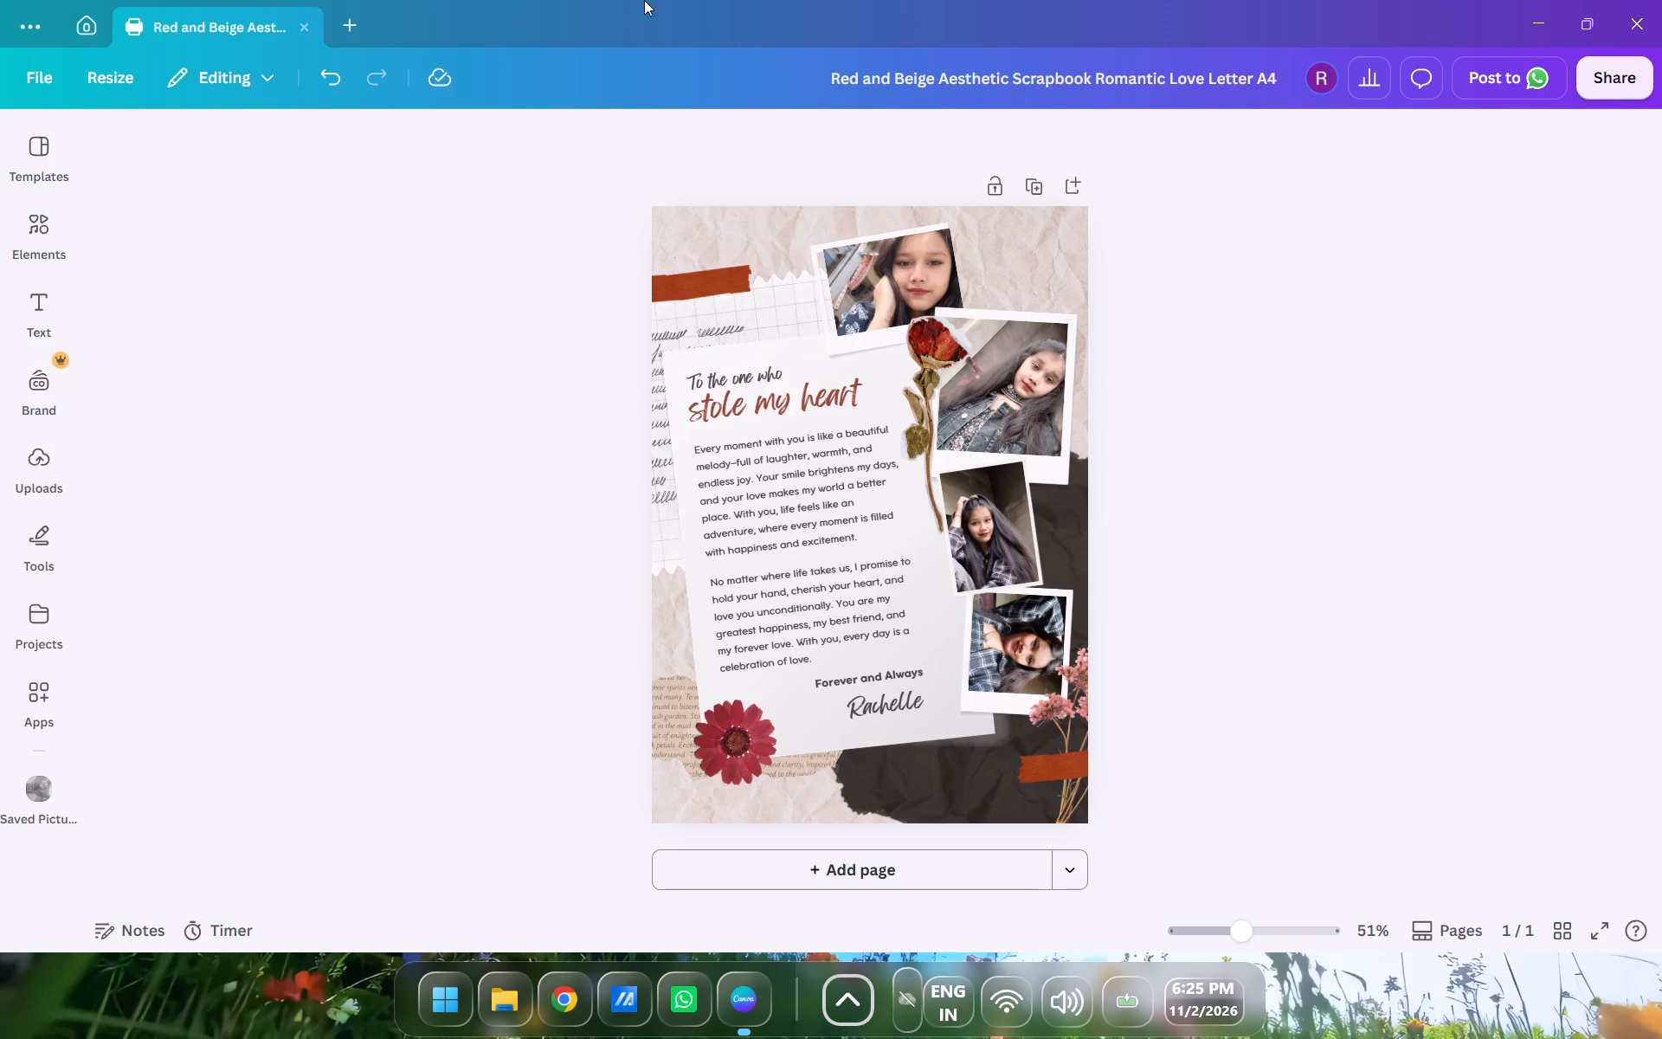
# Snap the Canva window to the right half of the screen, leaving the desktop exposed beside it.
pyautogui.moveTo(667, 0); pyautogui.dragTo(1661, 245)
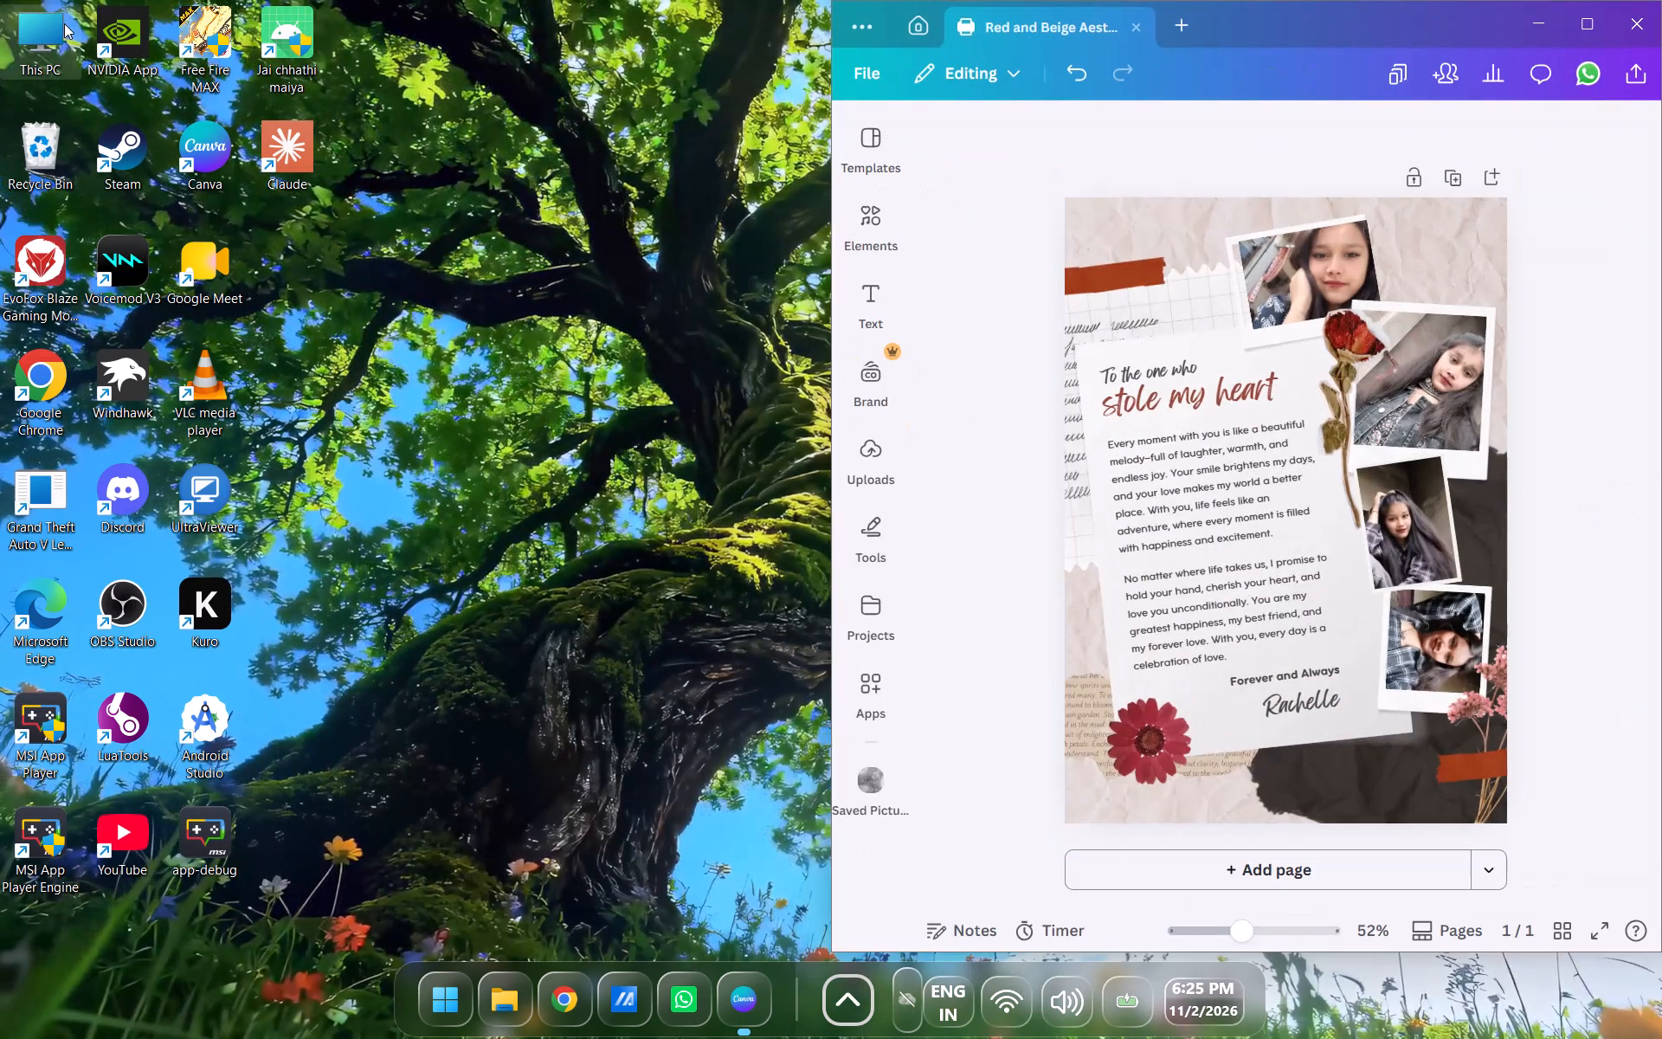
# Open This PC in File Explorer and snap its window into the free half of the screen beside Canva.
pyautogui.doubleClick(64, 26)
pyautogui.moveTo(784, 200); pyautogui.dragTo(0, 540)
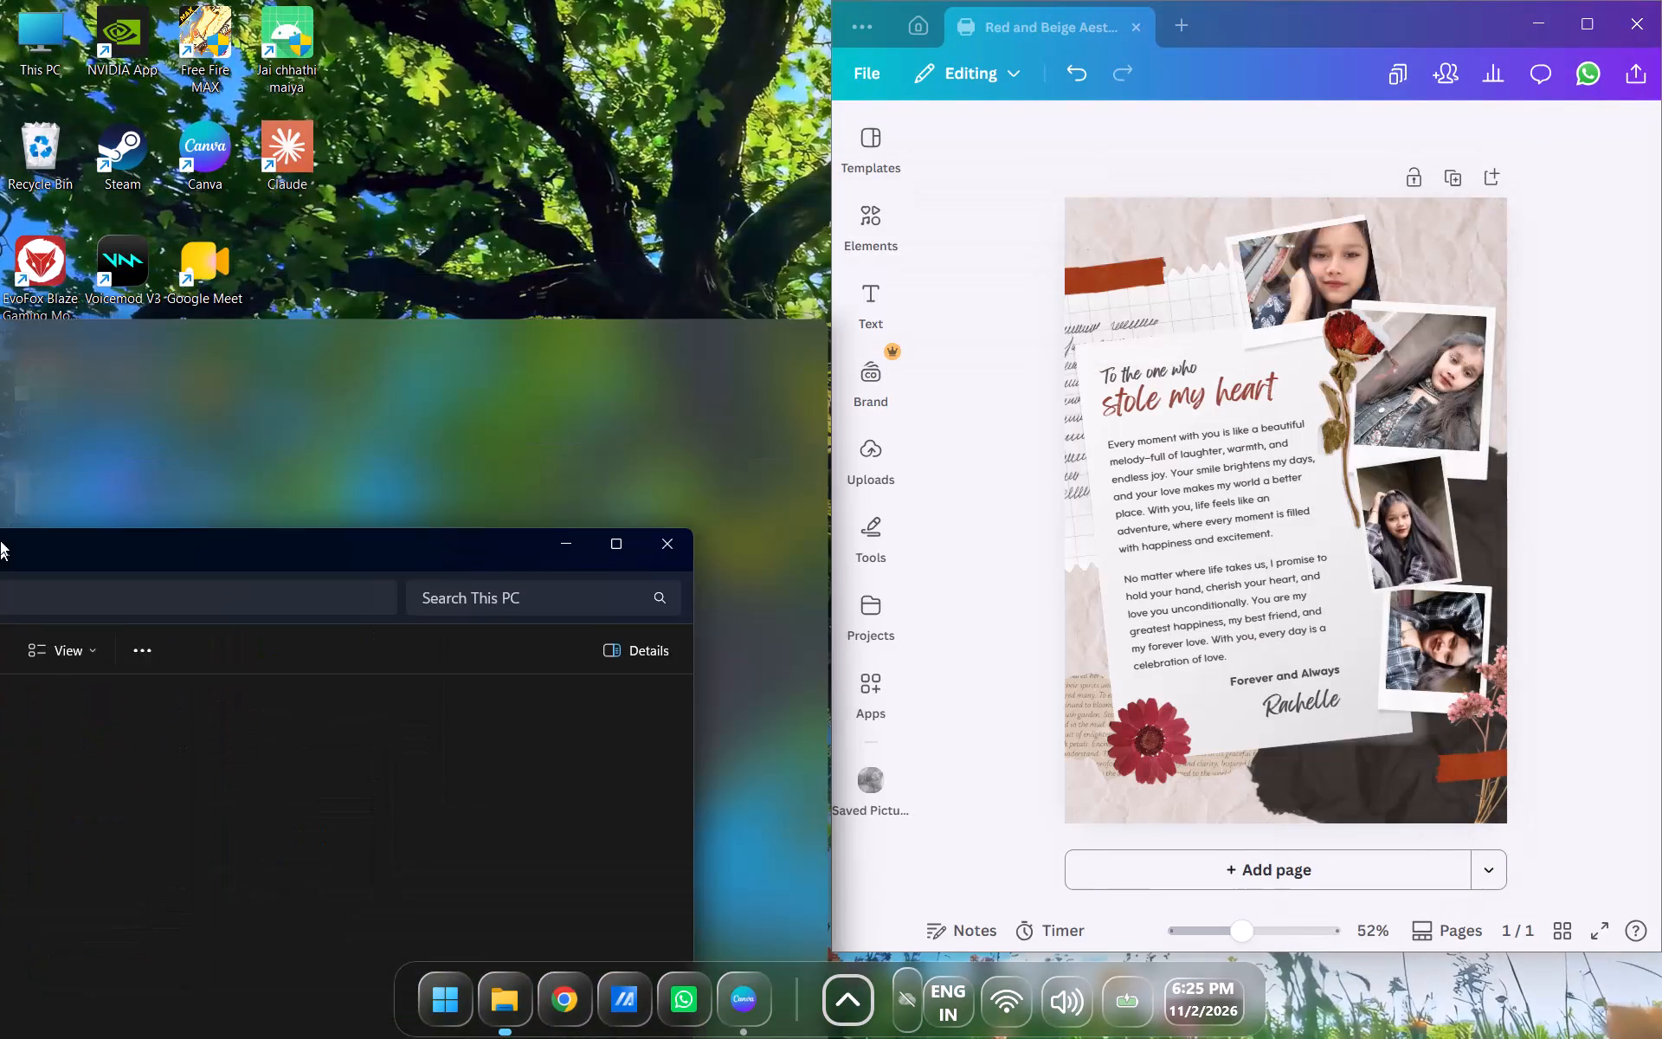
pyautogui.moveTo(0, 540); pyautogui.dragTo(0, 534)
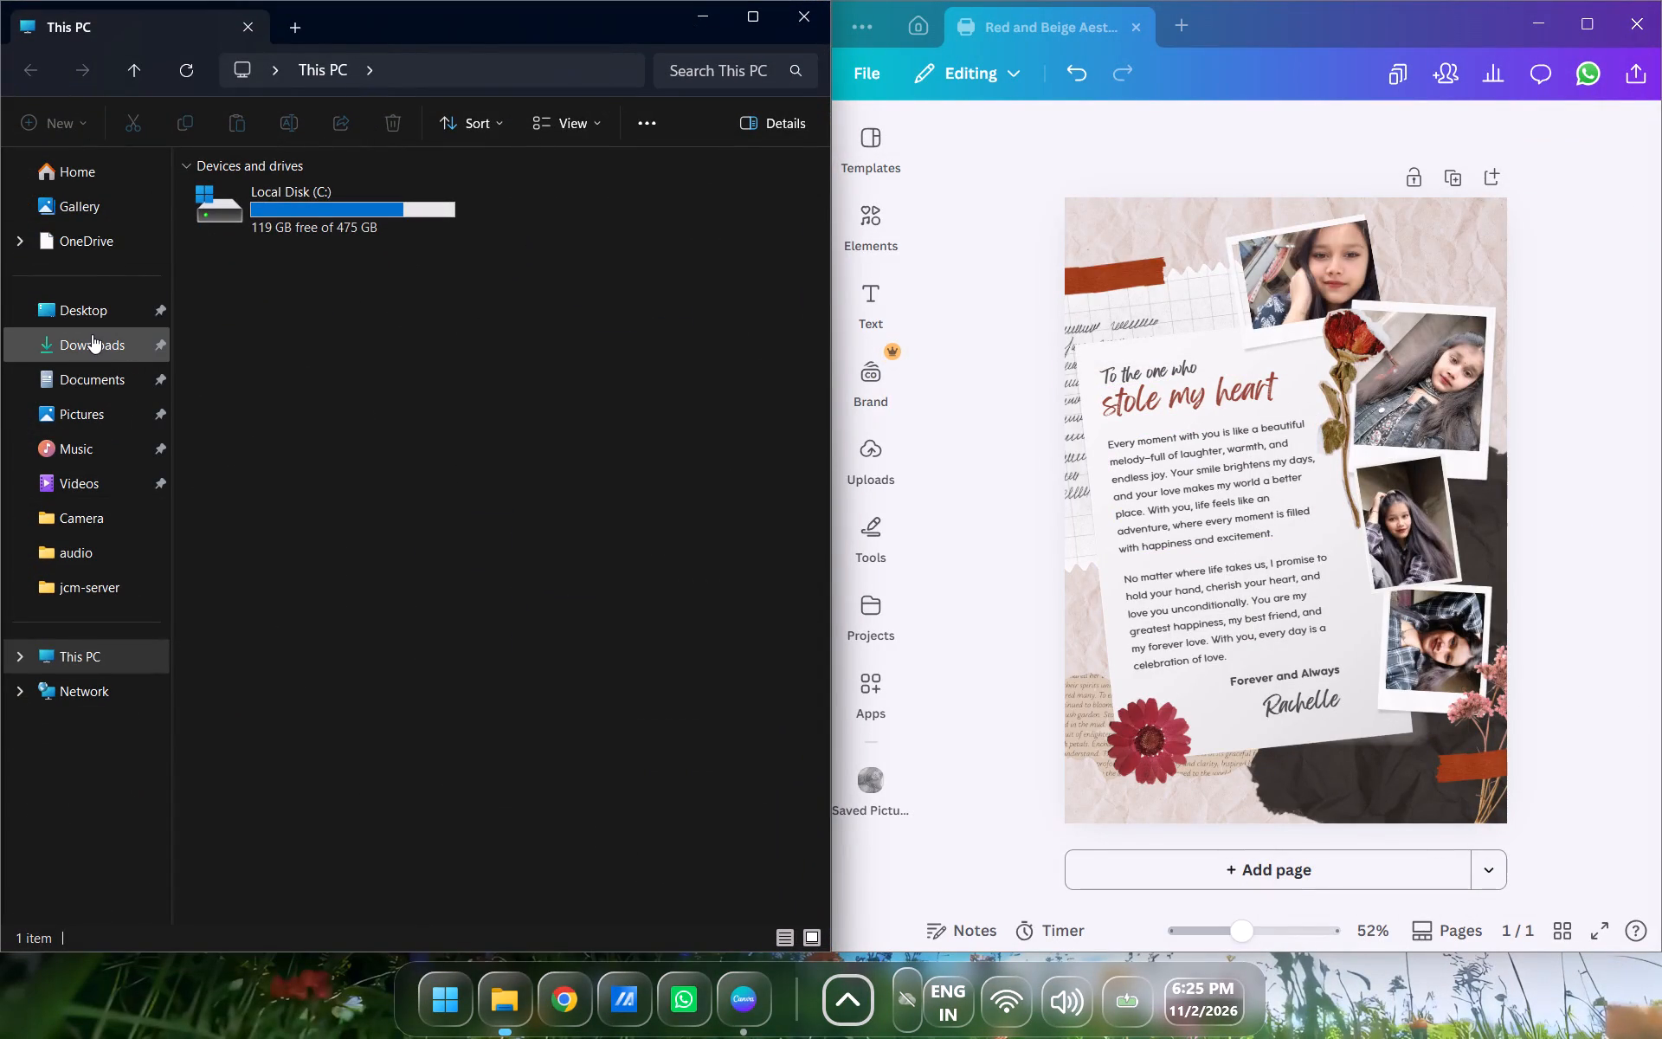
# Open the alfaaz text file from last week's items in Downloads, setting Notepad to always open .txt files.
pyautogui.click(79, 348)
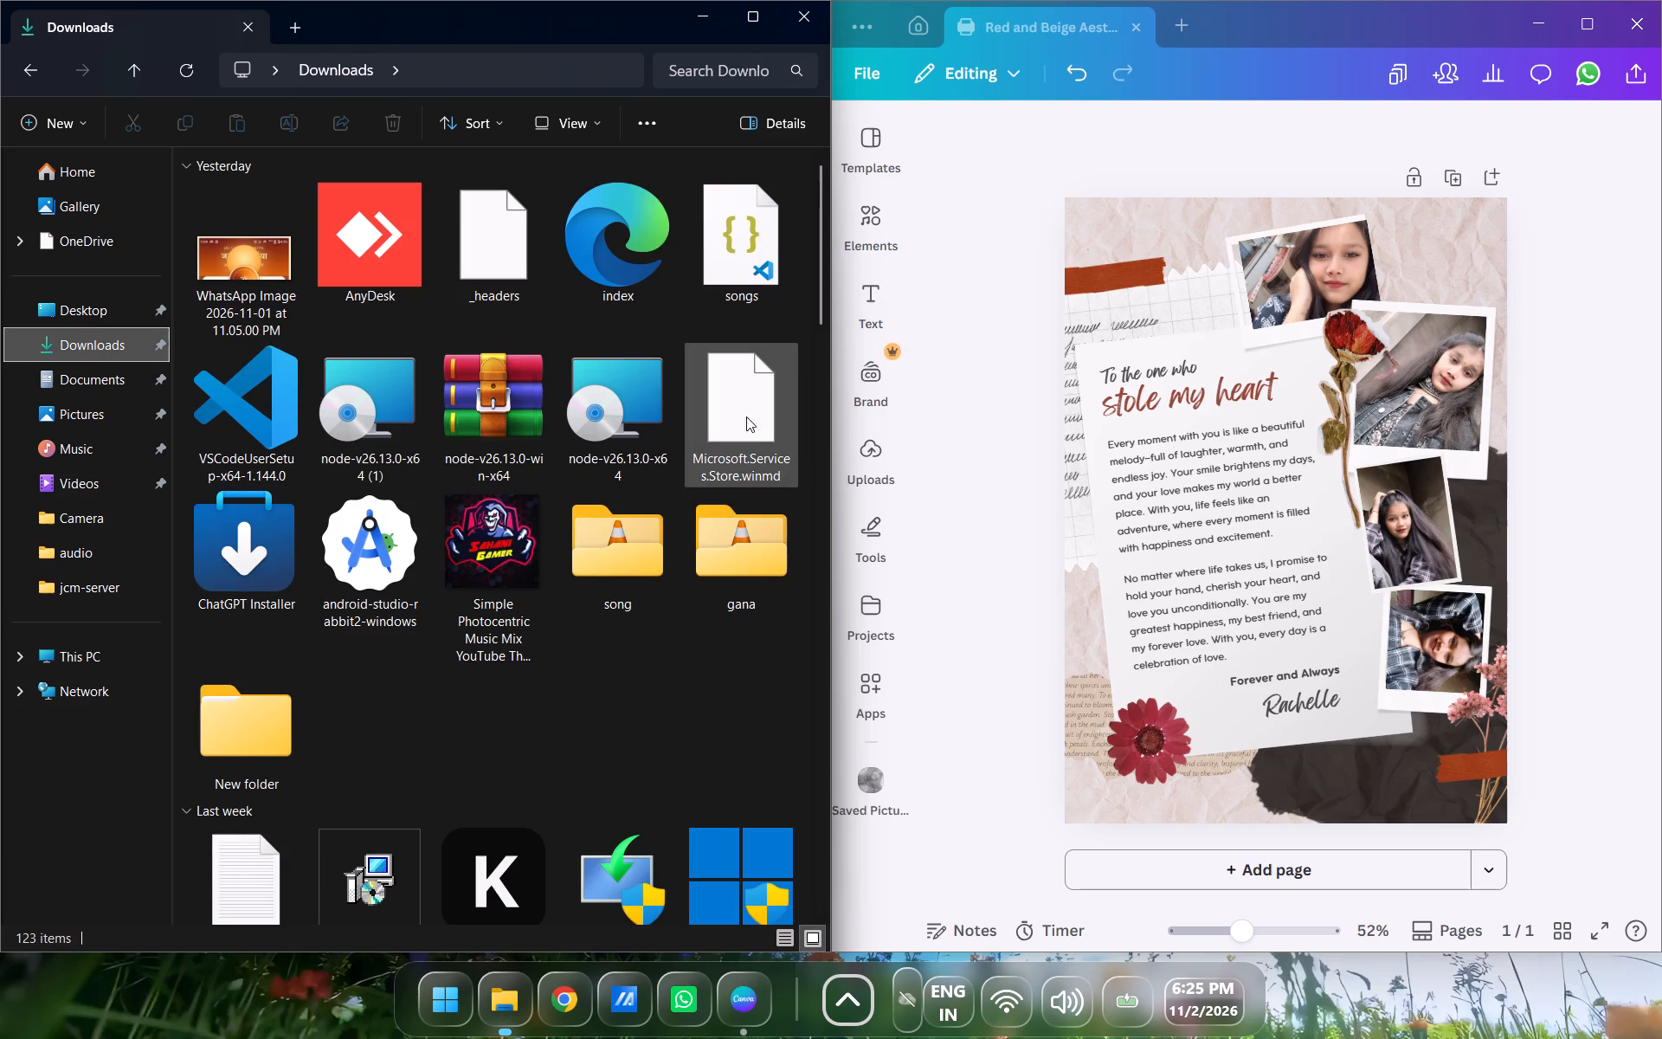
pyautogui.scroll(-1, 623, 515)
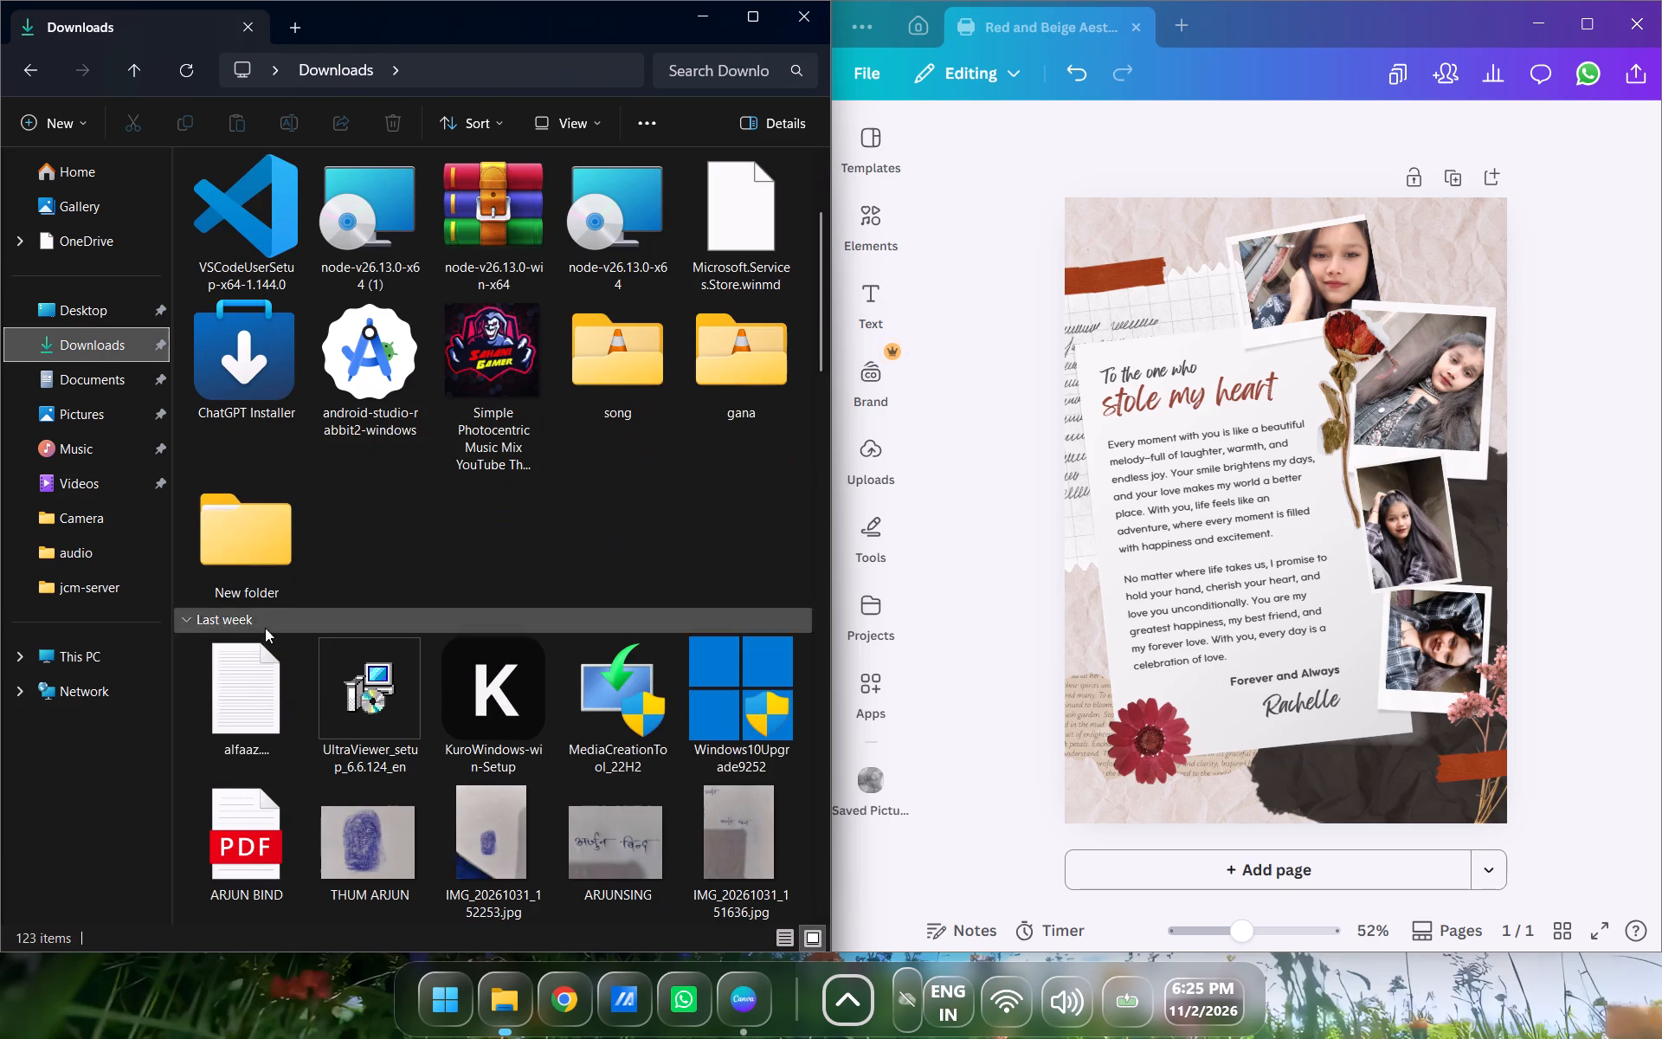
pyautogui.doubleClick(253, 671)
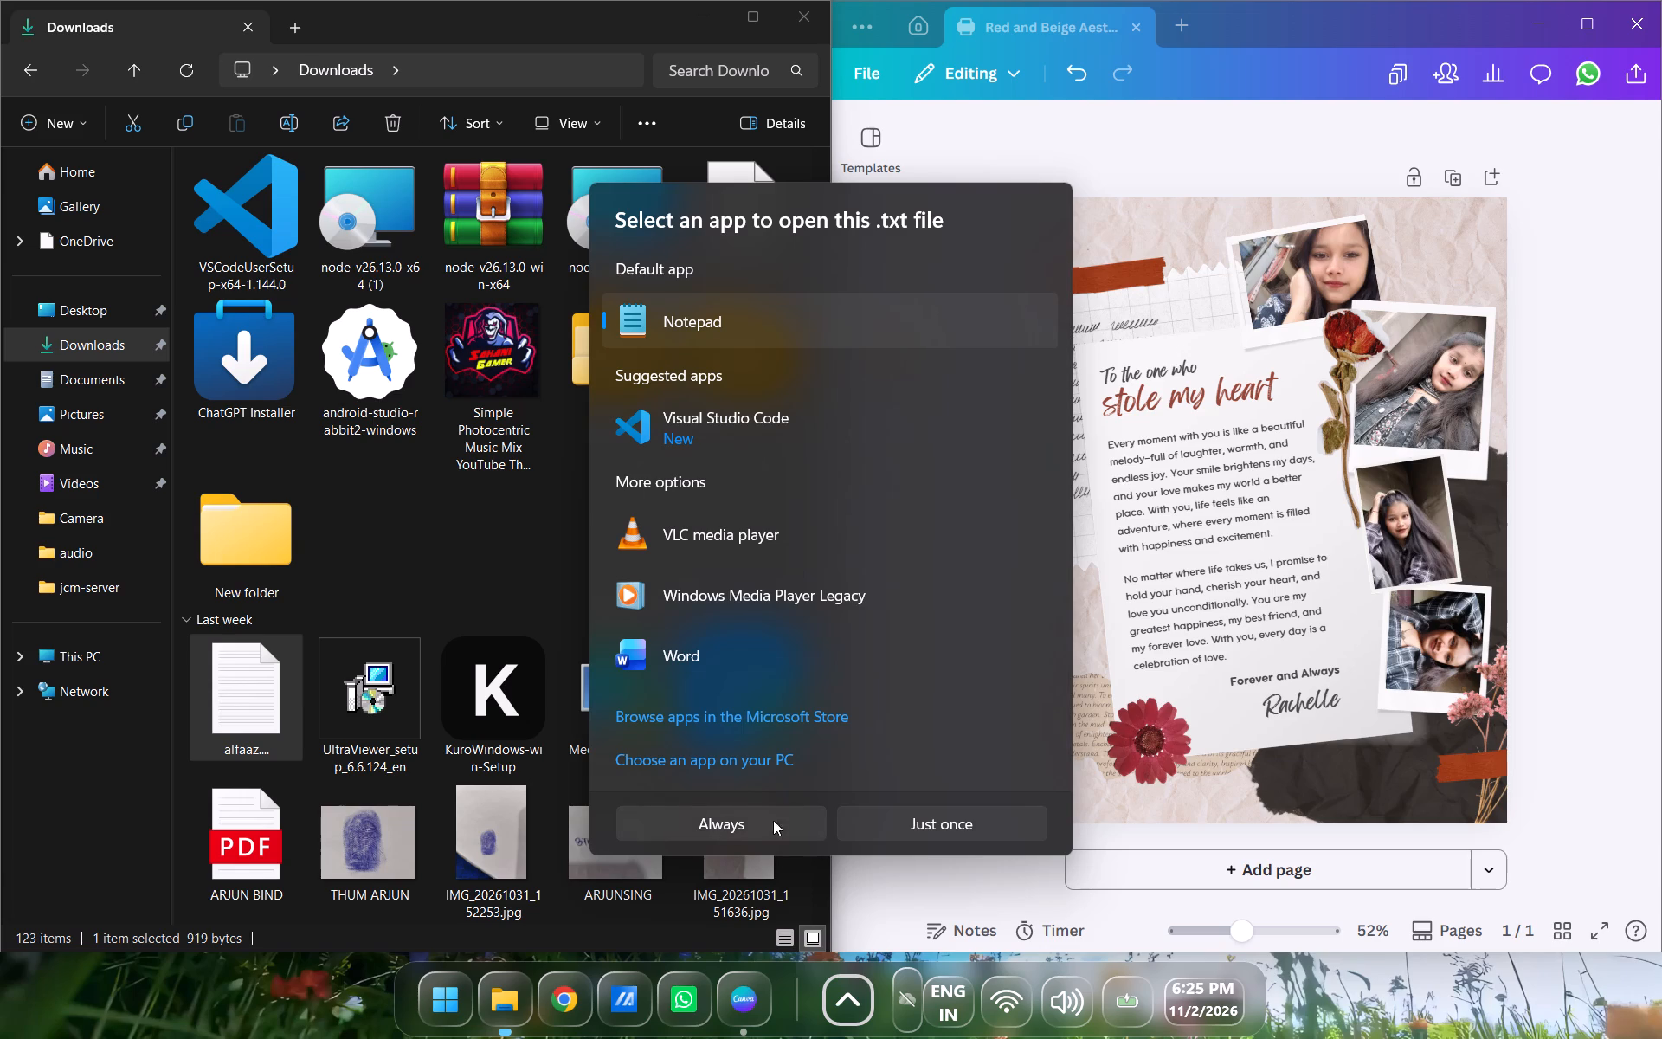
pyautogui.click(732, 819)
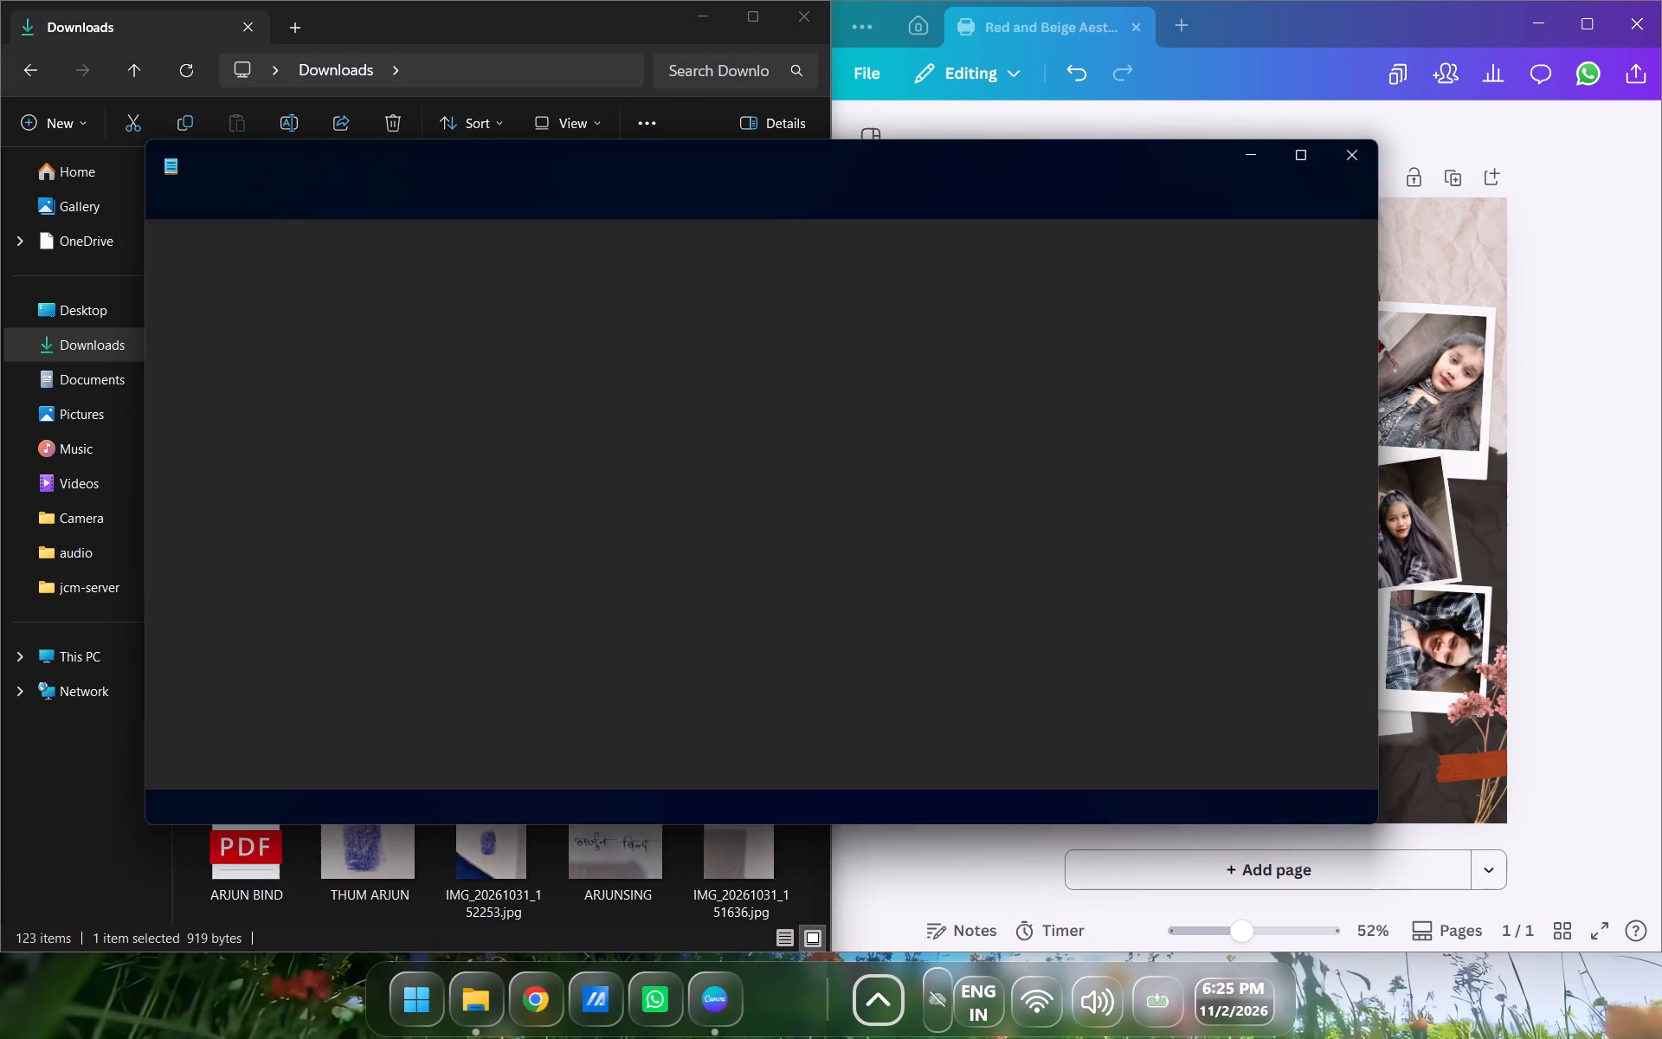
# Snap the Notepad window beside the Canva letter and dismiss the Microsoft account notice covering the text.
pyautogui.moveTo(582, 164); pyautogui.dragTo(0, 368)
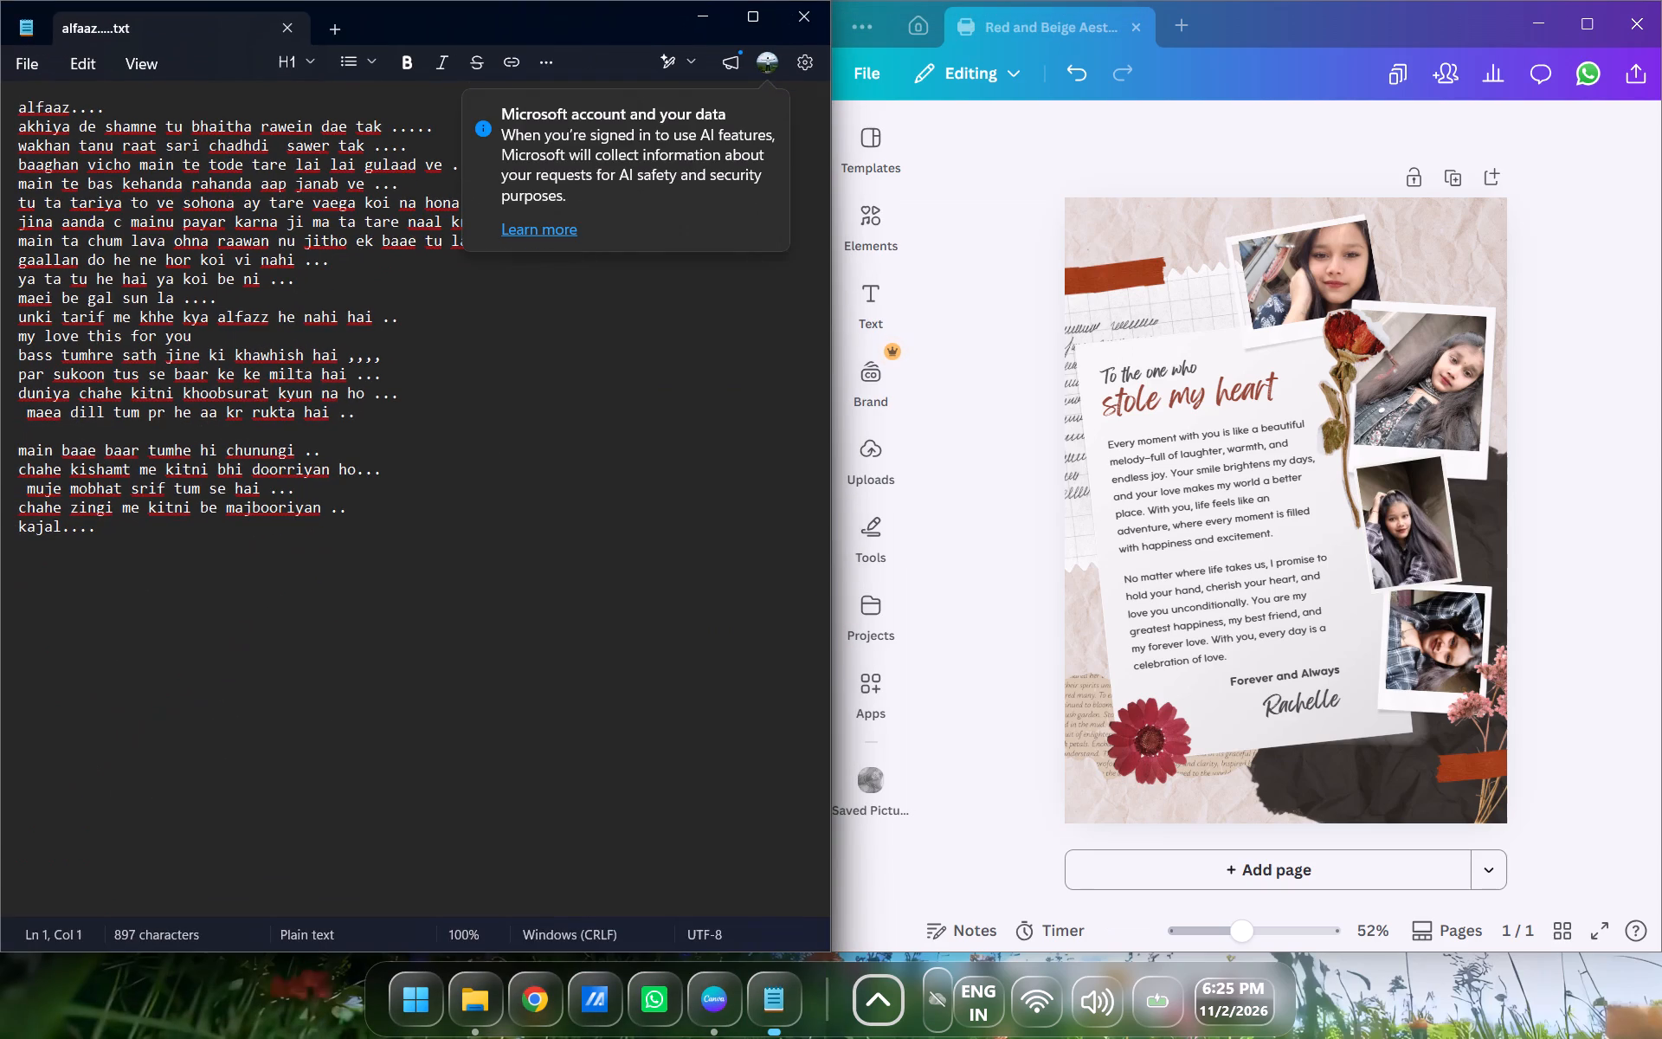
pyautogui.click(324, 730)
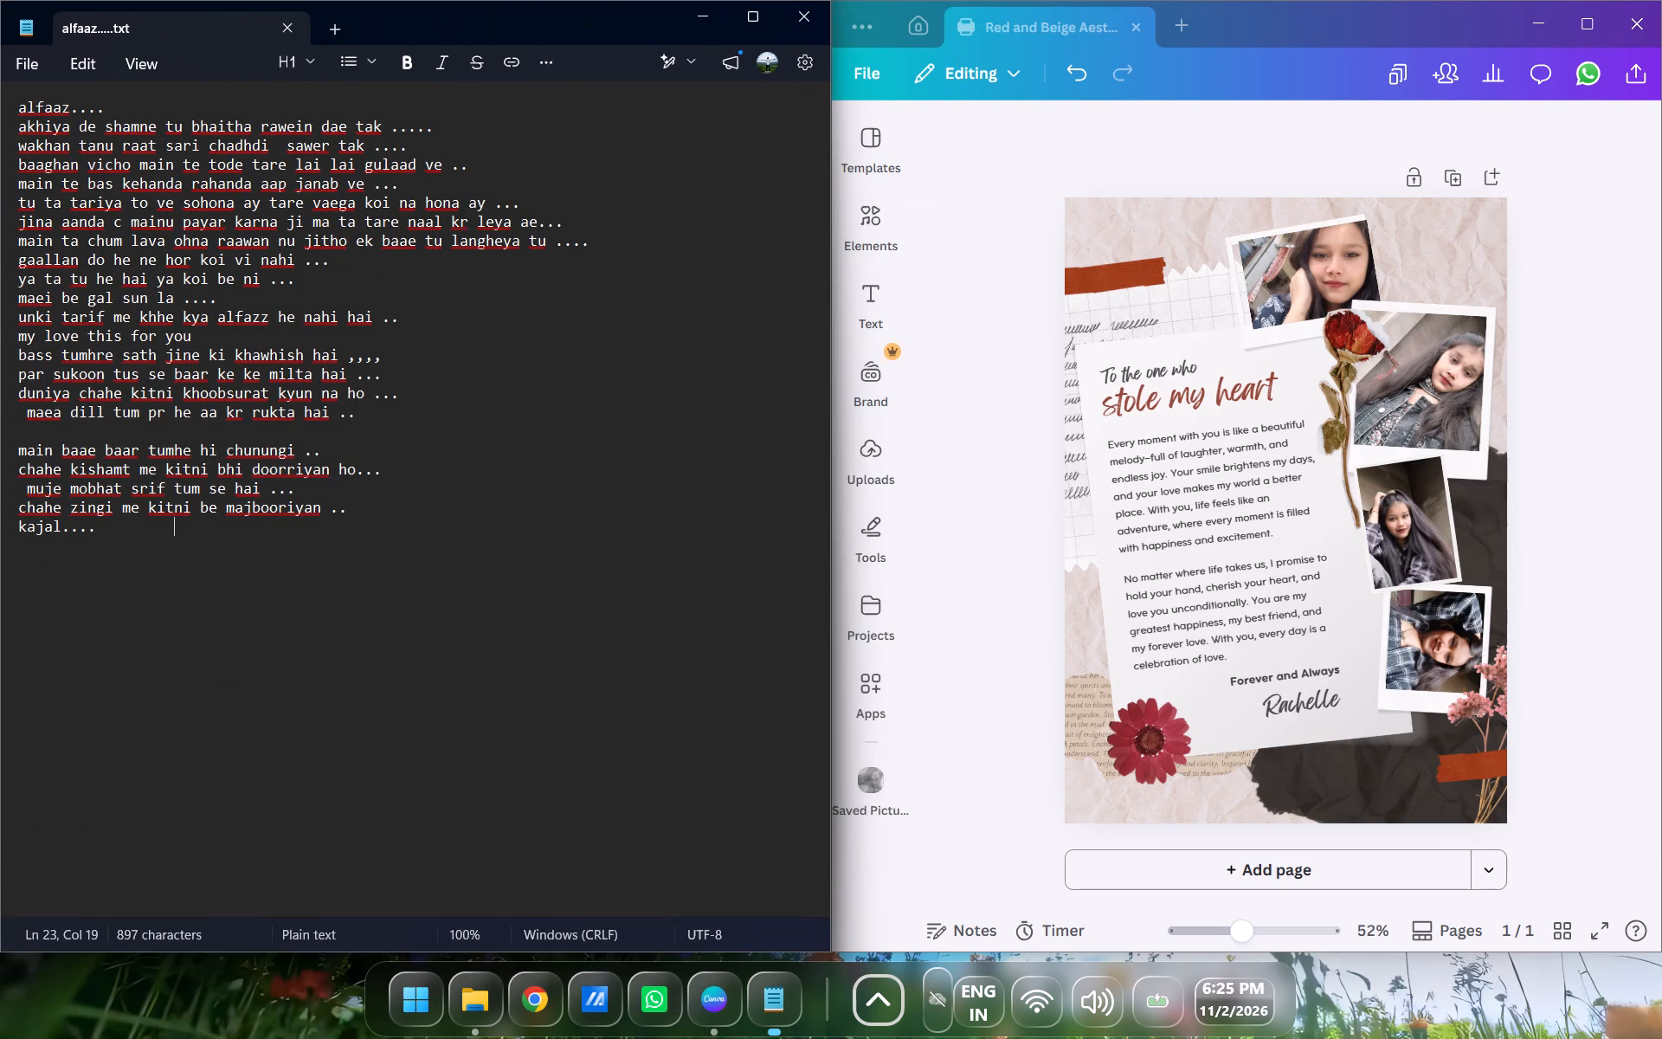
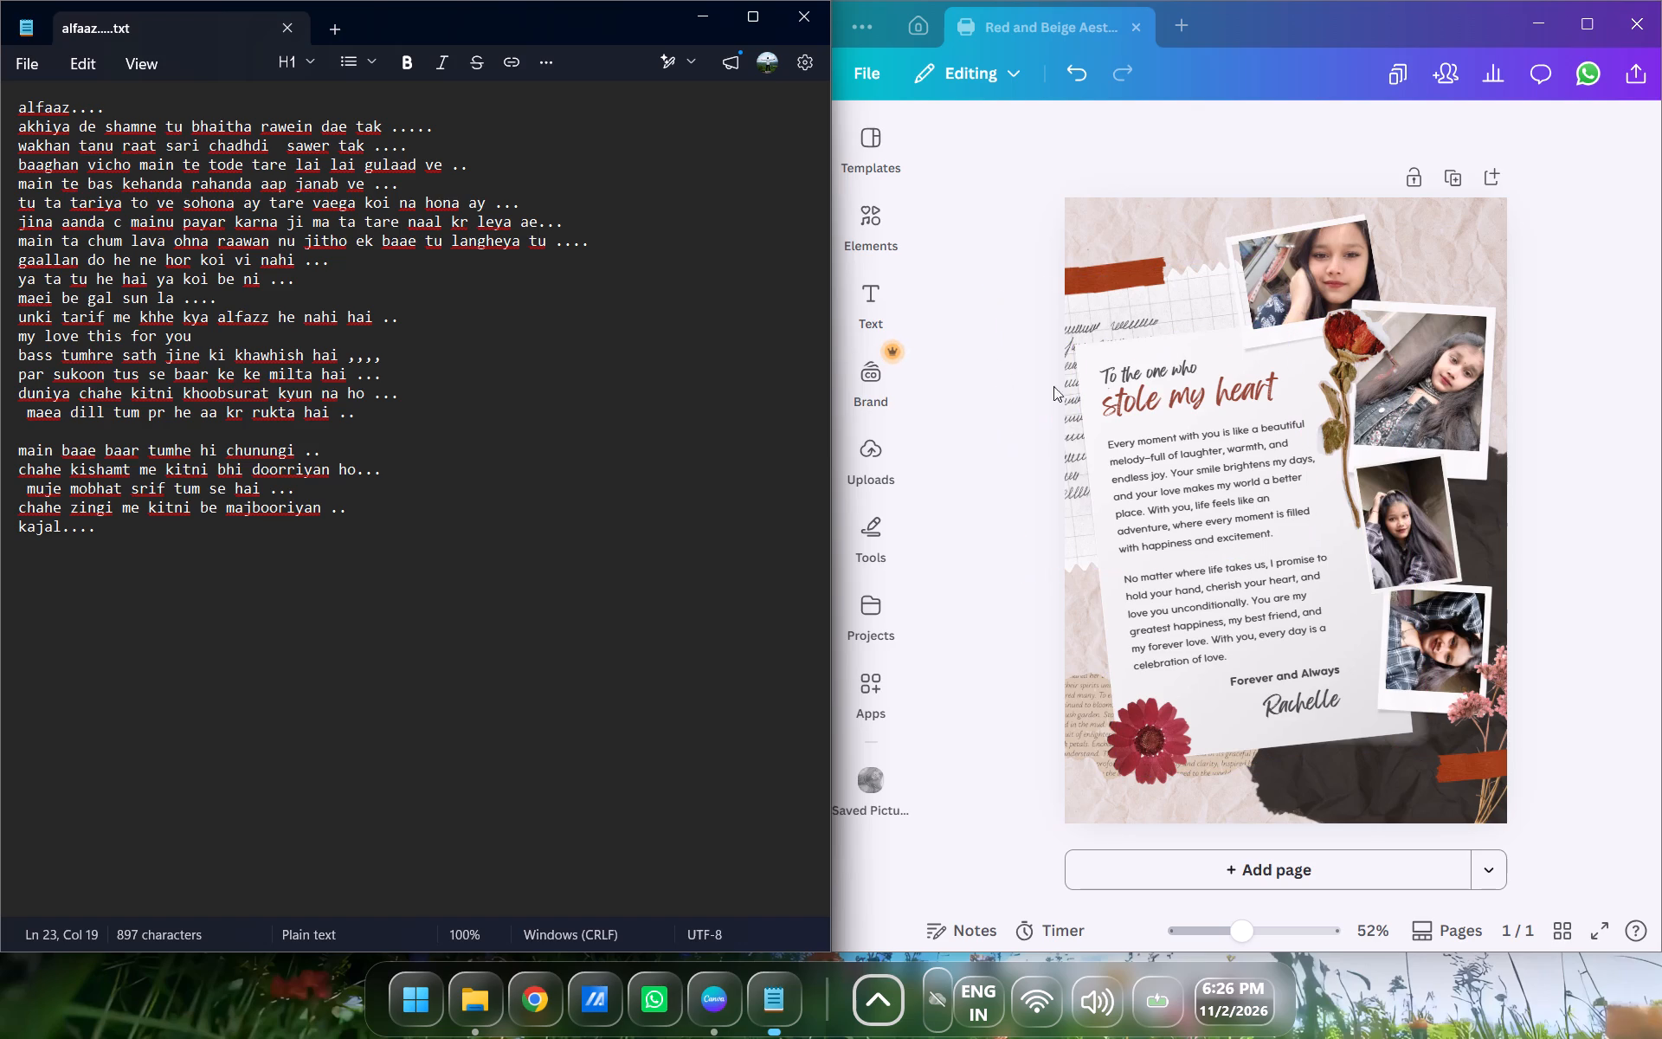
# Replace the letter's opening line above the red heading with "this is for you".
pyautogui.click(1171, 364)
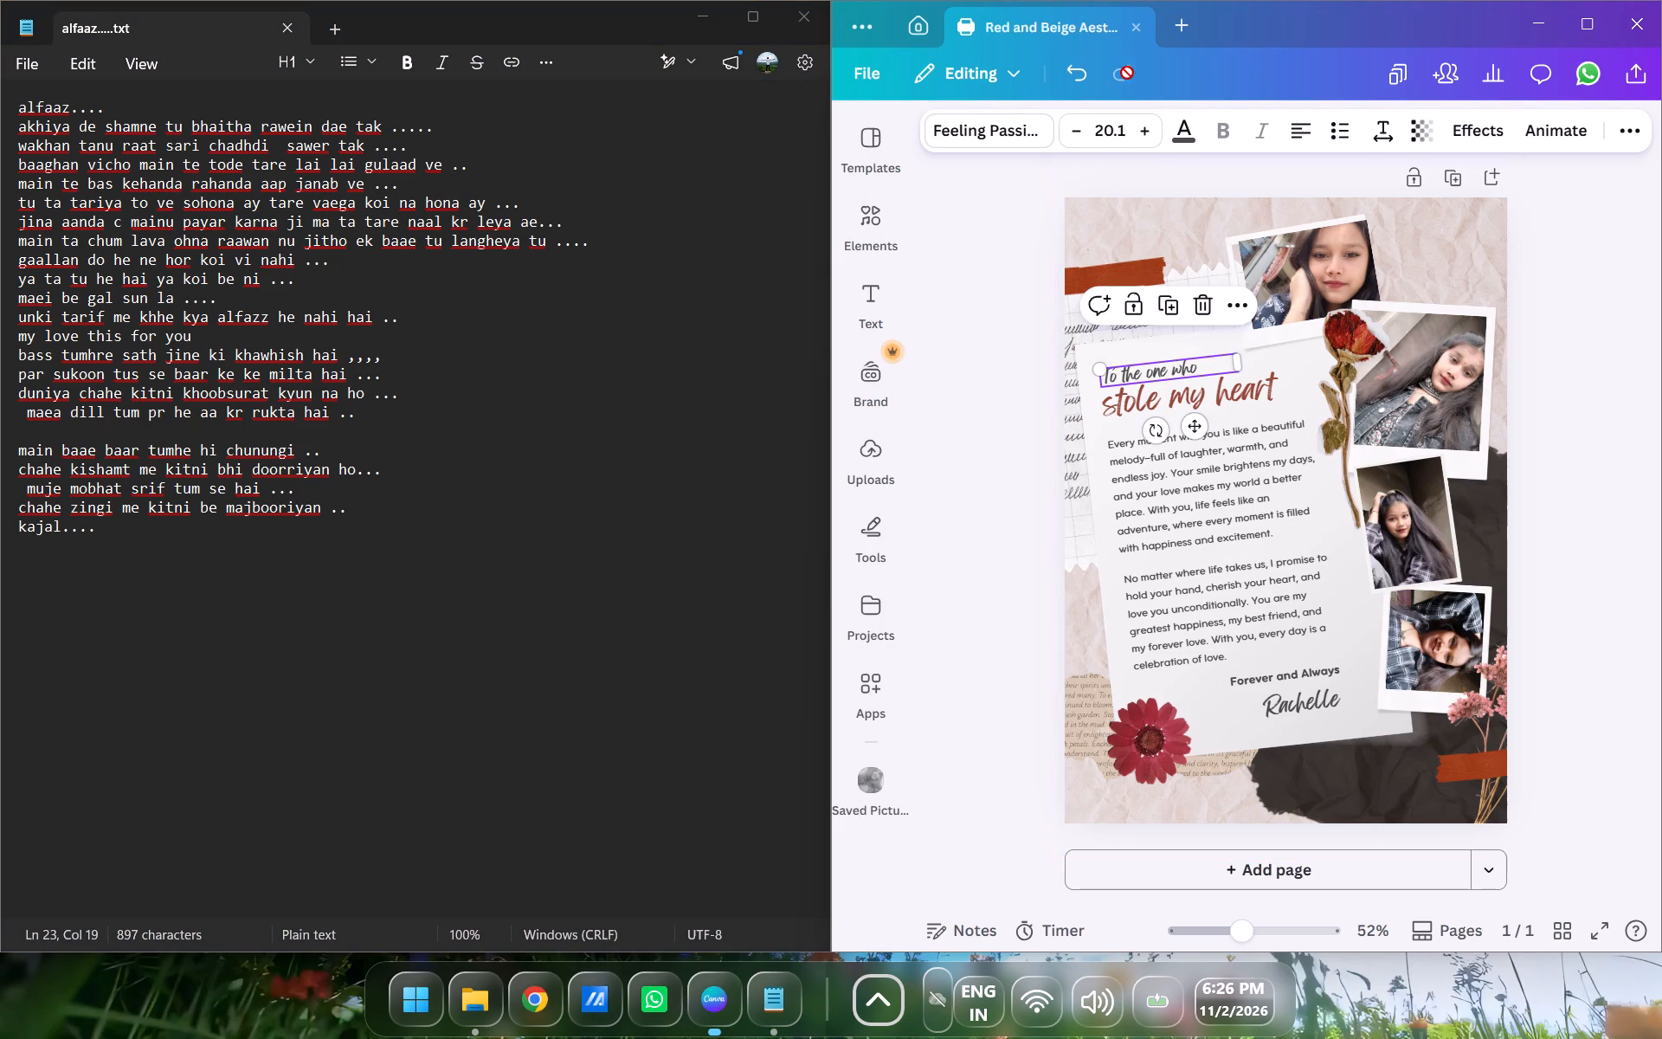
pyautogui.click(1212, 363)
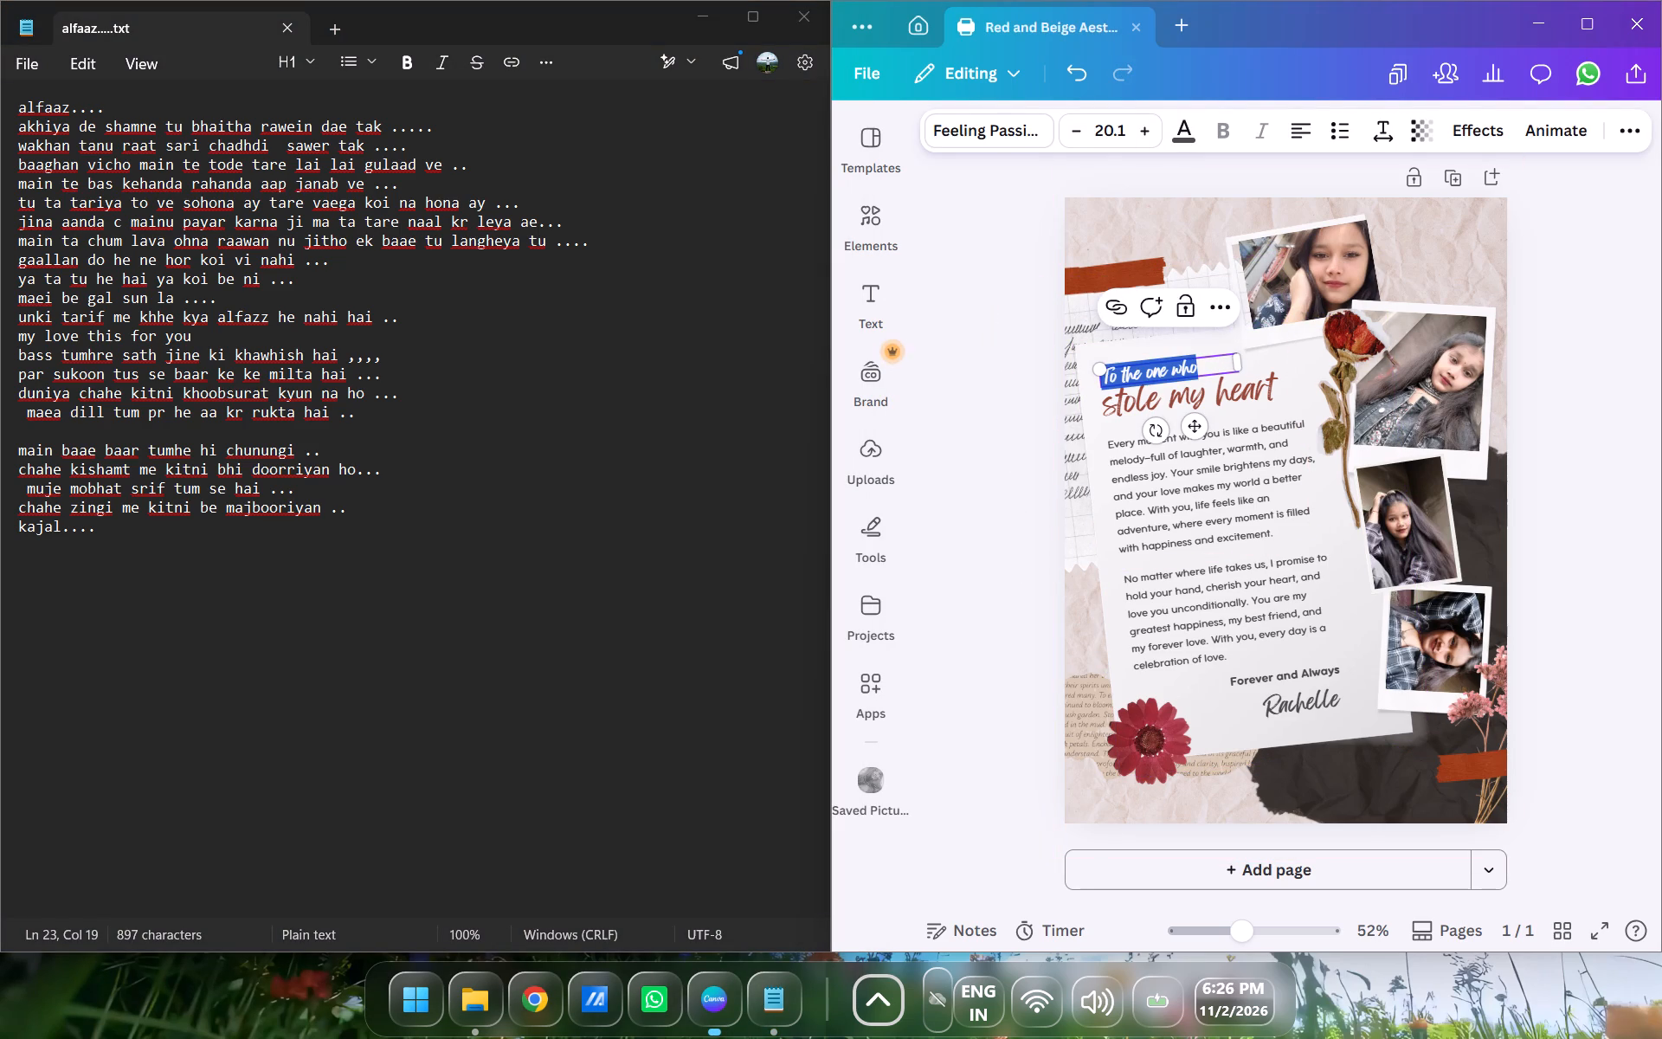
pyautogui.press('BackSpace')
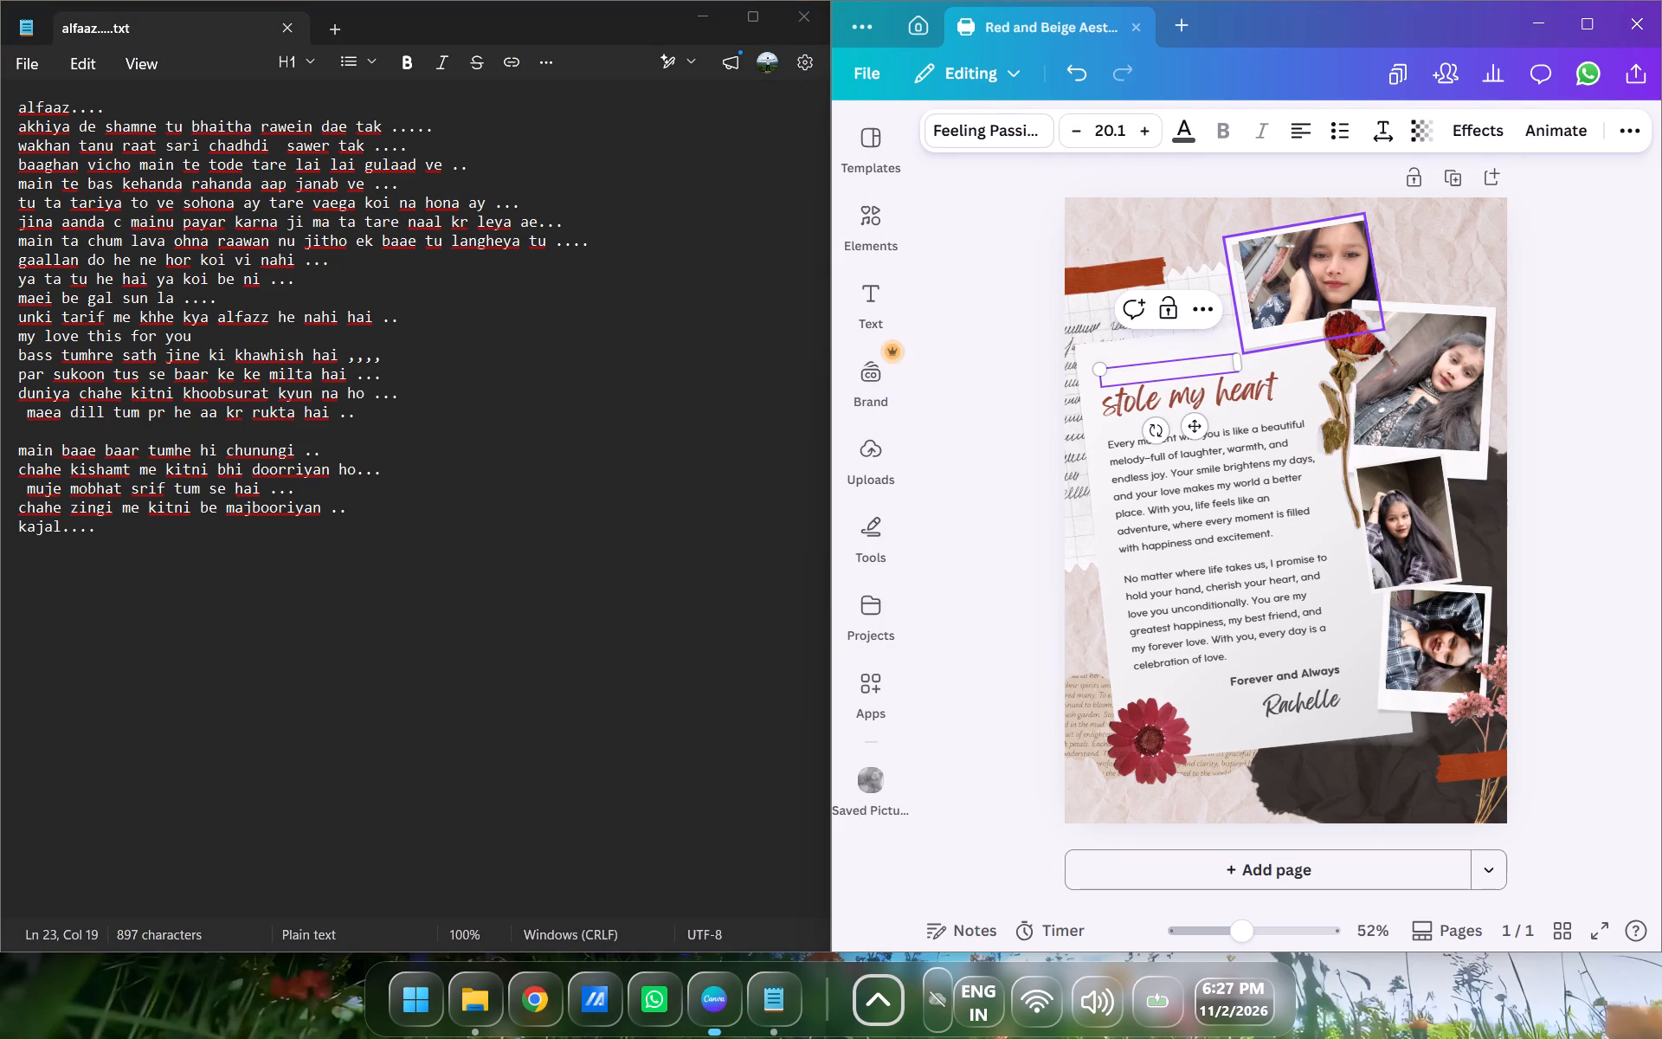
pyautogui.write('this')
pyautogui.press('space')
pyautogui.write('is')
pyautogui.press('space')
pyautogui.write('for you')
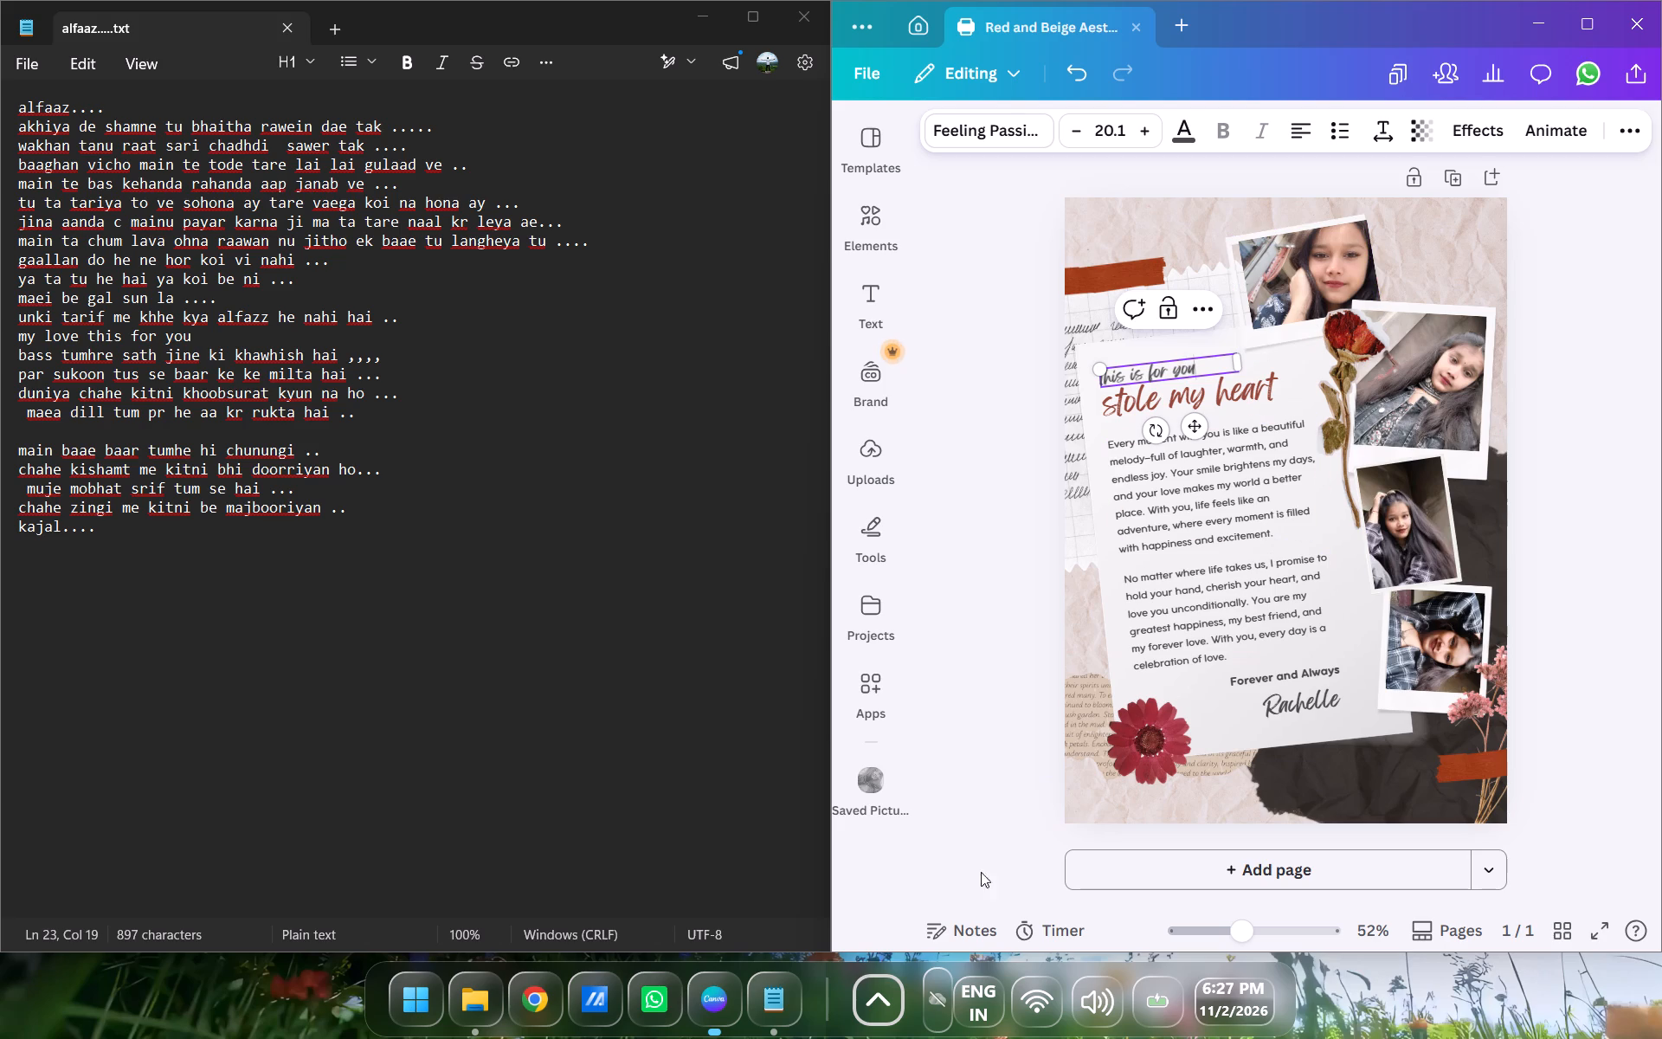
# Clear the opening line above the red heading and rewrite it as "This is for you" with only the first letter capitalised.
pyautogui.click(535, 642)
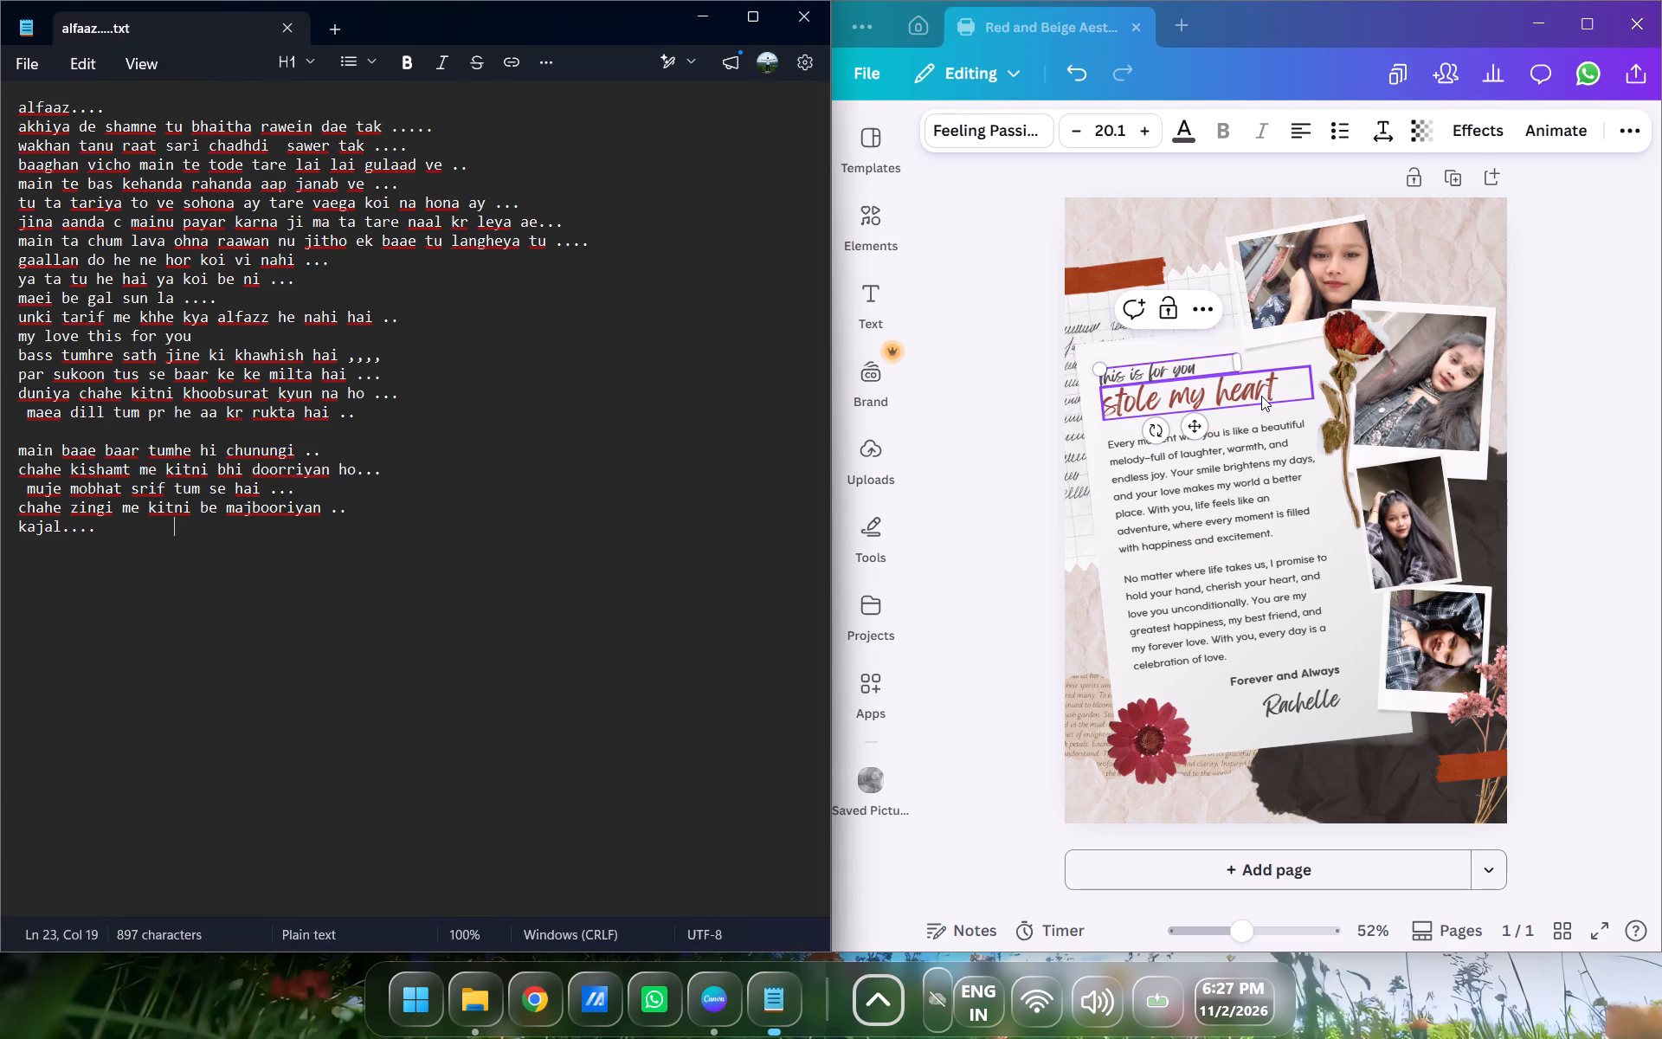
pyautogui.click(1261, 396)
pyautogui.click(1175, 371)
pyautogui.click(1175, 371)
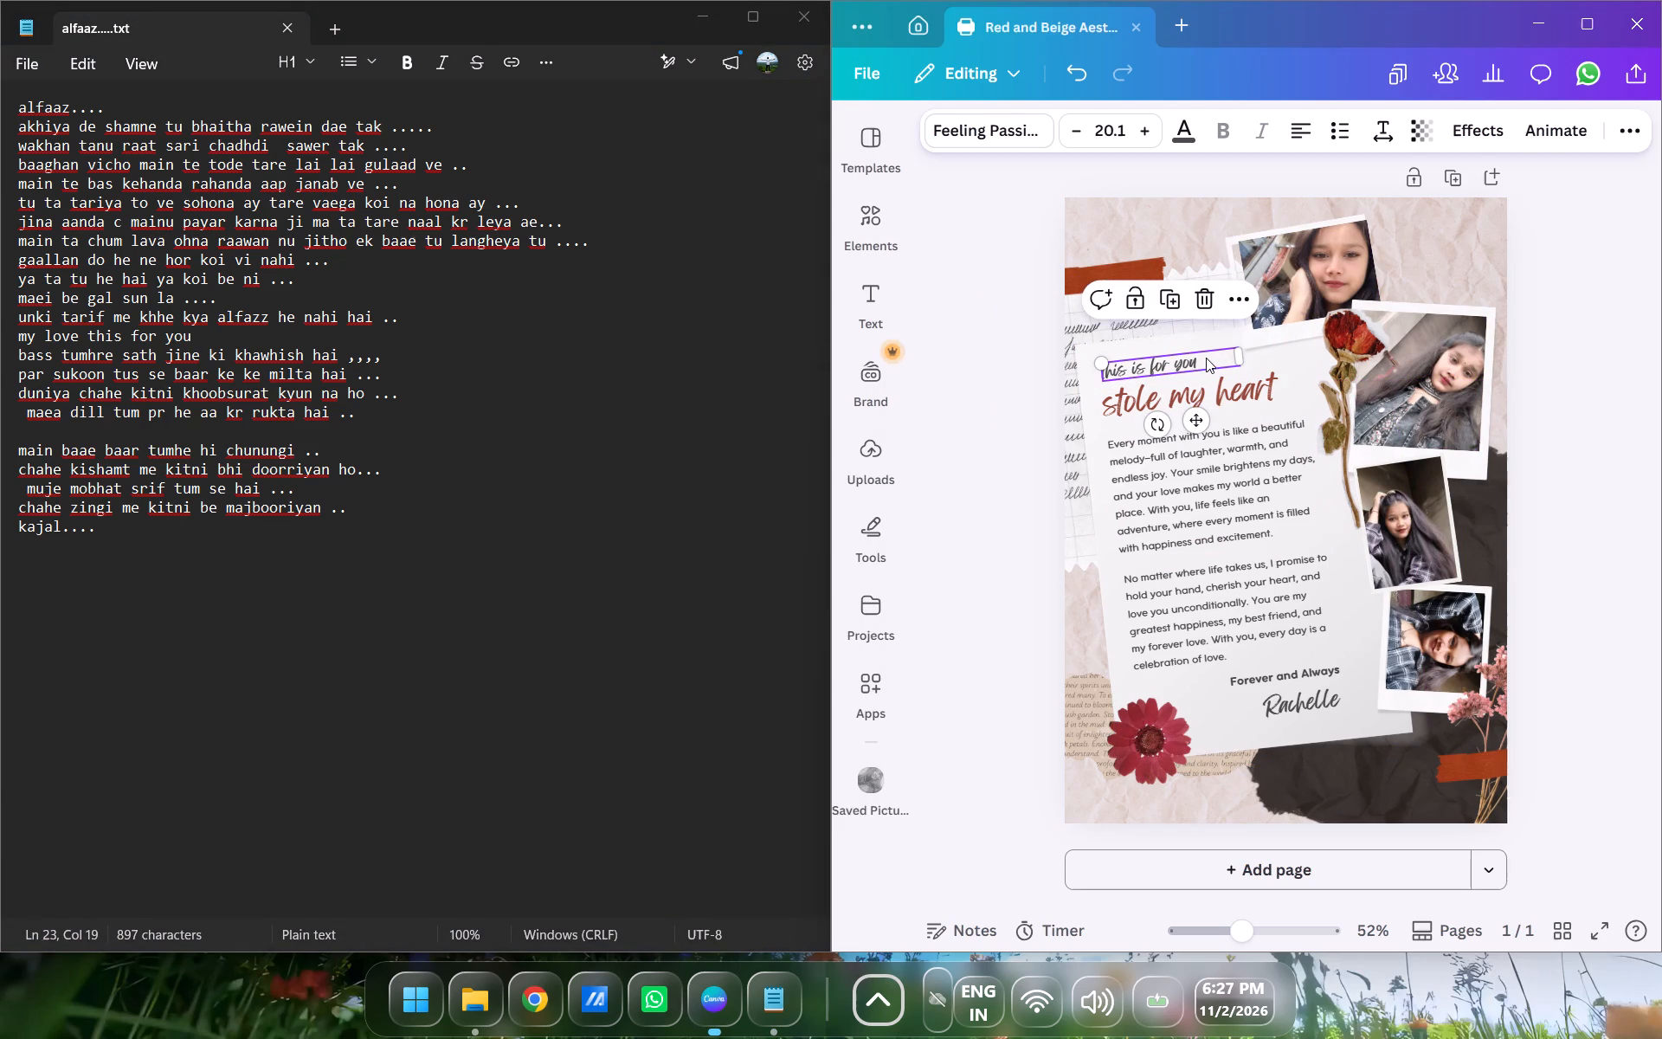
pyautogui.click(1206, 358)
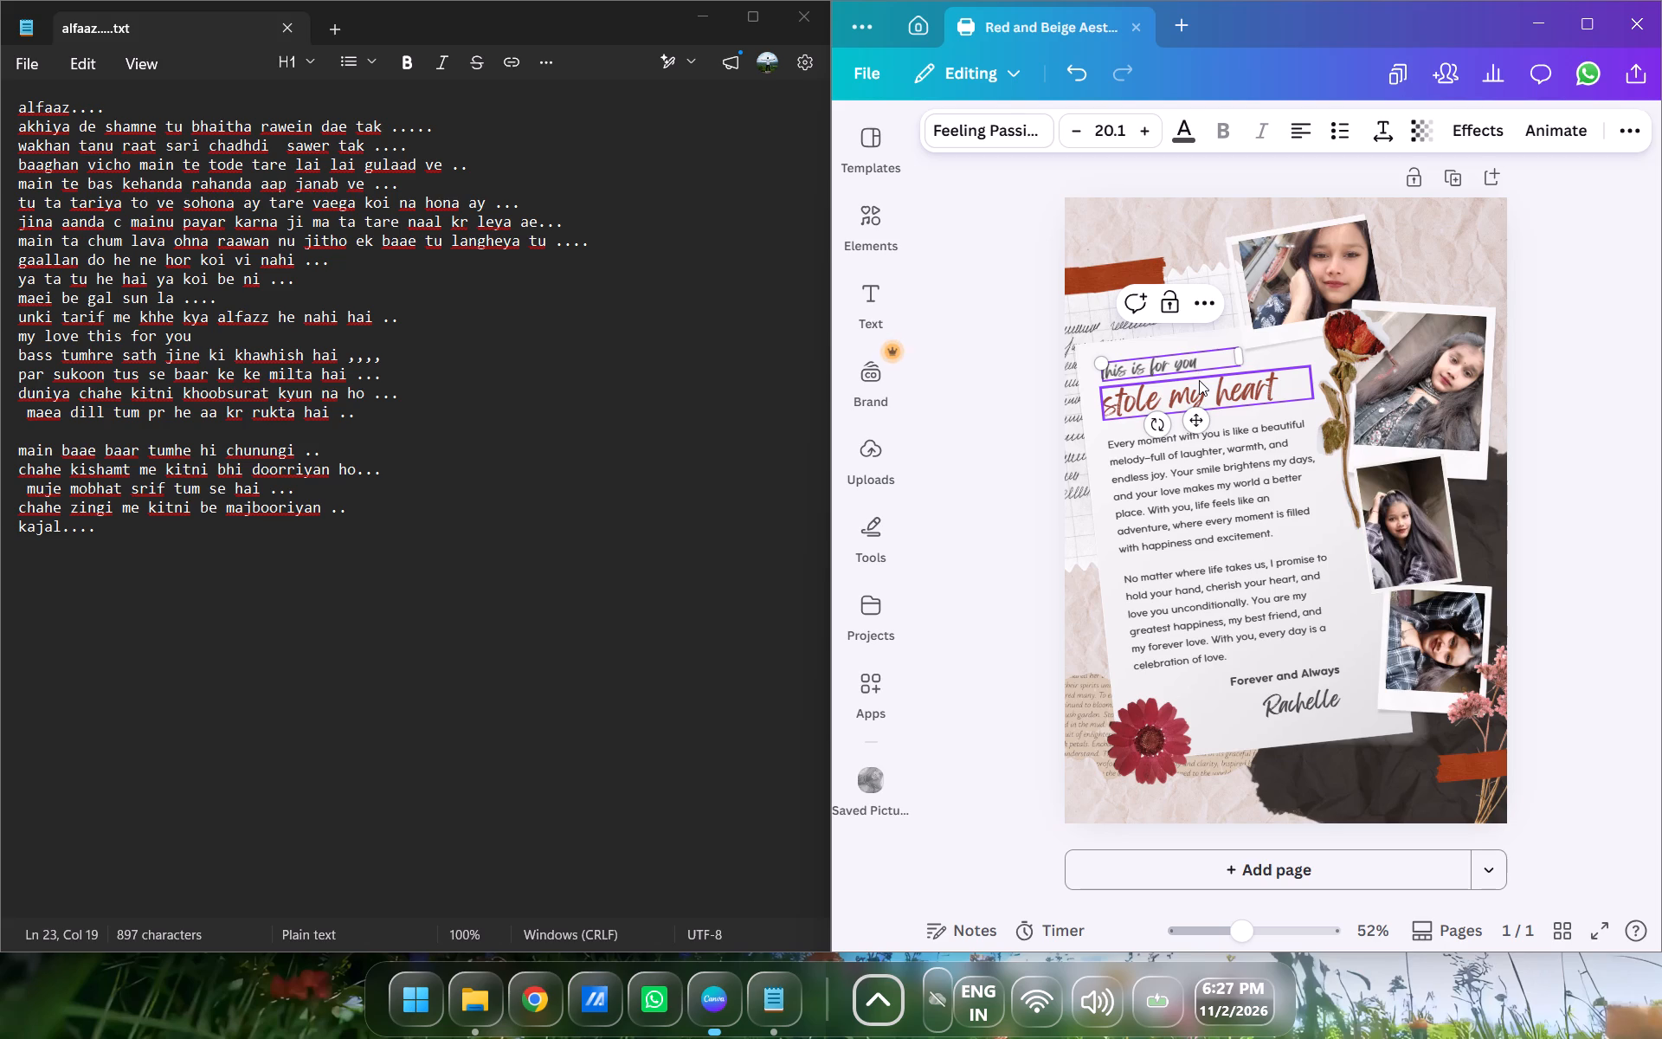
pyautogui.hotkey('shift', 'a')
pyautogui.press('BackSpace')
pyautogui.hotkey('ctrl', 'a')
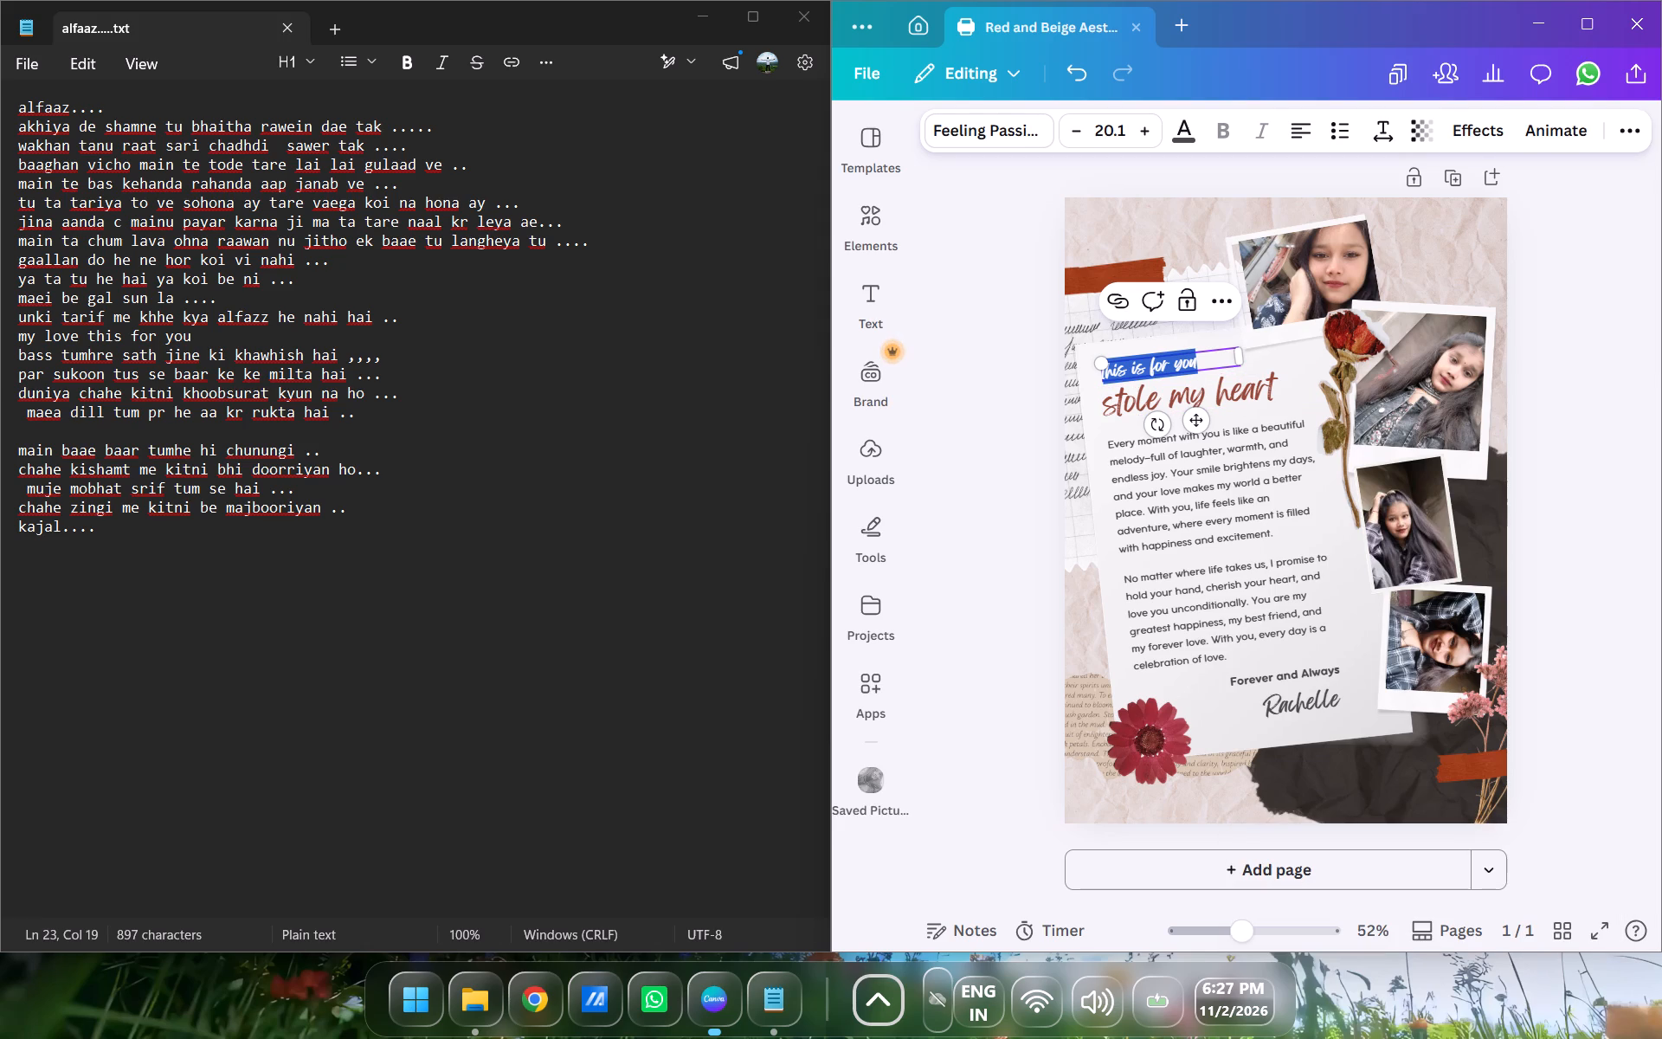
pyautogui.press('BackSpace')
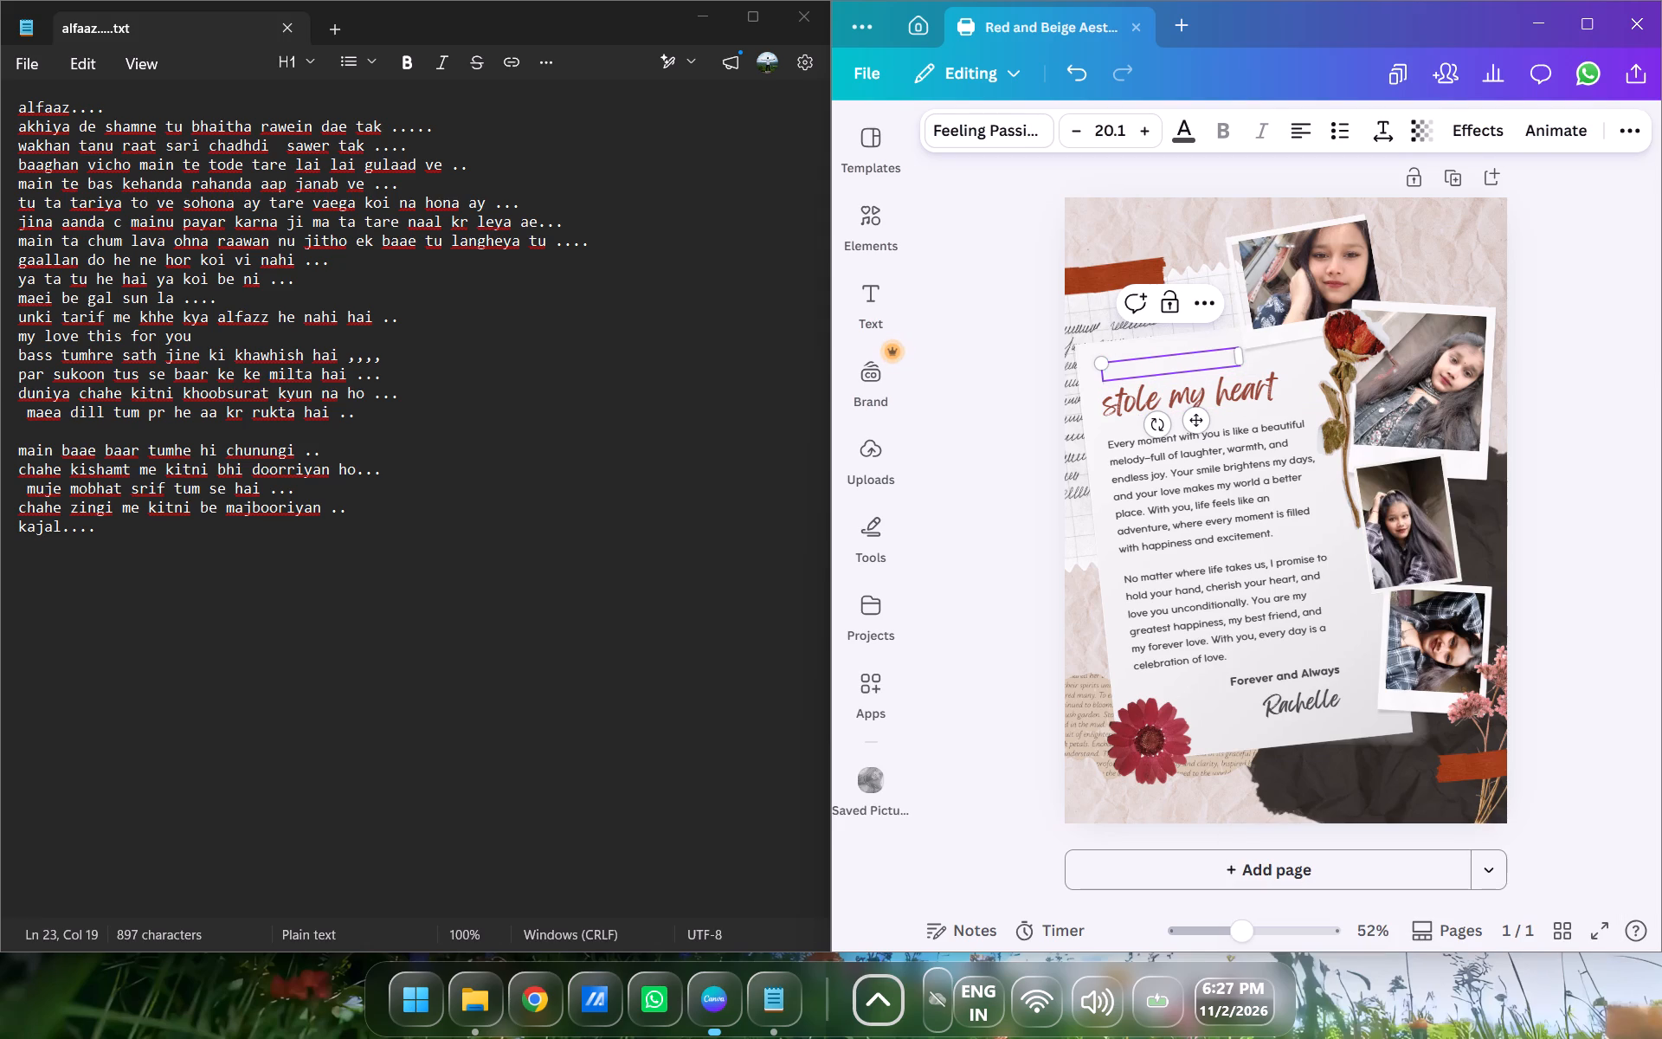
pyautogui.write('THIS')
pyautogui.press('space')
pyautogui.press('BackSpace')
pyautogui.press('BackSpace')
pyautogui.press('BackSpace')
pyautogui.press('BackSpace')
pyautogui.press('BackSpace')
pyautogui.press('t')
pyautogui.press('h')
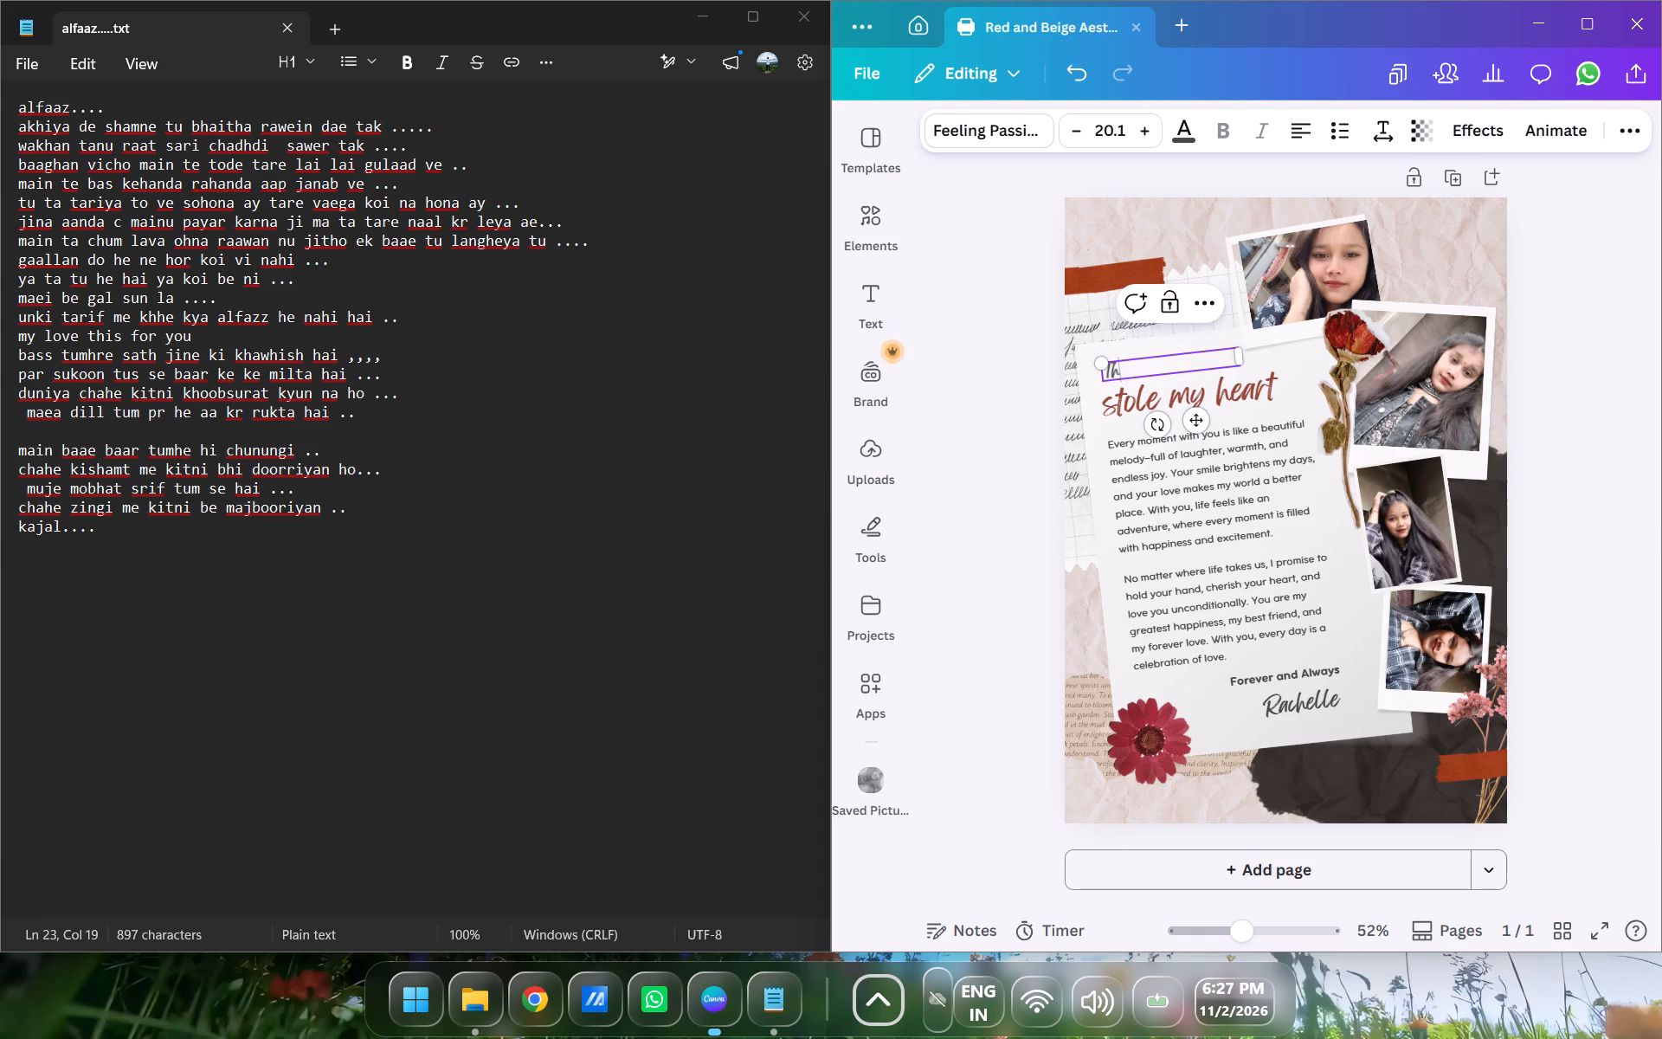
pyautogui.write('is')
pyautogui.press('space')
pyautogui.write('is')
pyautogui.press('space')
pyautogui.write('fo')
pyautogui.write('r you')
# Replace the letter's red heading with the first line "alfaaz...." copied from the text file.
pyautogui.click(683, 471)
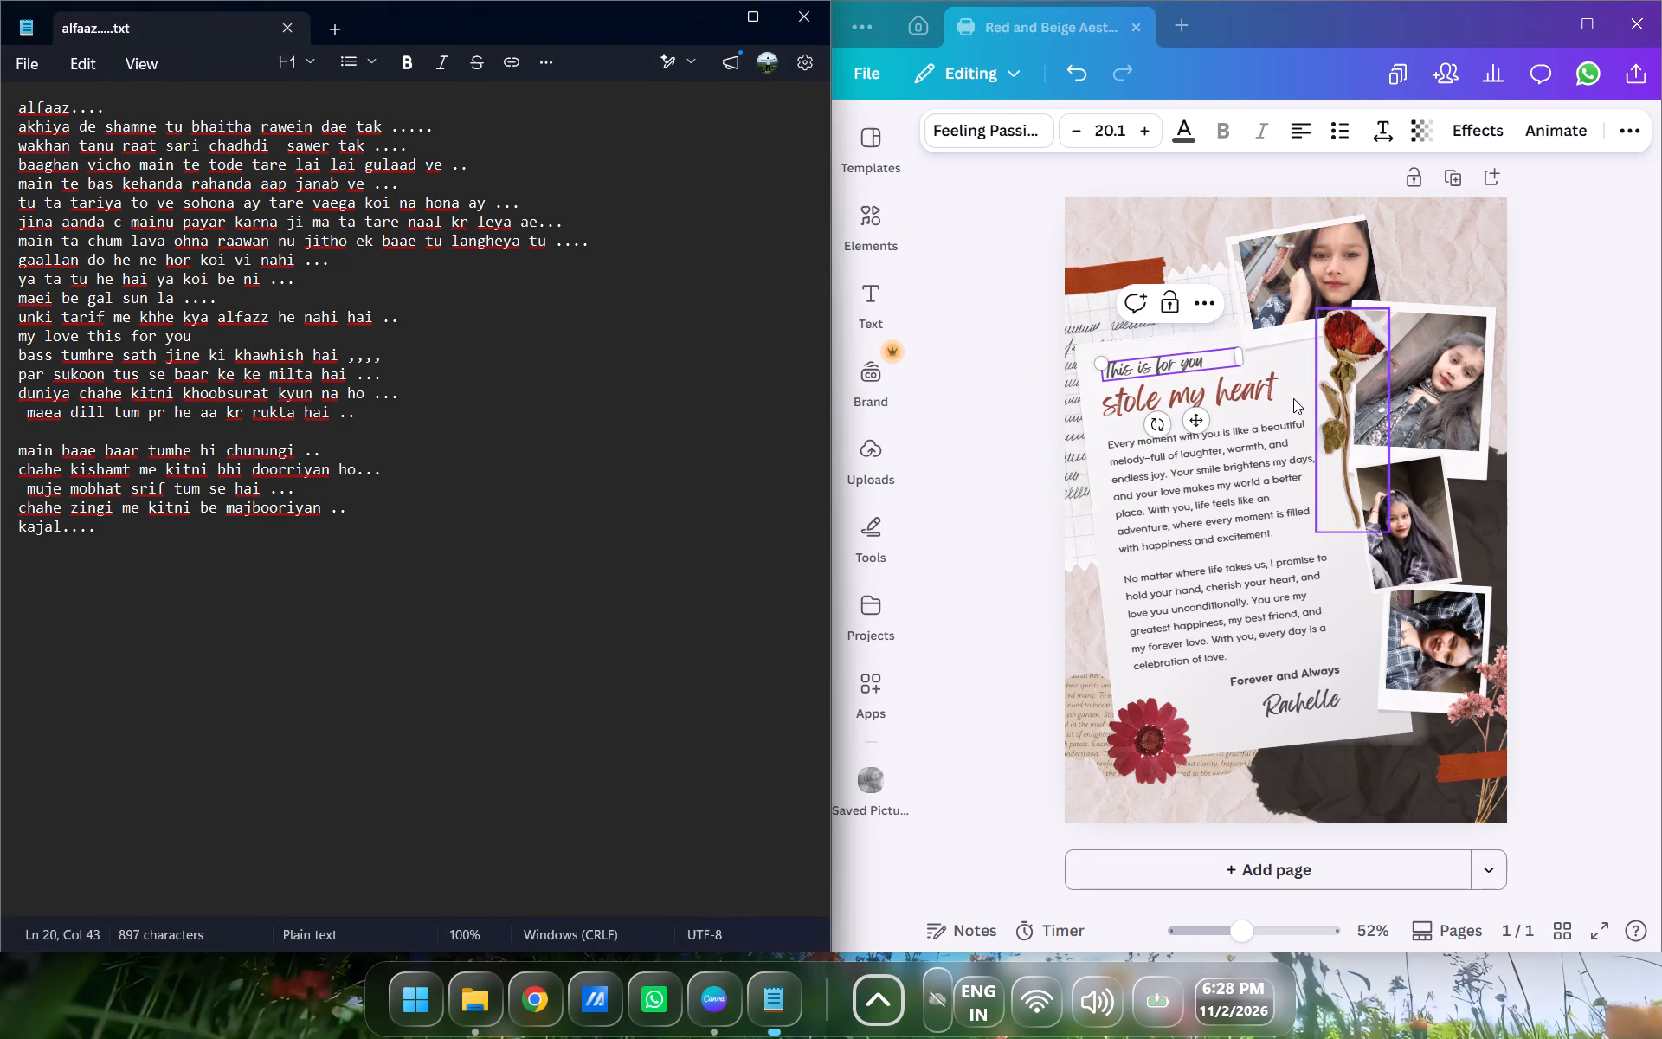
pyautogui.click(1265, 385)
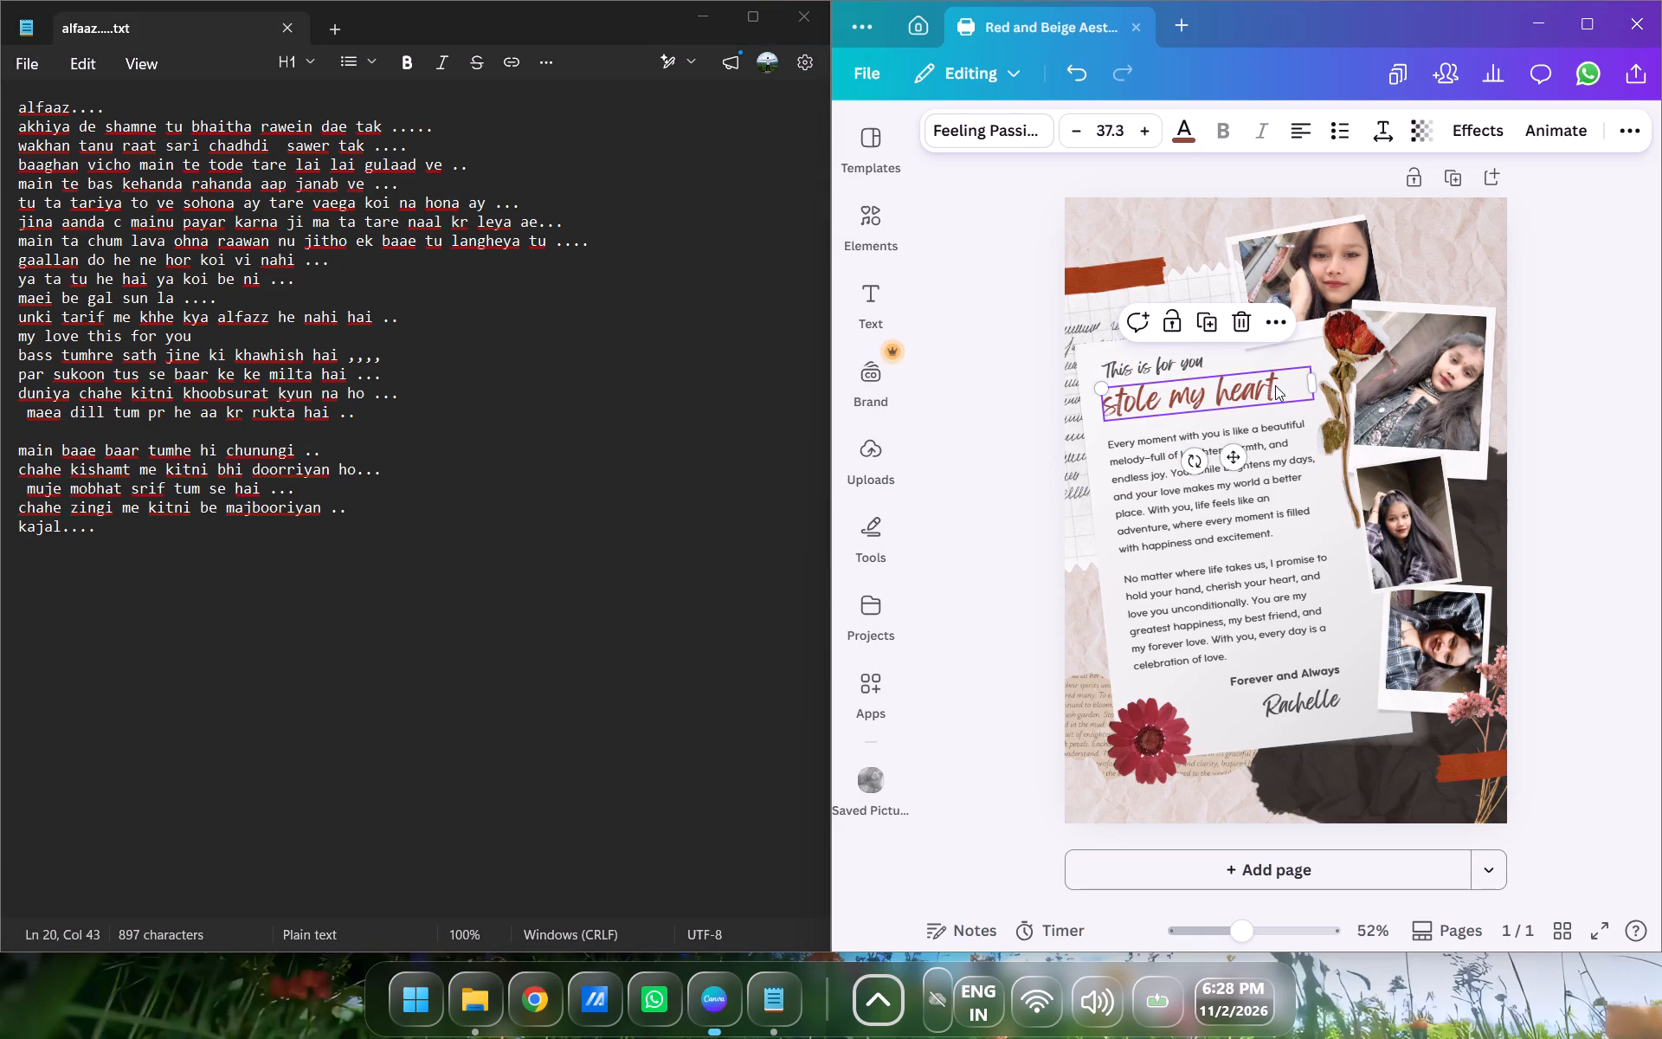
pyautogui.click(1286, 385)
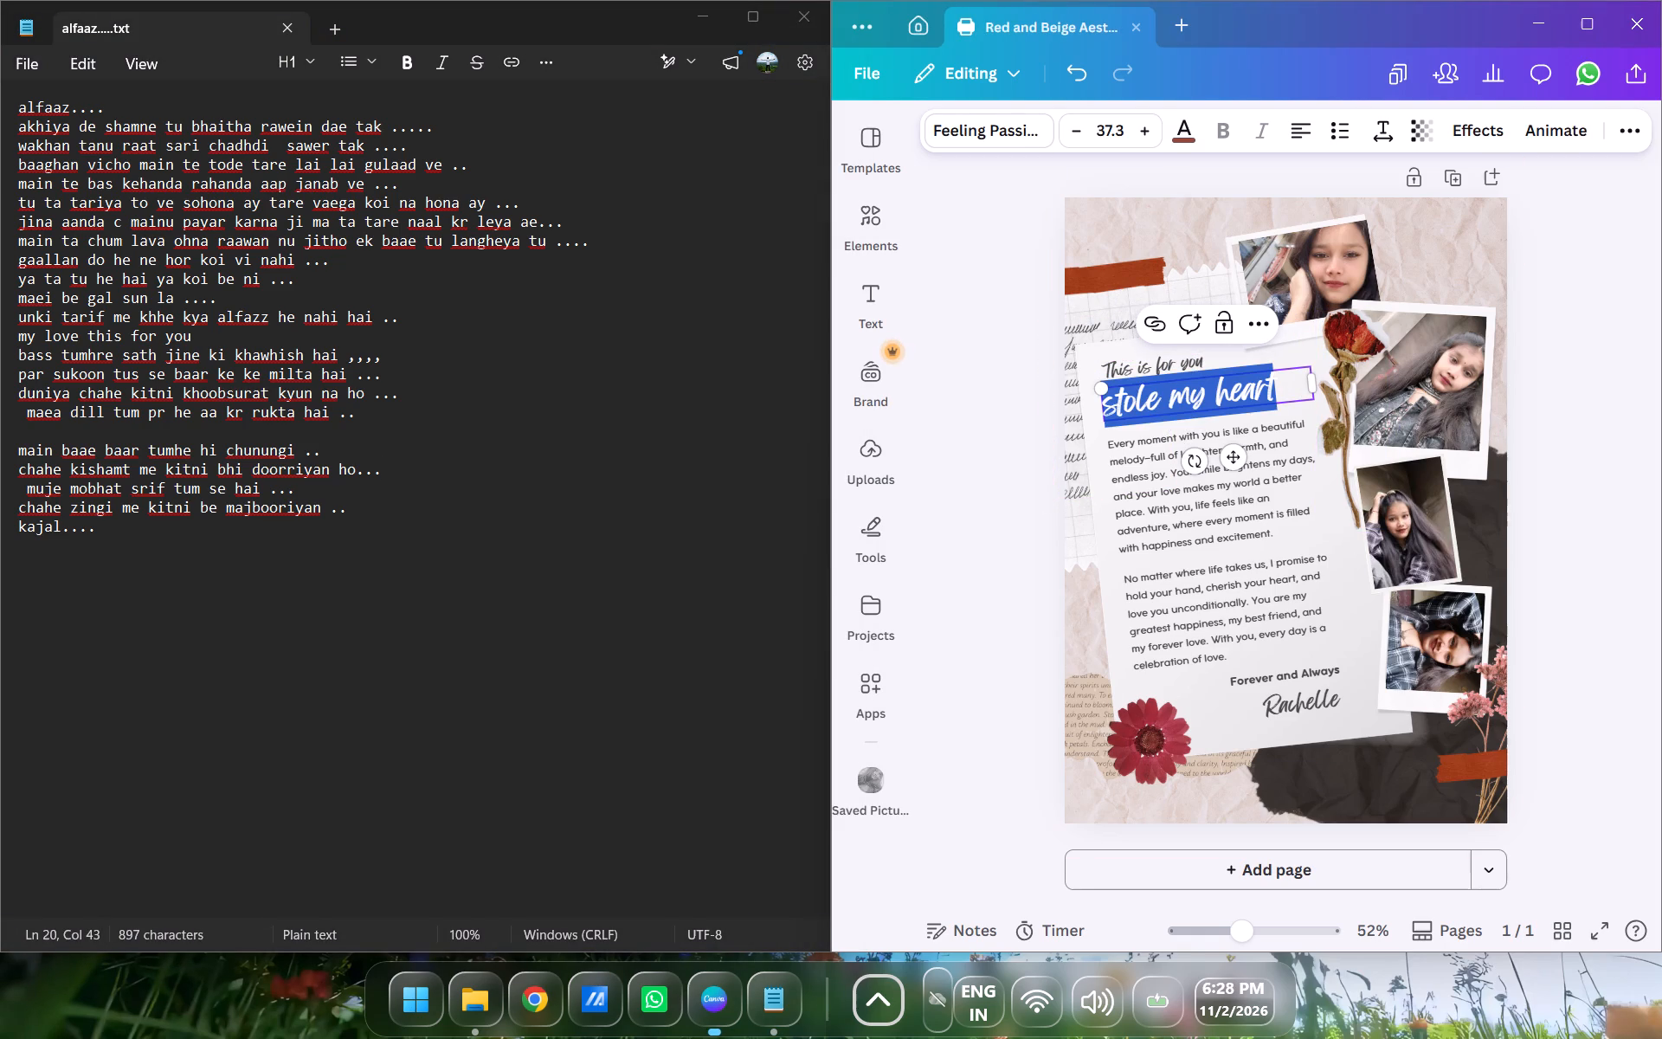
pyautogui.press('BackSpace')
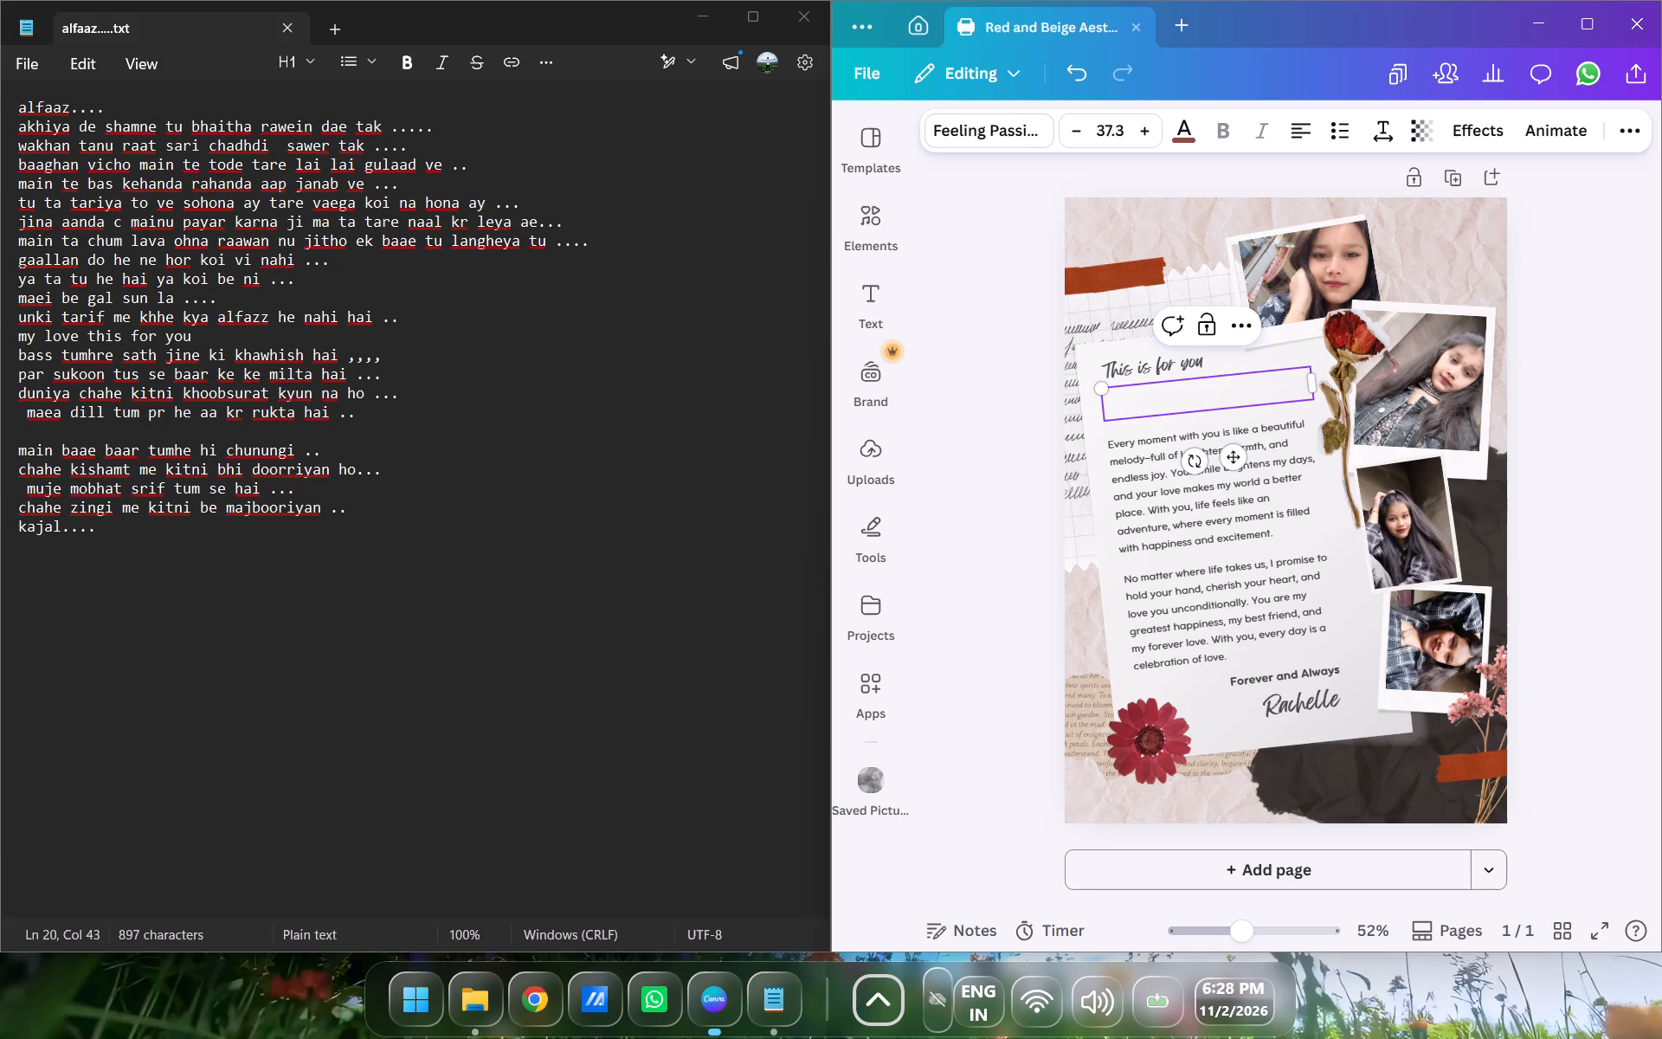
pyautogui.moveTo(116, 105); pyautogui.dragTo(7, 103)
pyautogui.hotkey('ctrl', 'c')
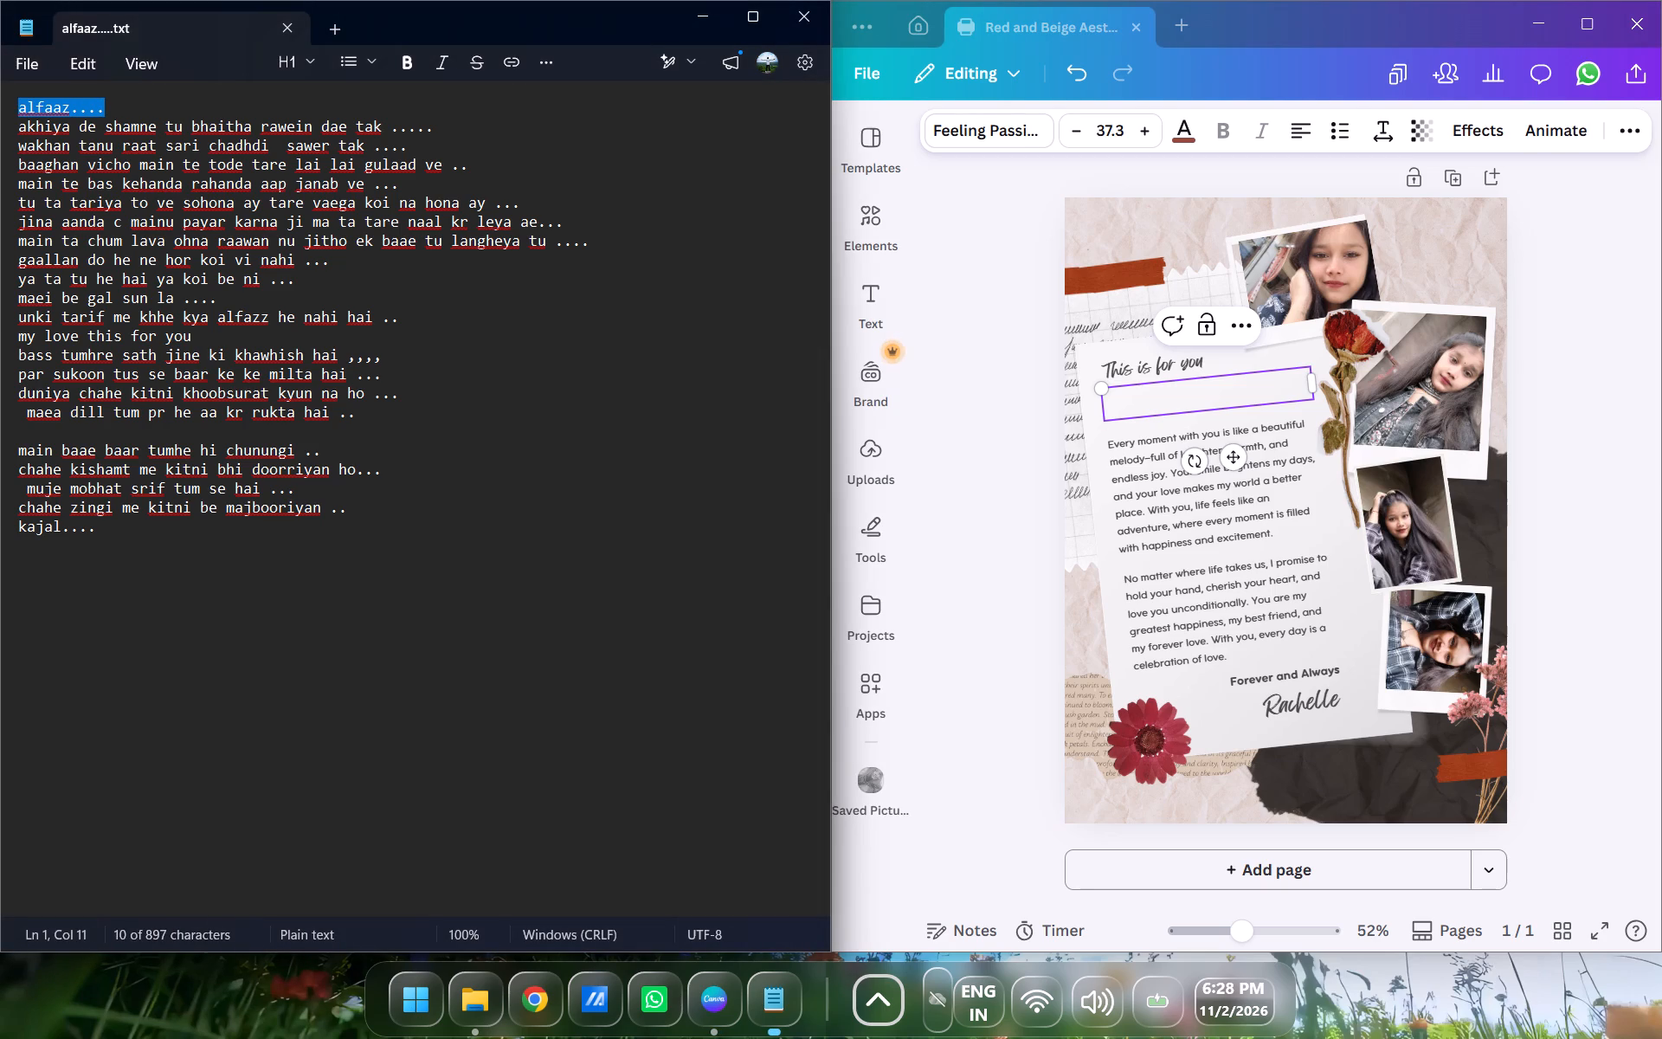
pyautogui.click(1156, 414)
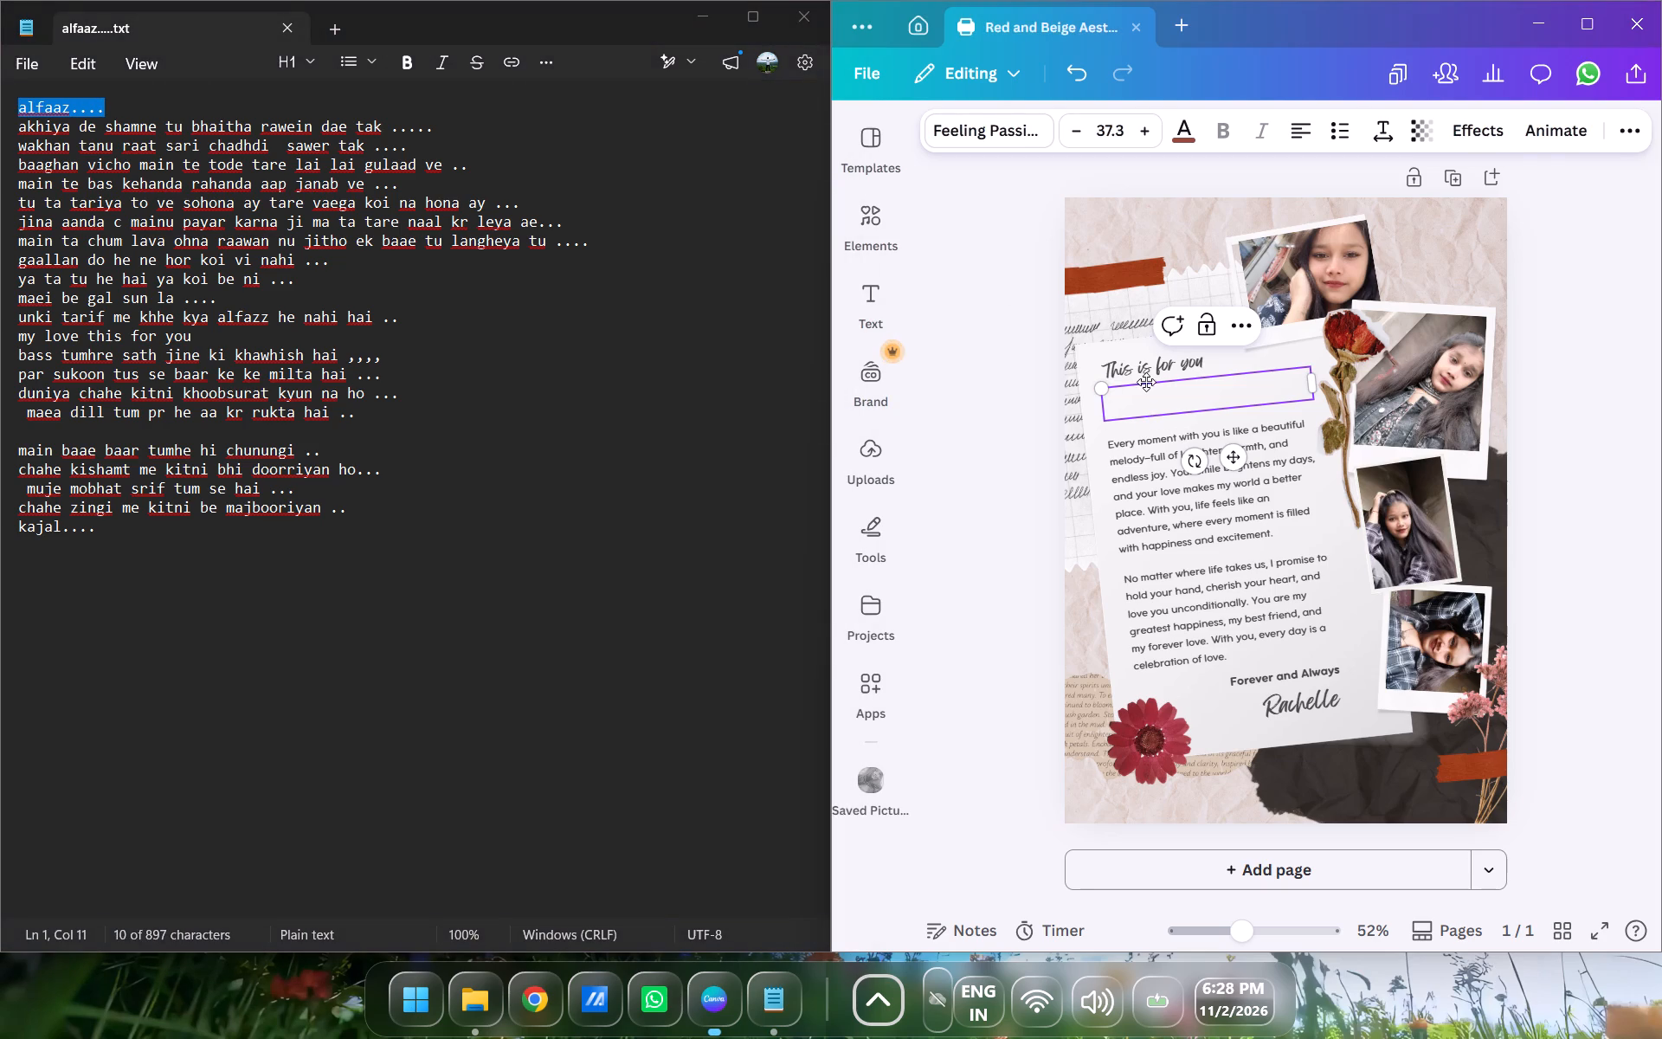
pyautogui.hotkey('ctrl', 'v')
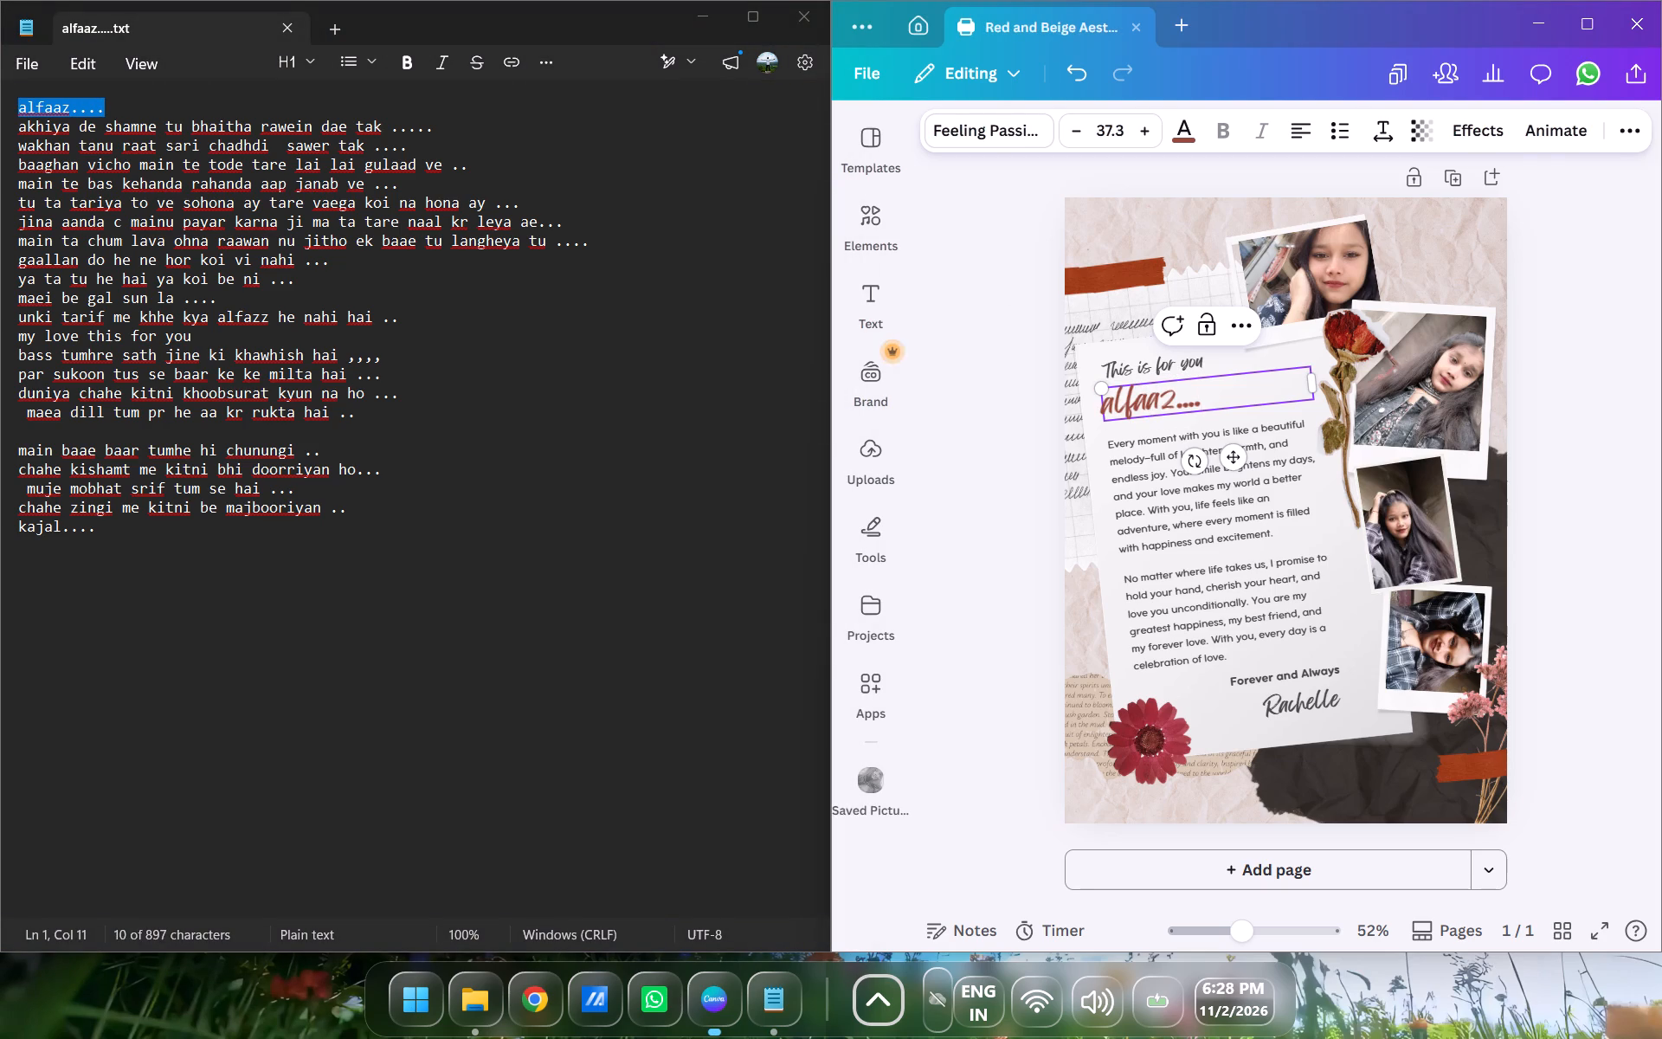
# Capitalise the red heading's first letter and append two more dots so it reads "Alfaaz......".
pyautogui.click(1112, 393)
pyautogui.press('BackSpace')
pyautogui.press('a')
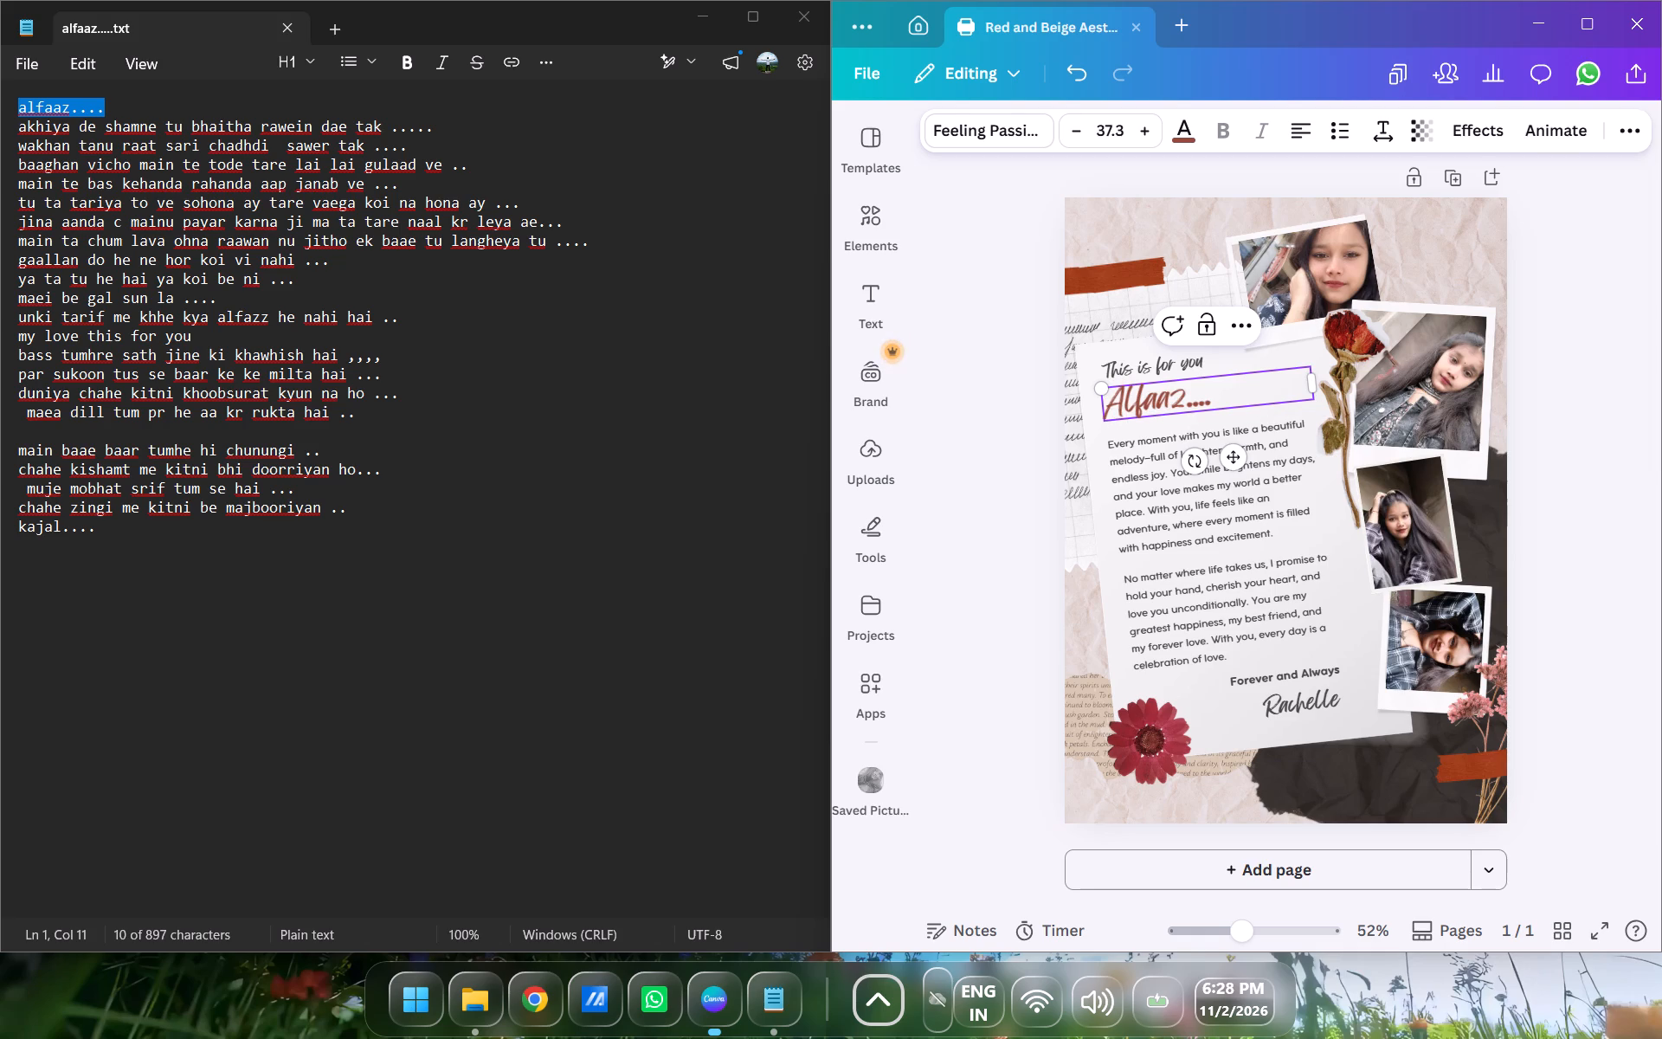
pyautogui.click(1221, 398)
pyautogui.write('..')
# Add the red paper heart with a brown torn edge from the recommended elements to the letter page.
pyautogui.click(1602, 28)
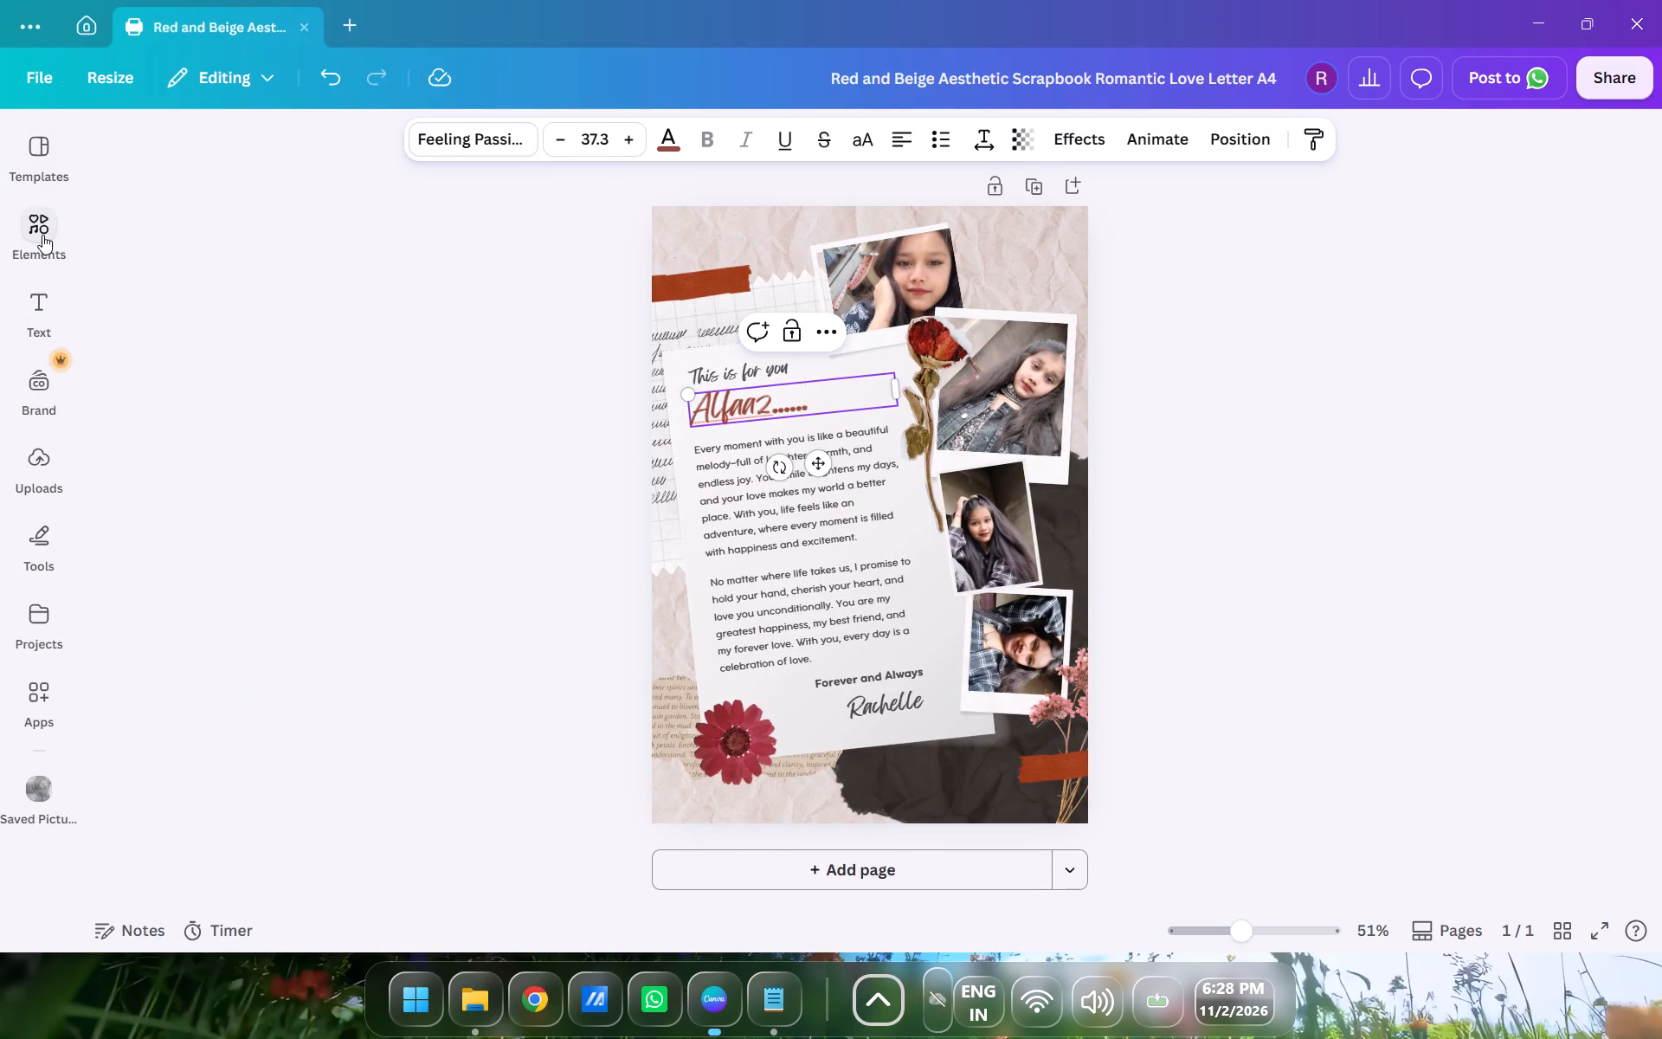
pyautogui.click(42, 235)
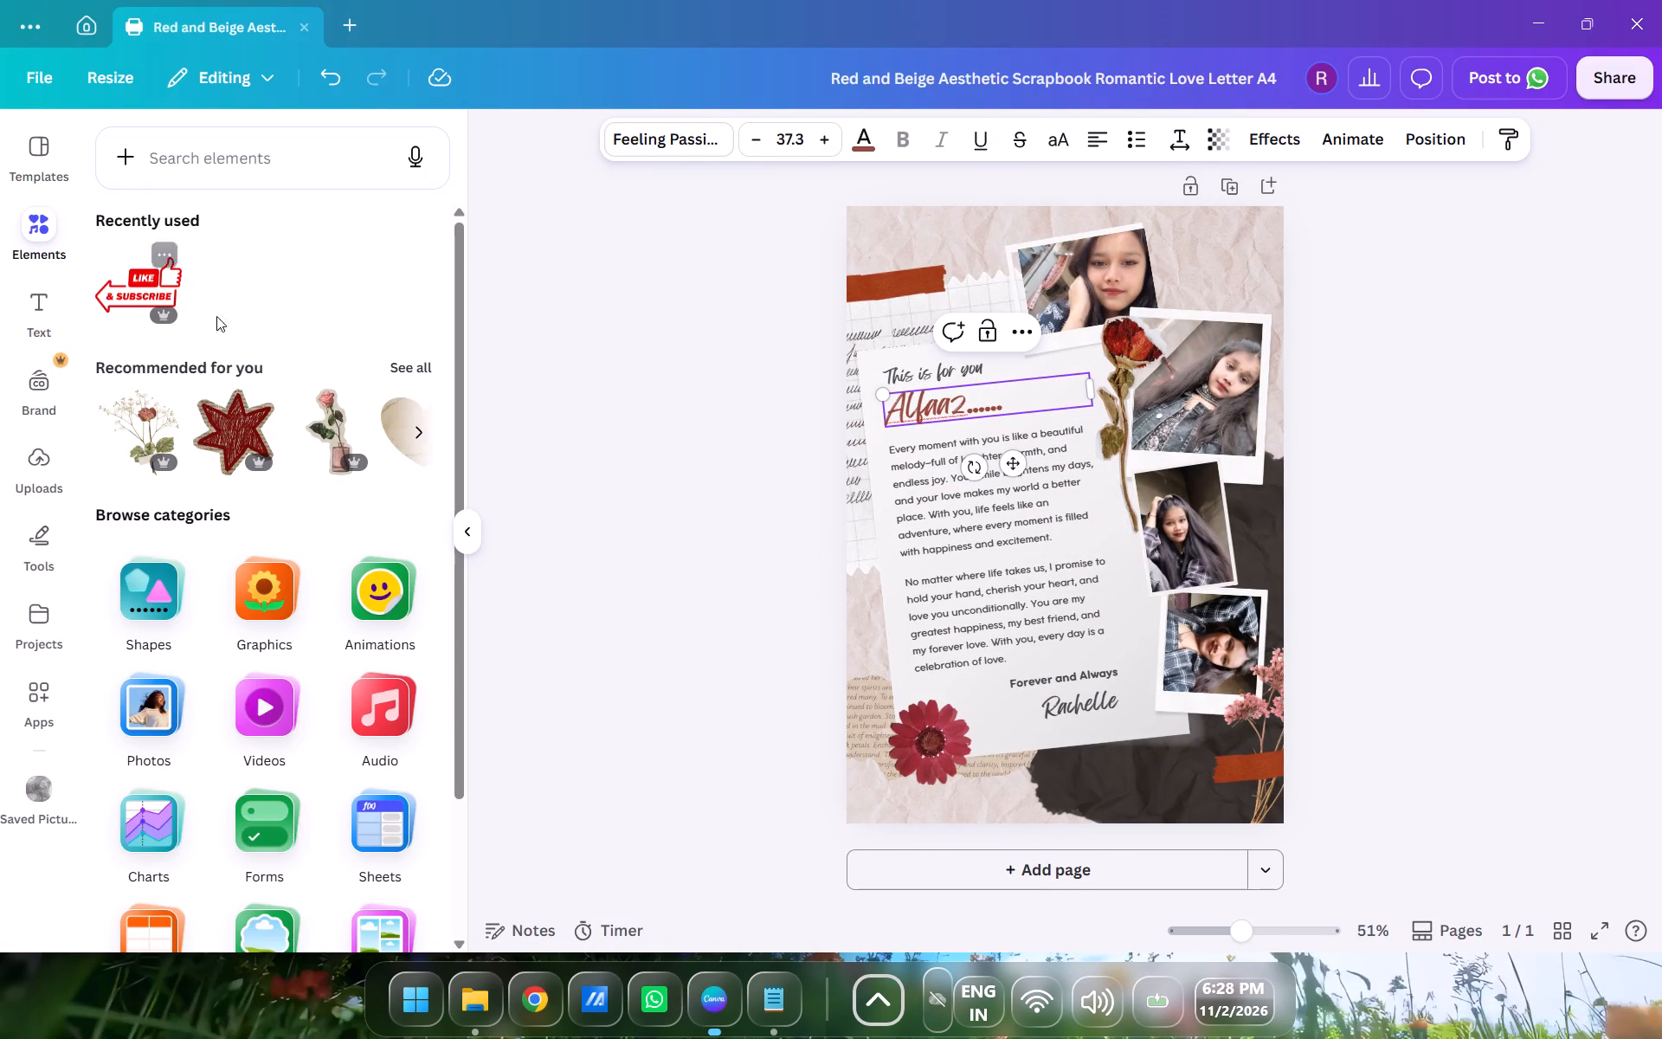
pyautogui.click(420, 436)
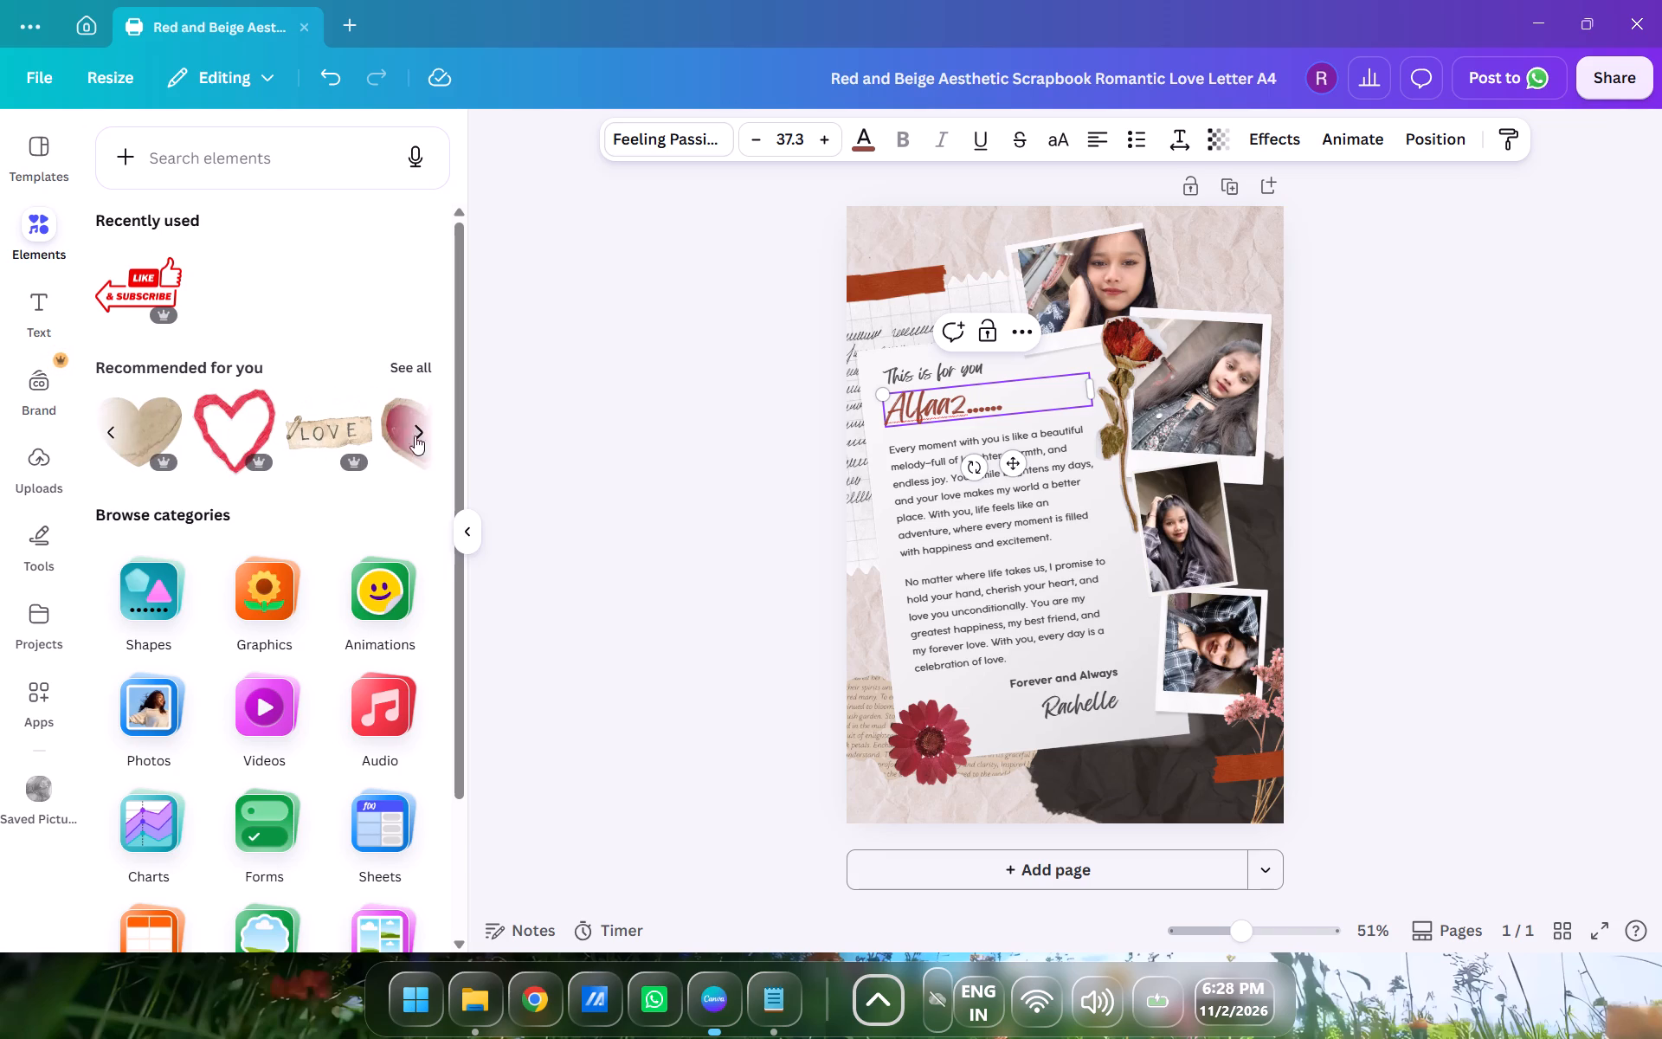
pyautogui.click(411, 435)
pyautogui.click(111, 432)
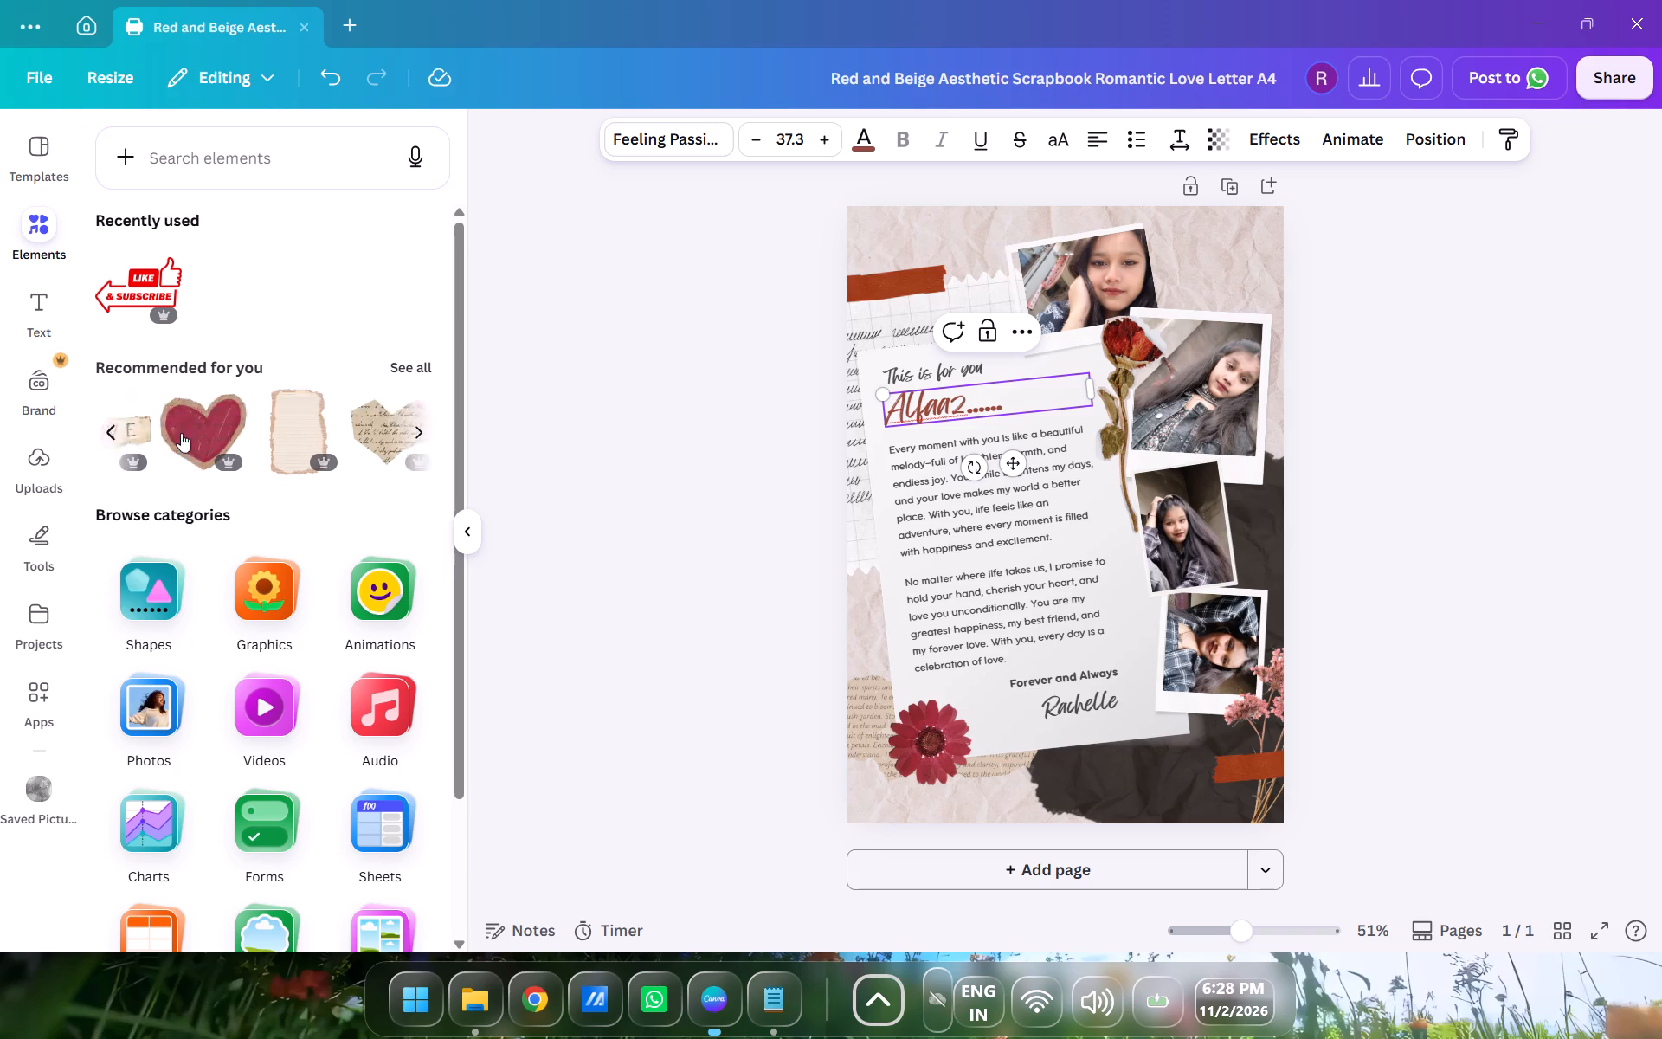
pyautogui.click(408, 432)
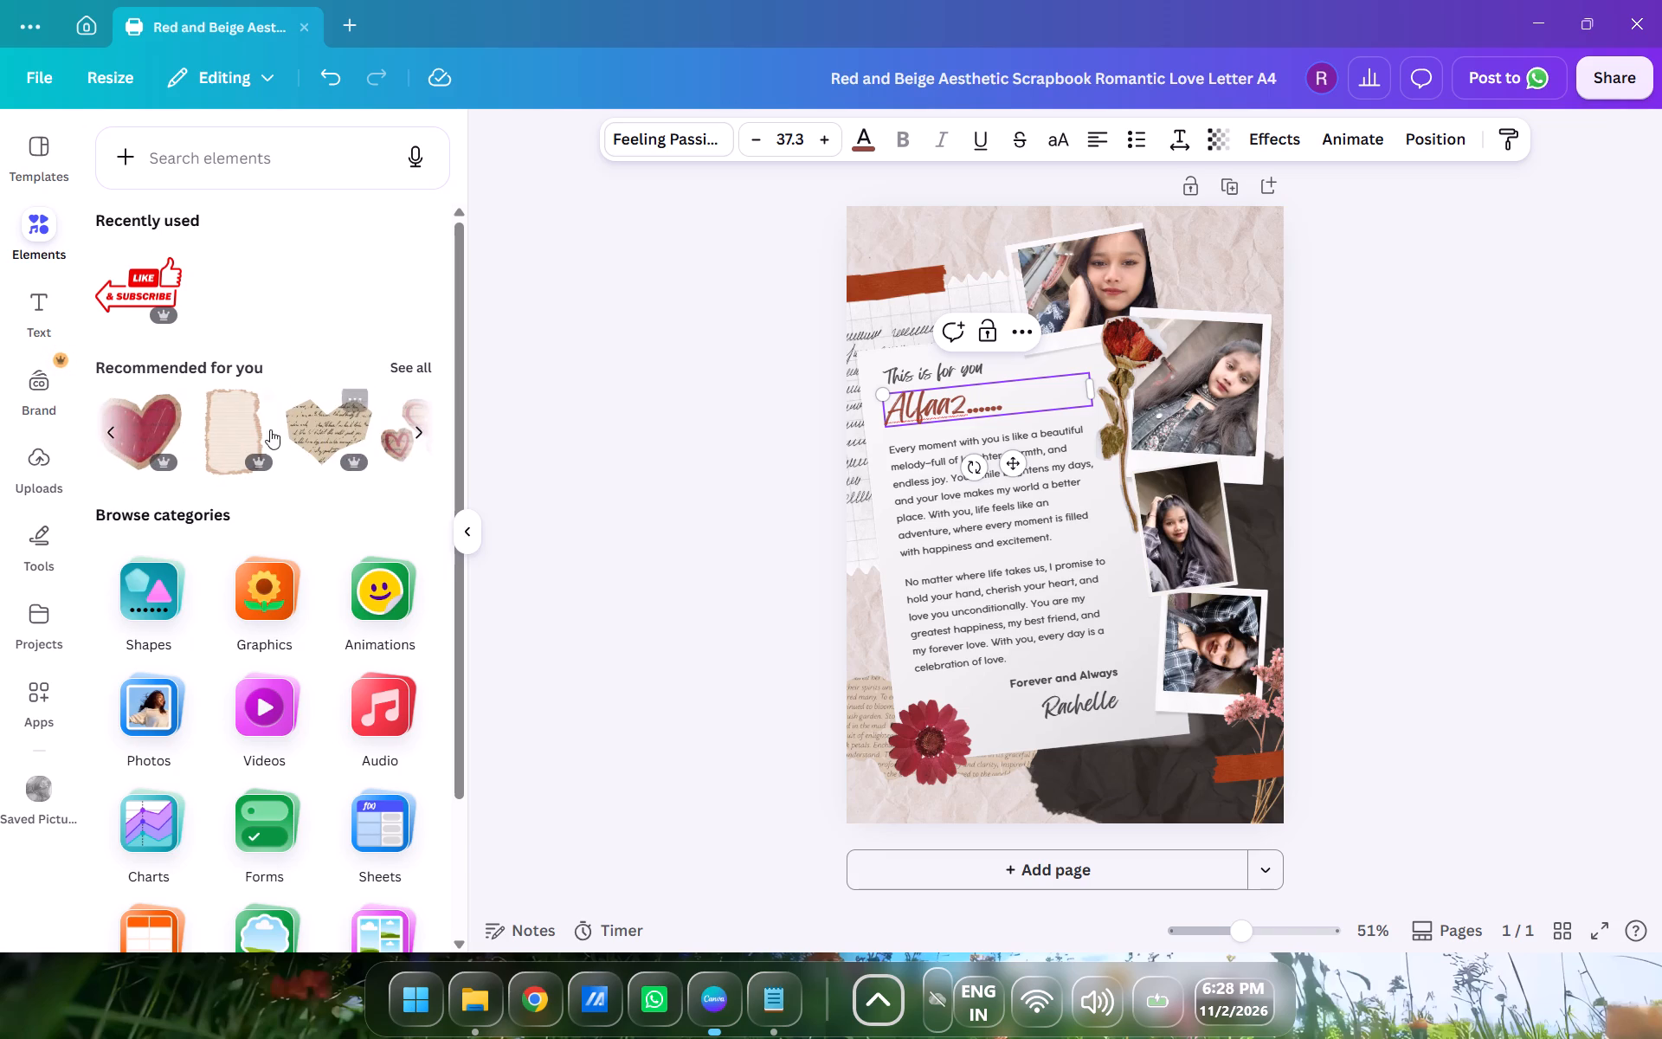
pyautogui.click(429, 436)
pyautogui.click(427, 431)
pyautogui.click(119, 437)
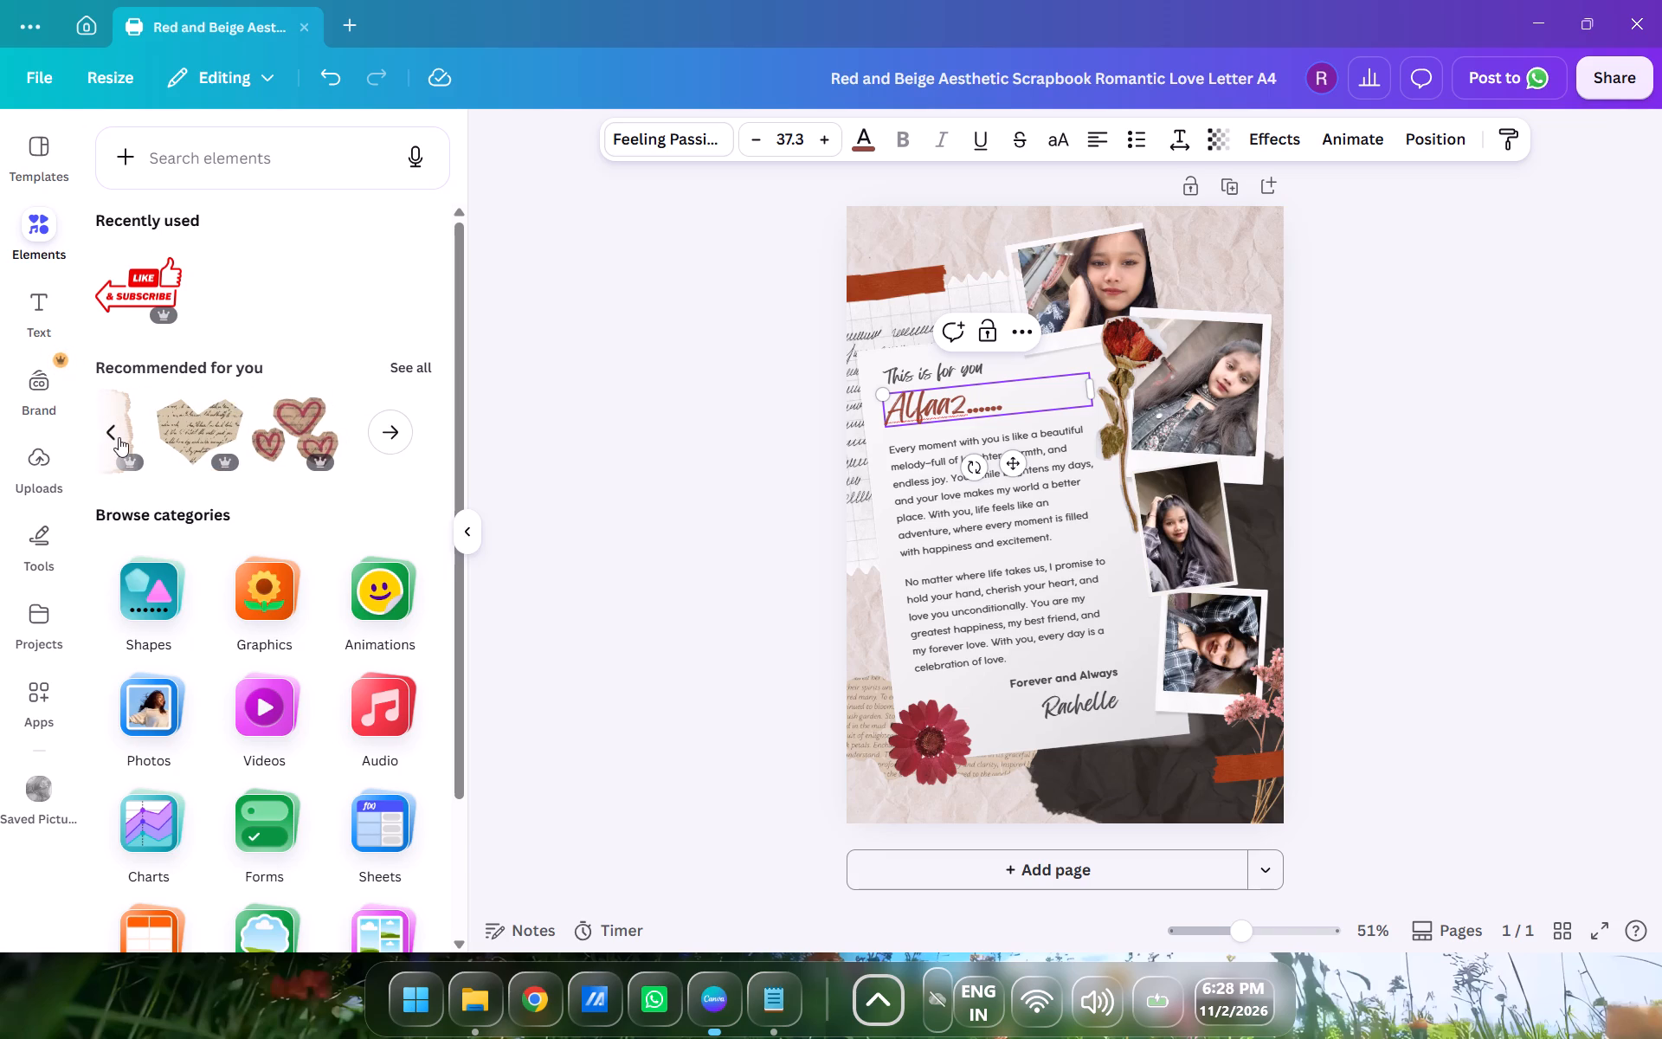
pyautogui.click(306, 439)
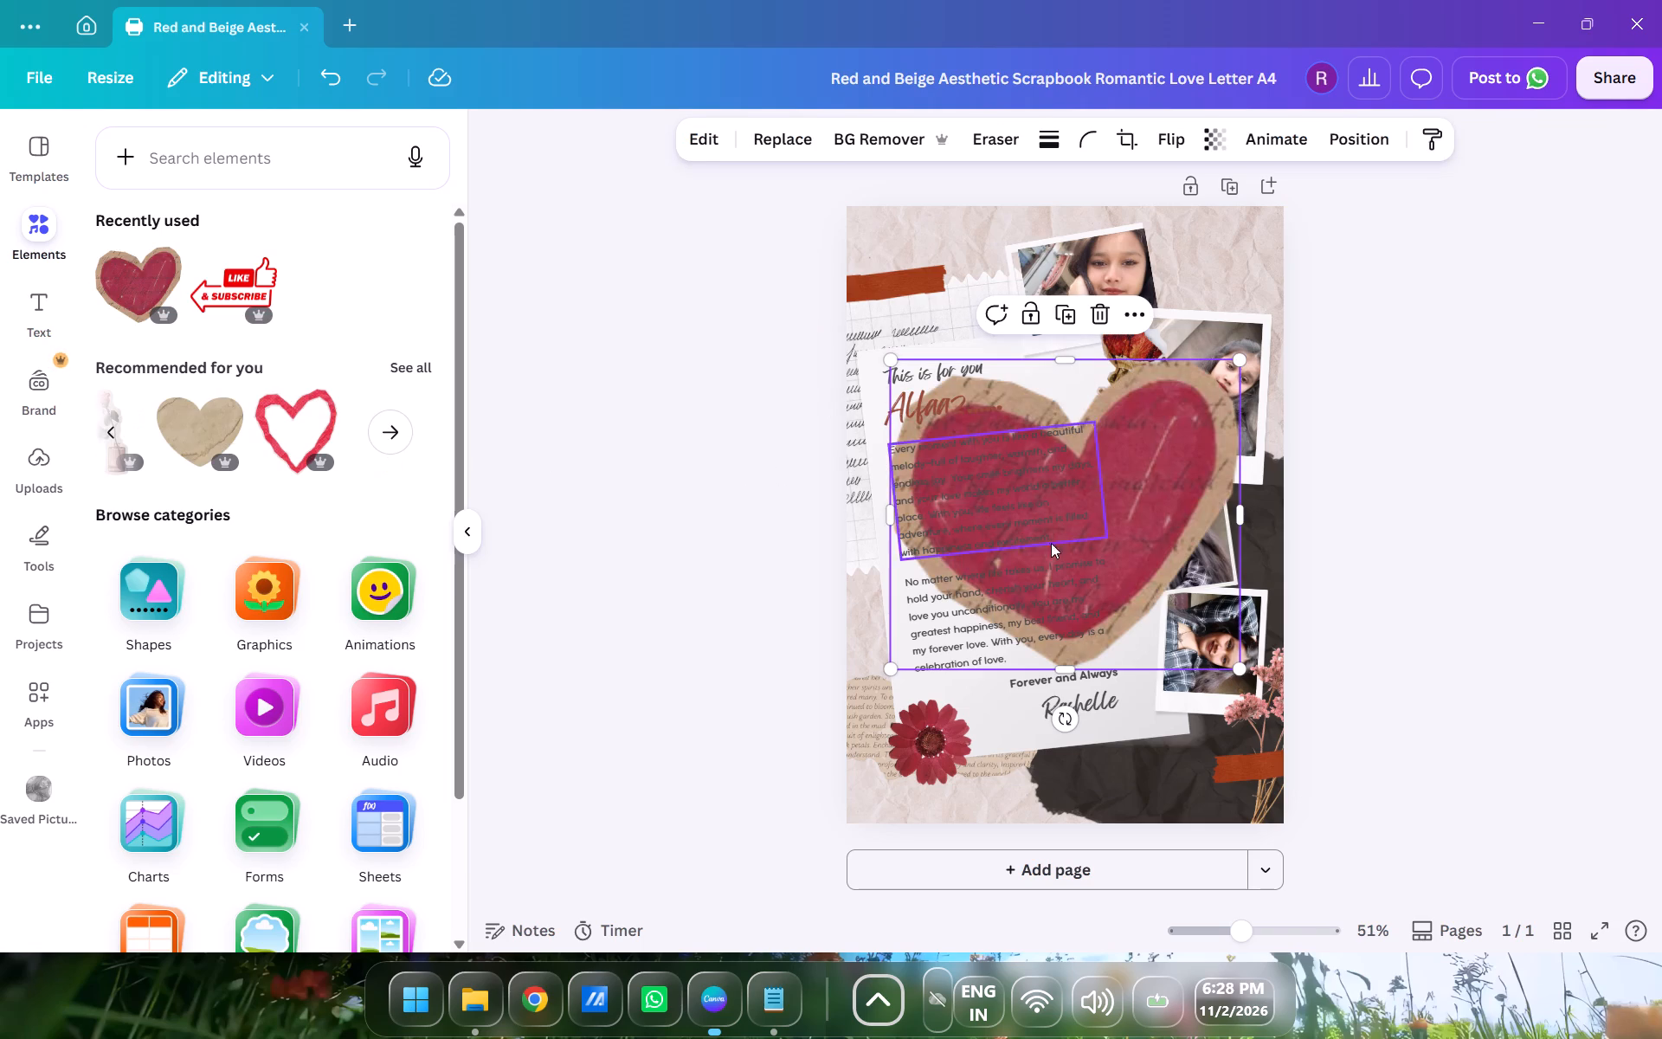
# Shrink the red heart to a small accent and place it just after the "Alfaaz......" heading, above the first paragraph.
pyautogui.moveTo(1240, 665); pyautogui.dragTo(1238, 661)
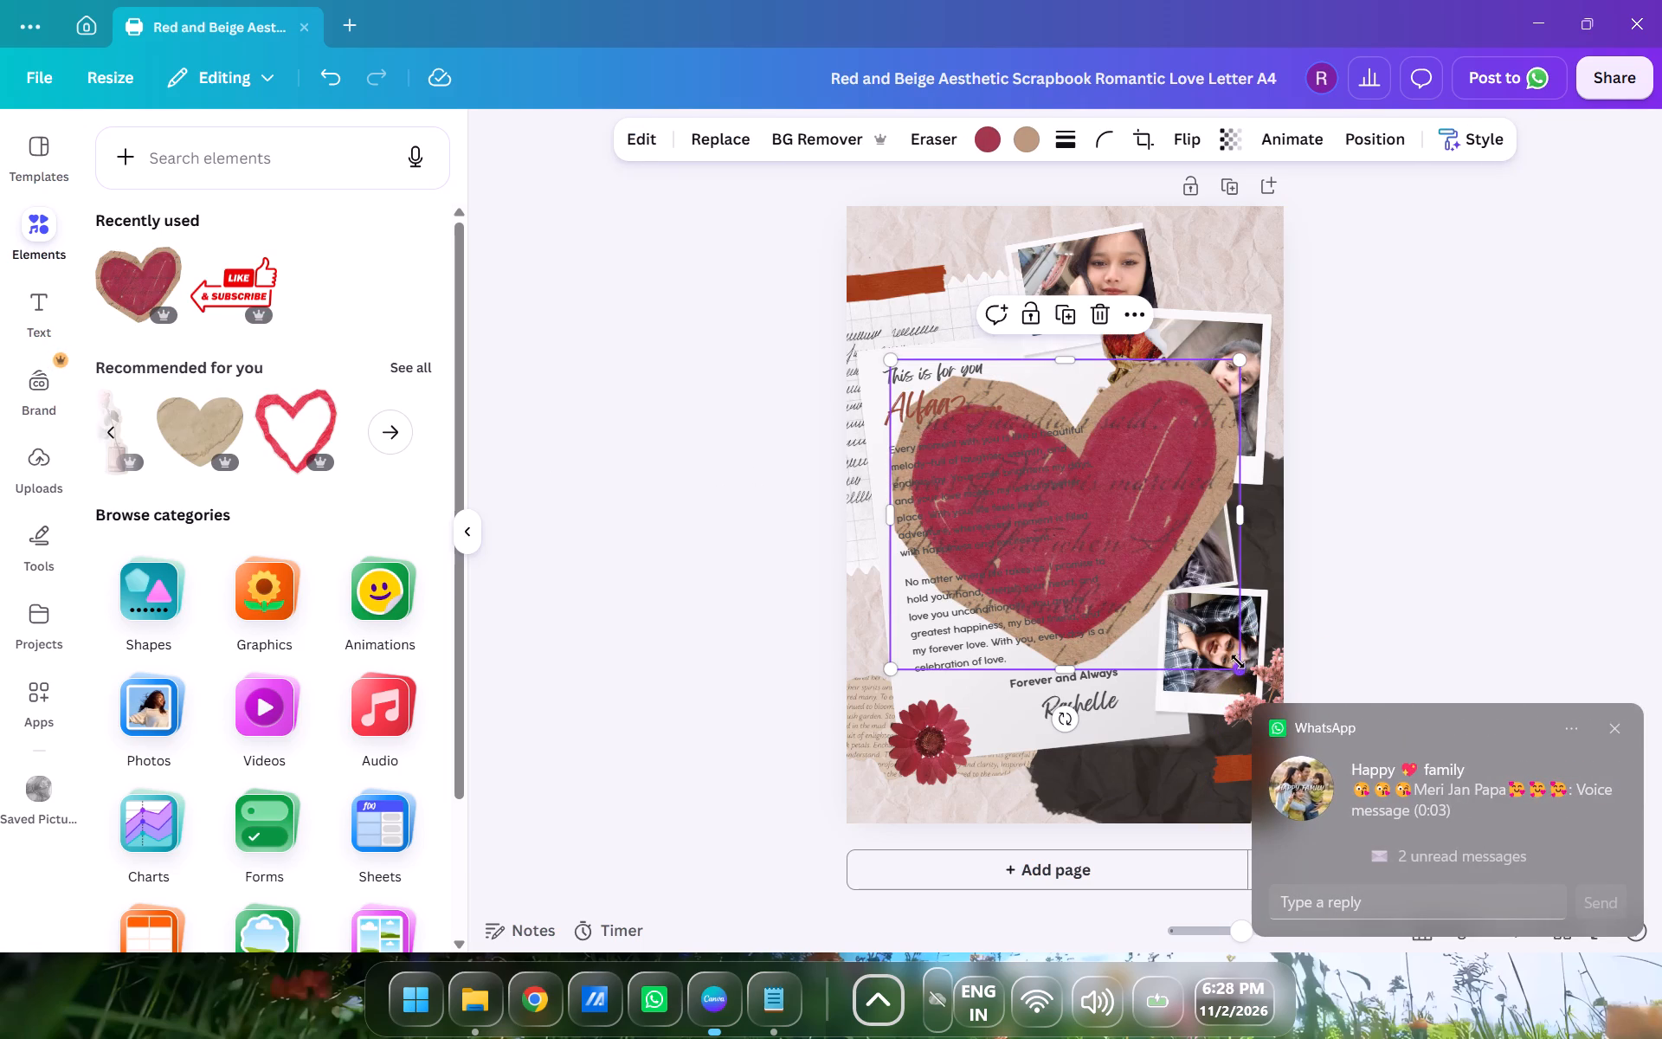
pyautogui.moveTo(1238, 661); pyautogui.dragTo(970, 443)
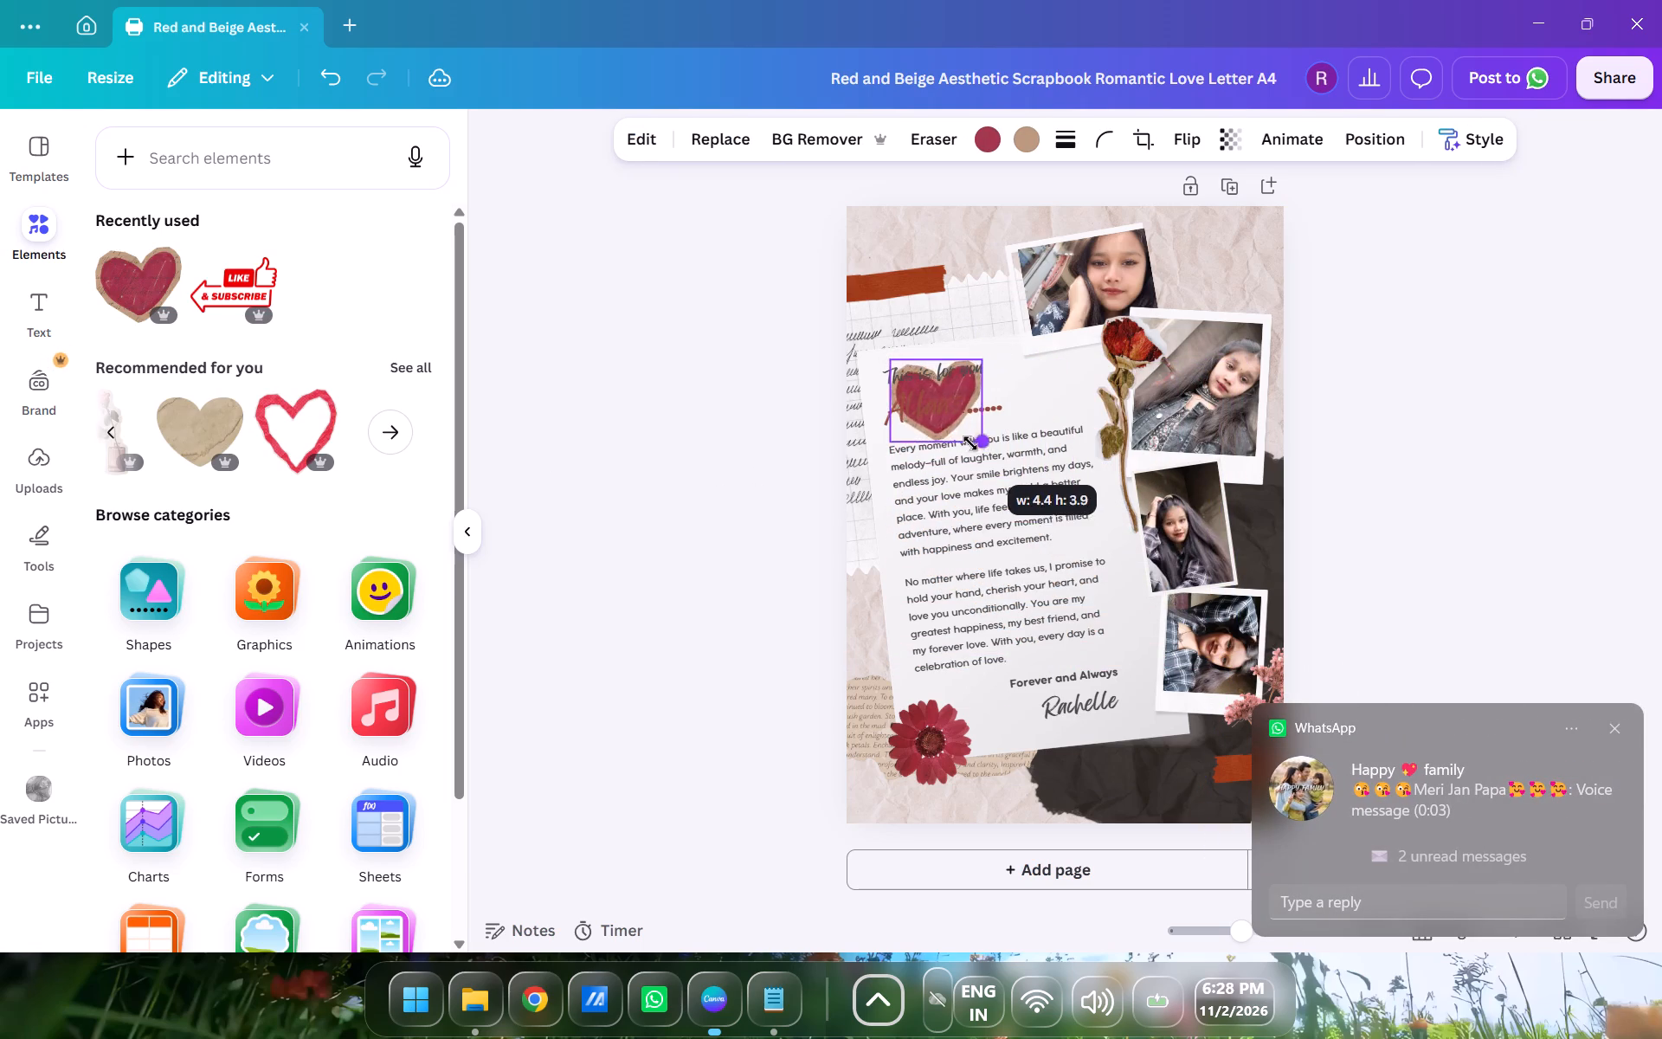
pyautogui.moveTo(970, 443); pyautogui.dragTo(949, 424)
pyautogui.moveTo(936, 410); pyautogui.dragTo(1054, 424)
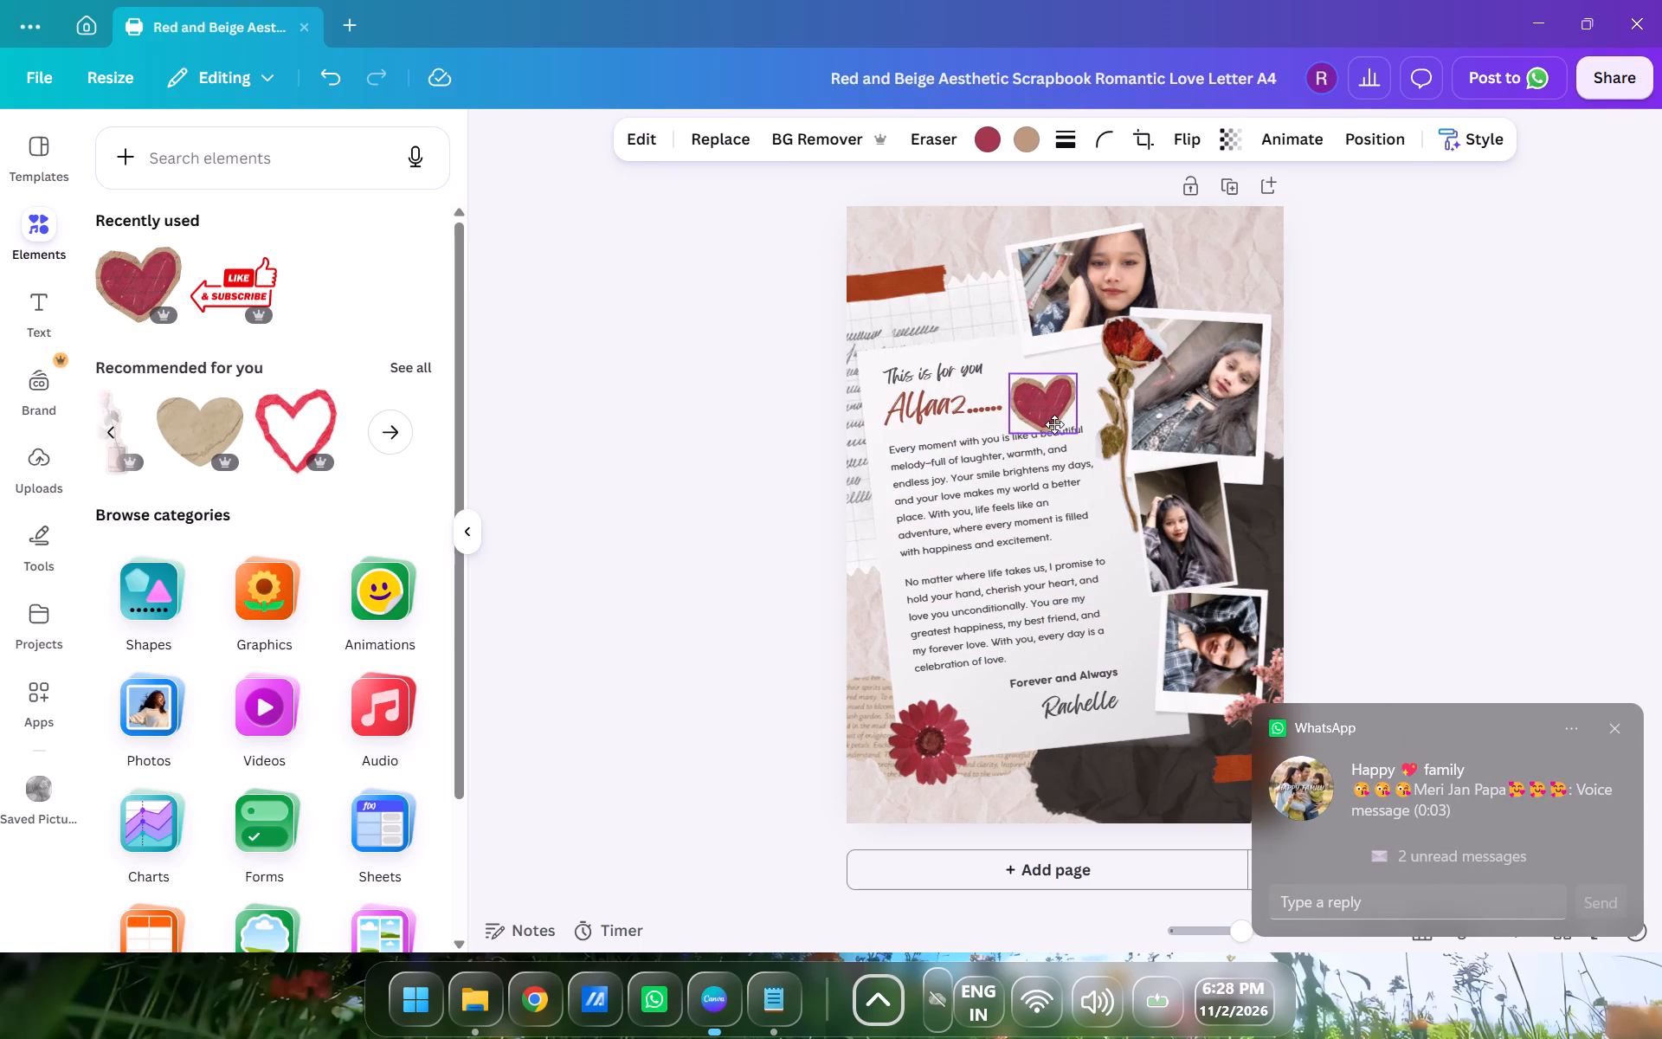
pyautogui.moveTo(1054, 424); pyautogui.dragTo(1059, 415)
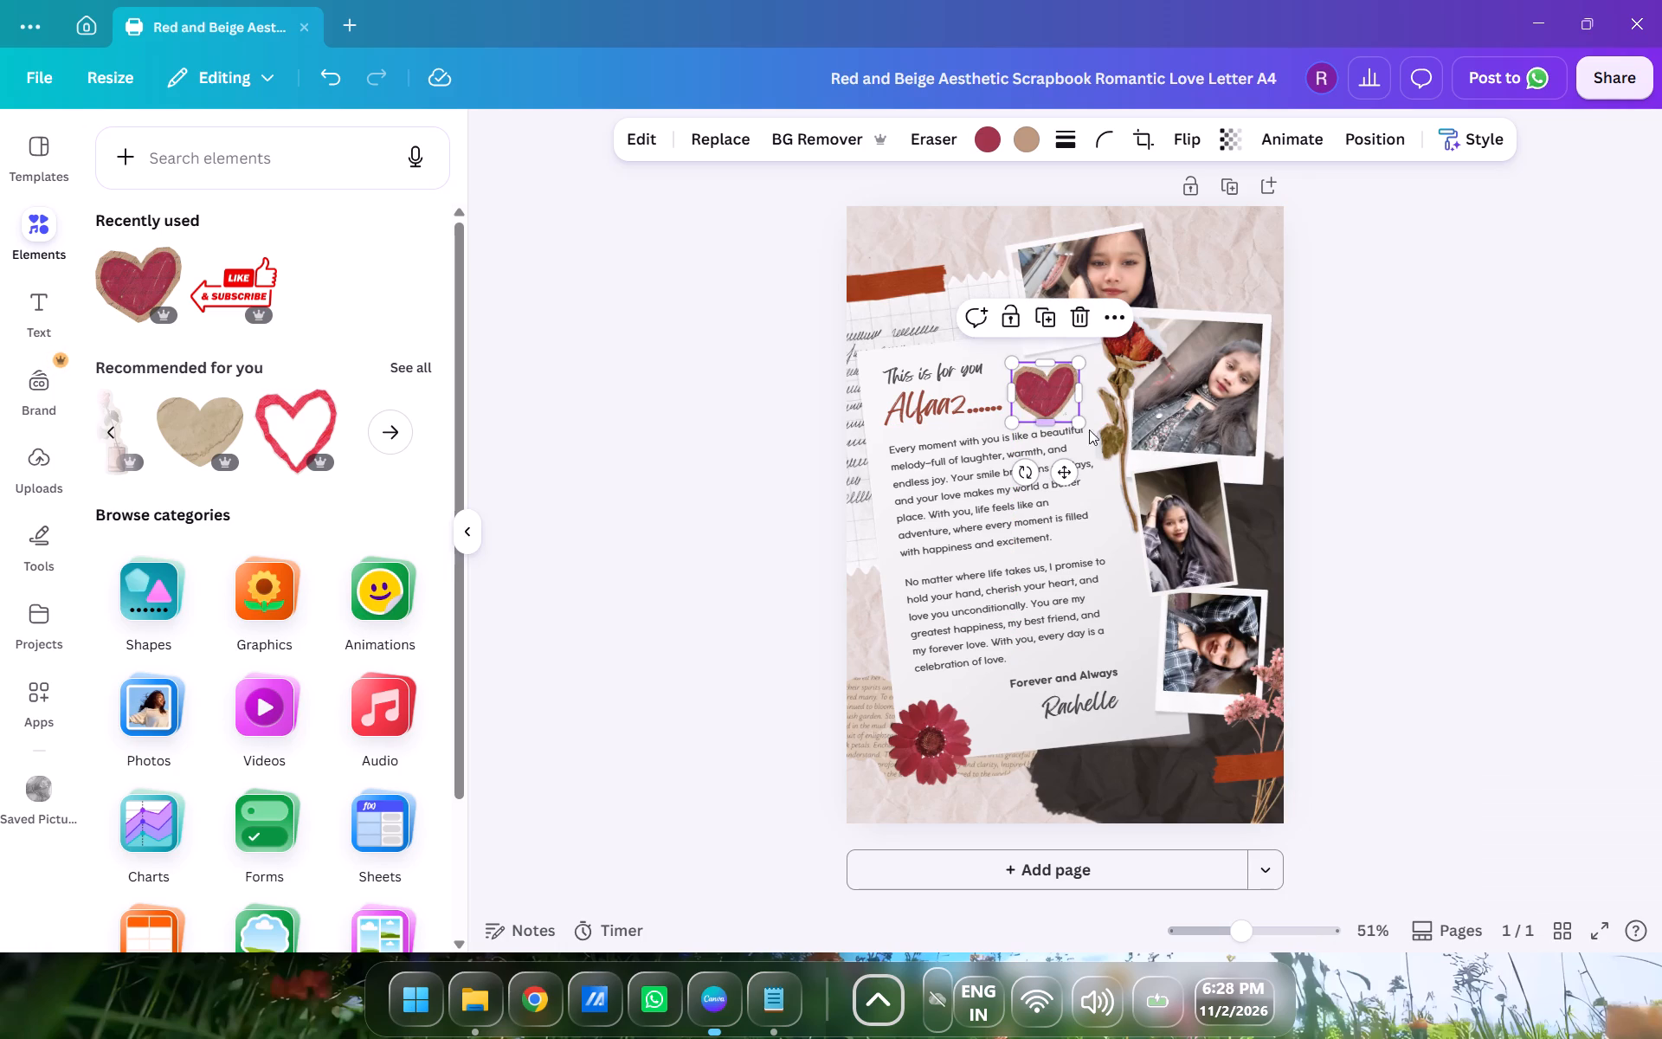
pyautogui.click(1077, 425)
pyautogui.click(1474, 417)
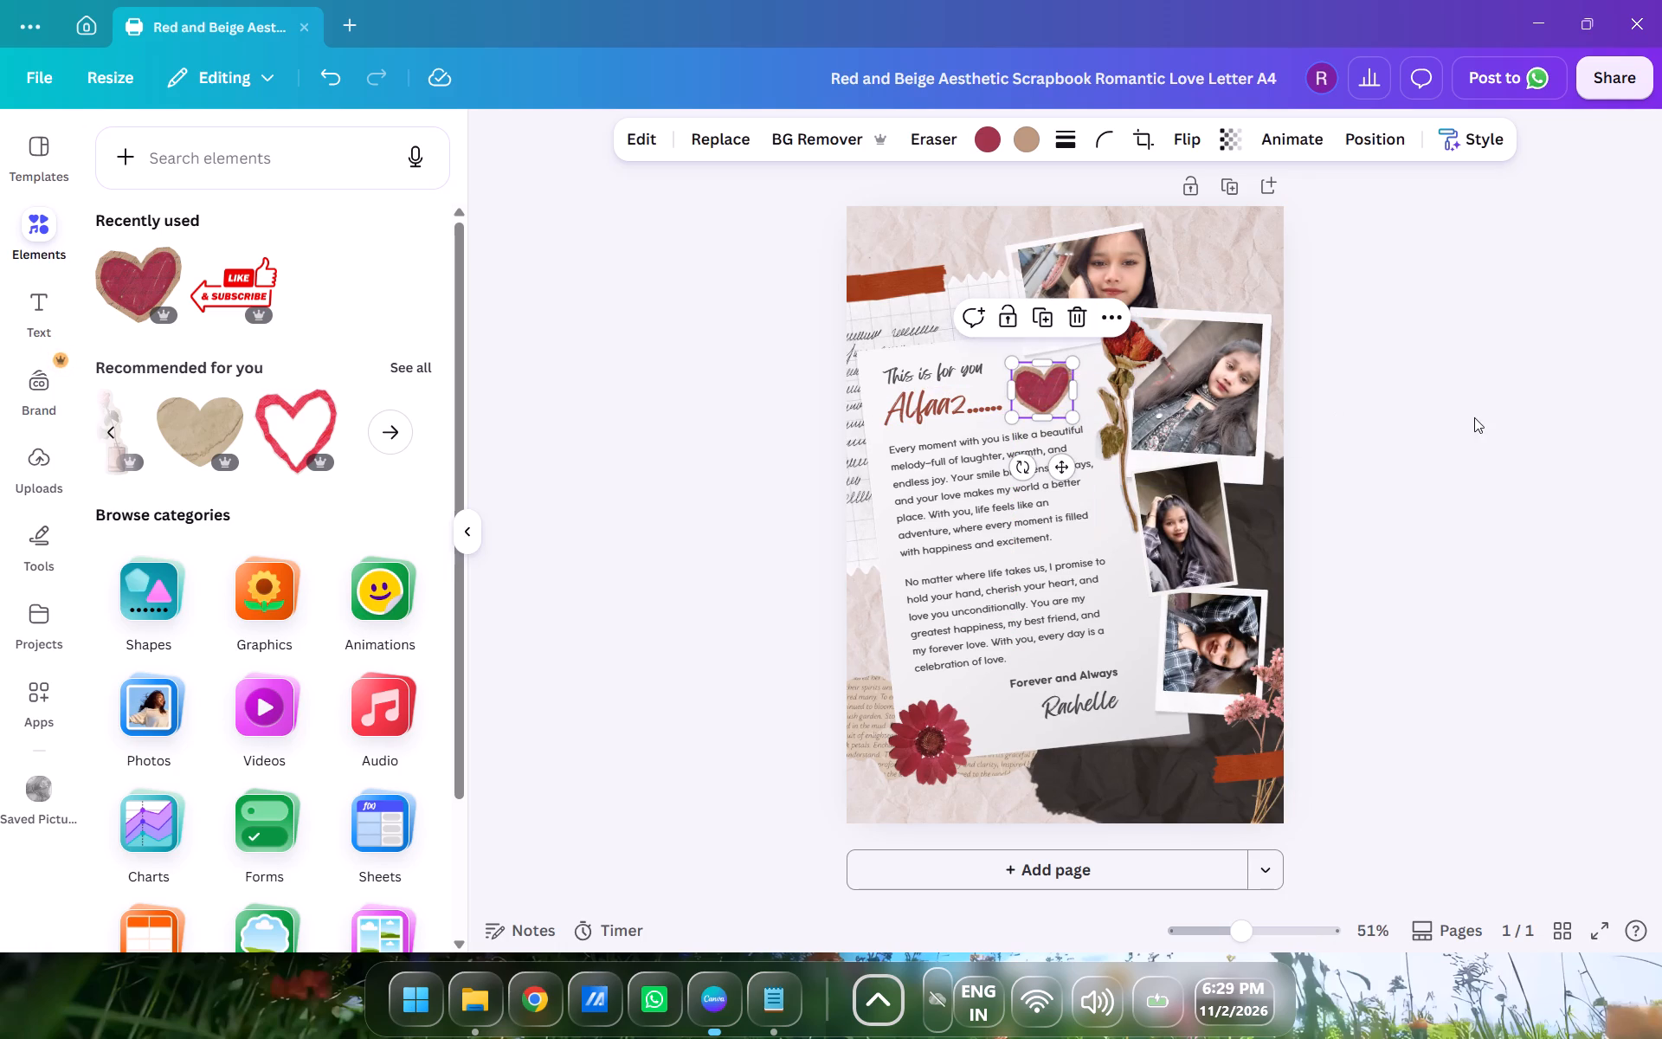
# Select all the text of the letter's first body paragraph, starting "Every moment with you", for editing.
pyautogui.click(1008, 472)
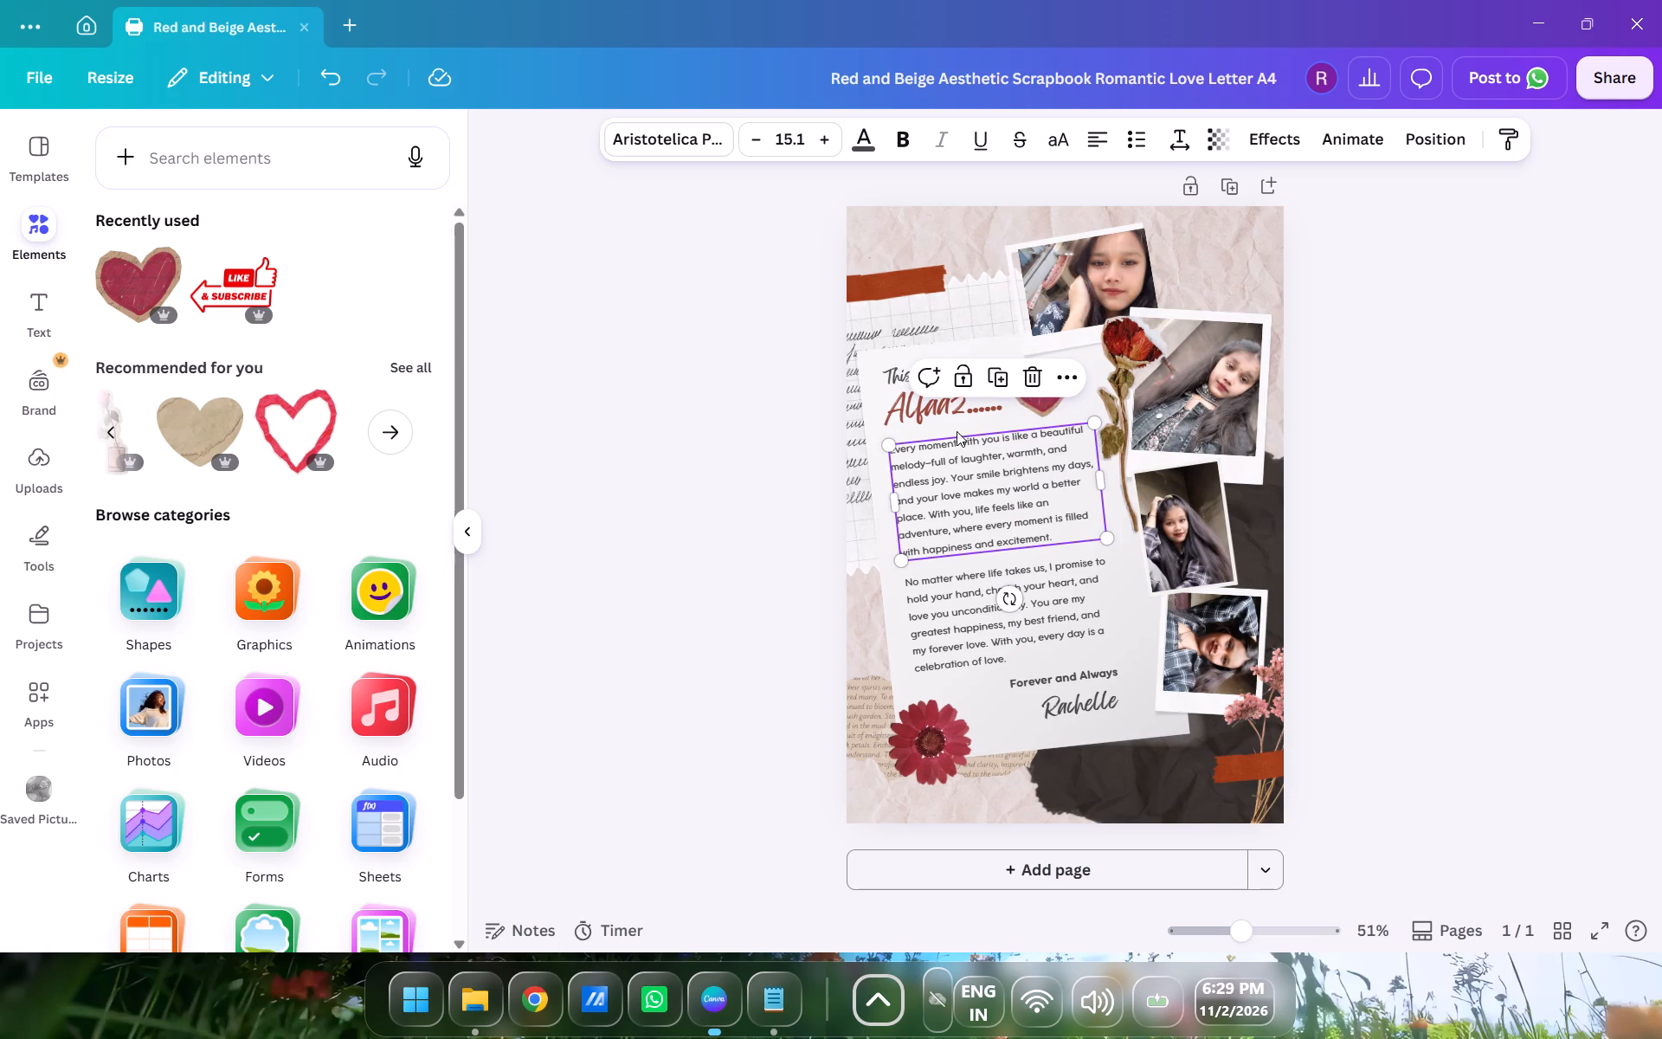
pyautogui.click(1075, 523)
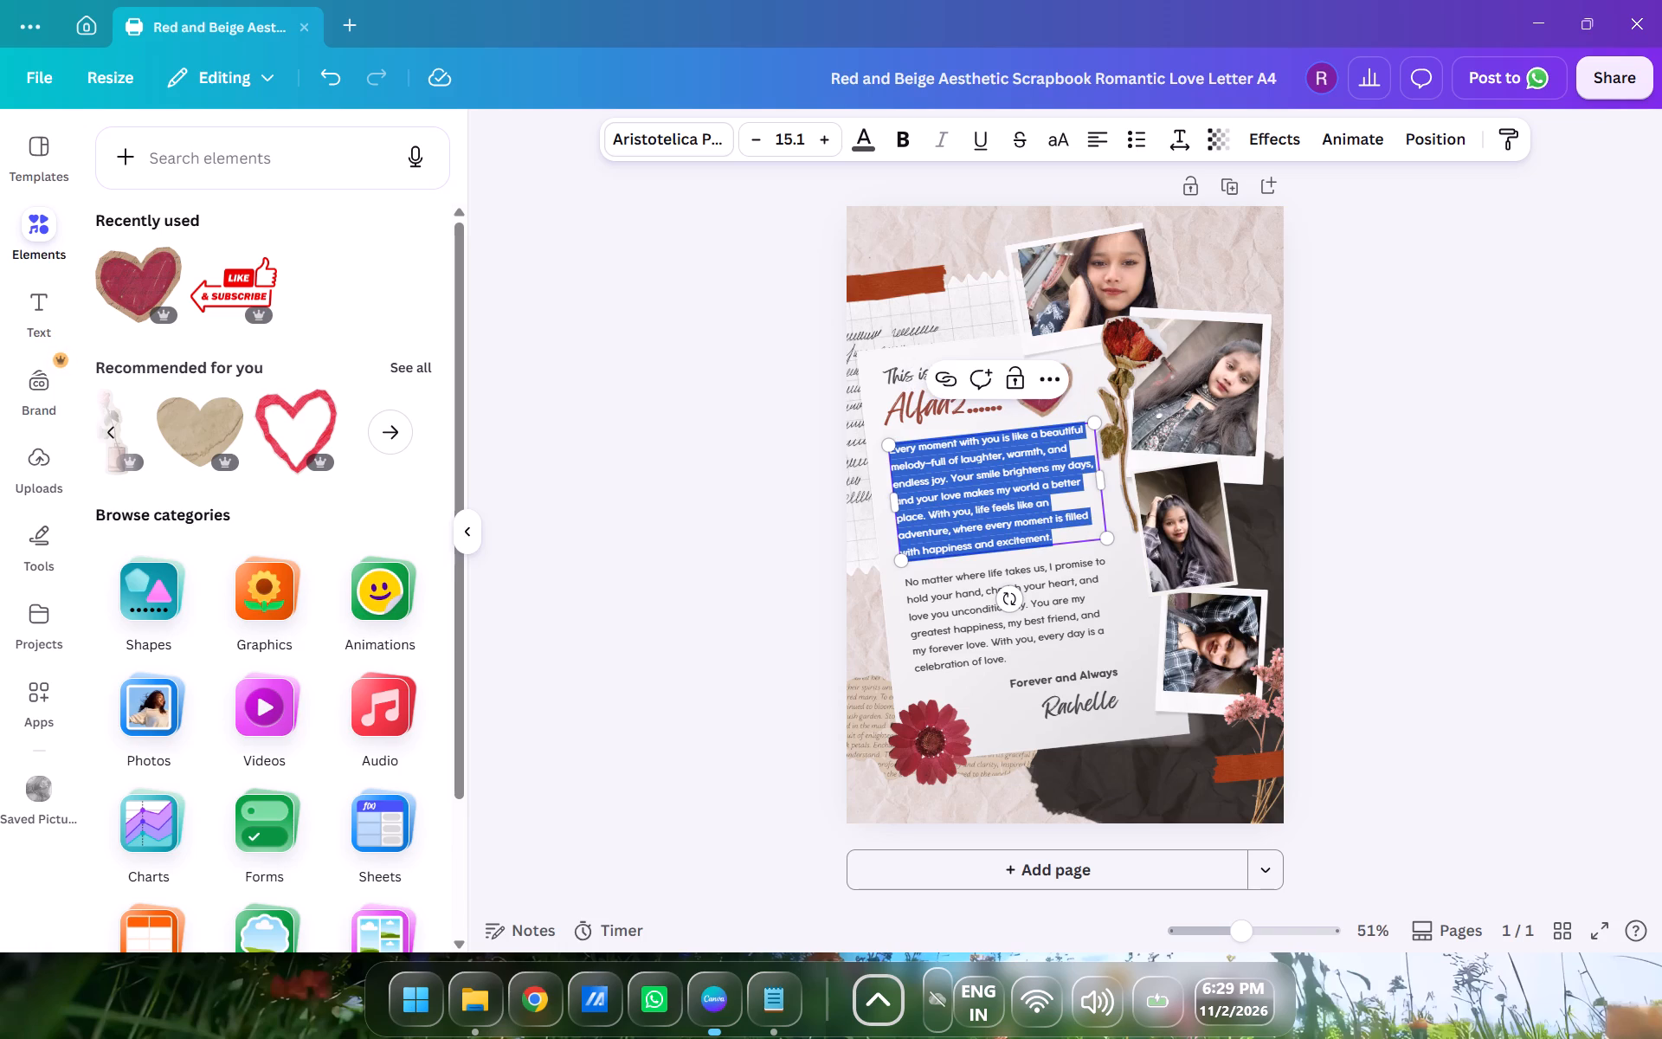
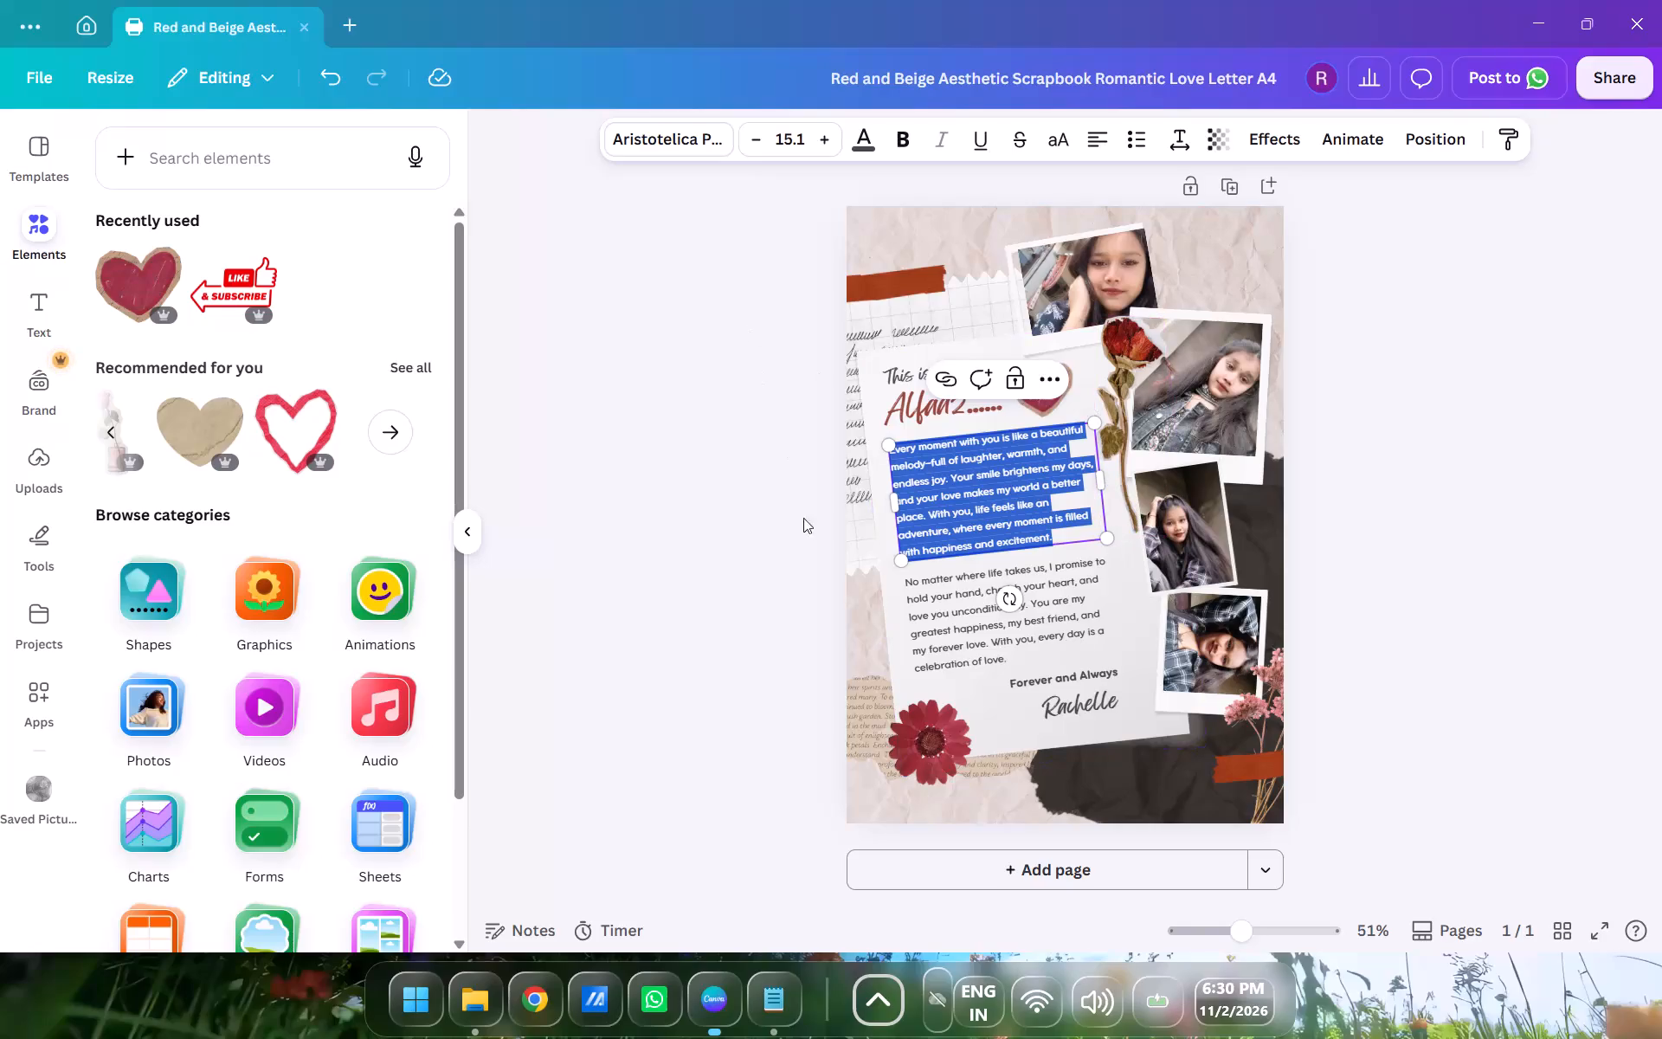
# Replace the letter's first body paragraph with the text file's lines from "akhiya de shamne" through "alfazz he nahi hai ..".
pyautogui.click(783, 994)
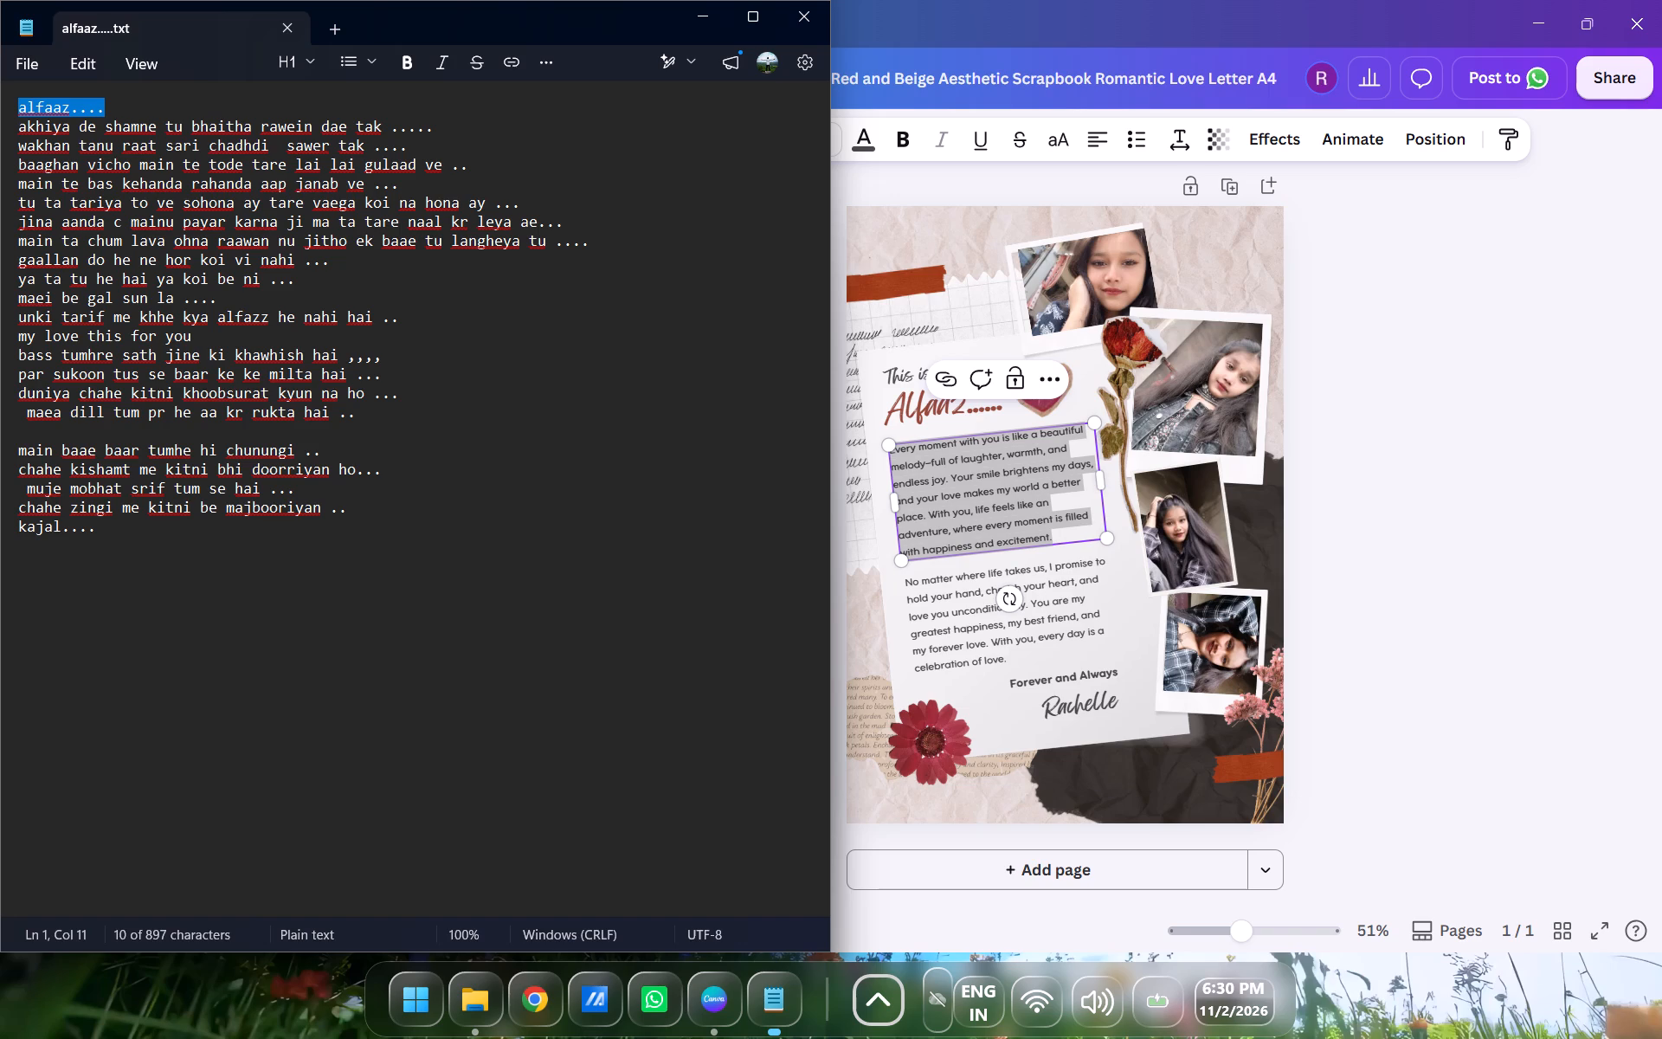
pyautogui.moveTo(409, 316); pyautogui.dragTo(81, 152)
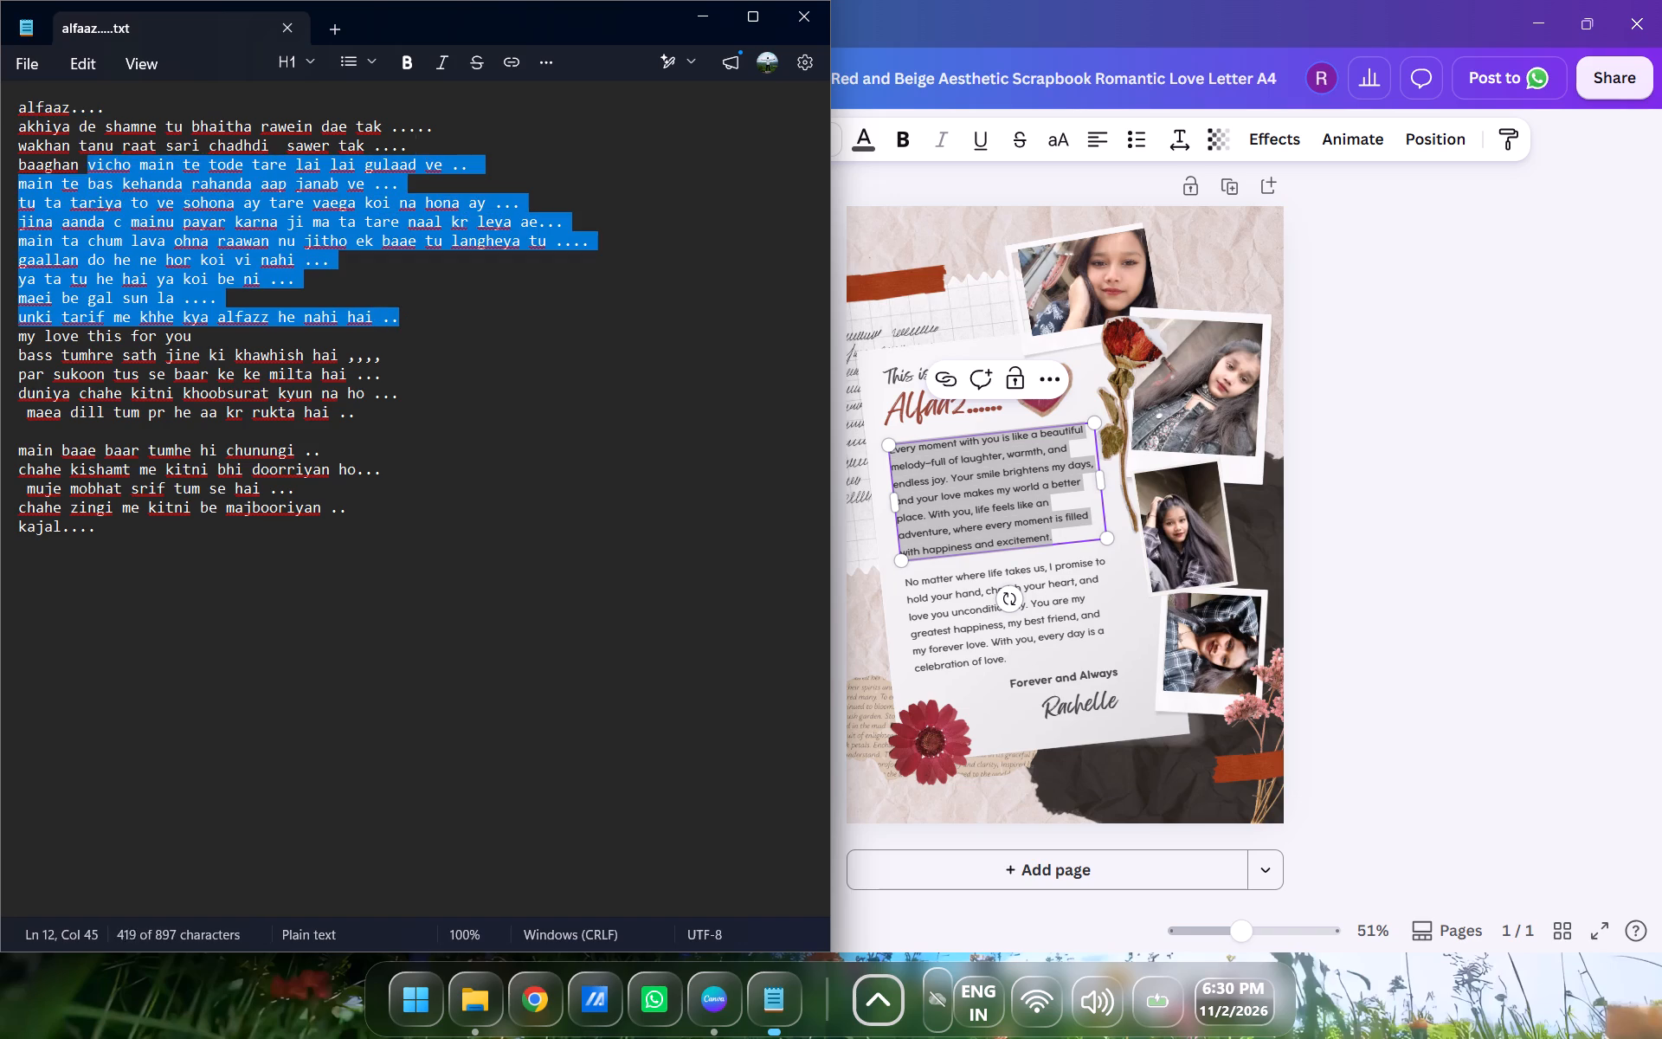
pyautogui.moveTo(81, 152); pyautogui.dragTo(16, 128)
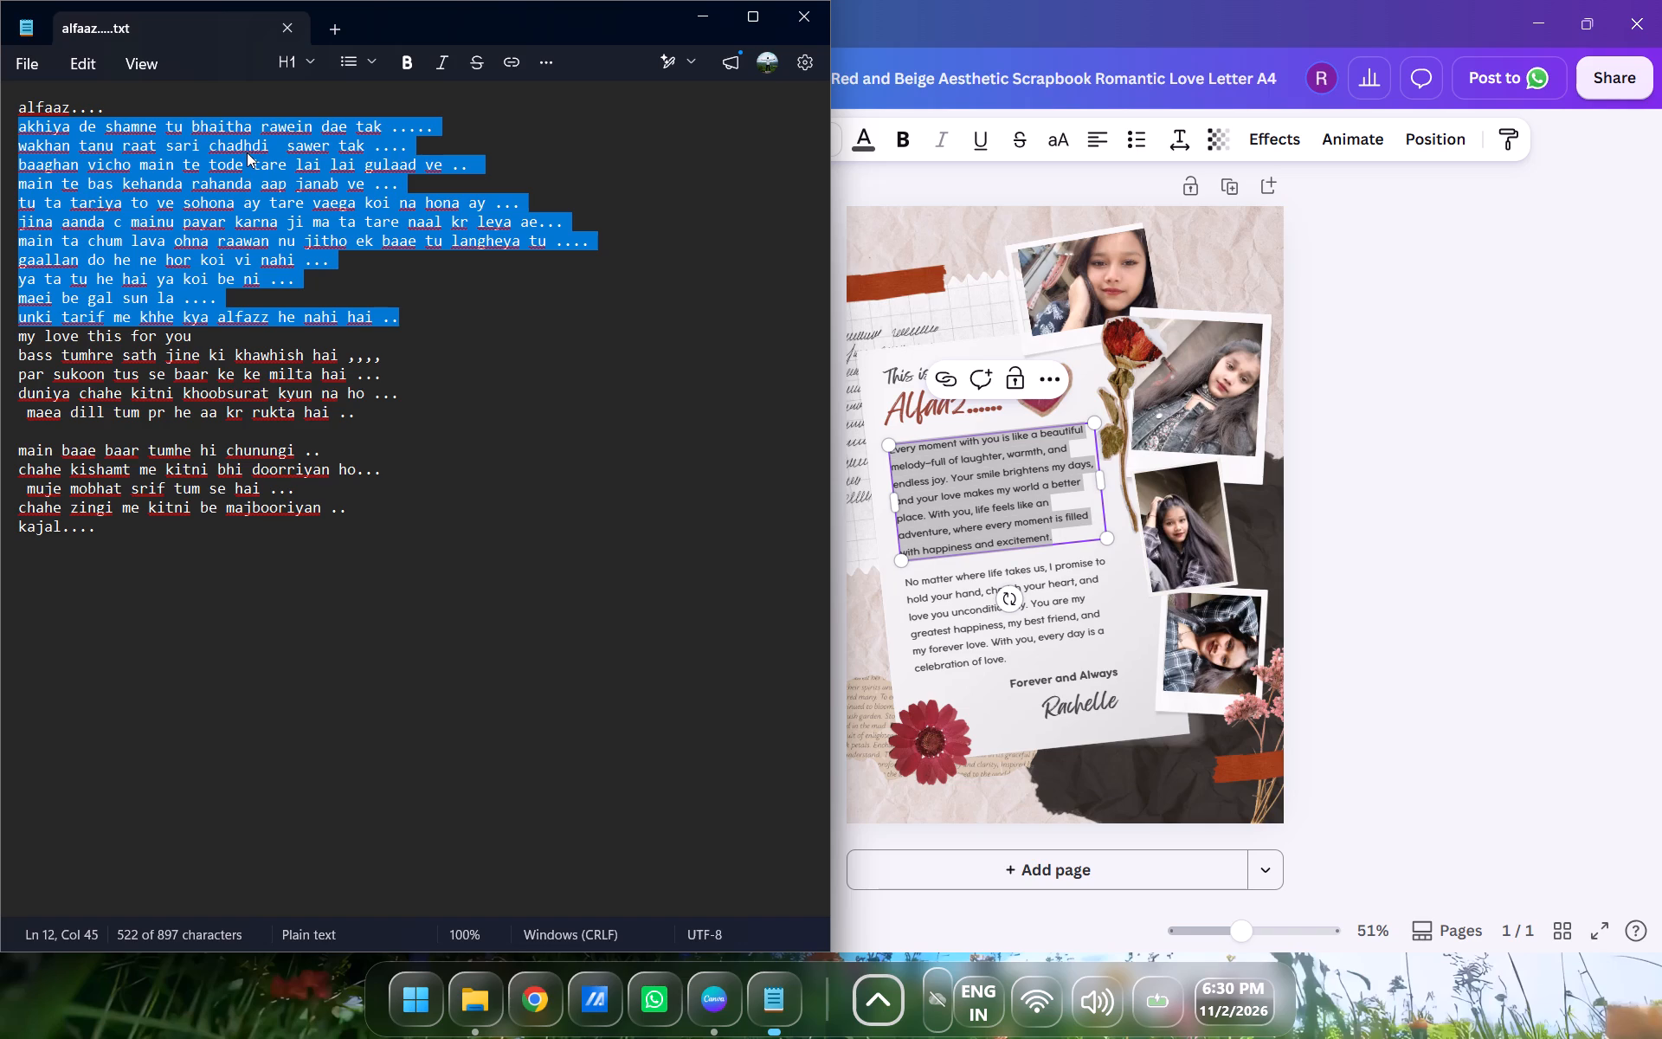
pyautogui.hotkey('ctrl', 'c')
pyautogui.click(1066, 538)
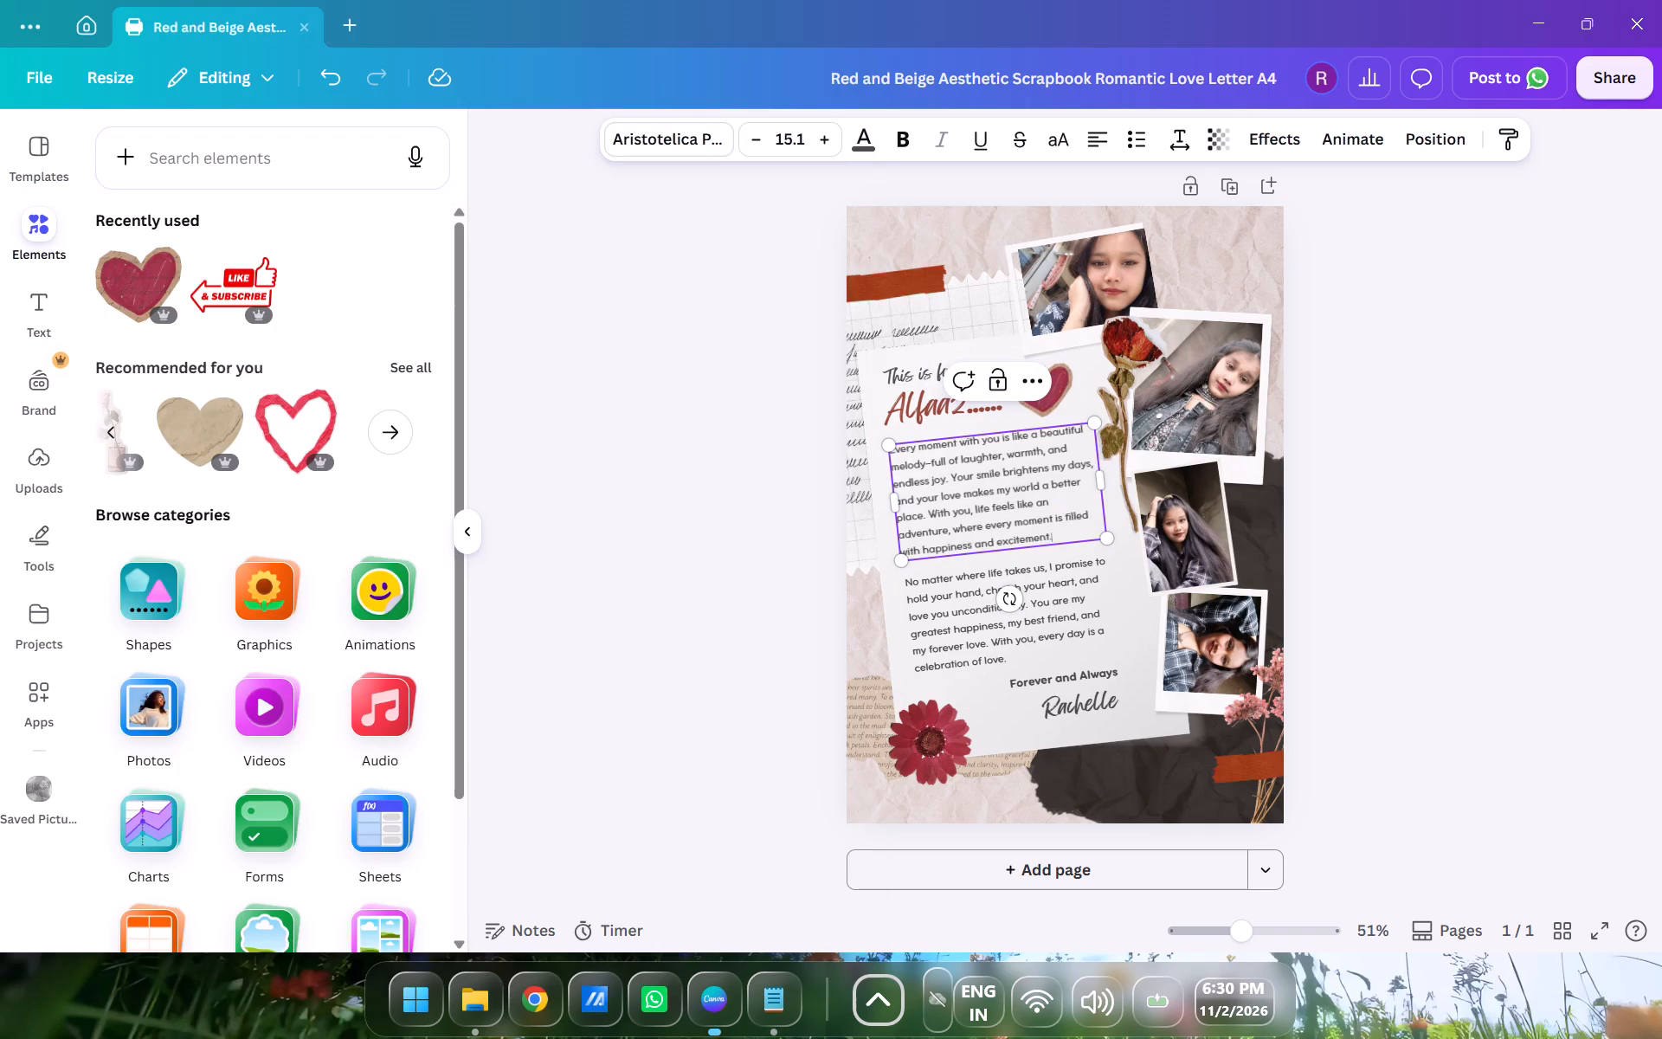
pyautogui.moveTo(1066, 538); pyautogui.dragTo(888, 451)
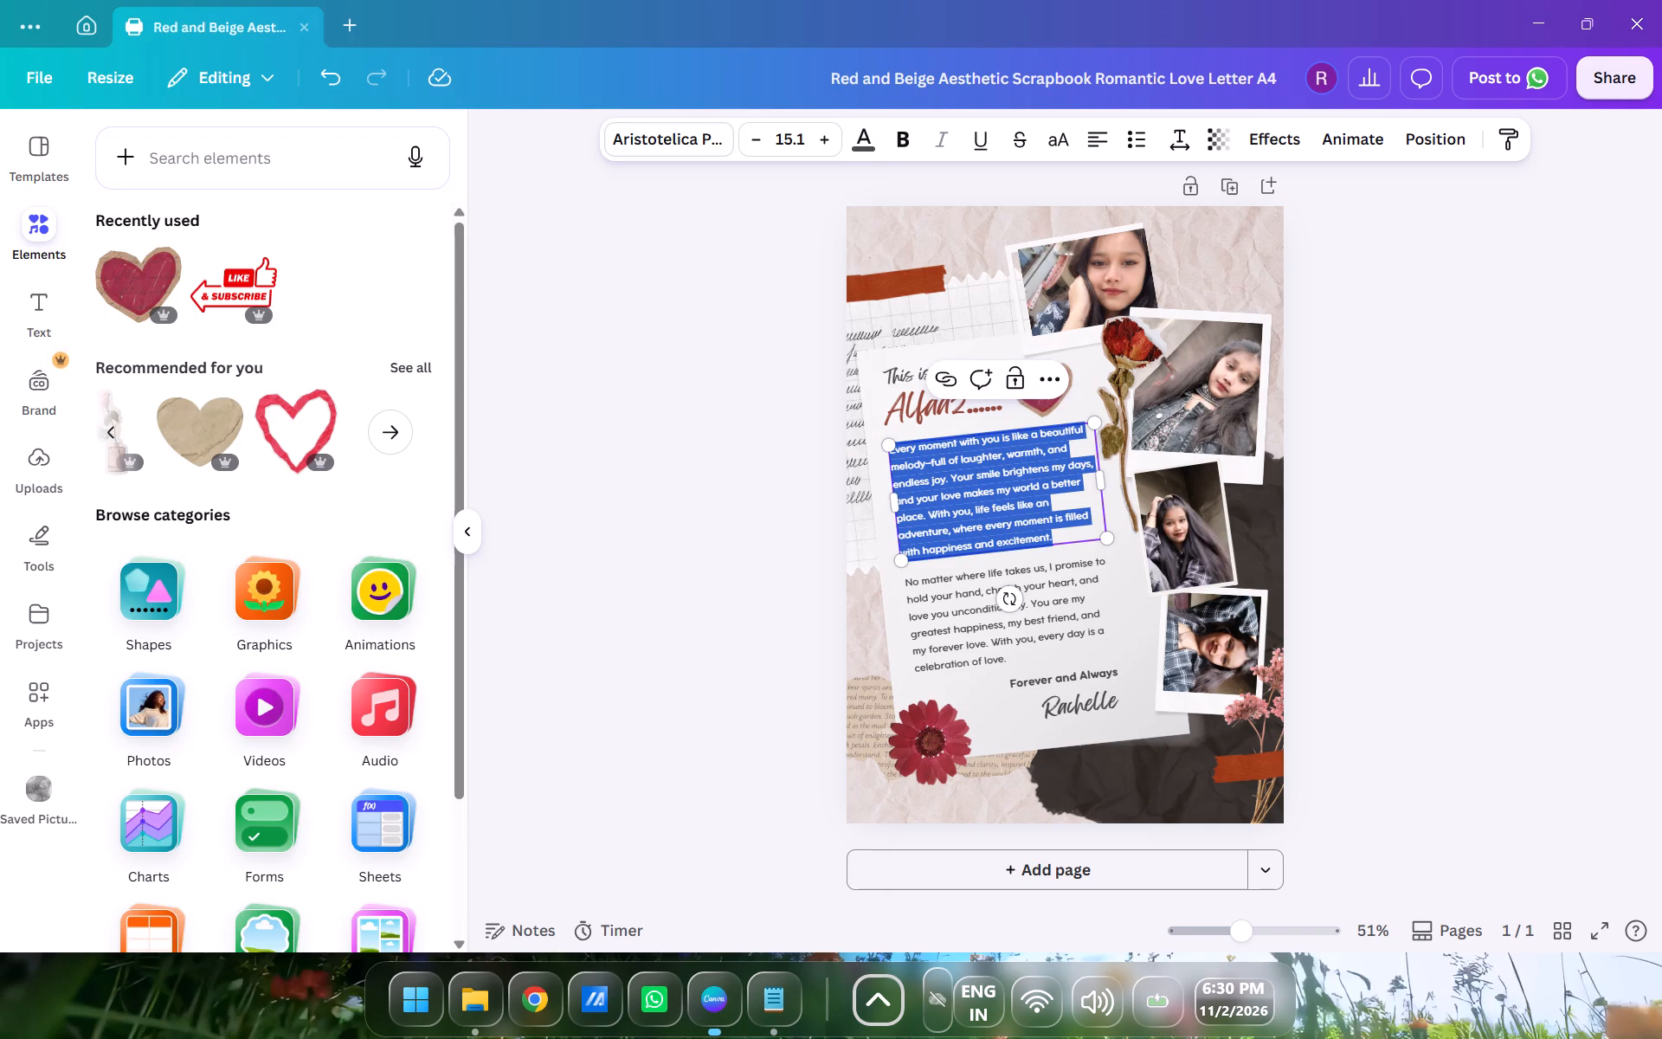
pyautogui.hotkey('ctrl', 'v')
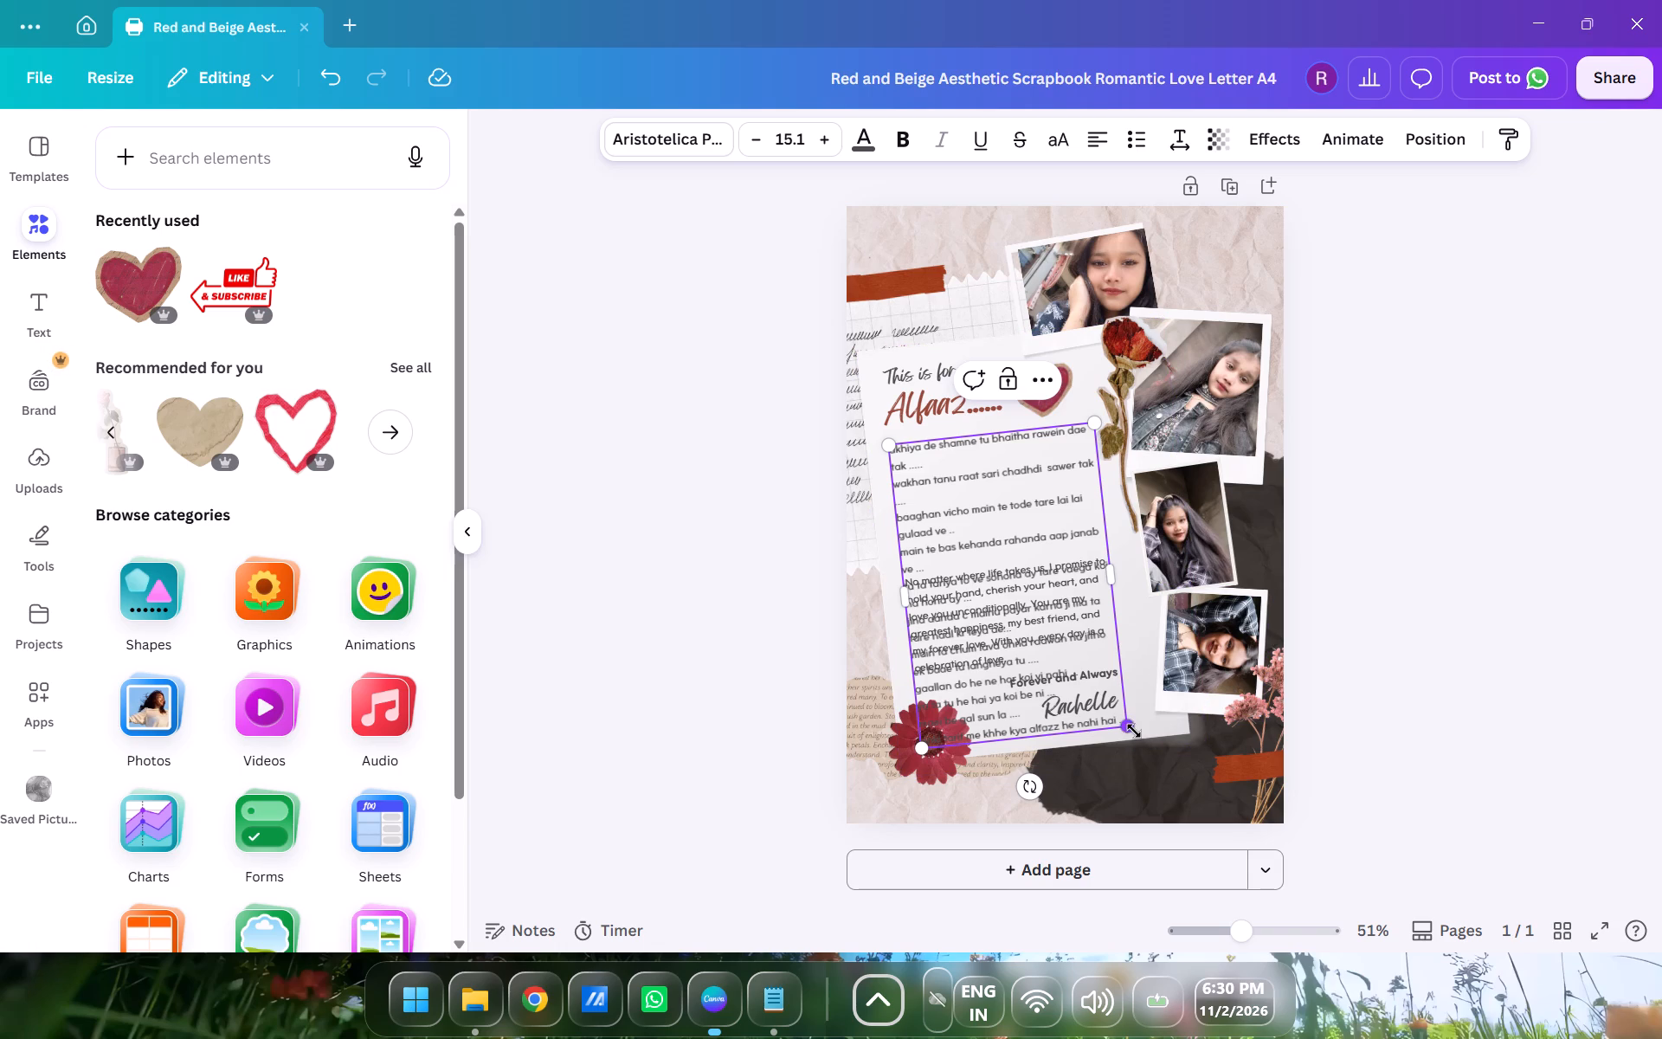
# Scale the pasted verse block down to about font size 7.4 so it clears the paragraph below.
pyautogui.moveTo(1123, 727); pyautogui.dragTo(1077, 527)
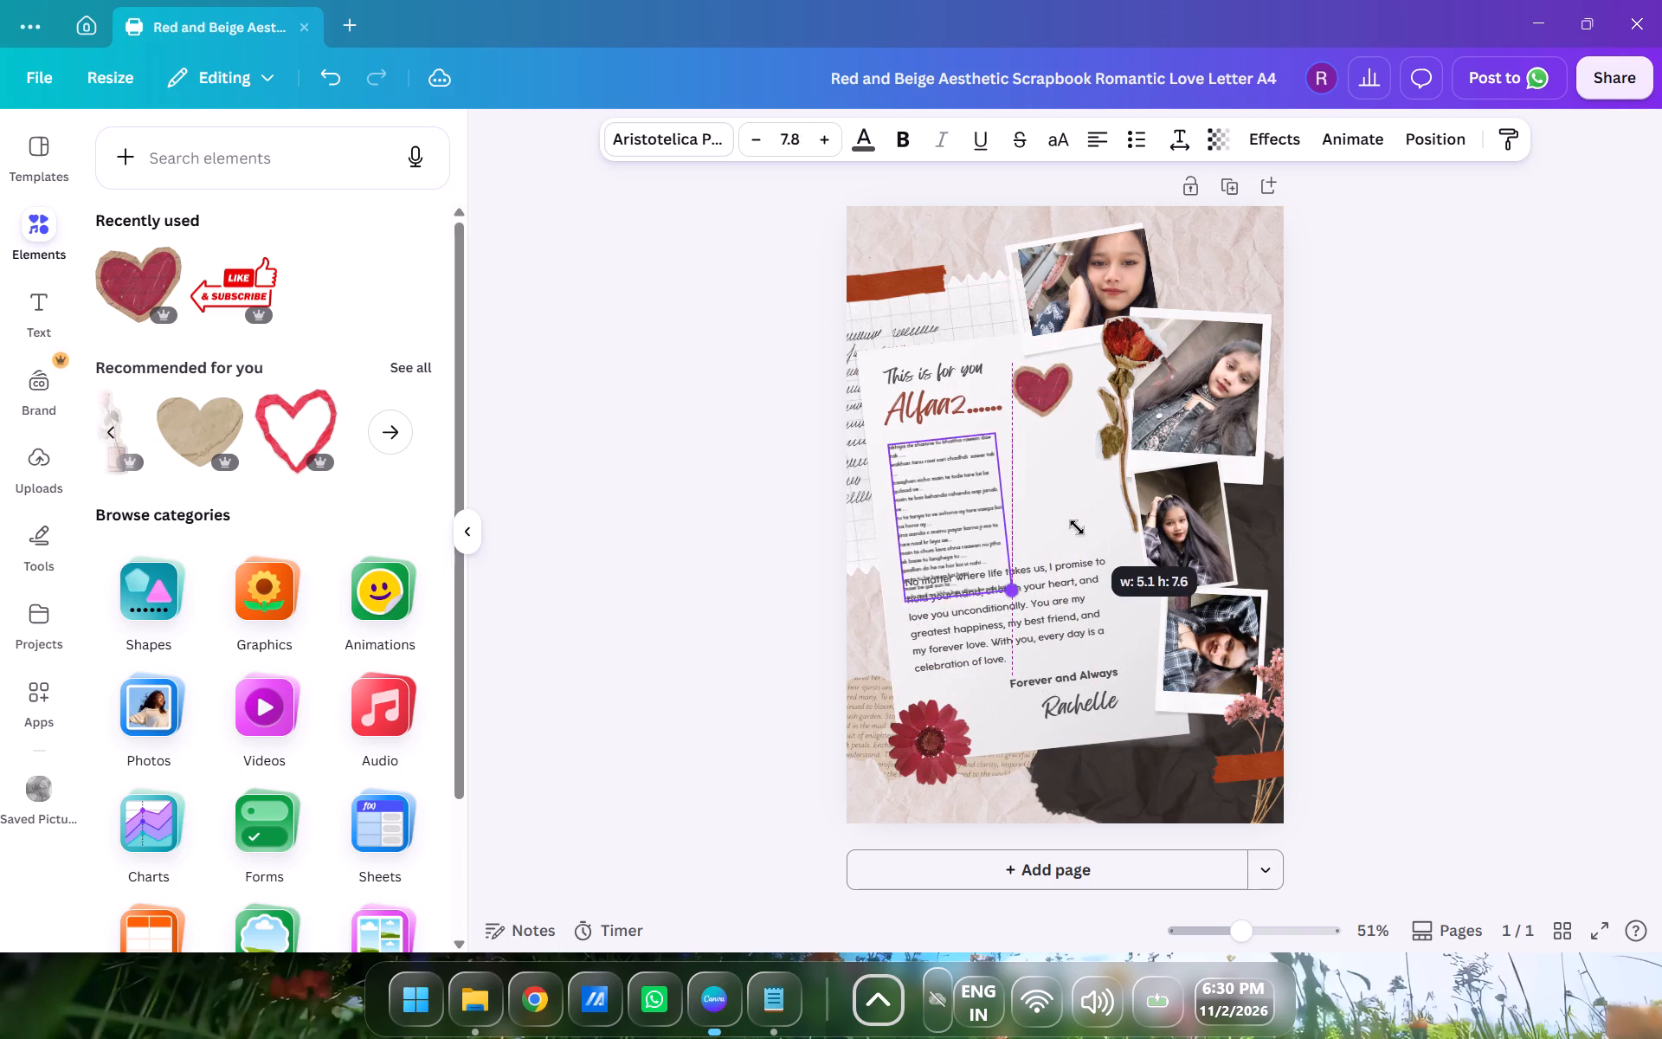
pyautogui.moveTo(1077, 527); pyautogui.dragTo(1150, 676)
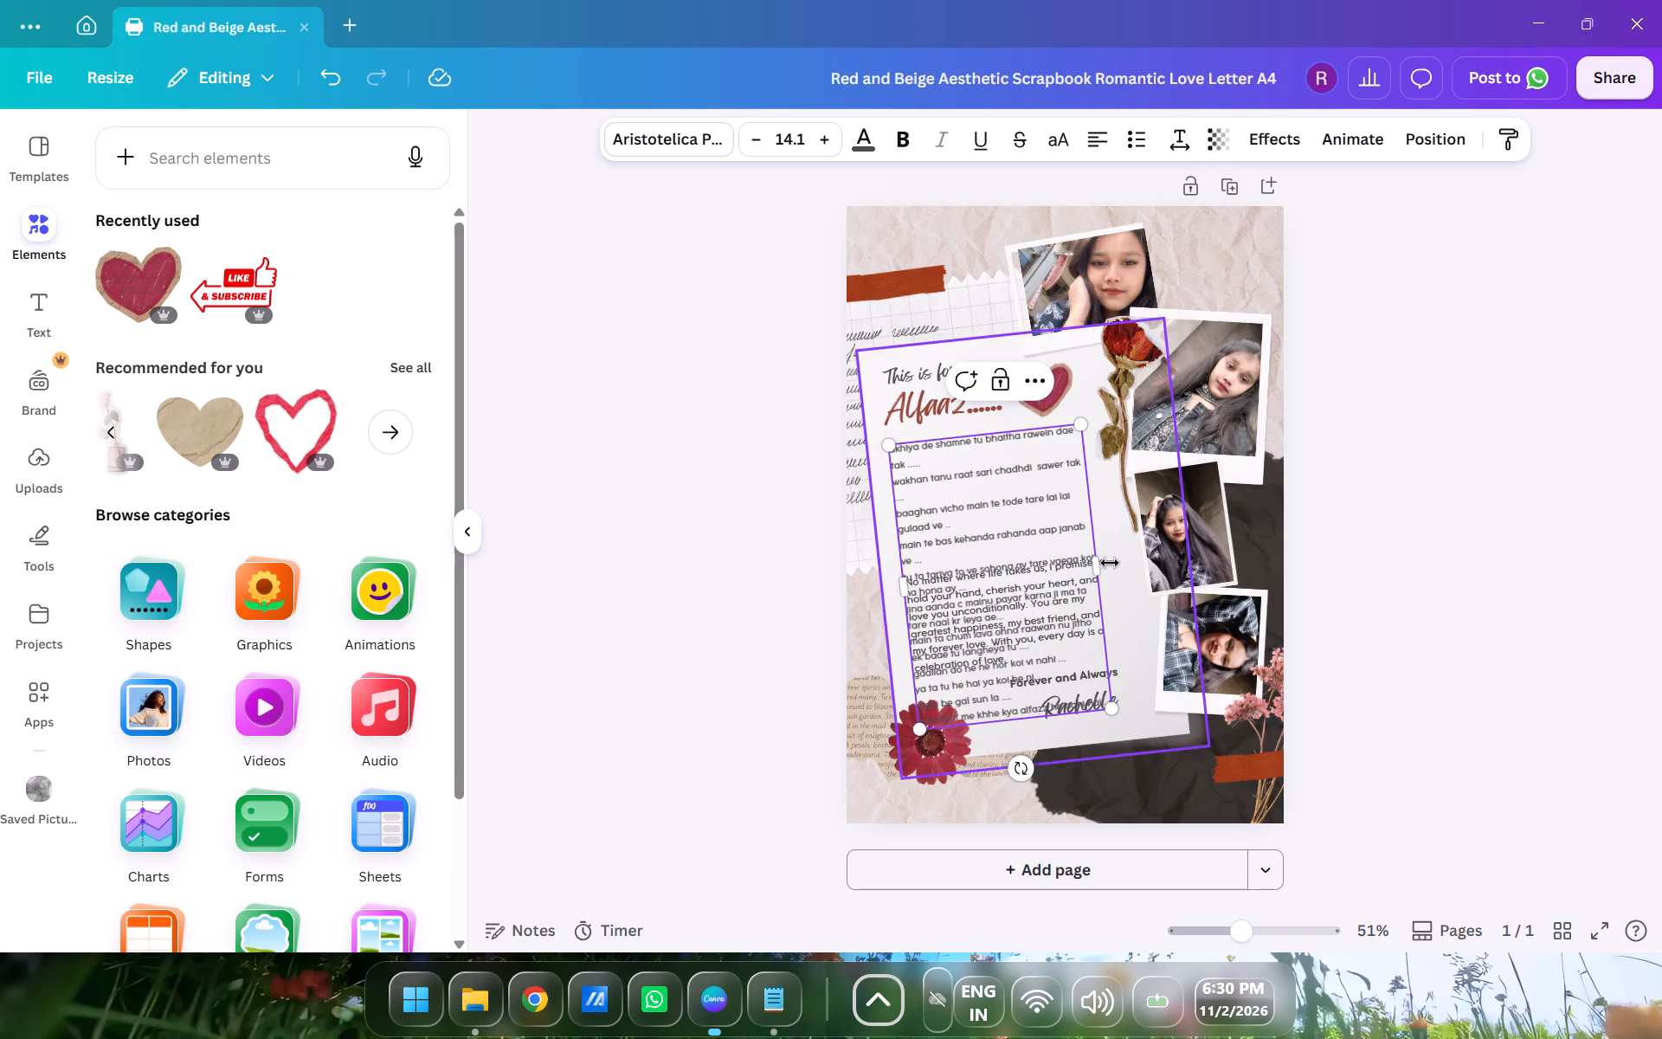
pyautogui.moveTo(1101, 562); pyautogui.dragTo(1138, 560)
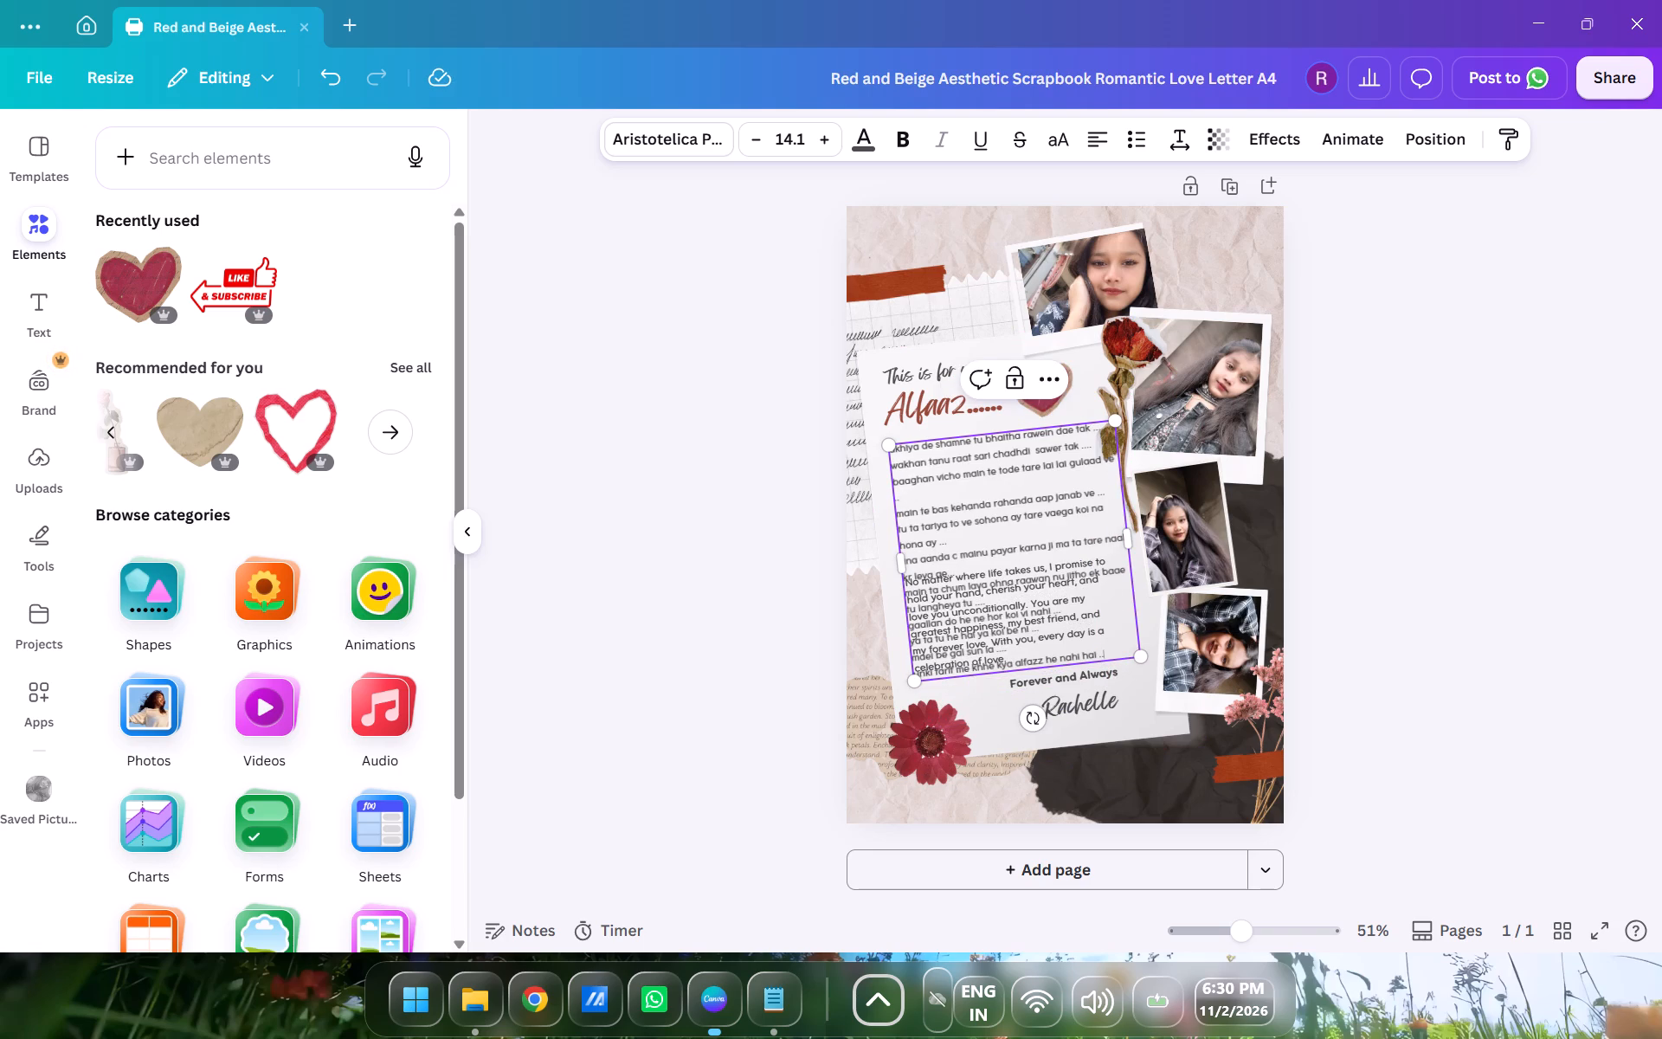
pyautogui.moveTo(1127, 651); pyautogui.dragTo(1119, 631)
pyautogui.moveTo(1139, 665); pyautogui.dragTo(1124, 627)
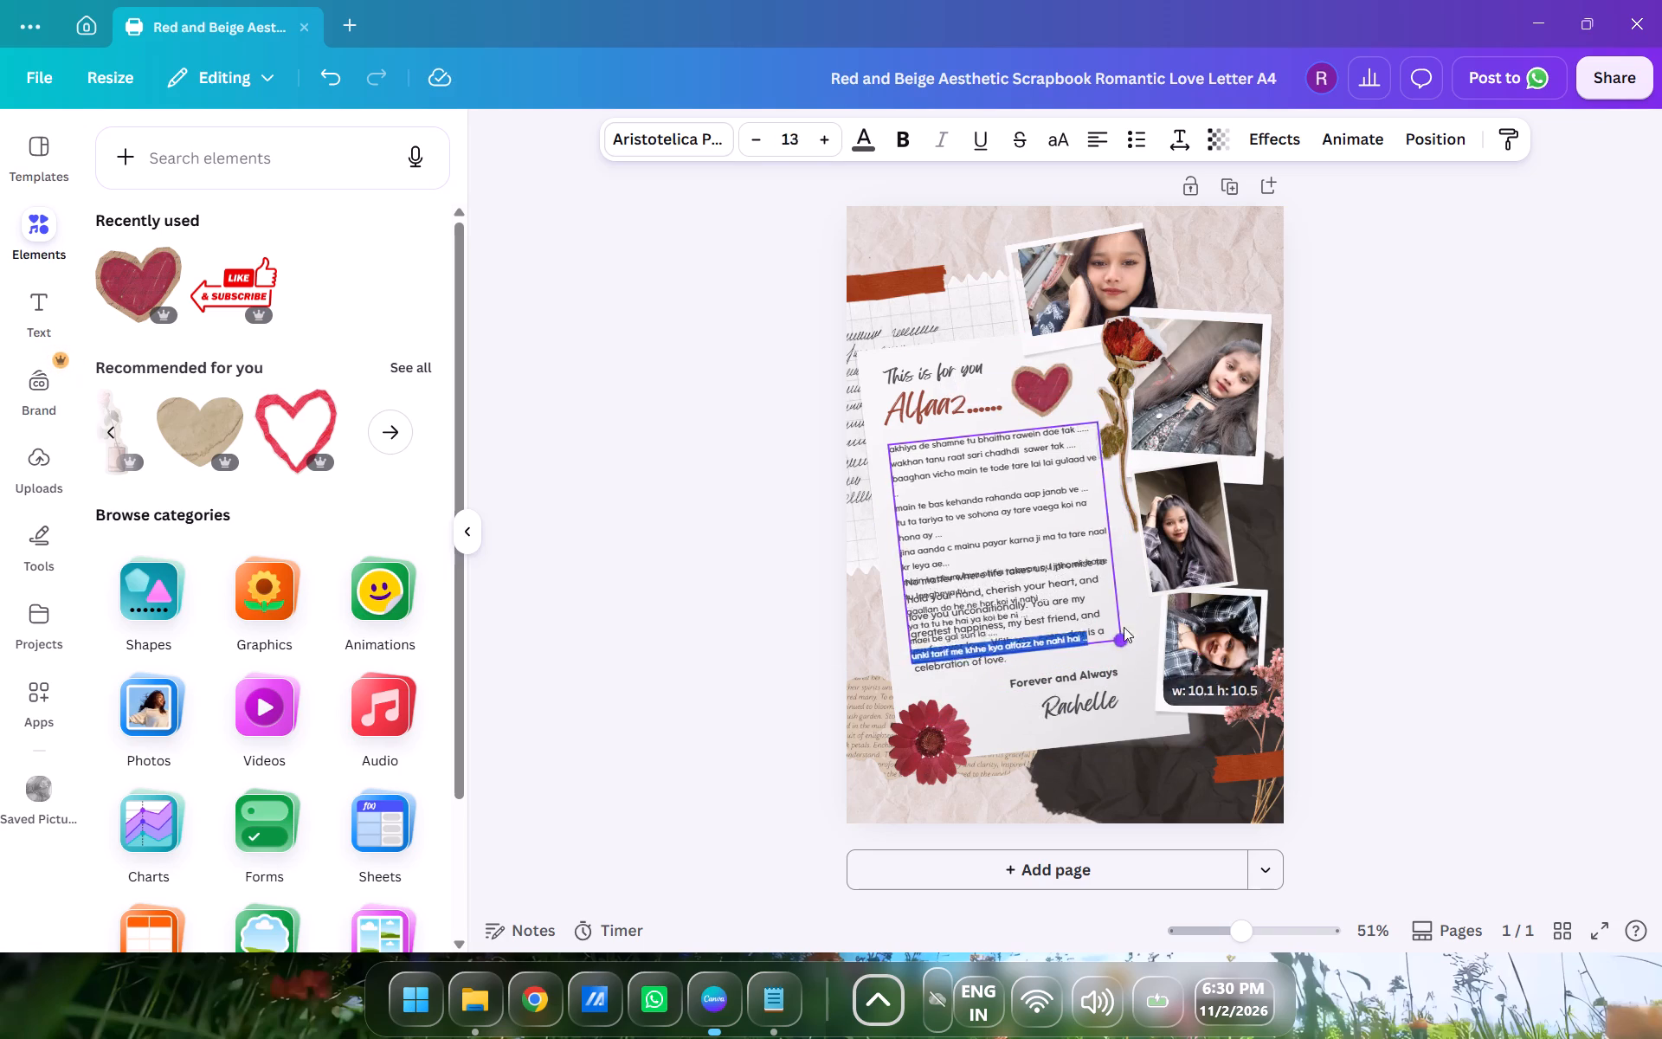
pyautogui.moveTo(1124, 627); pyautogui.dragTo(1164, 579)
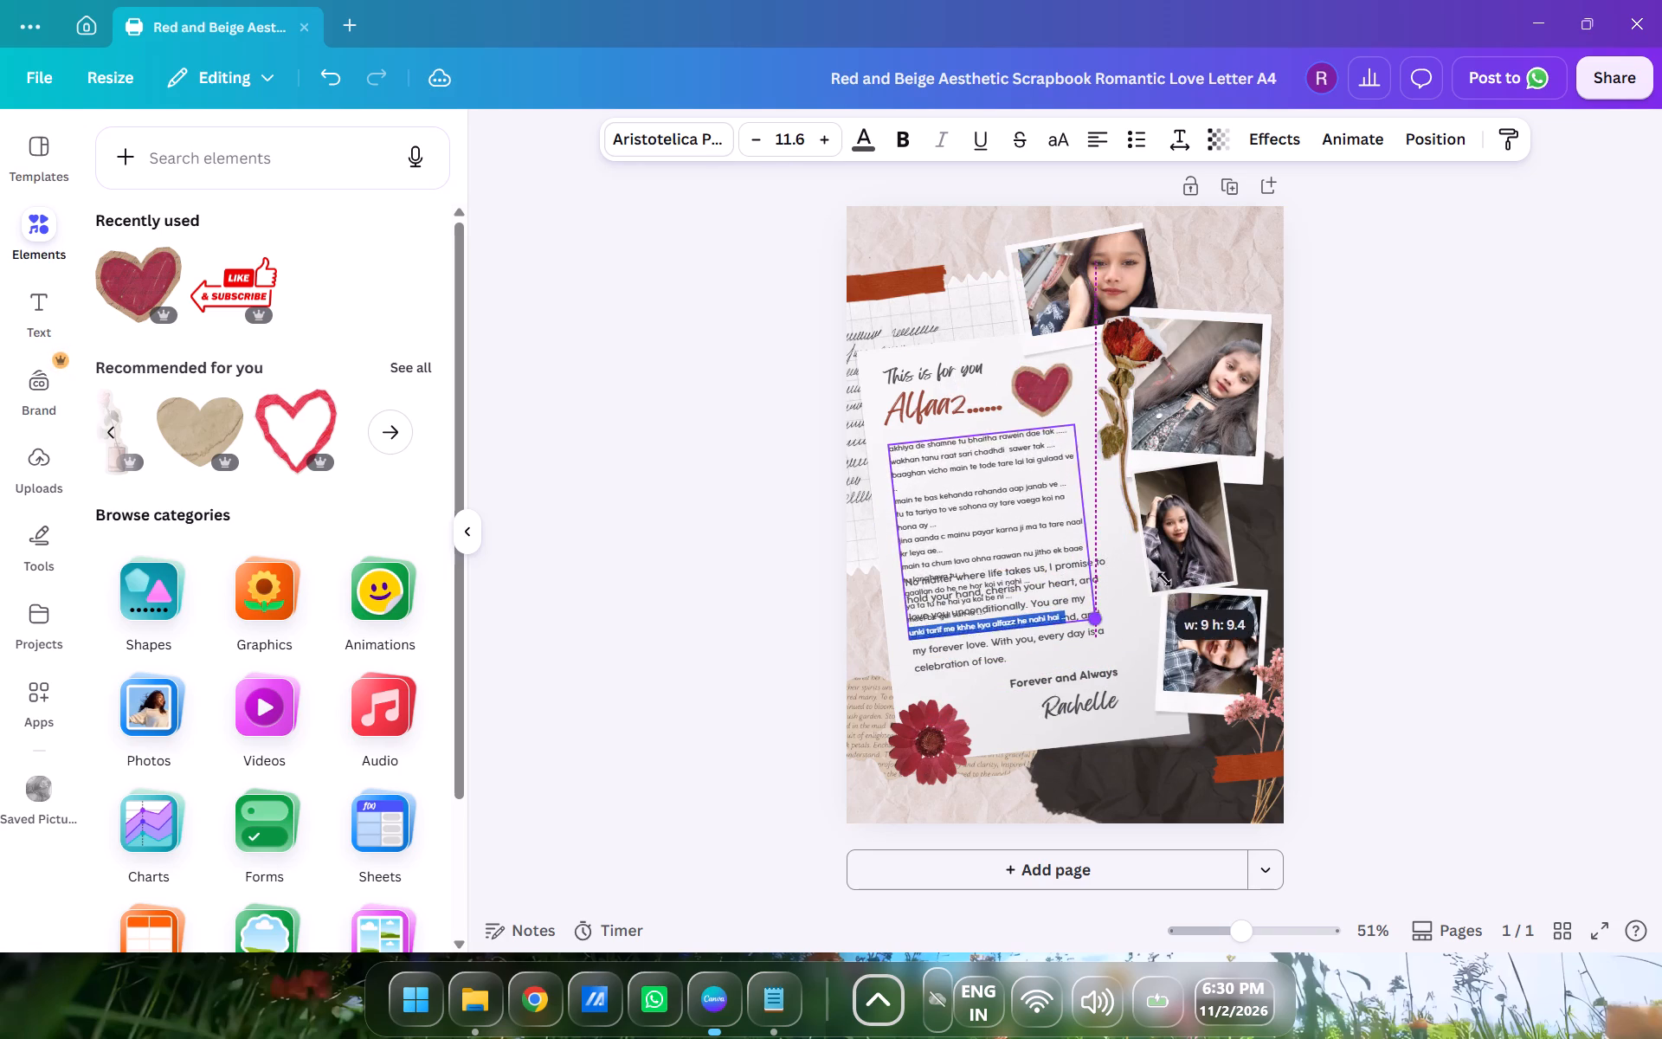
pyautogui.moveTo(1164, 579); pyautogui.dragTo(1173, 558)
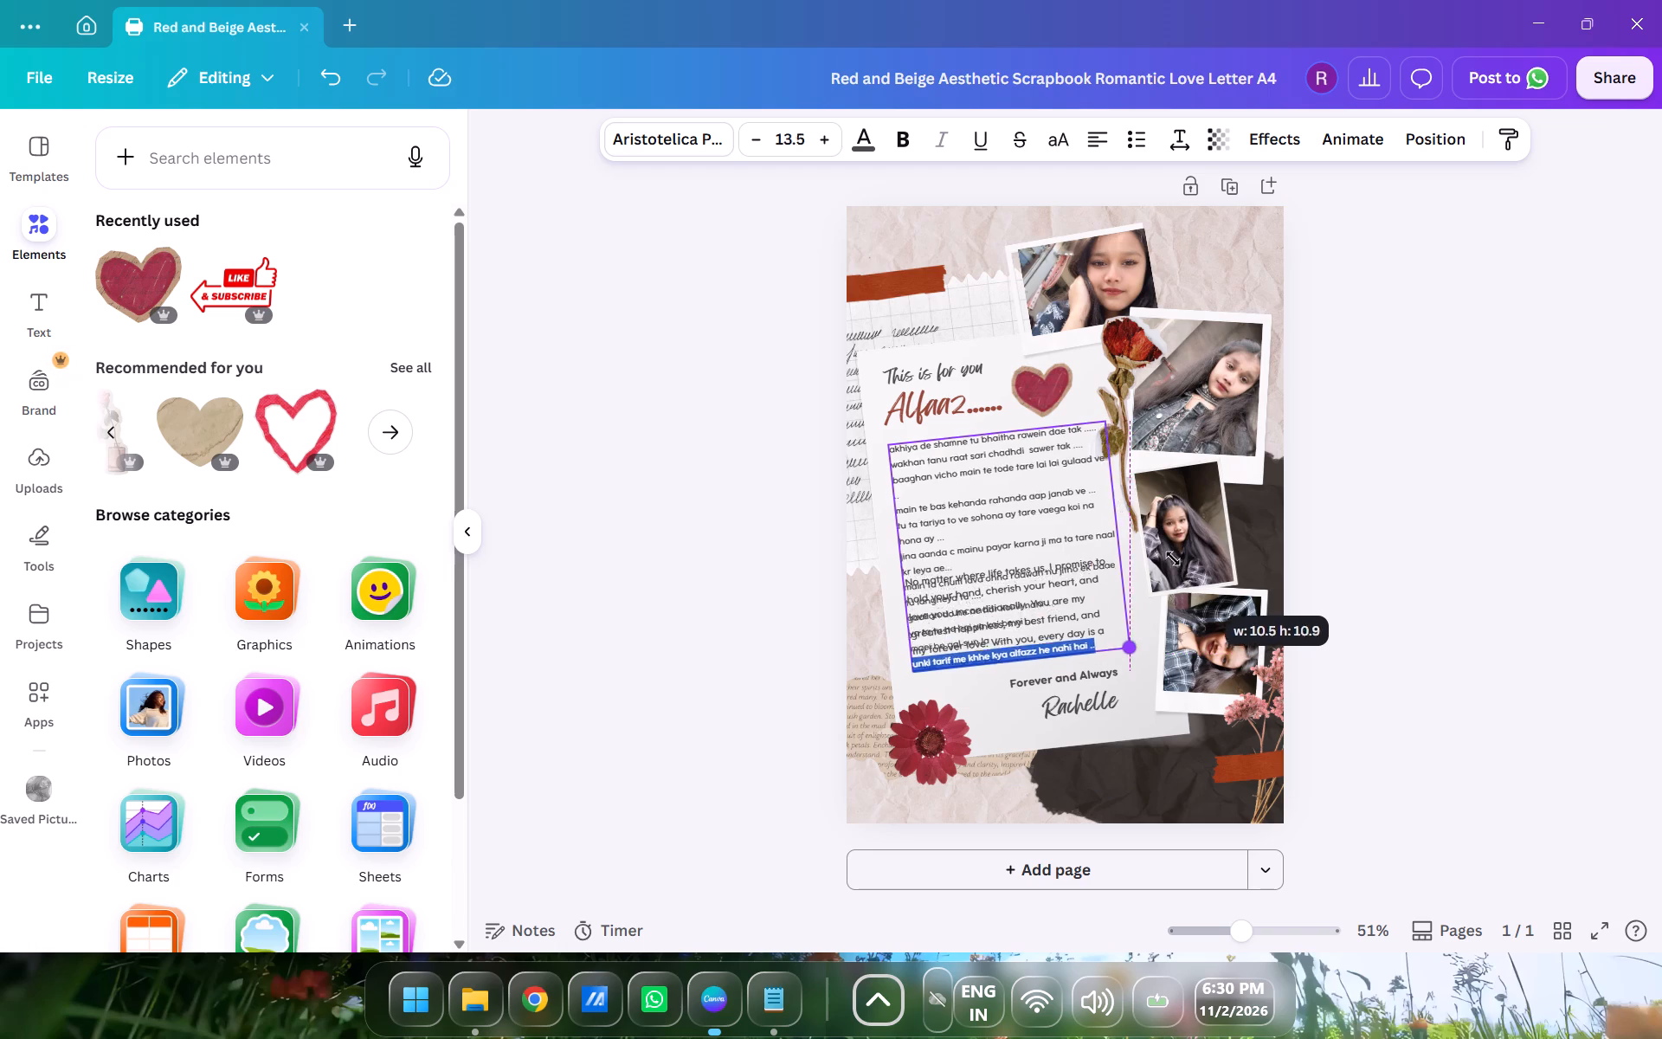
pyautogui.moveTo(1173, 558); pyautogui.dragTo(1084, 487)
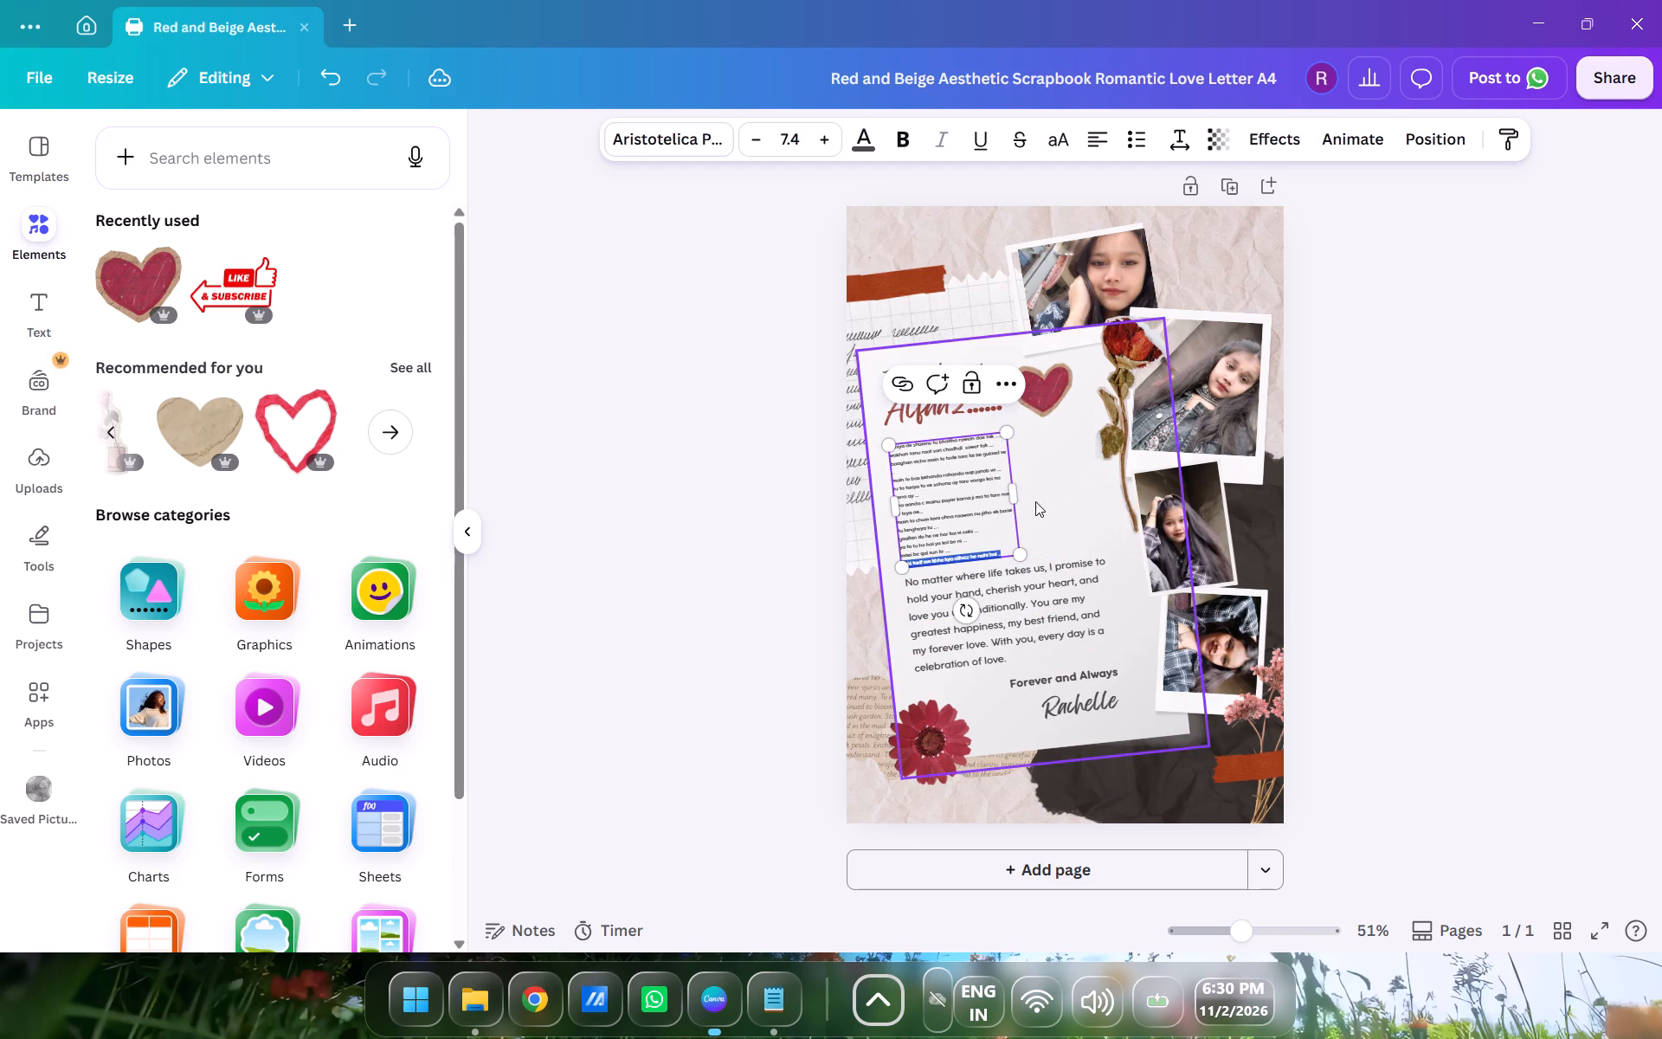
# Widen the verse text box so each line fits on one row, and enlarge its text to about size 9.5.
pyautogui.moveTo(1015, 499); pyautogui.dragTo(1096, 493)
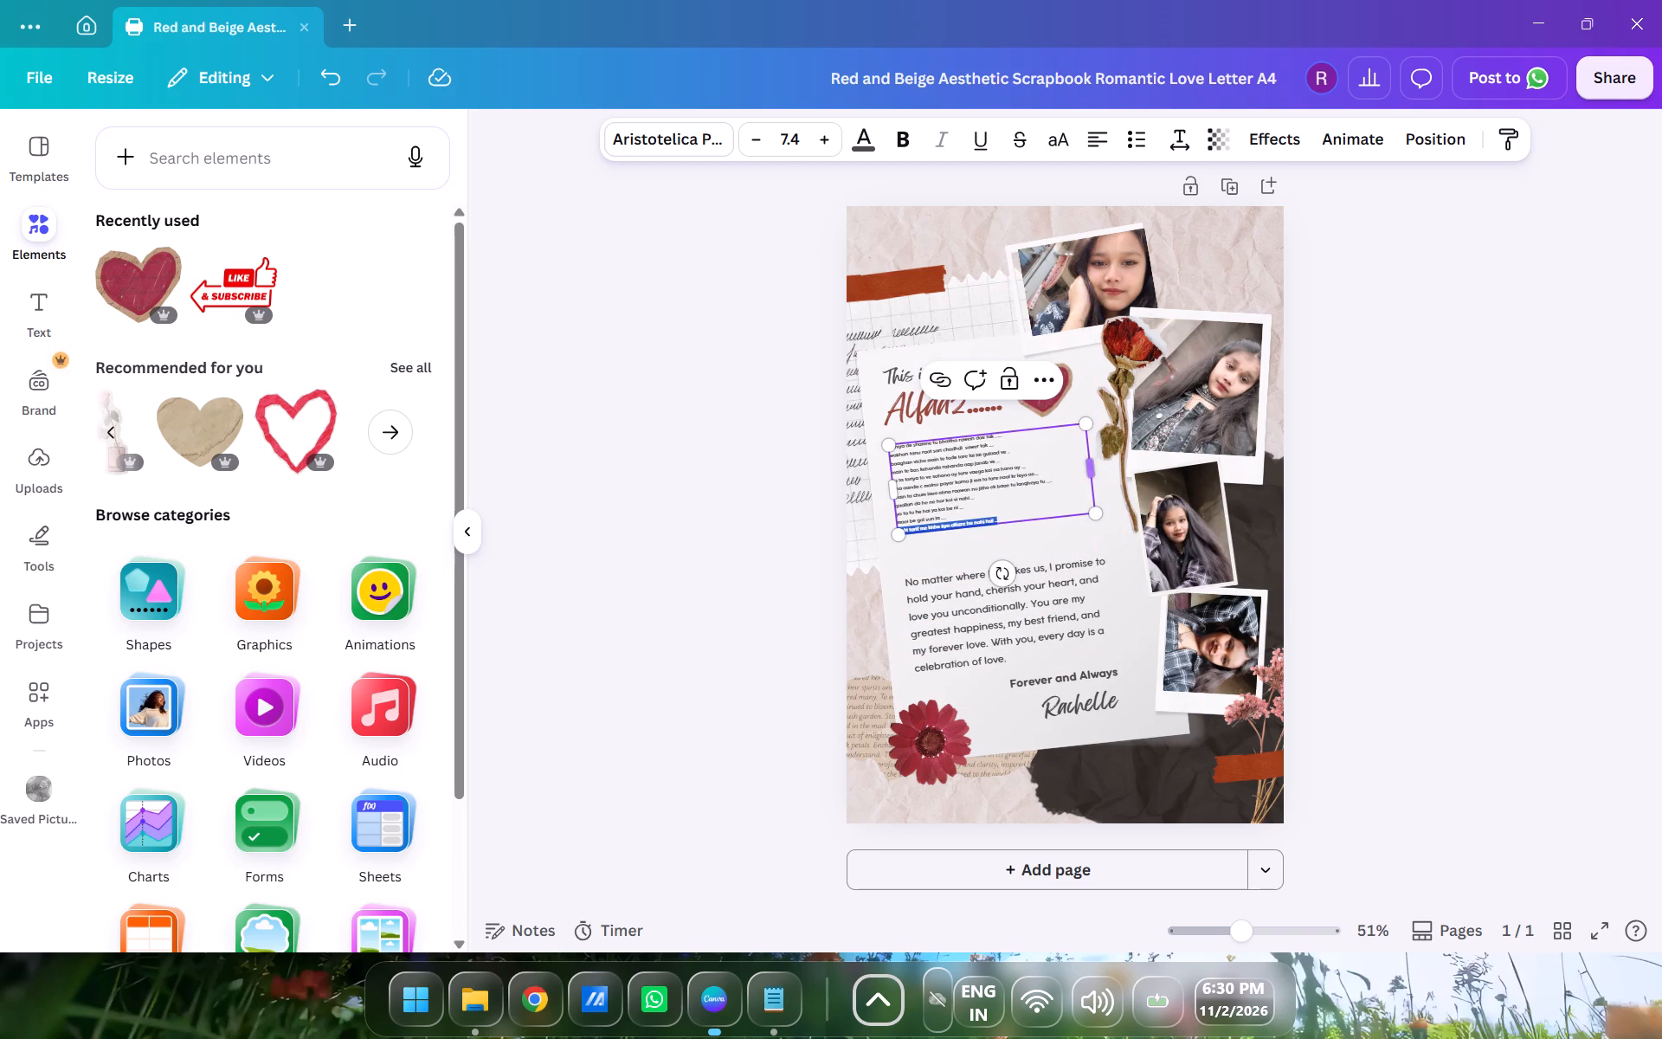
pyautogui.click(1091, 472)
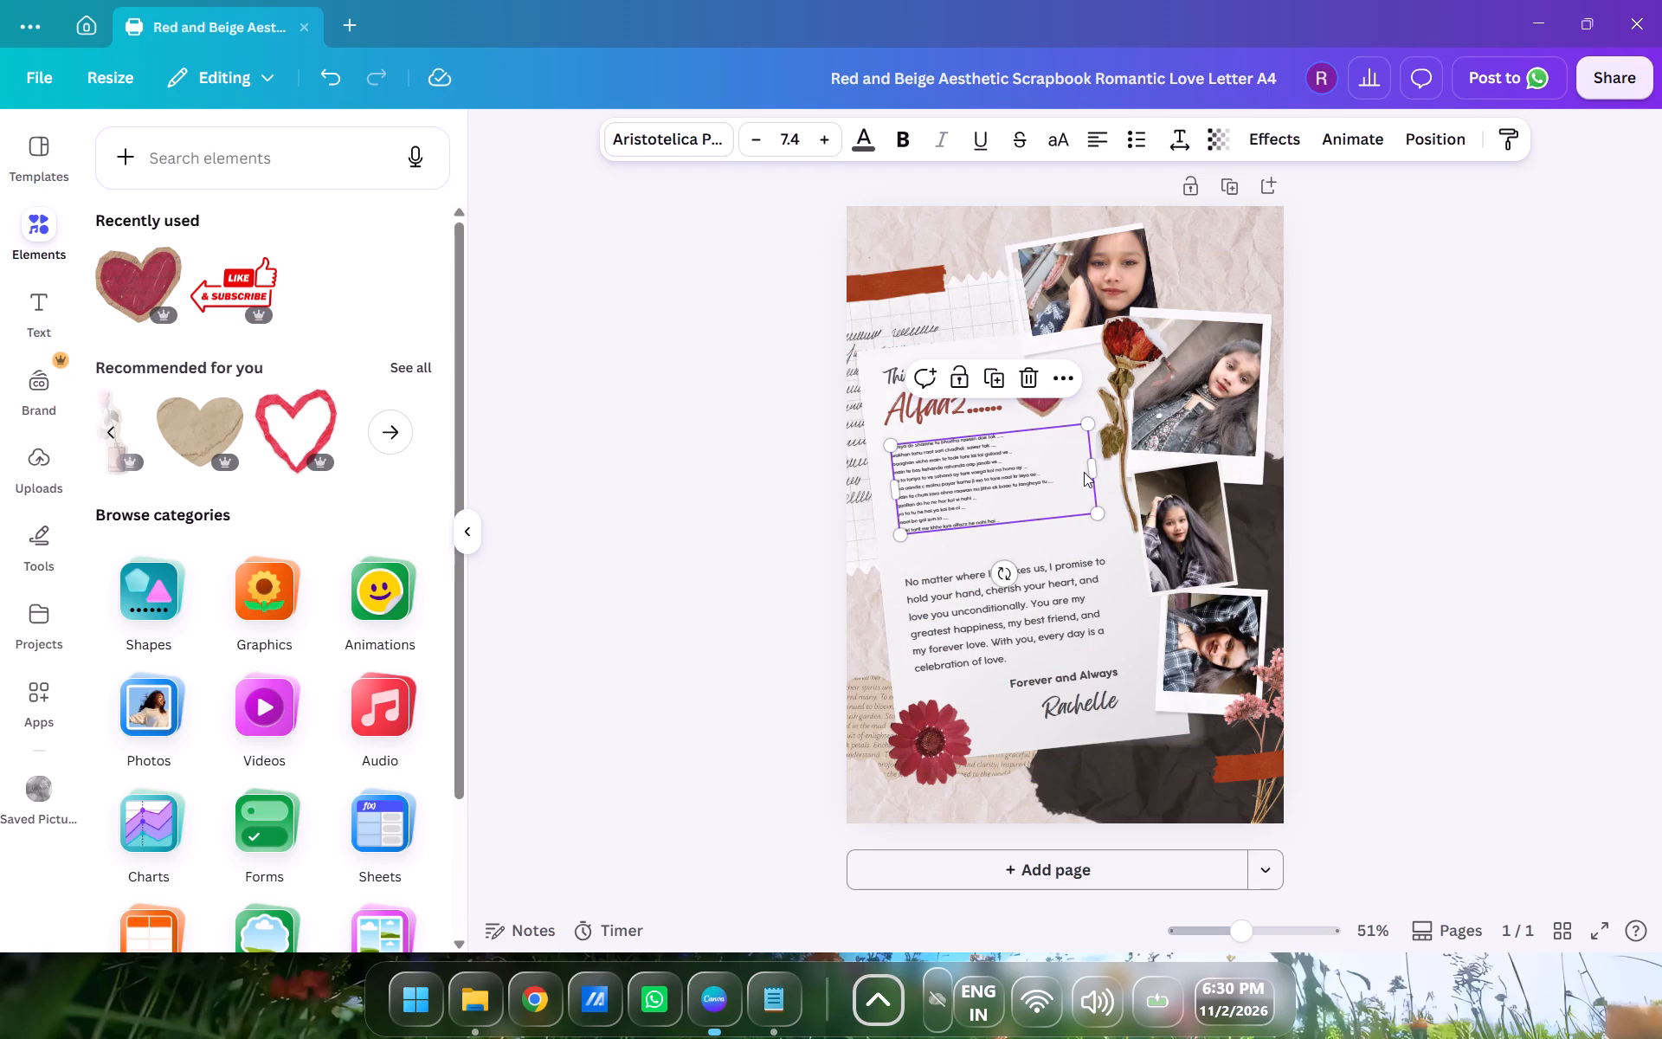
pyautogui.click(1092, 468)
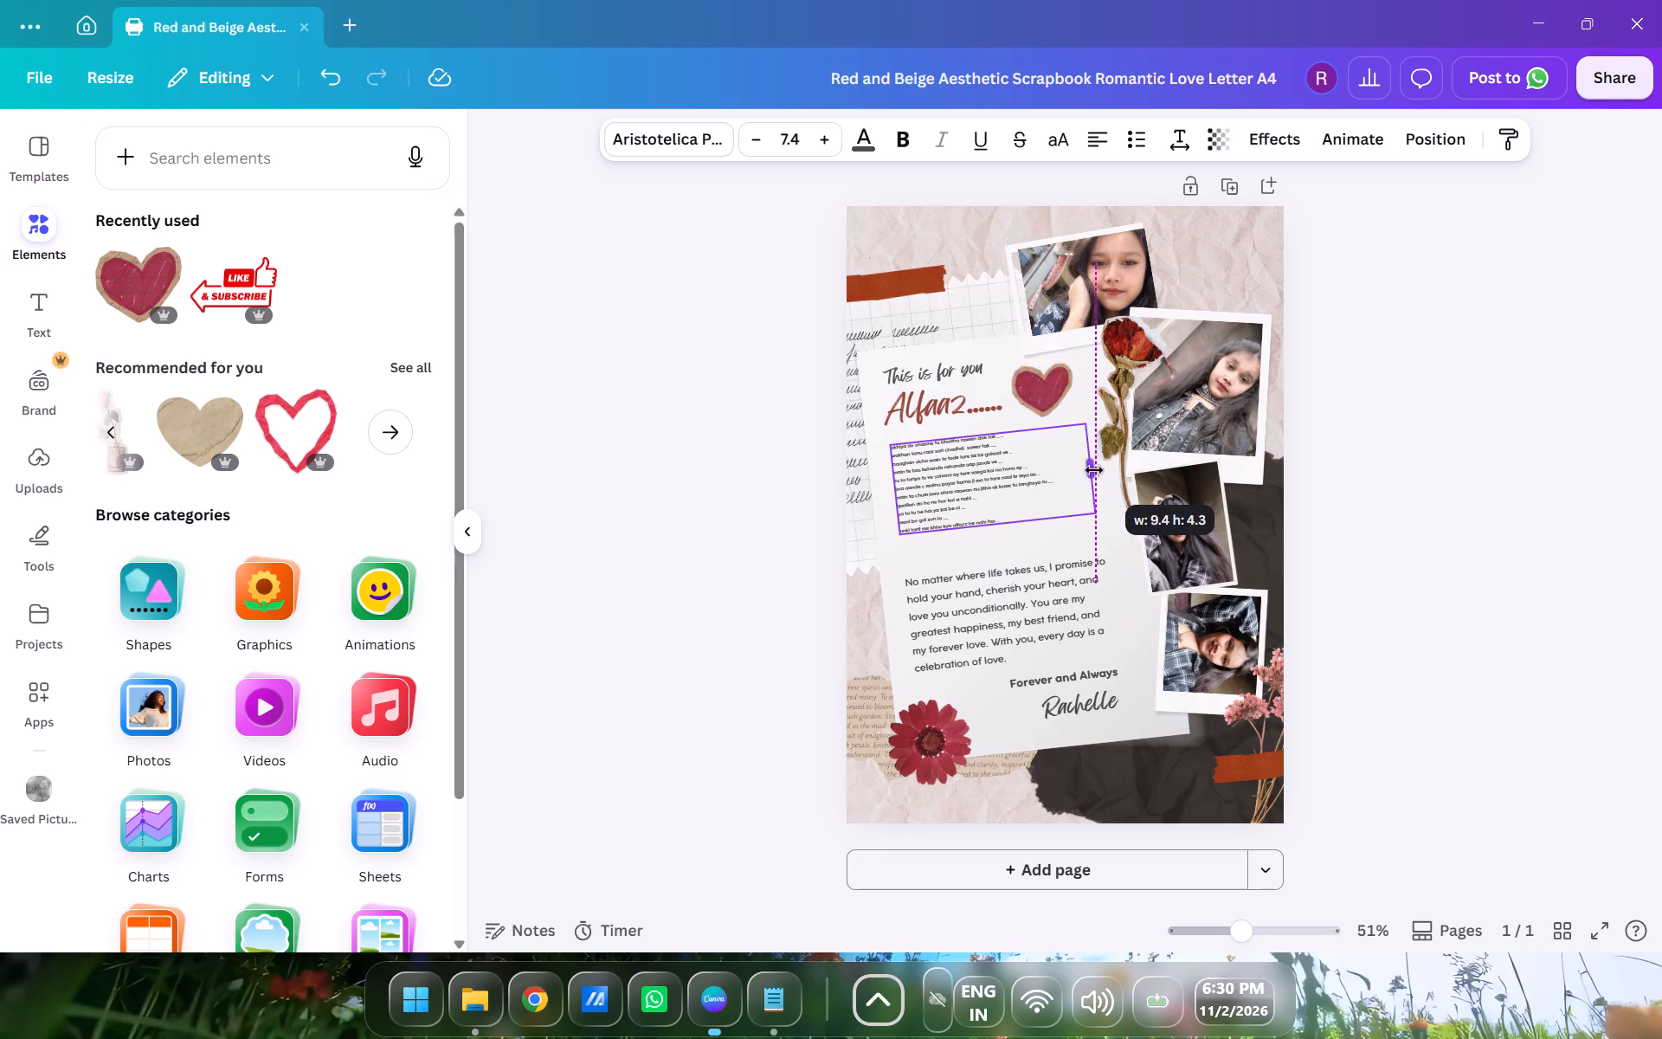
pyautogui.moveTo(1096, 512); pyautogui.dragTo(1133, 532)
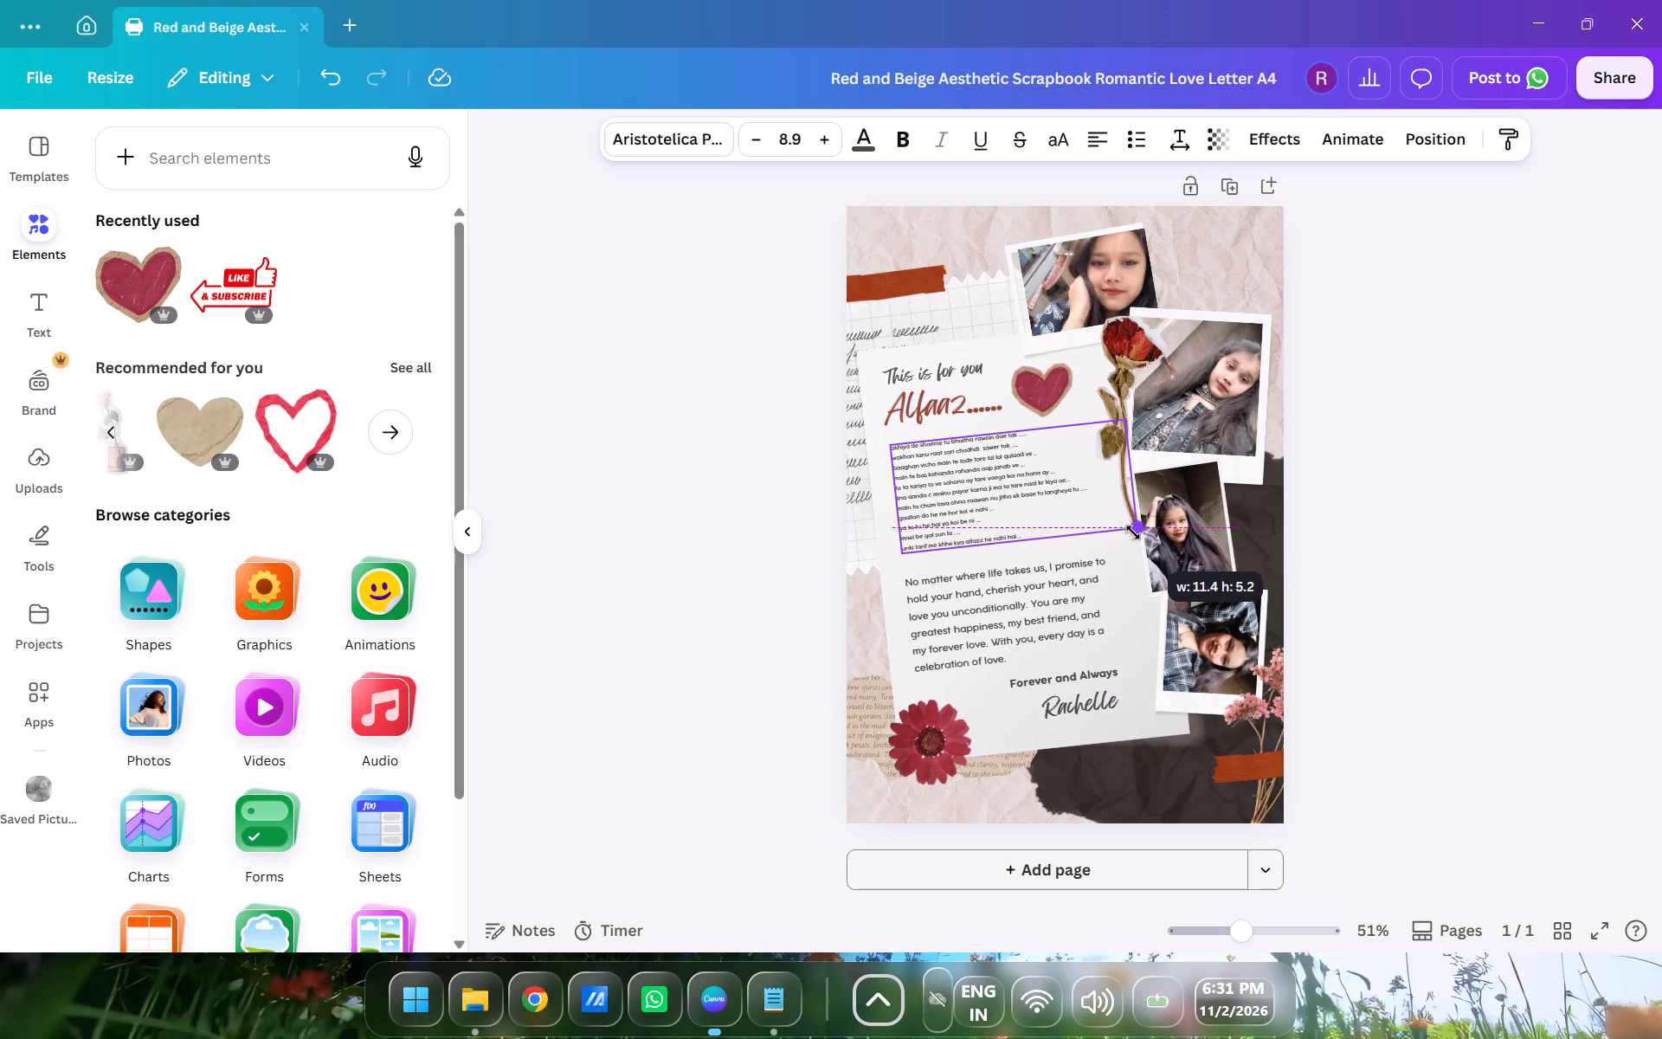
pyautogui.moveTo(1133, 532); pyautogui.dragTo(1146, 534)
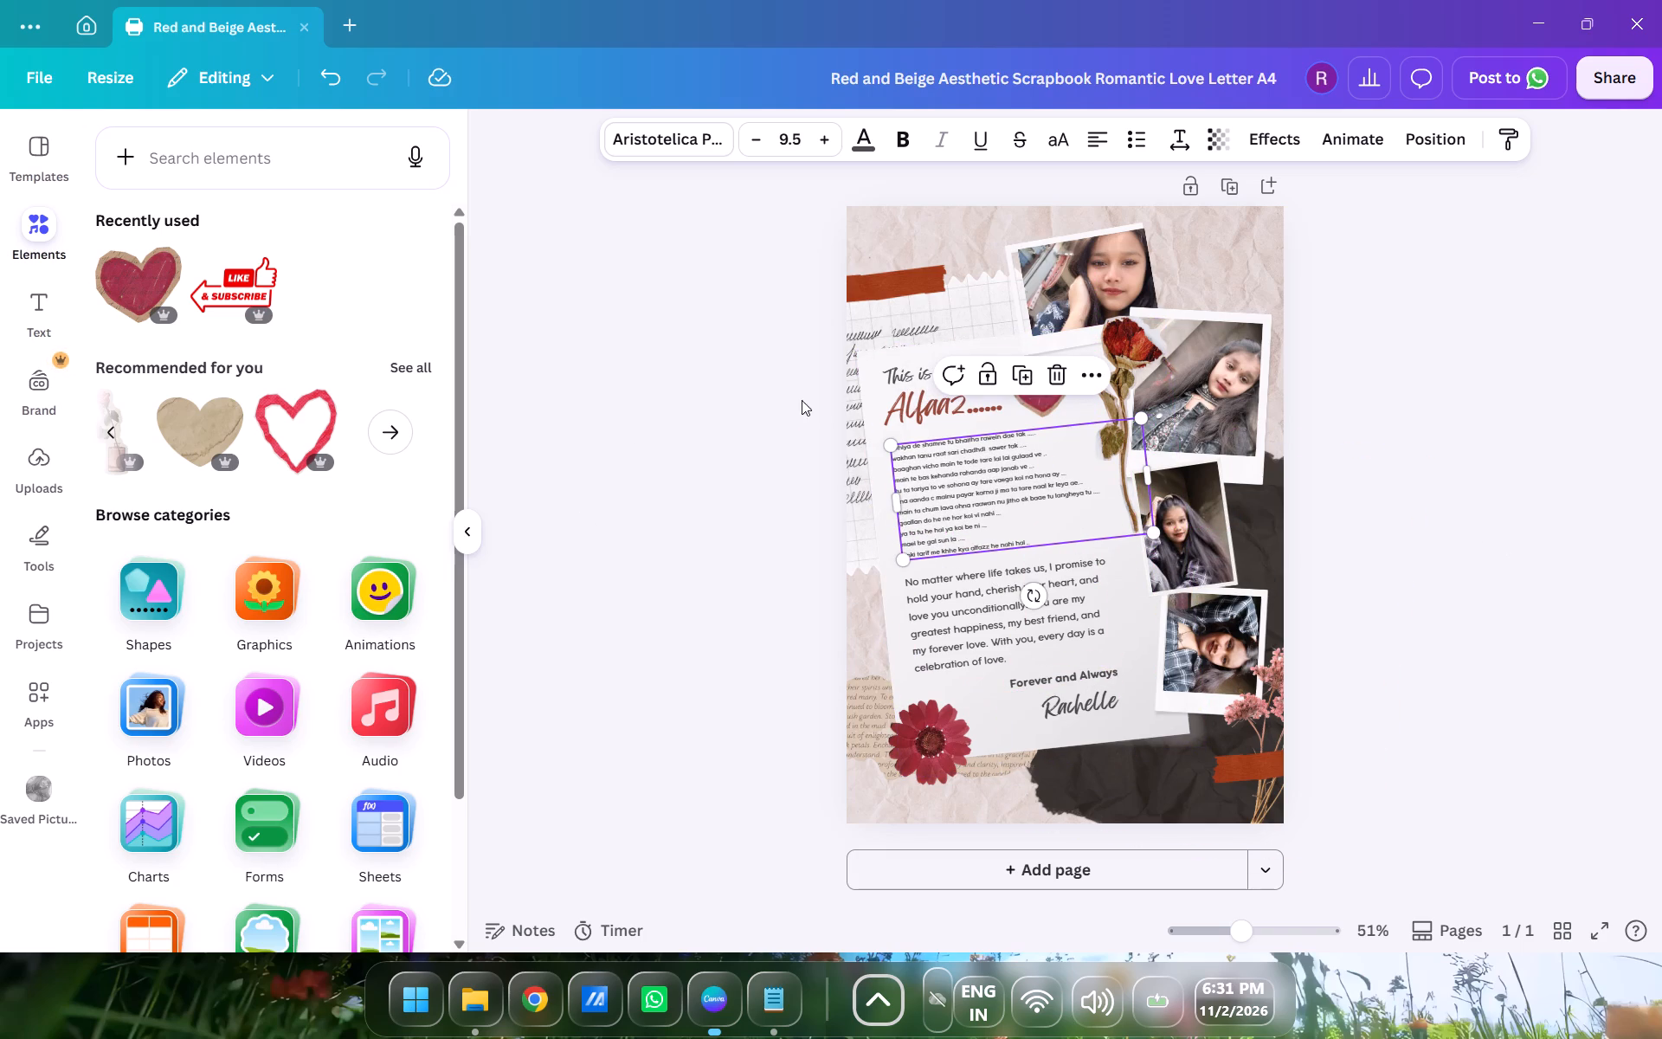
# Capitalise the first letter of the verse's first line so it begins with "Akhiya".
pyautogui.scroll(3, 1402, 512)
pyautogui.moveTo(1247, 935); pyautogui.dragTo(1281, 934)
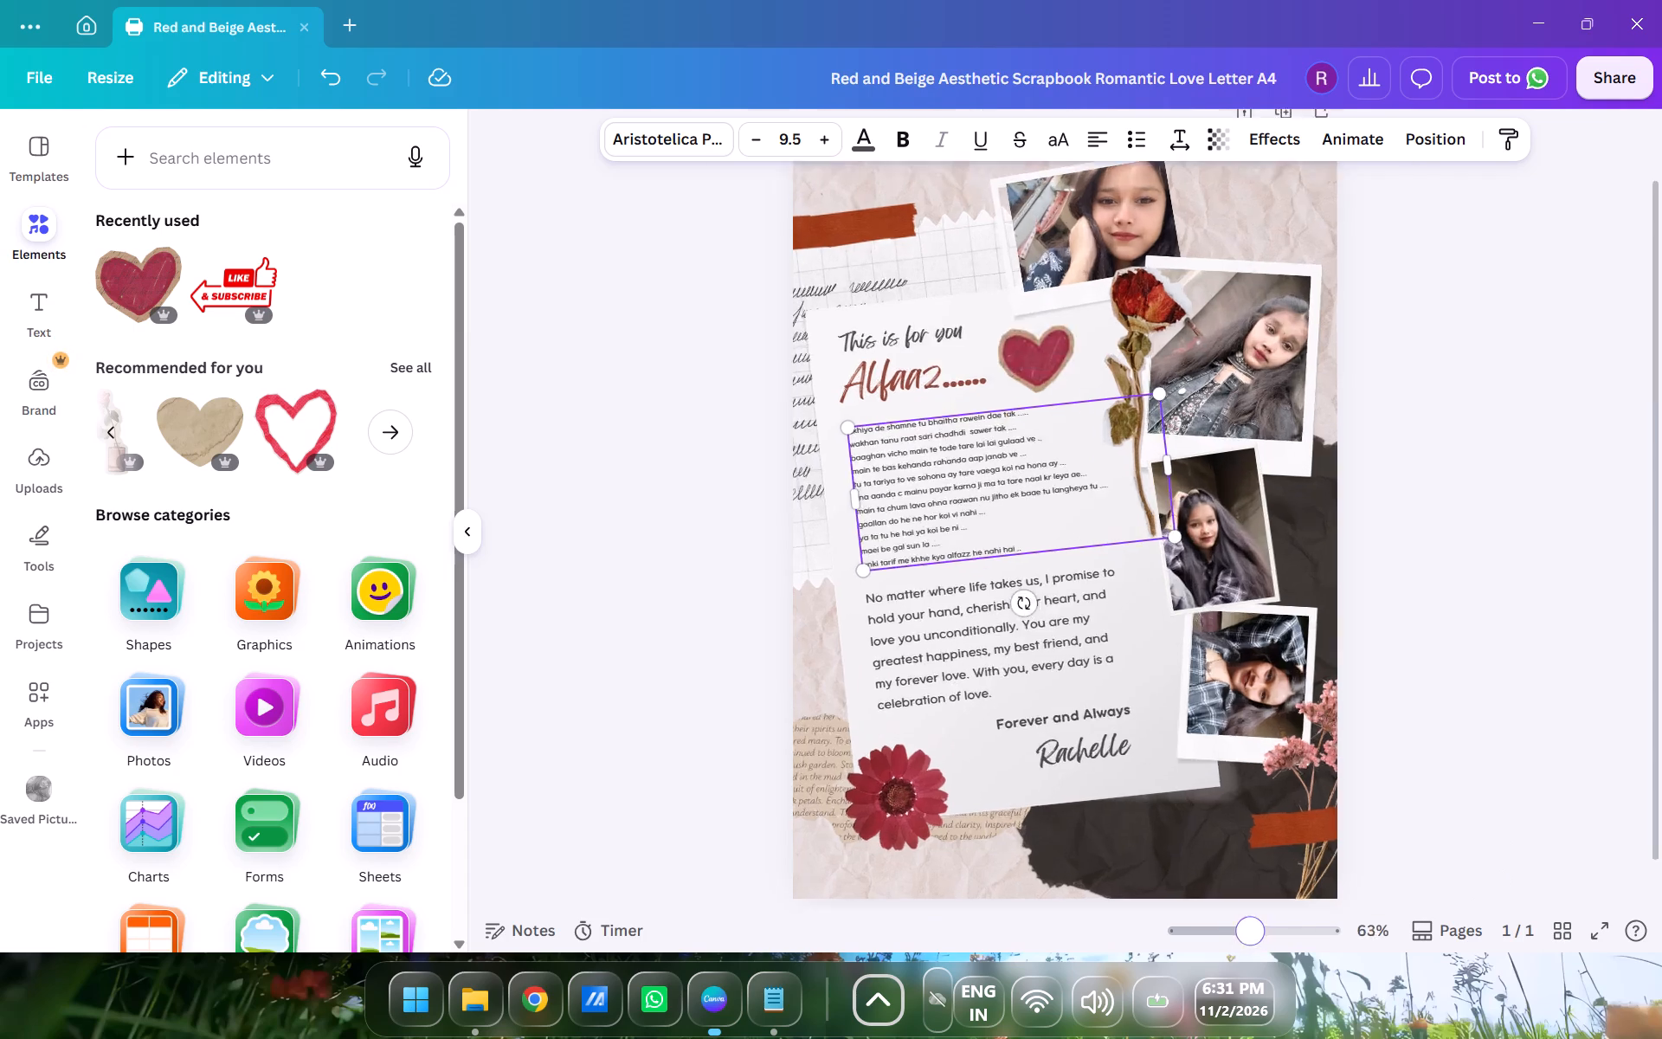
pyautogui.moveTo(1281, 934); pyautogui.dragTo(1285, 928)
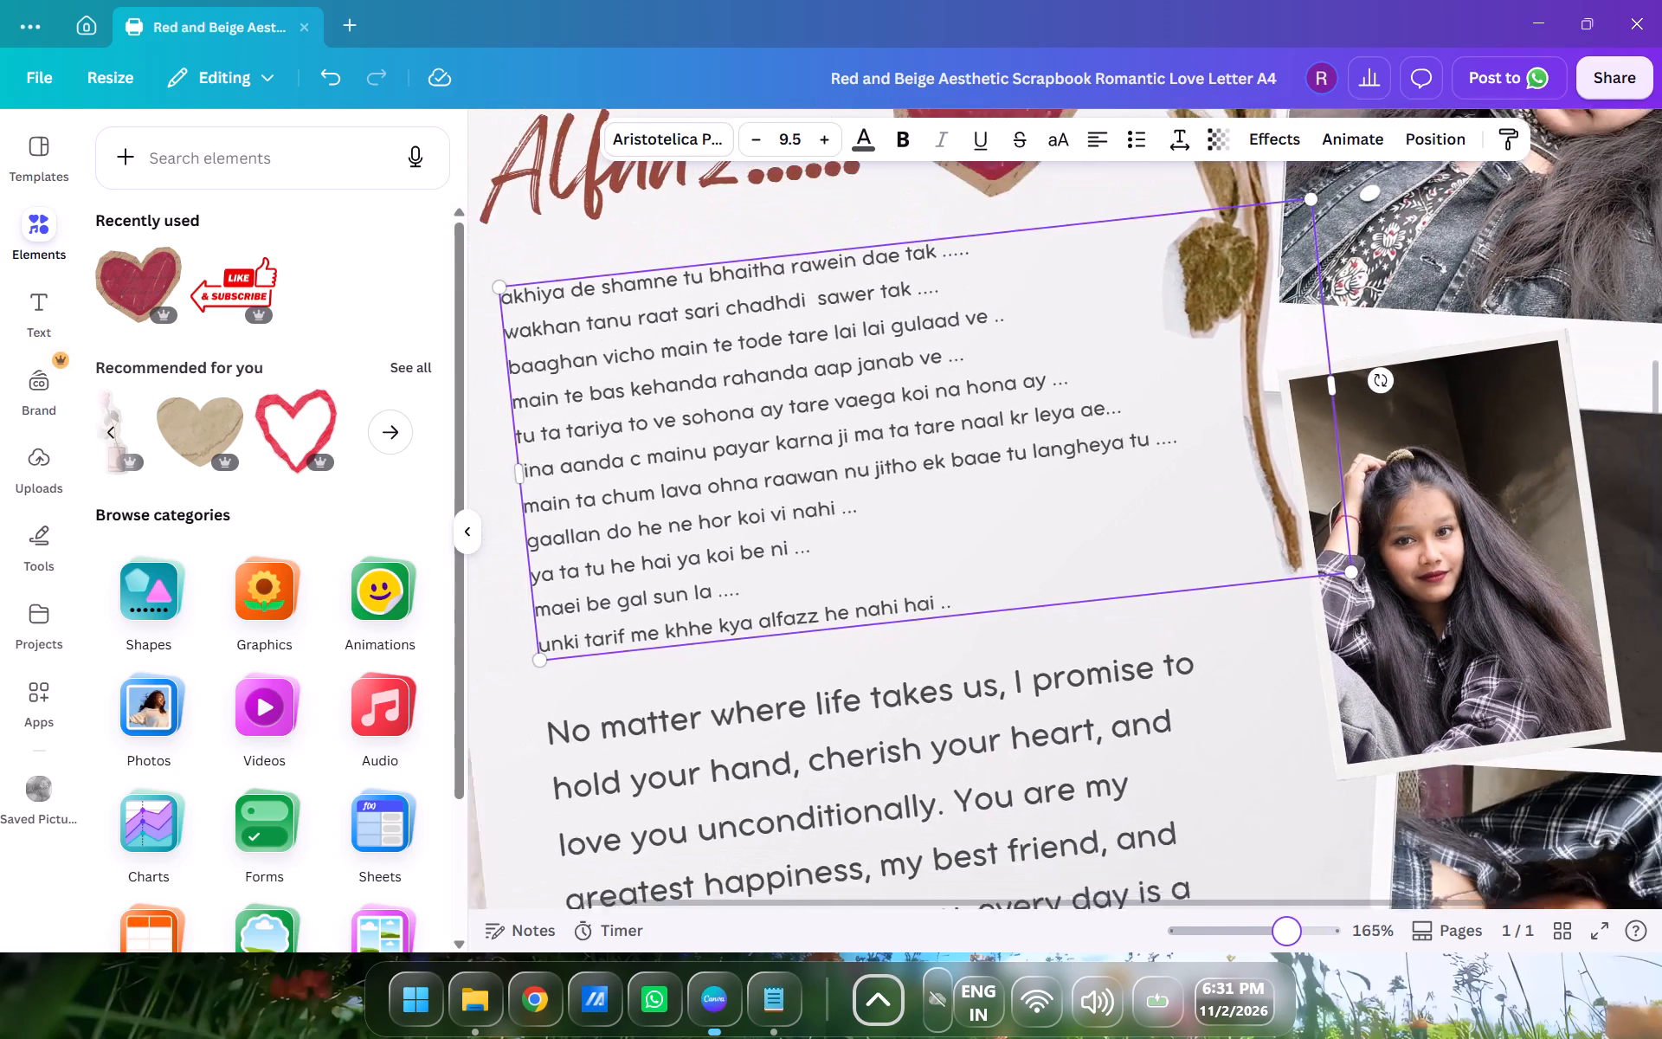
pyautogui.moveTo(1285, 928); pyautogui.dragTo(1282, 928)
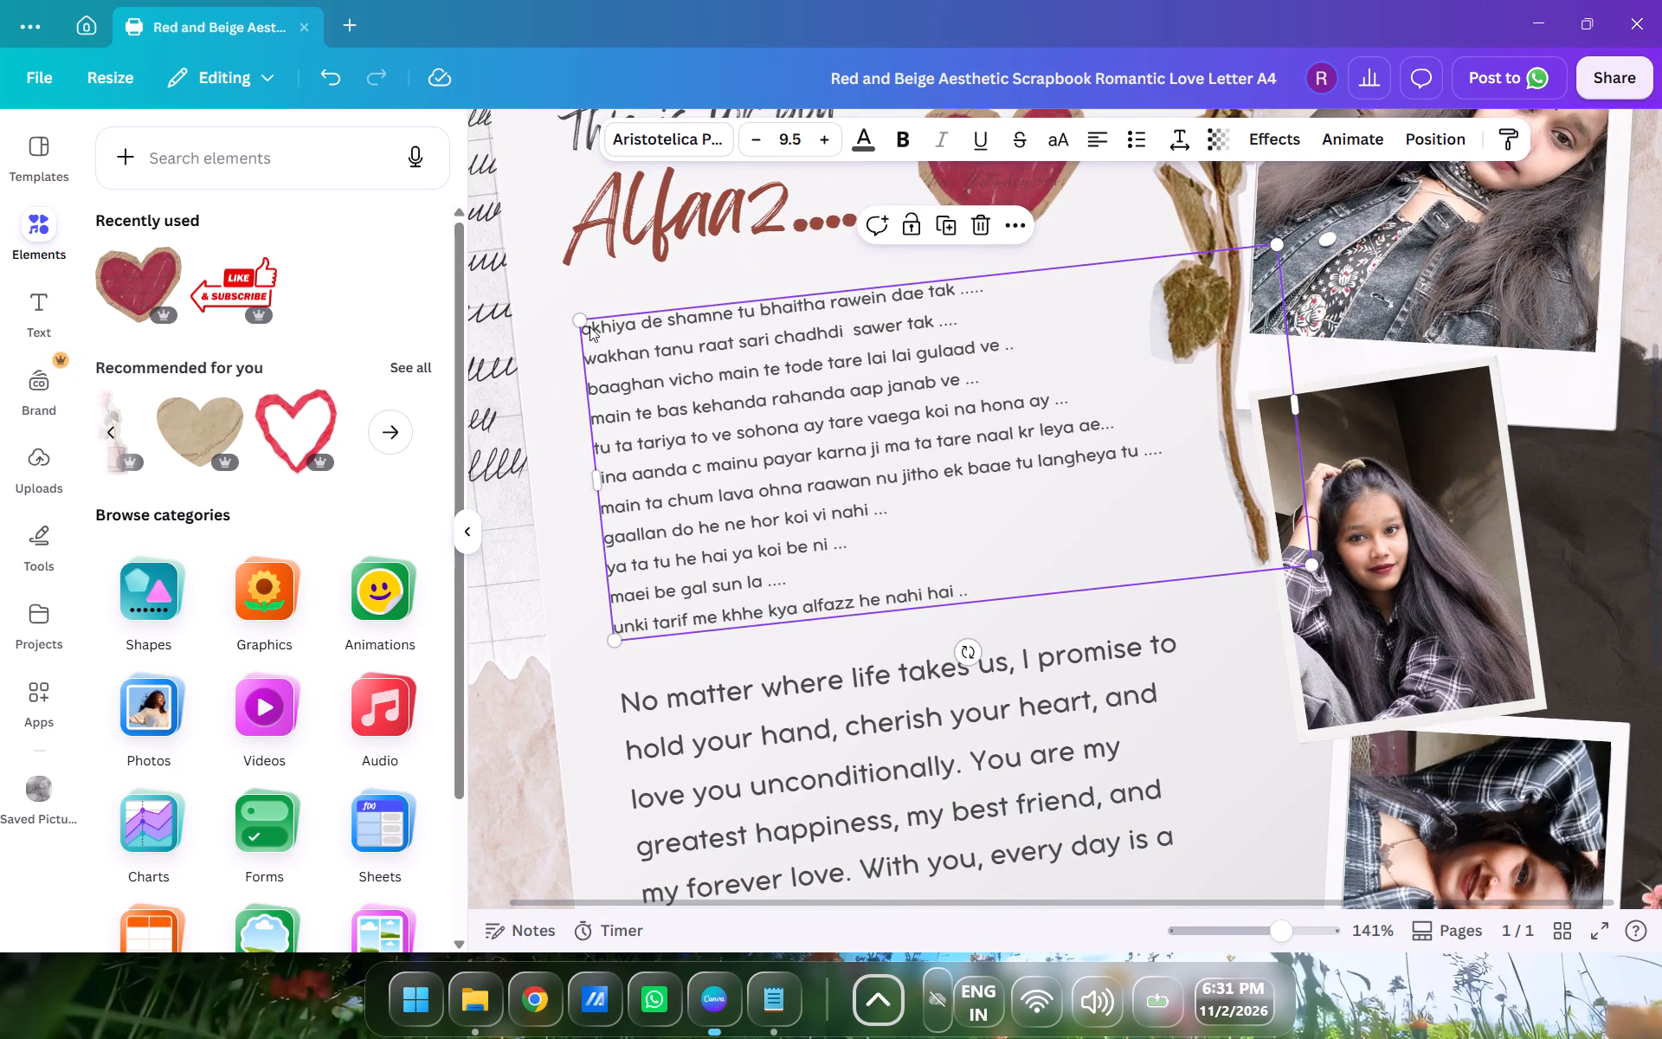
pyautogui.click(589, 326)
pyautogui.click(589, 326)
pyautogui.press('BackSpace')
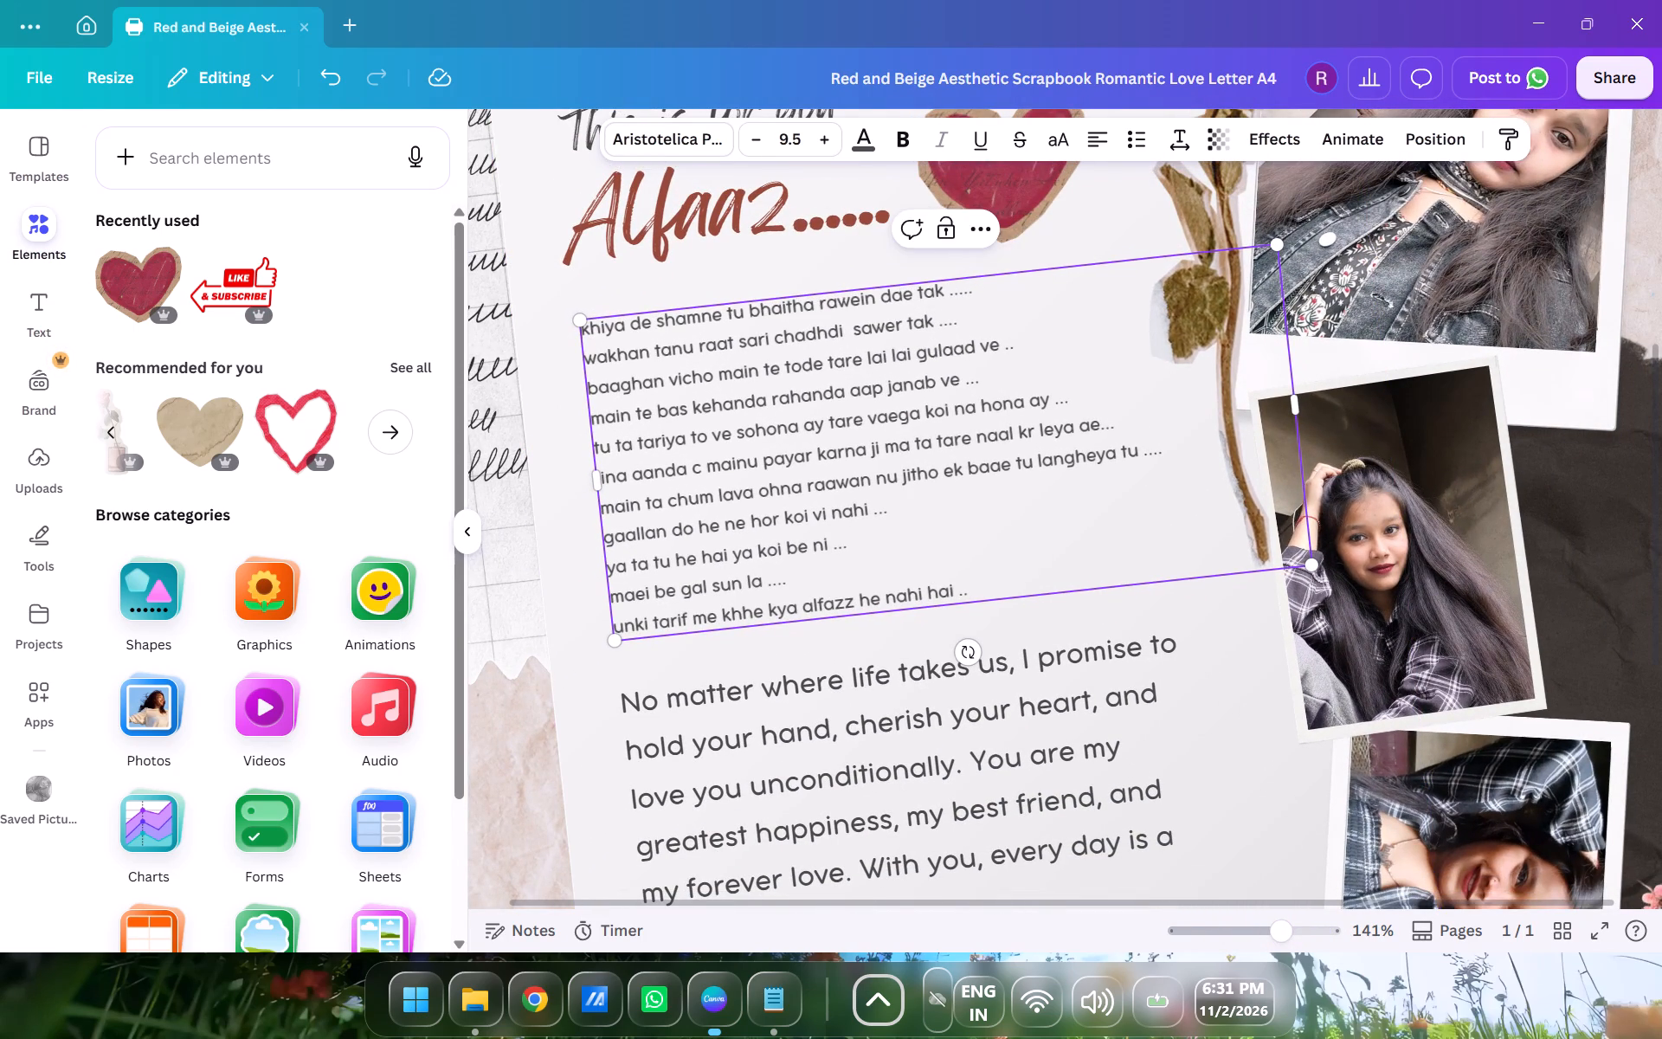
pyautogui.press('a')
pyautogui.press('a')
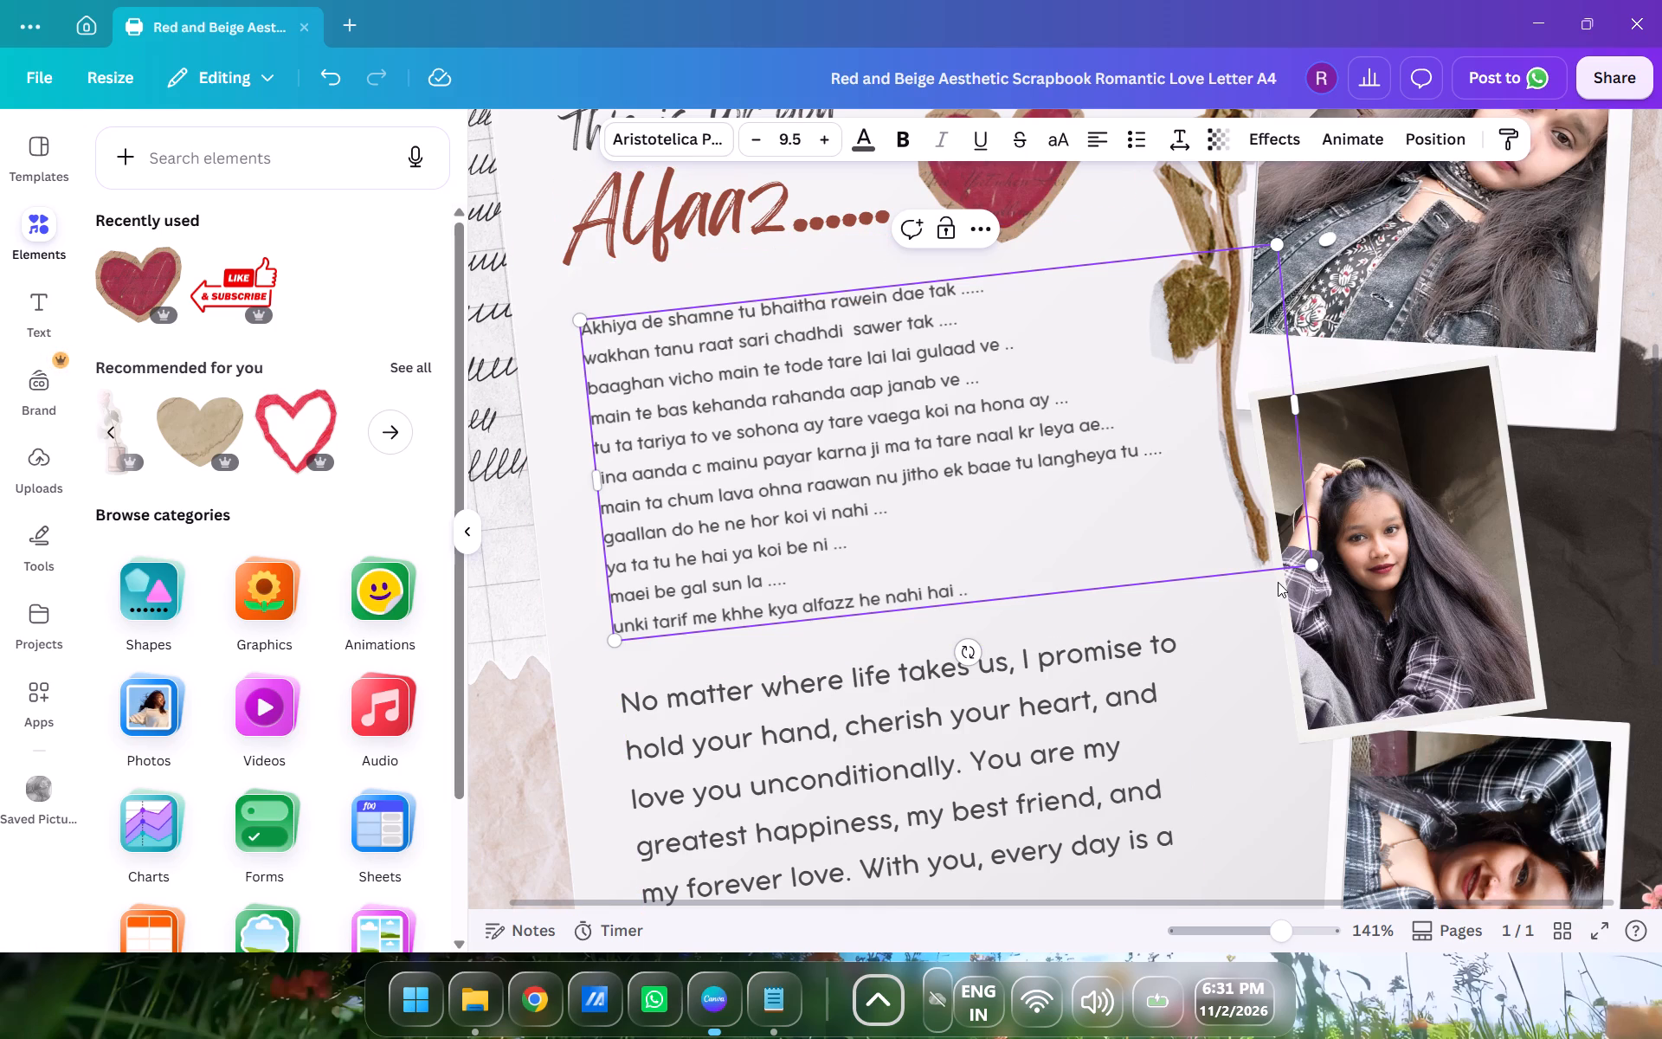
# Enlarge the verse text box proportionally to about font size 10.6.
pyautogui.moveTo(1311, 563); pyautogui.dragTo(1373, 583)
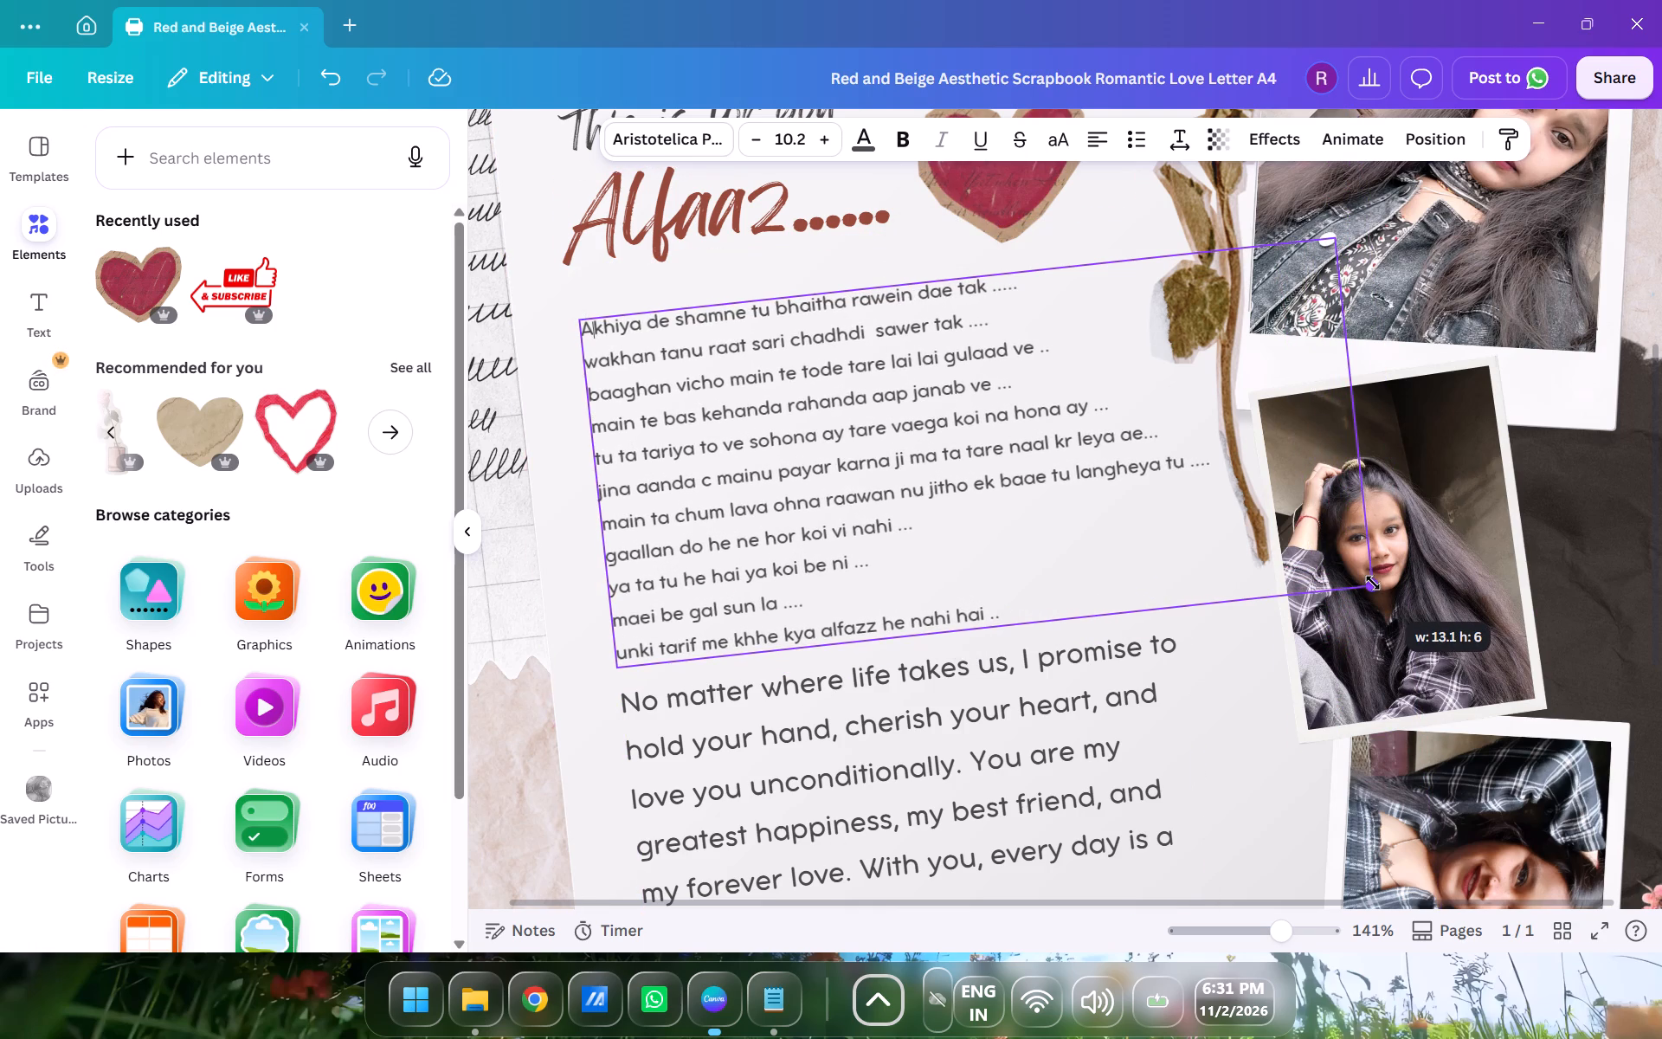
pyautogui.moveTo(1373, 583); pyautogui.dragTo(1415, 588)
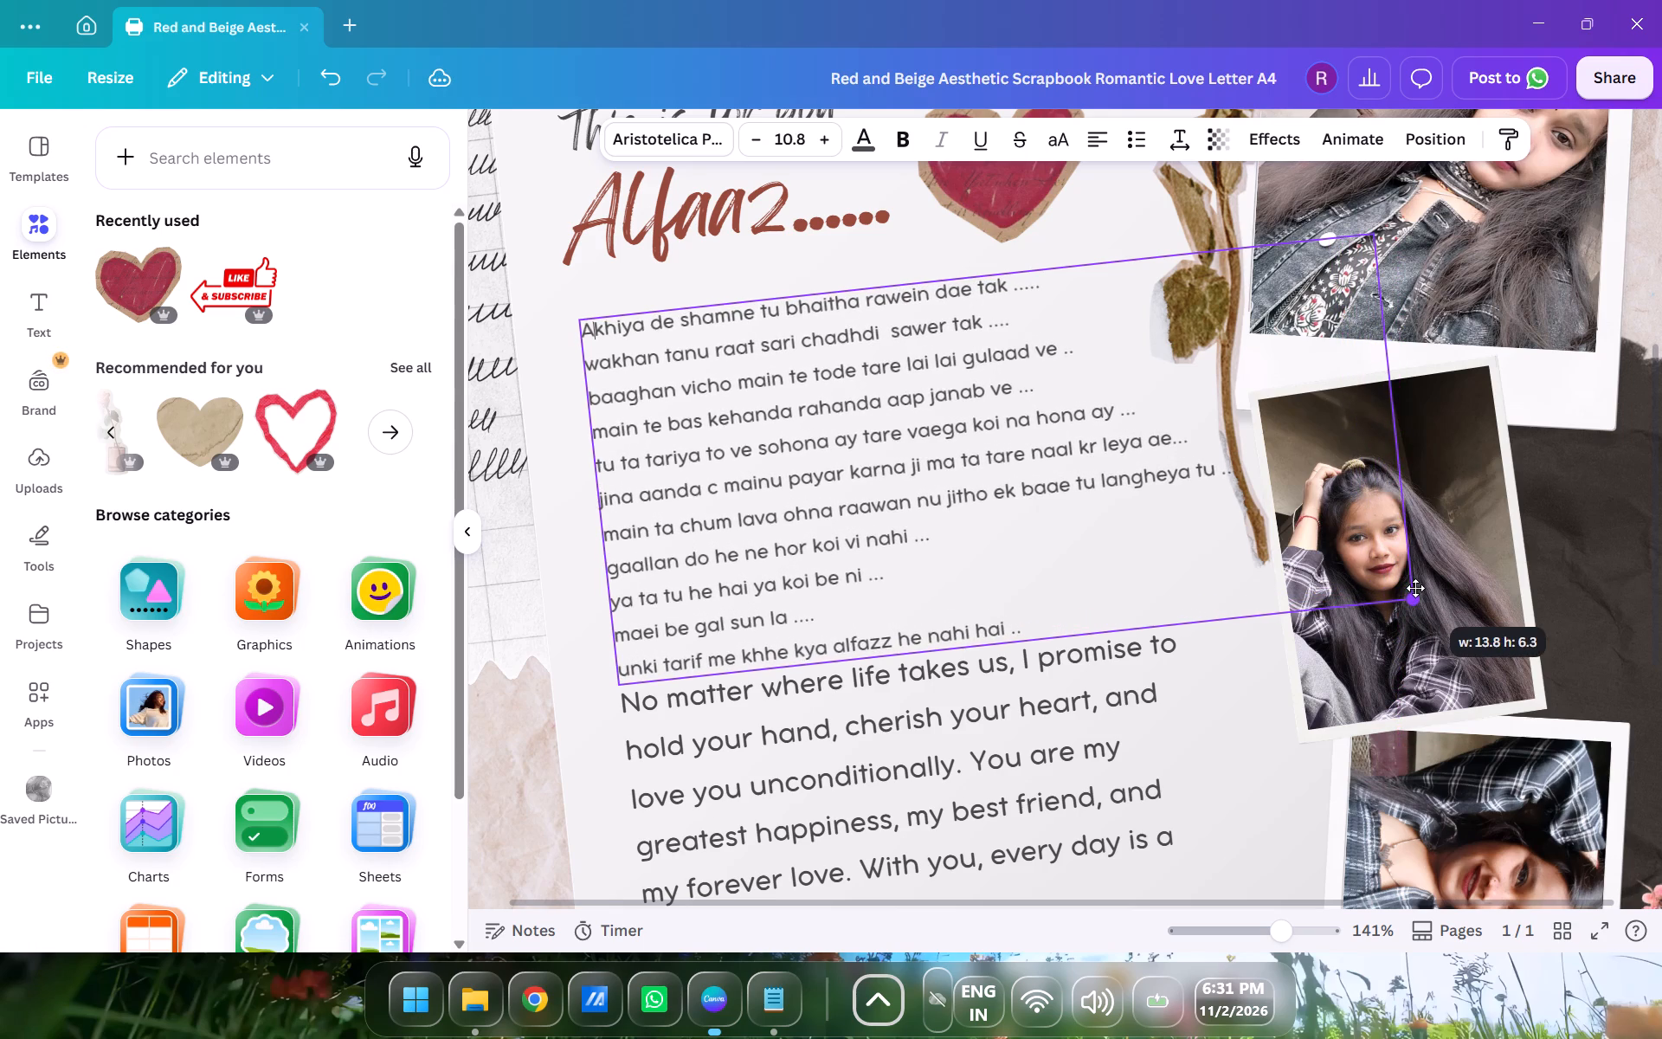
pyautogui.moveTo(1415, 588); pyautogui.dragTo(1396, 579)
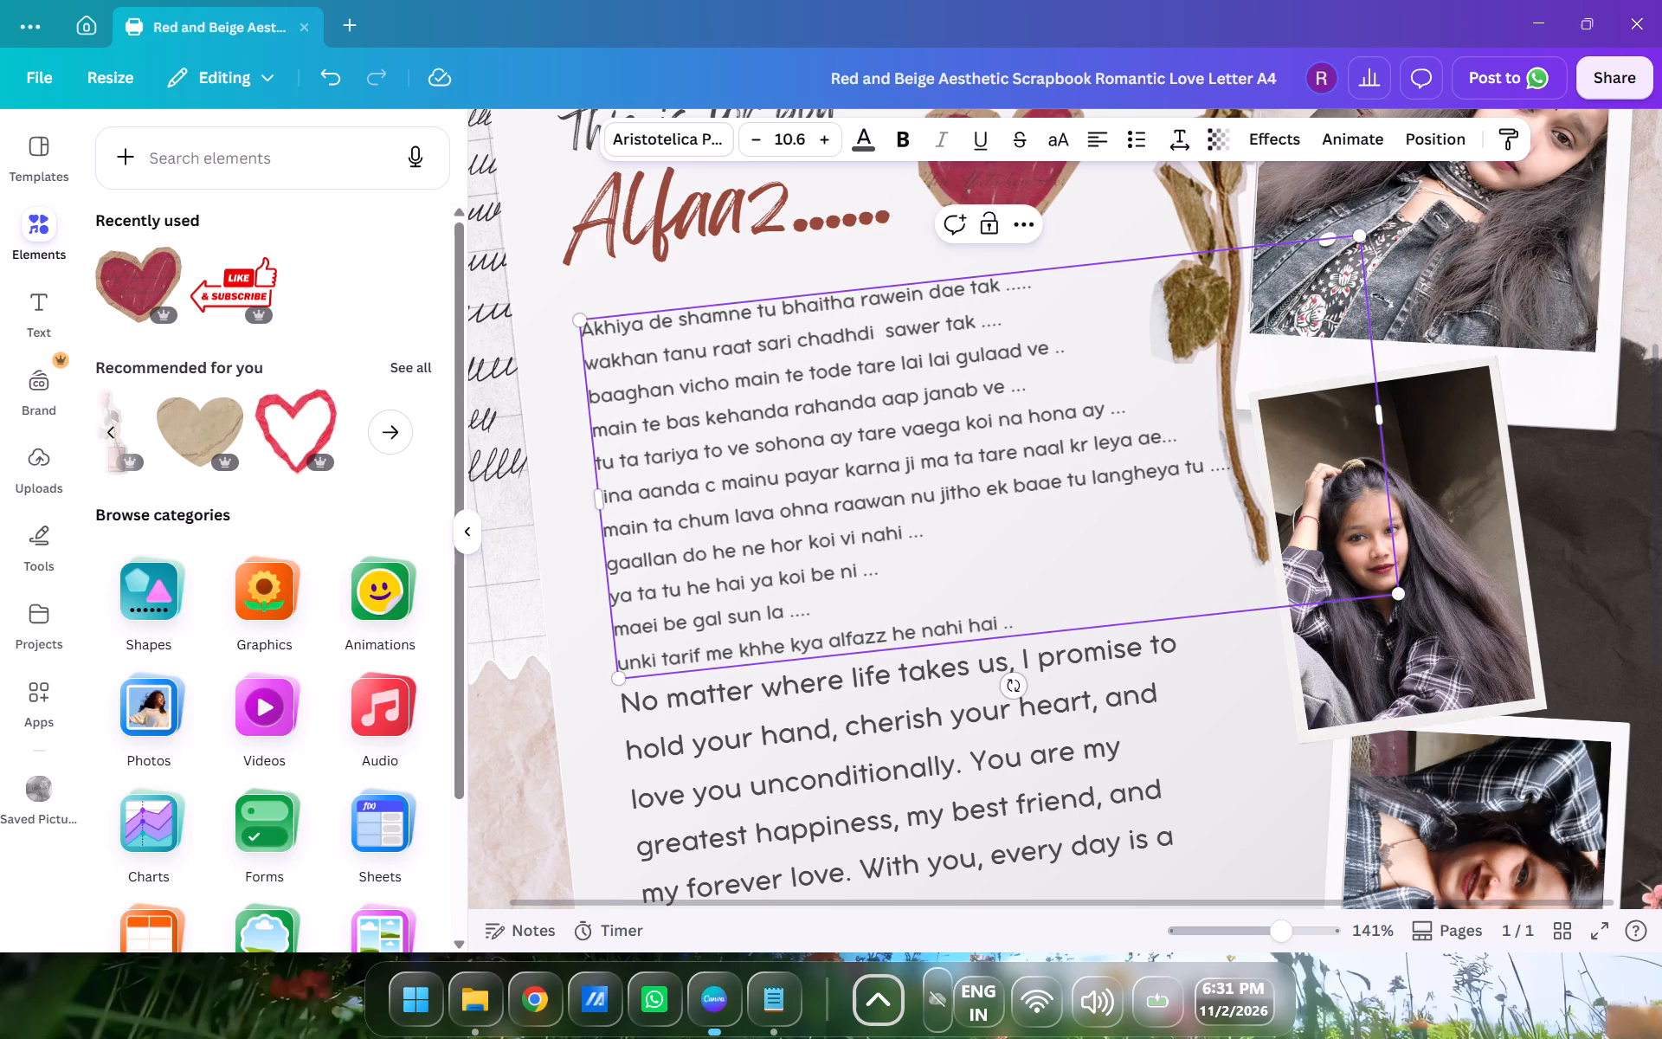
# Move the verse block slightly up and left, closer to the "Alfaaz......" heading and clear of the second paragraph.
pyautogui.moveTo(1208, 572); pyautogui.dragTo(1185, 559)
pyautogui.moveTo(1143, 527); pyautogui.dragTo(1121, 518)
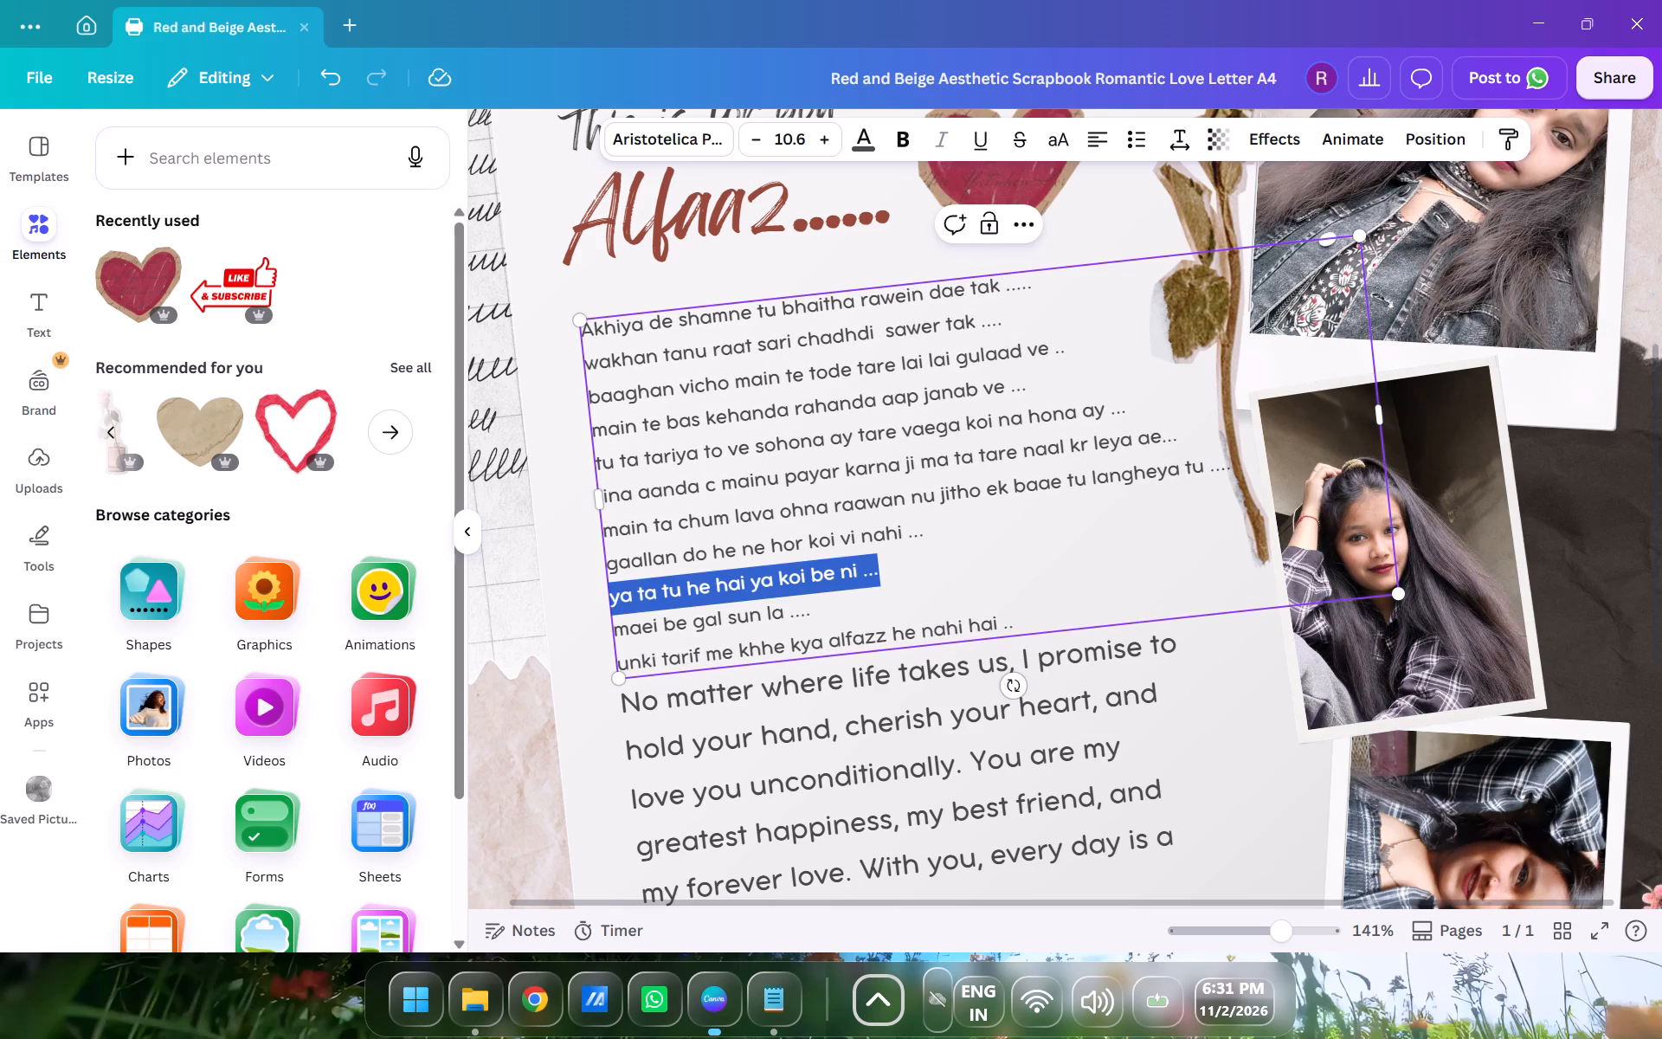
pyautogui.moveTo(1121, 518); pyautogui.dragTo(1118, 502)
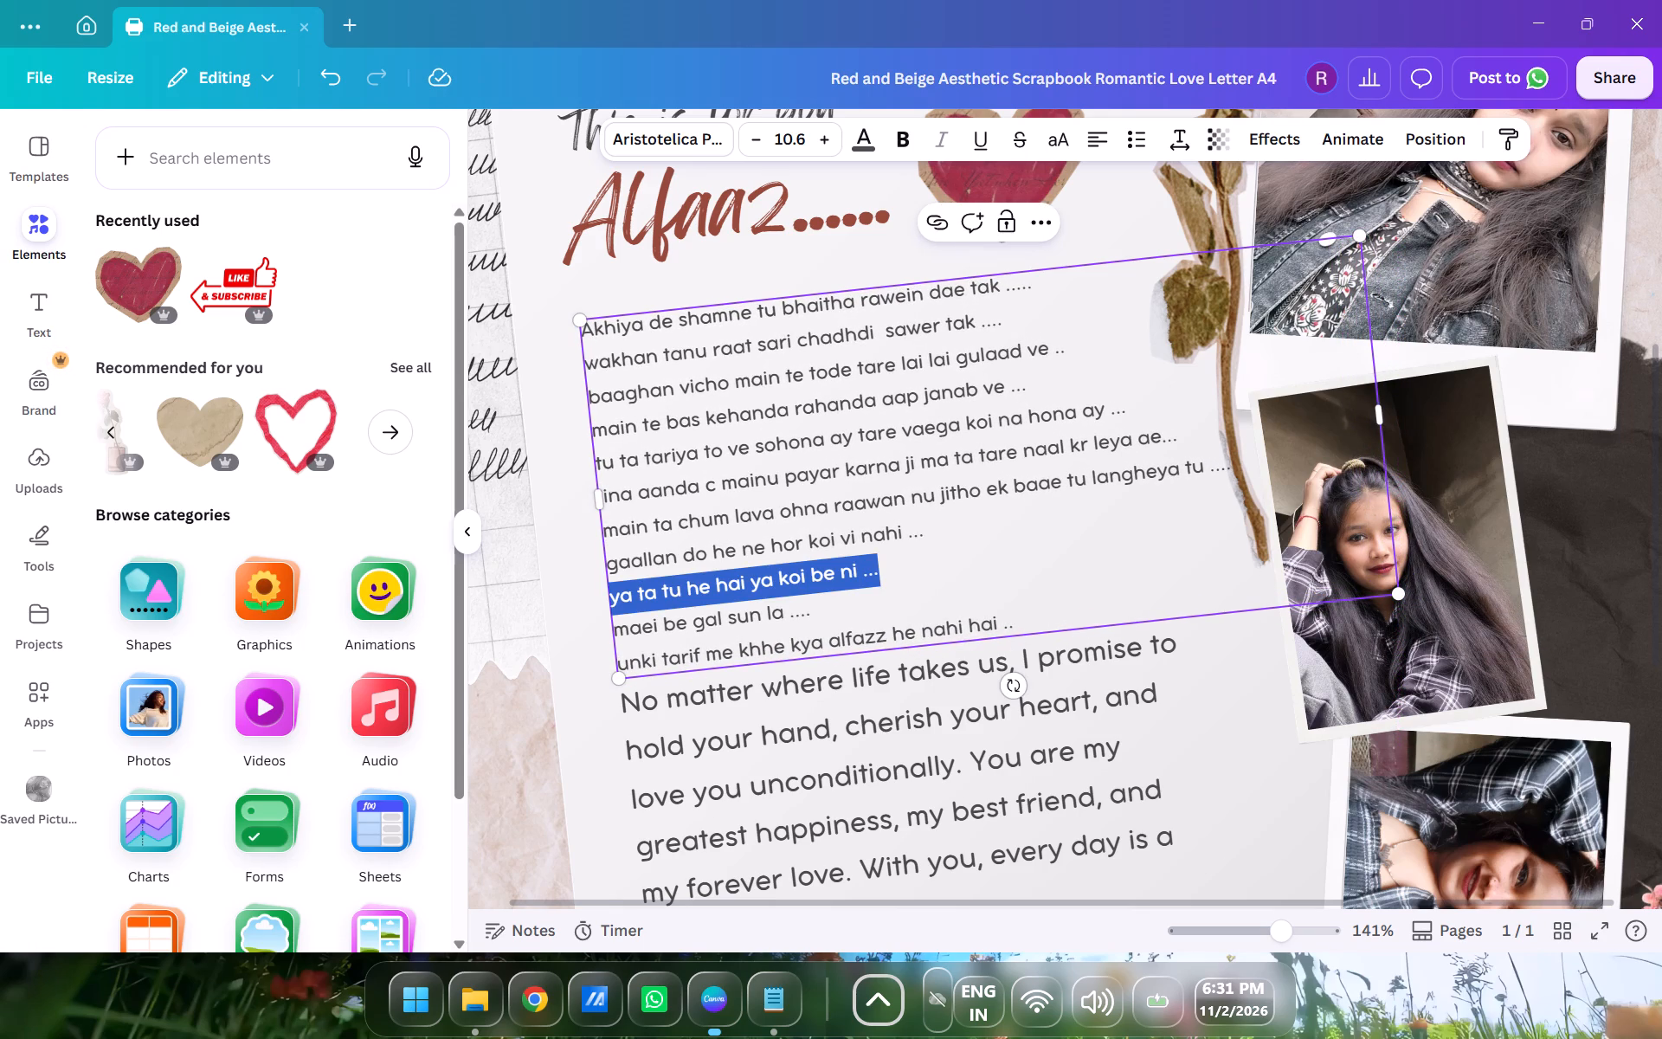
pyautogui.click(564, 573)
pyautogui.moveTo(990, 551); pyautogui.dragTo(969, 523)
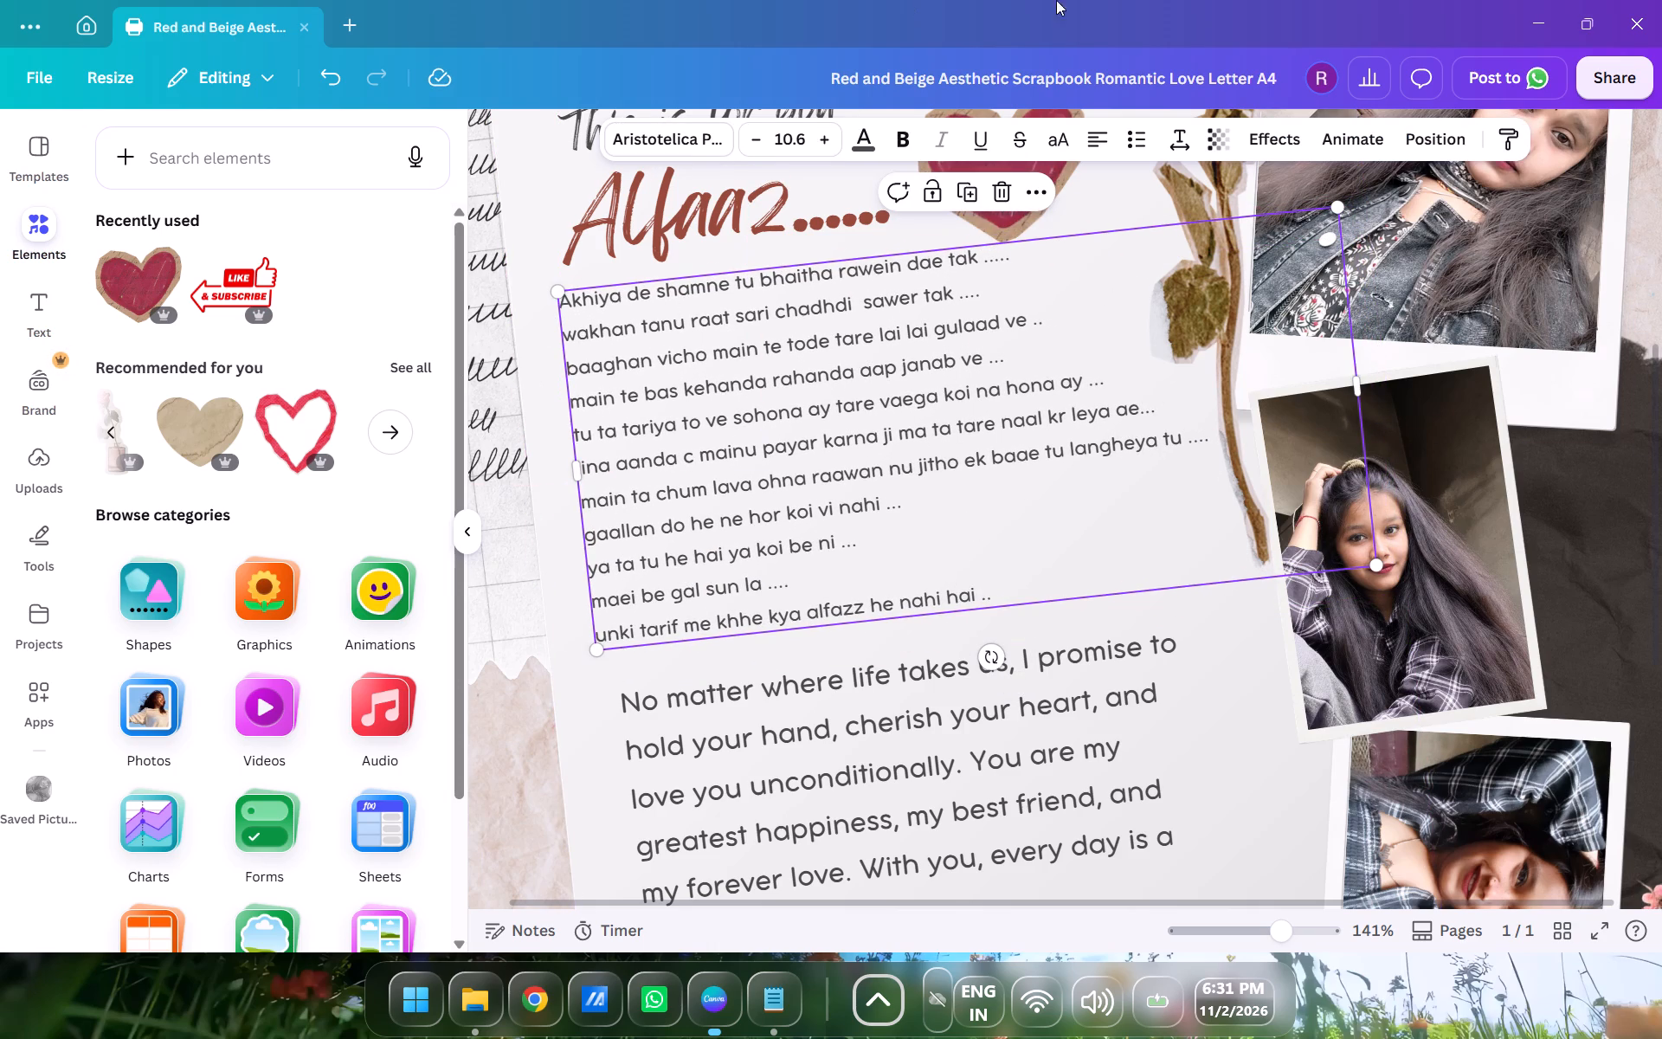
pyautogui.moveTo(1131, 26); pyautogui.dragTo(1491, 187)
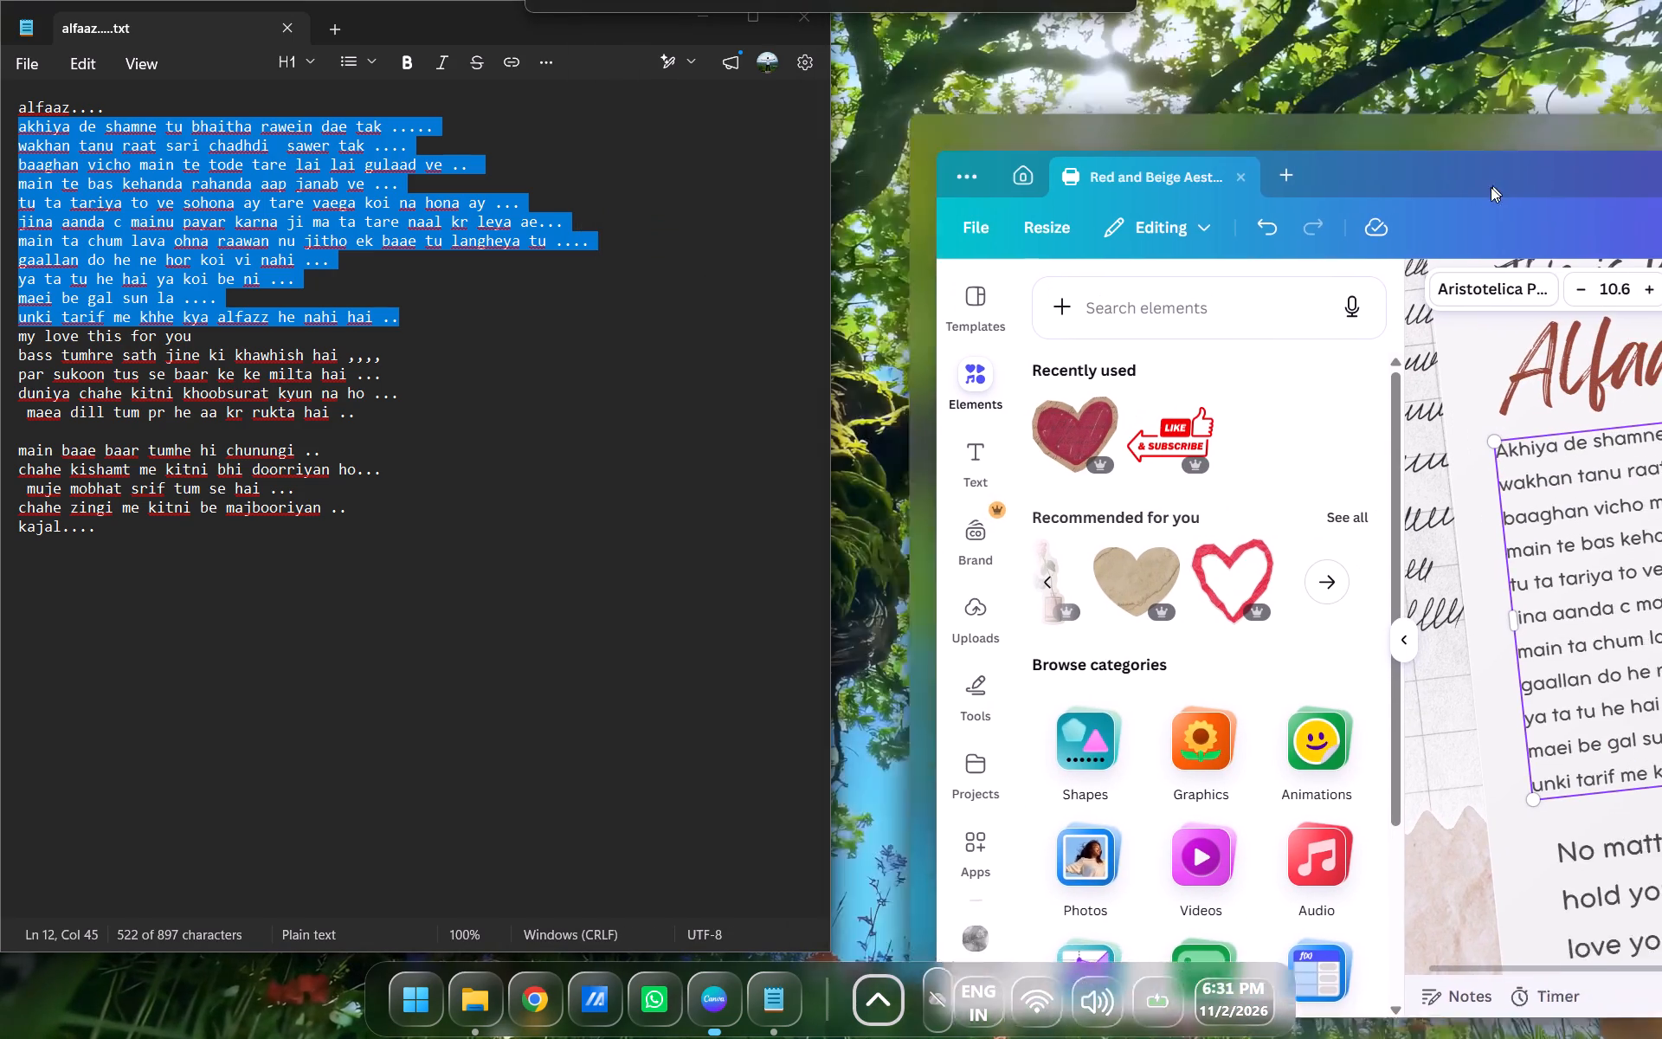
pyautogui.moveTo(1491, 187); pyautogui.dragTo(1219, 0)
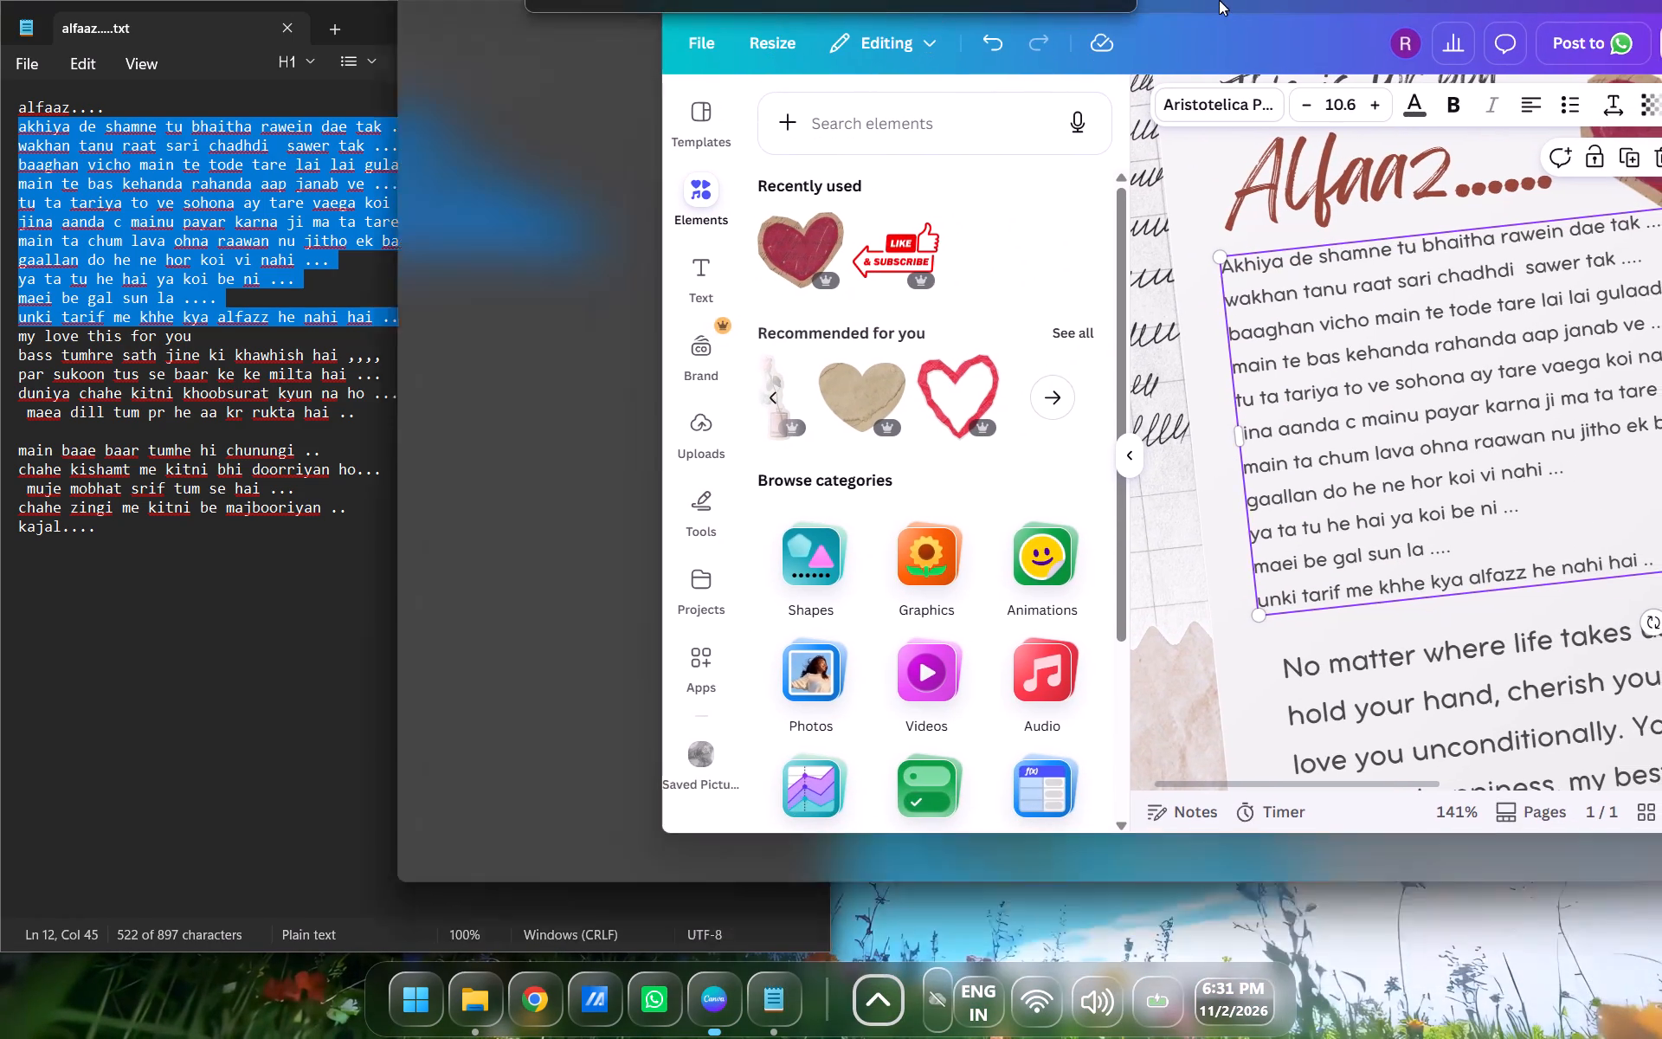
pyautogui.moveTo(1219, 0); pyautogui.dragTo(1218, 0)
# Capitalise the first letter of the verse's second line so it begins with "Wakhan".
pyautogui.click(577, 333)
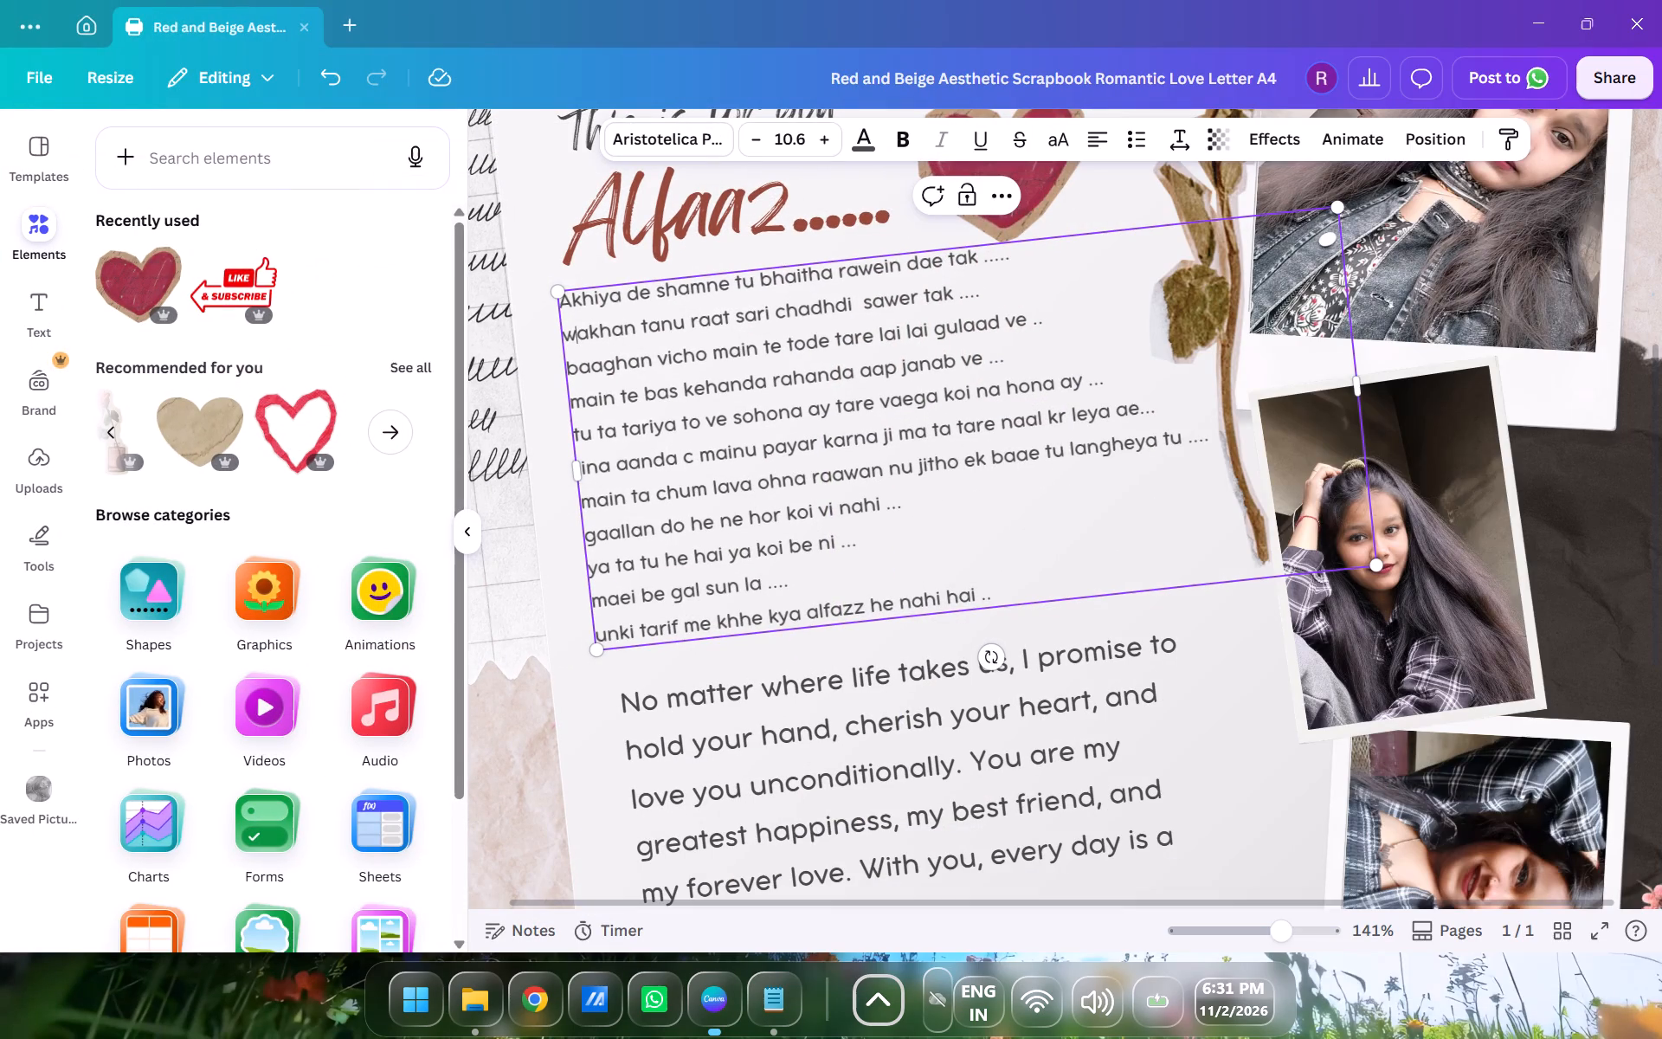
pyautogui.press('BackSpace')
pyautogui.press('w')
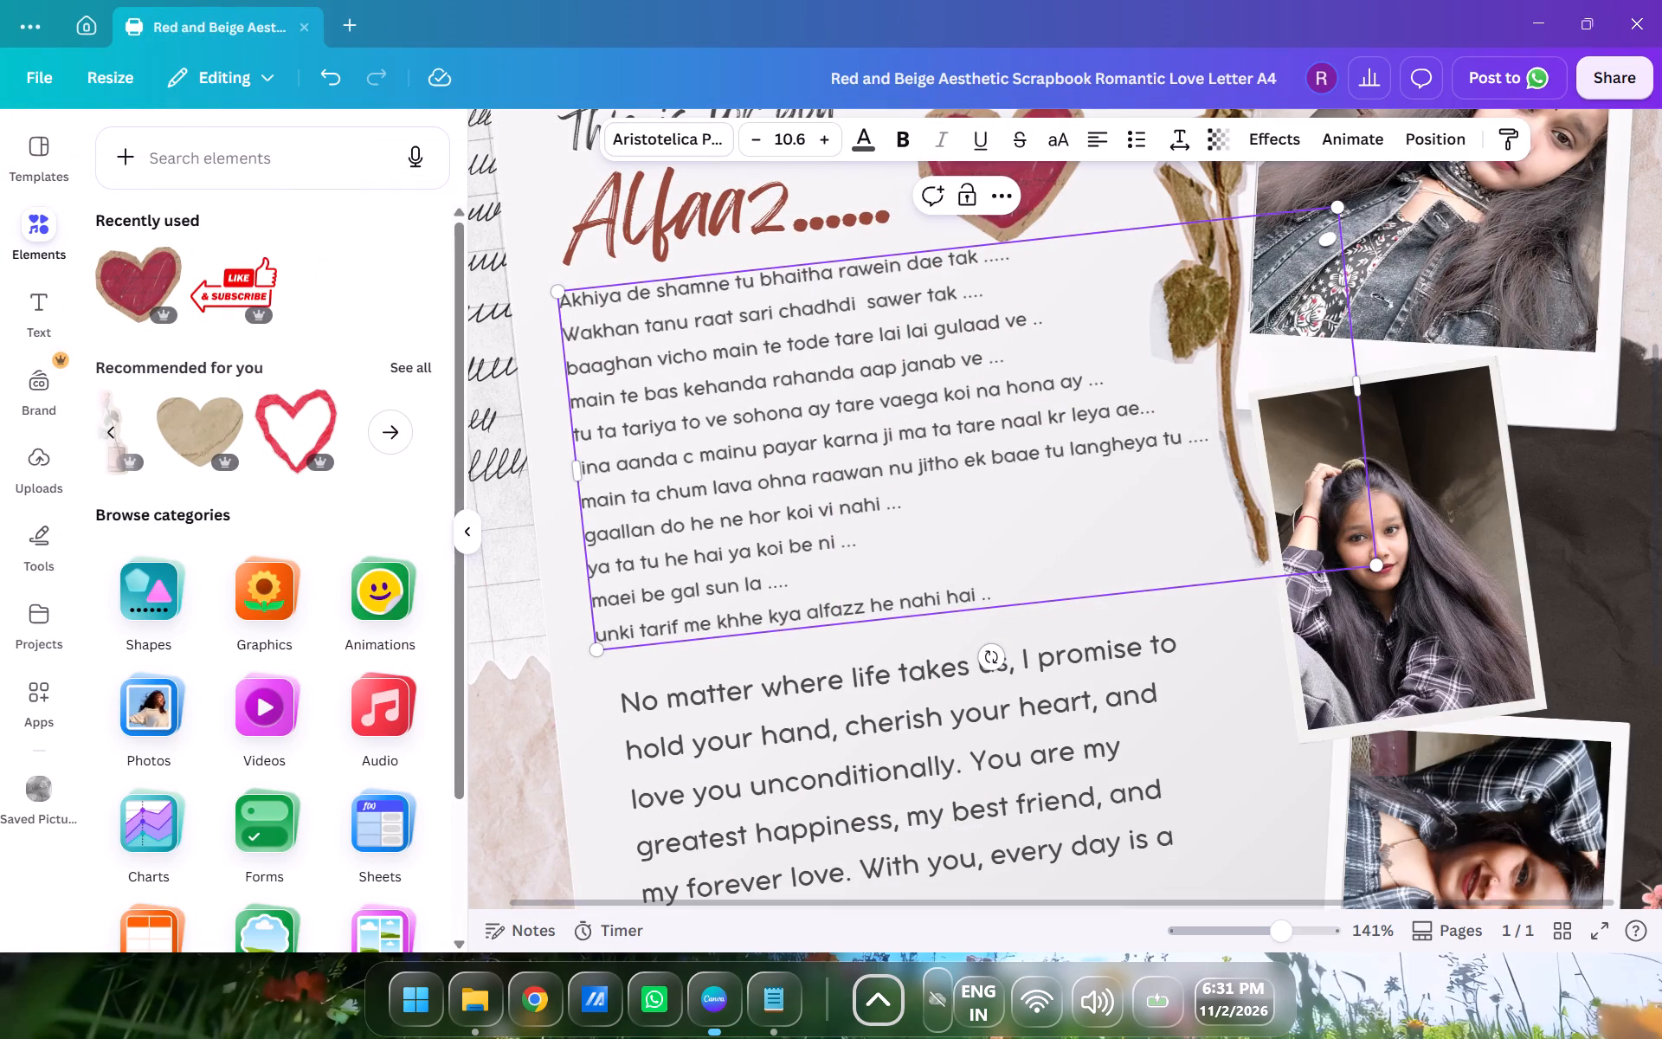
# Capitalise the first letters of the verse's third to fifth lines so they begin with "Baaghan", "Main" and "Tu".
pyautogui.click(580, 366)
pyautogui.press('BackSpace')
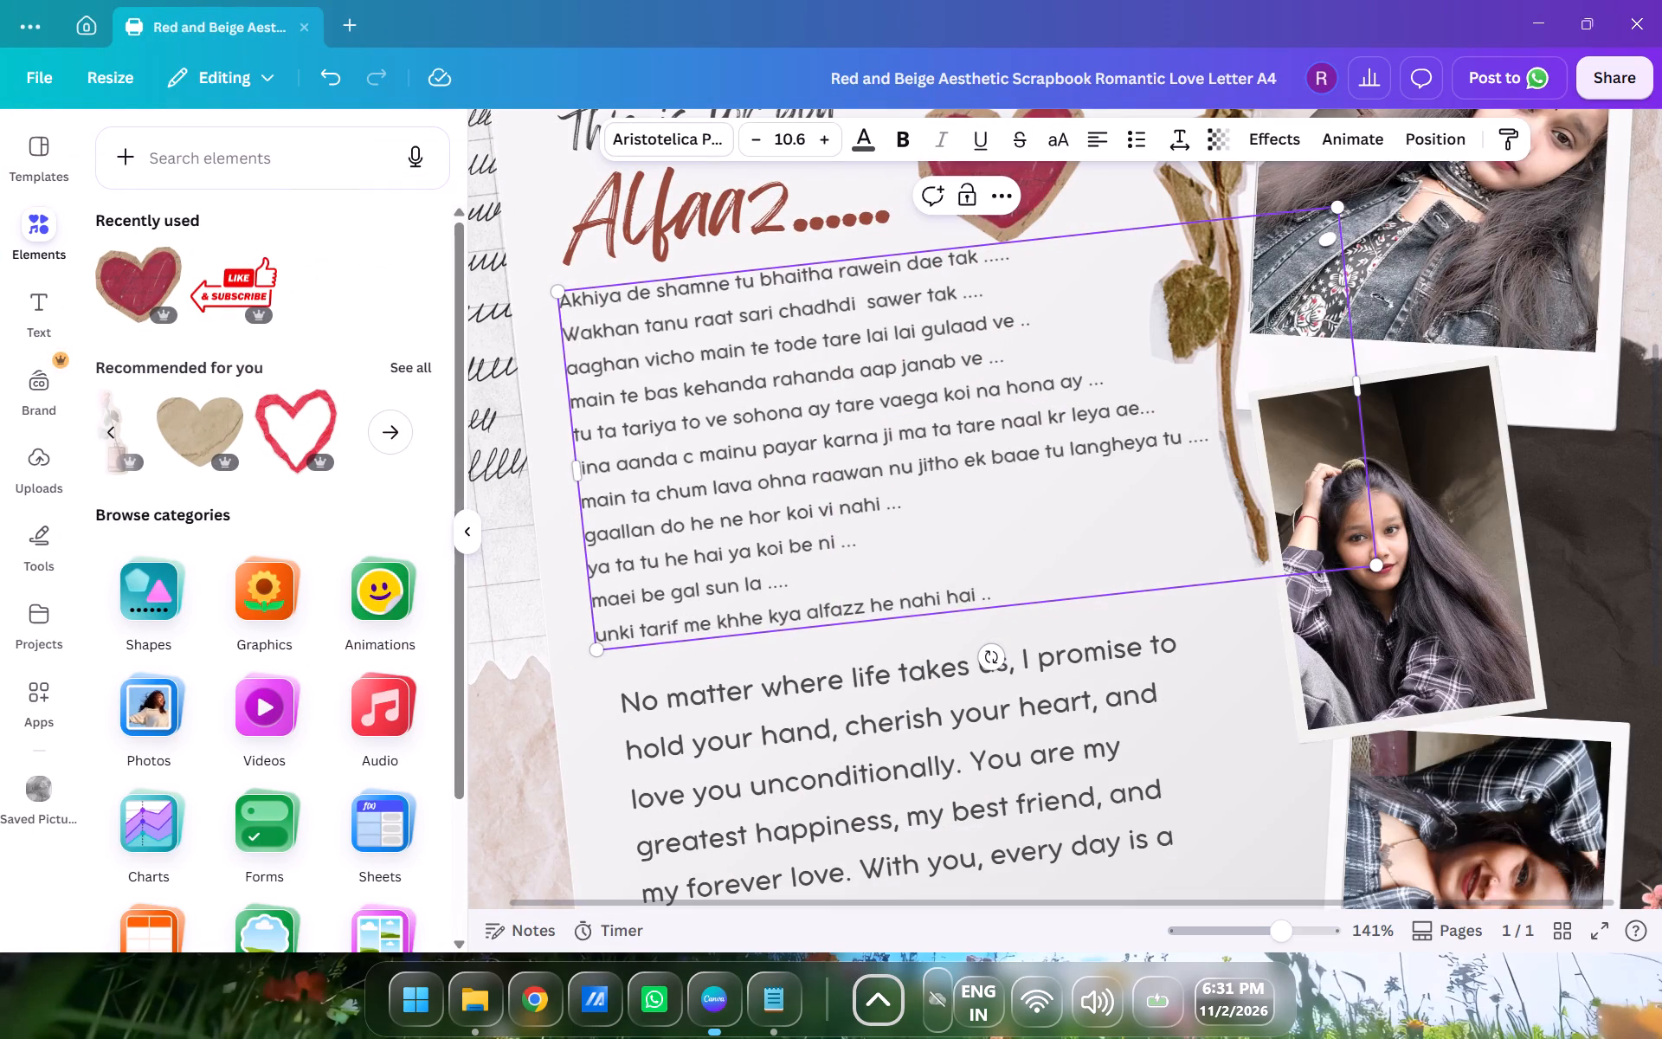
pyautogui.press('b')
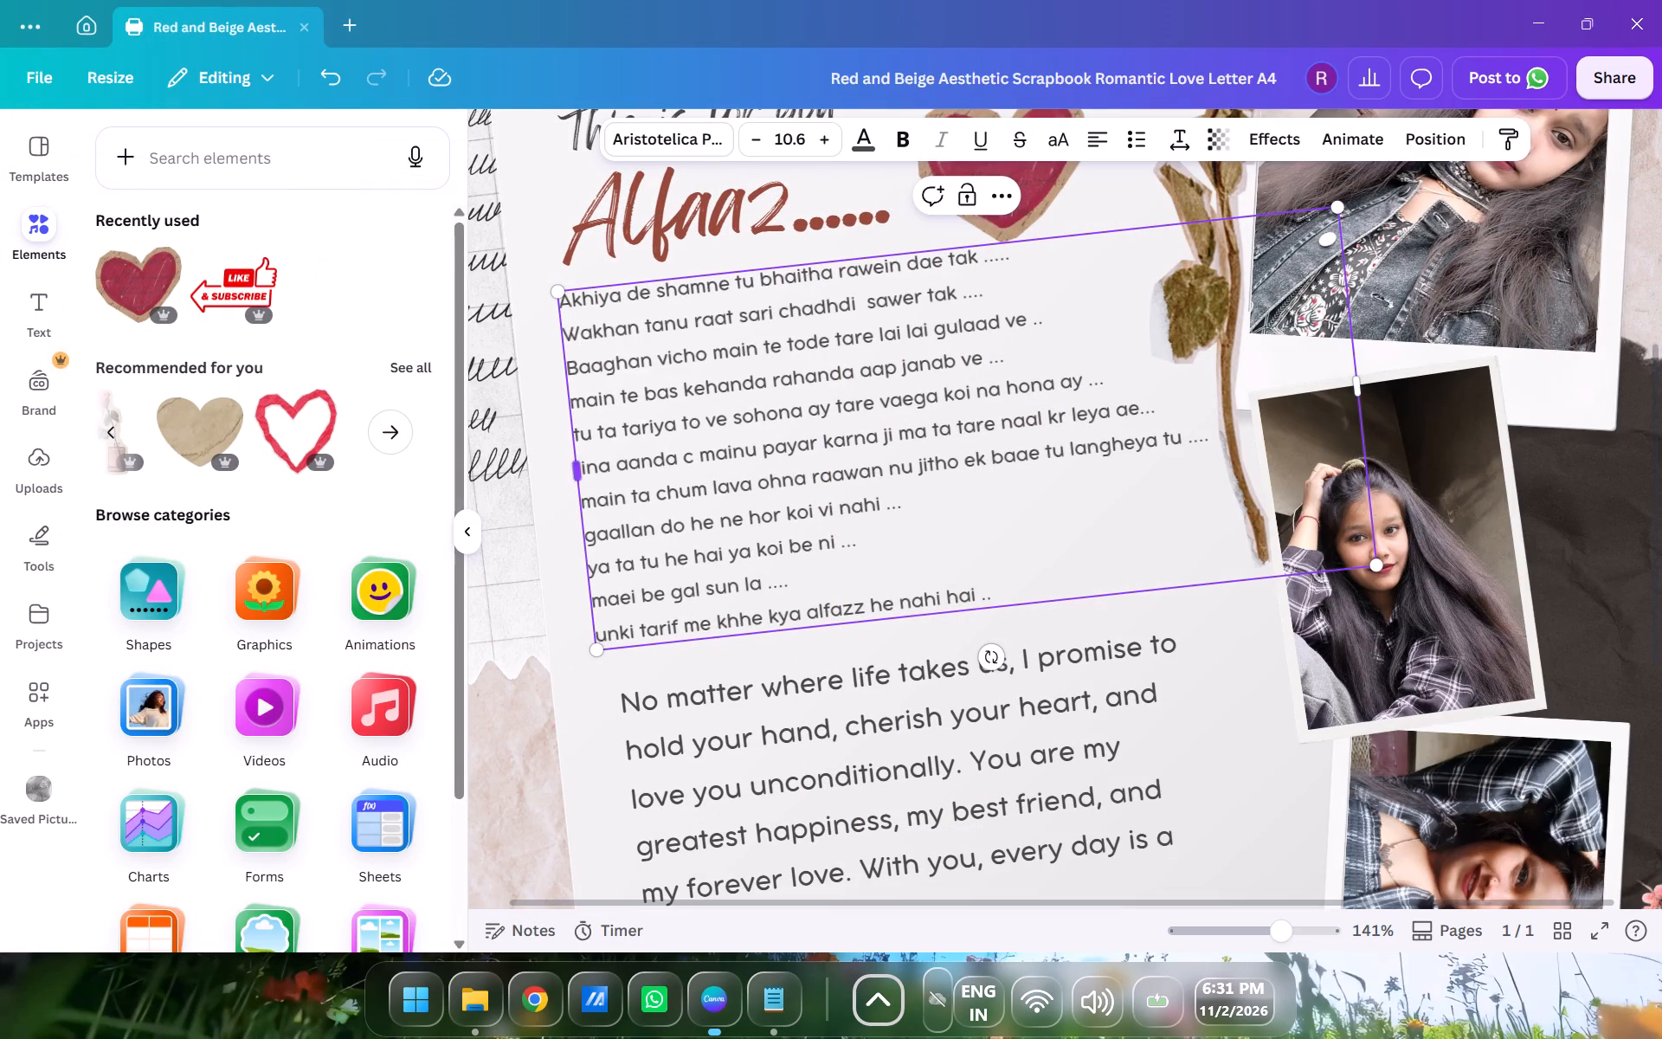
pyautogui.click(589, 405)
pyautogui.press('BackSpace')
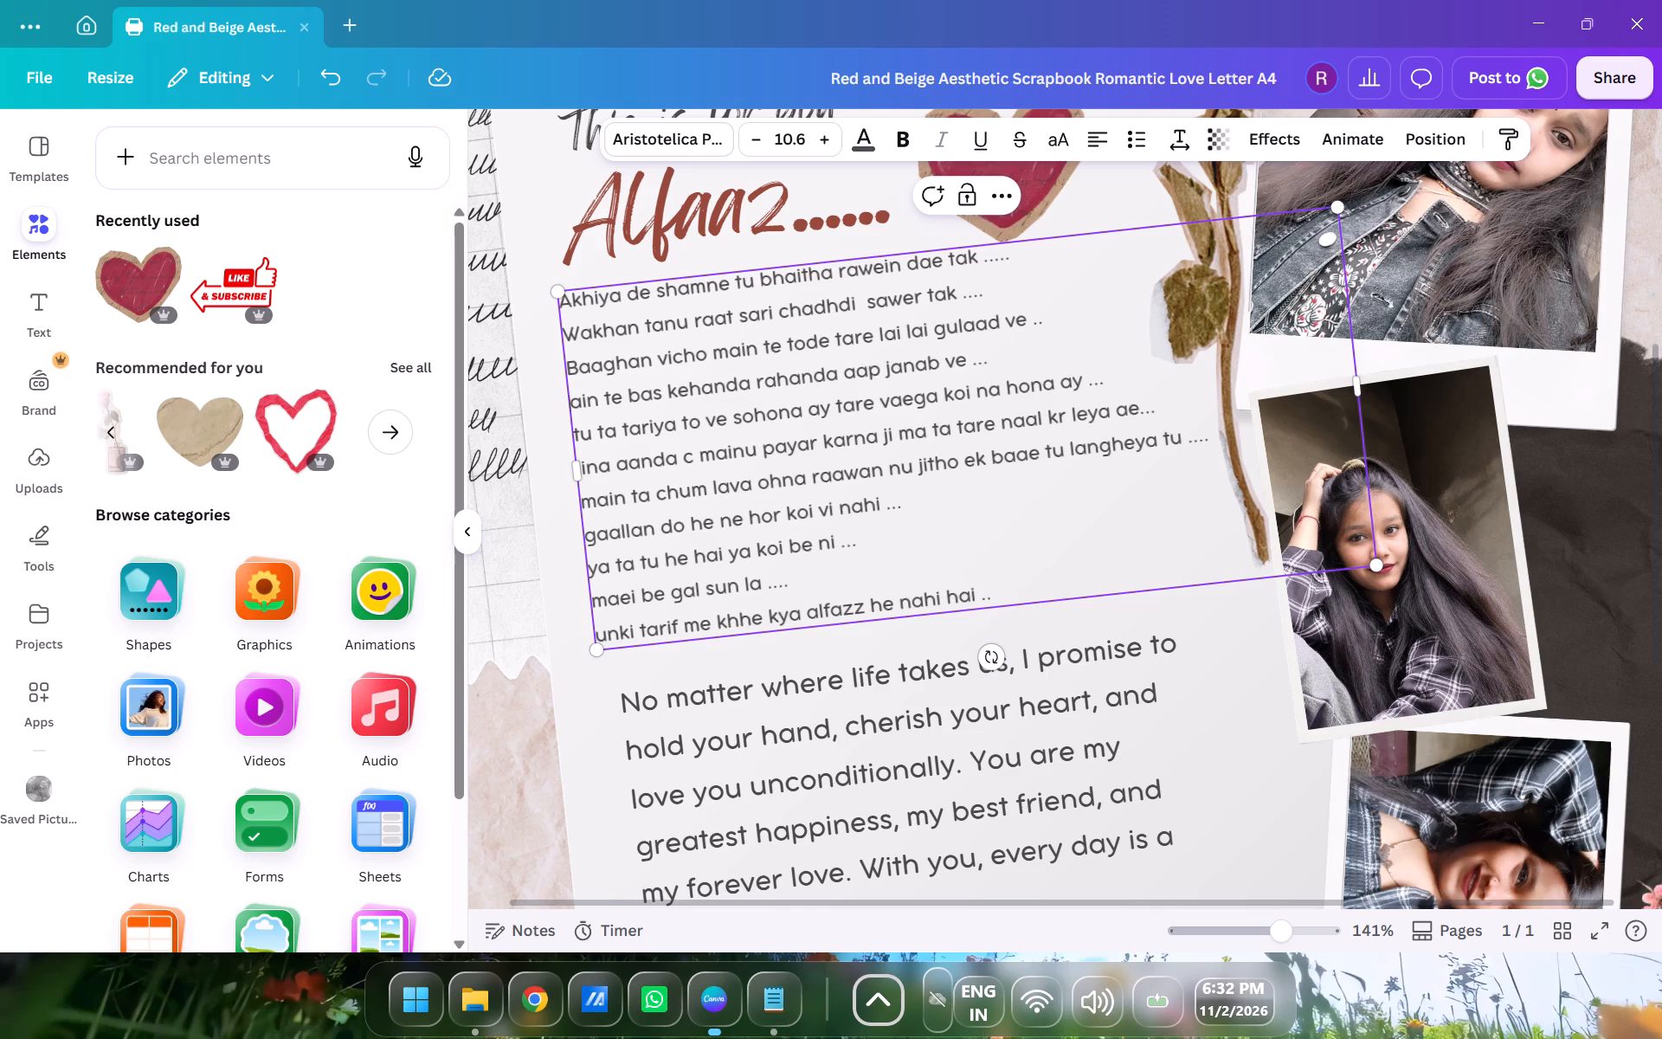
pyautogui.press('m')
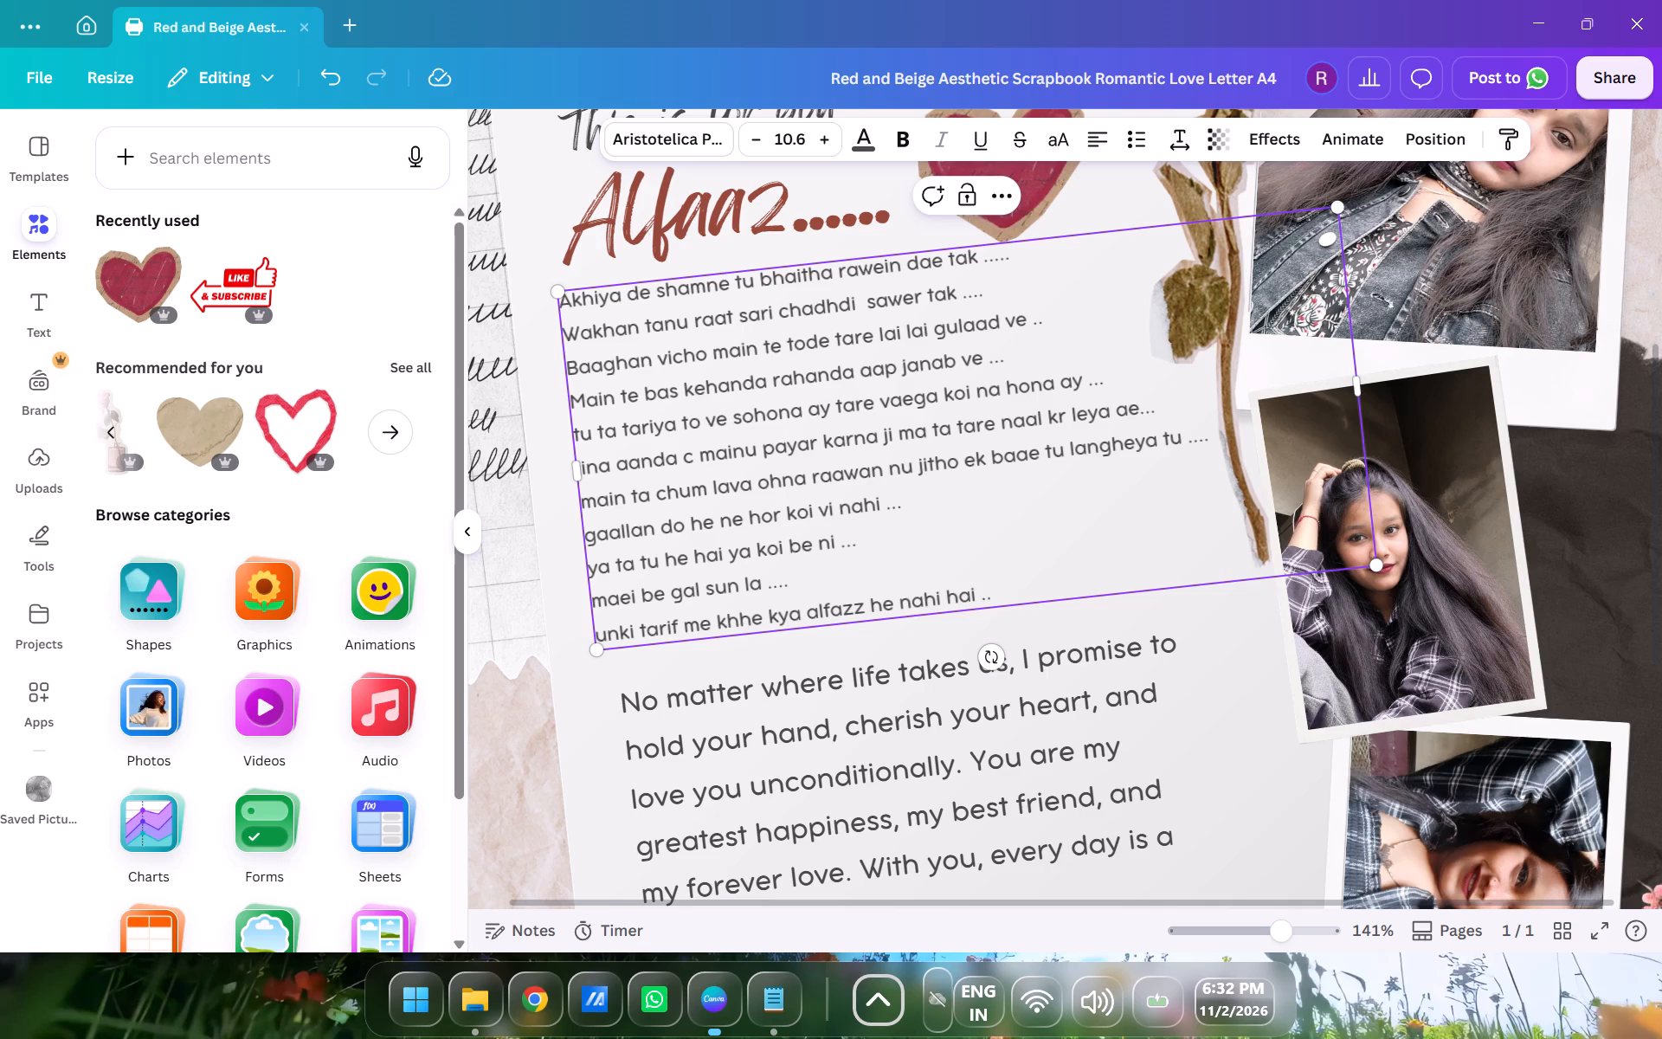
pyautogui.click(581, 439)
pyautogui.press('BackSpace')
pyautogui.press('t')
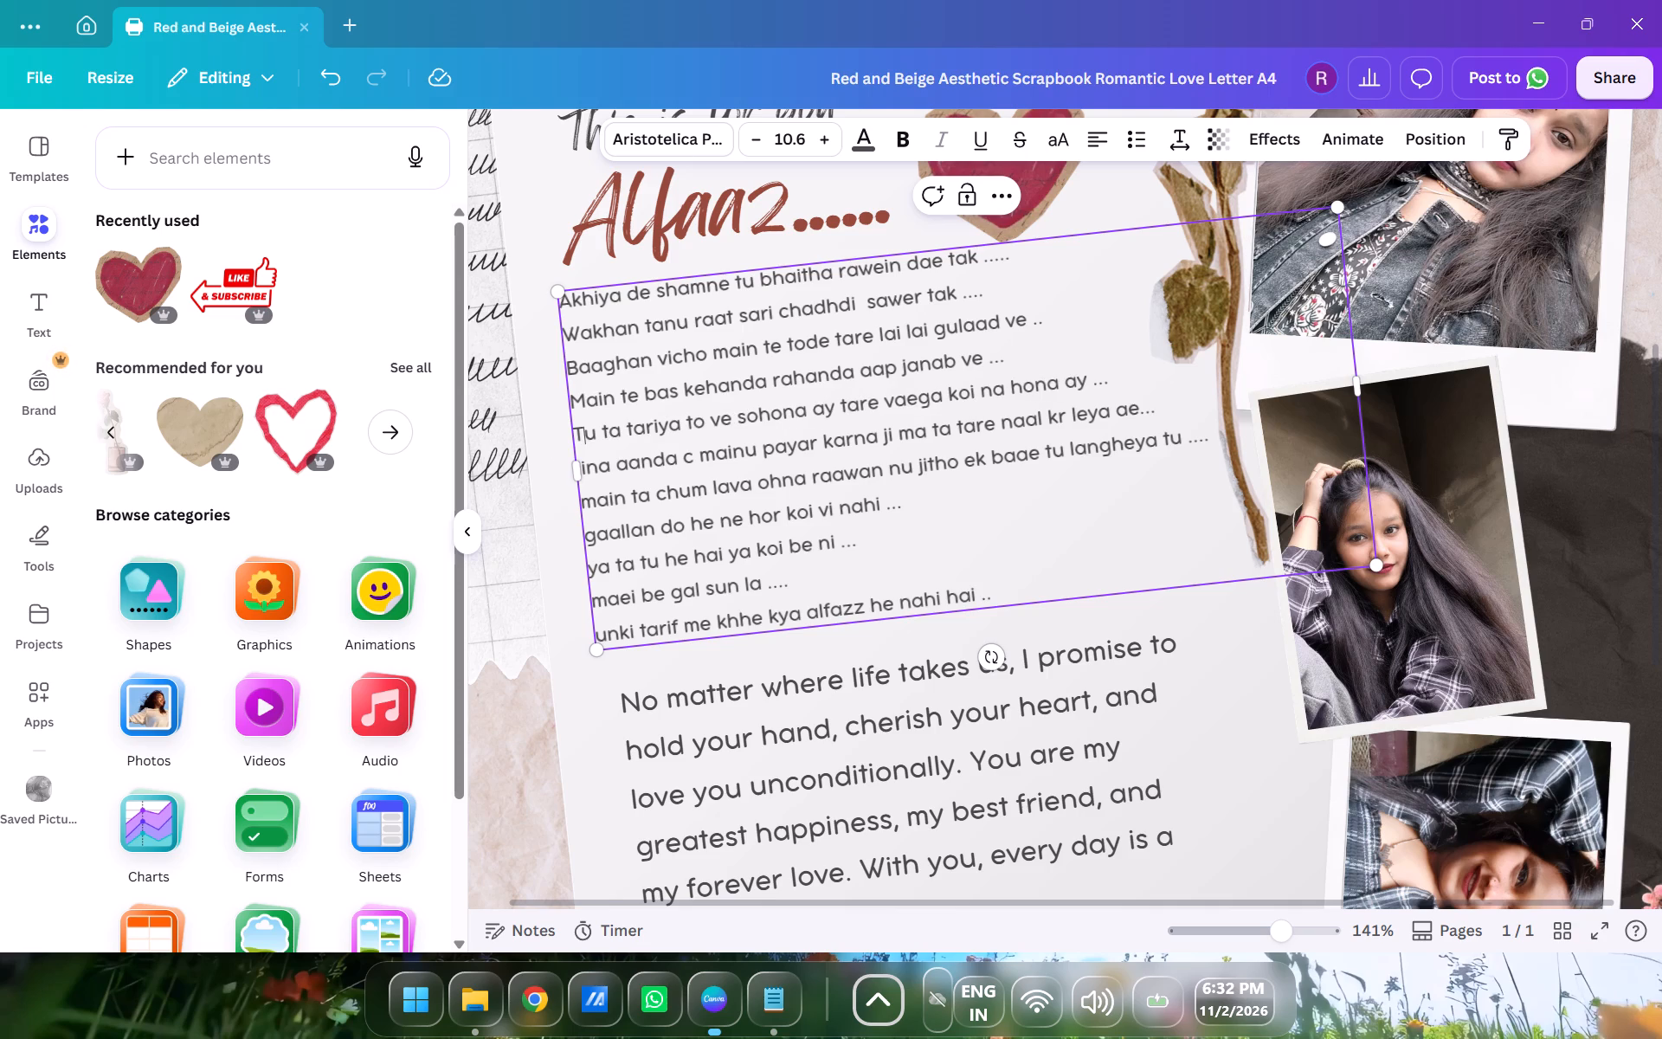
# Capitalise the "i" near the start of the verse's sixth line.
pyautogui.click(585, 478)
pyautogui.press('BackSpace')
pyautogui.press('i')
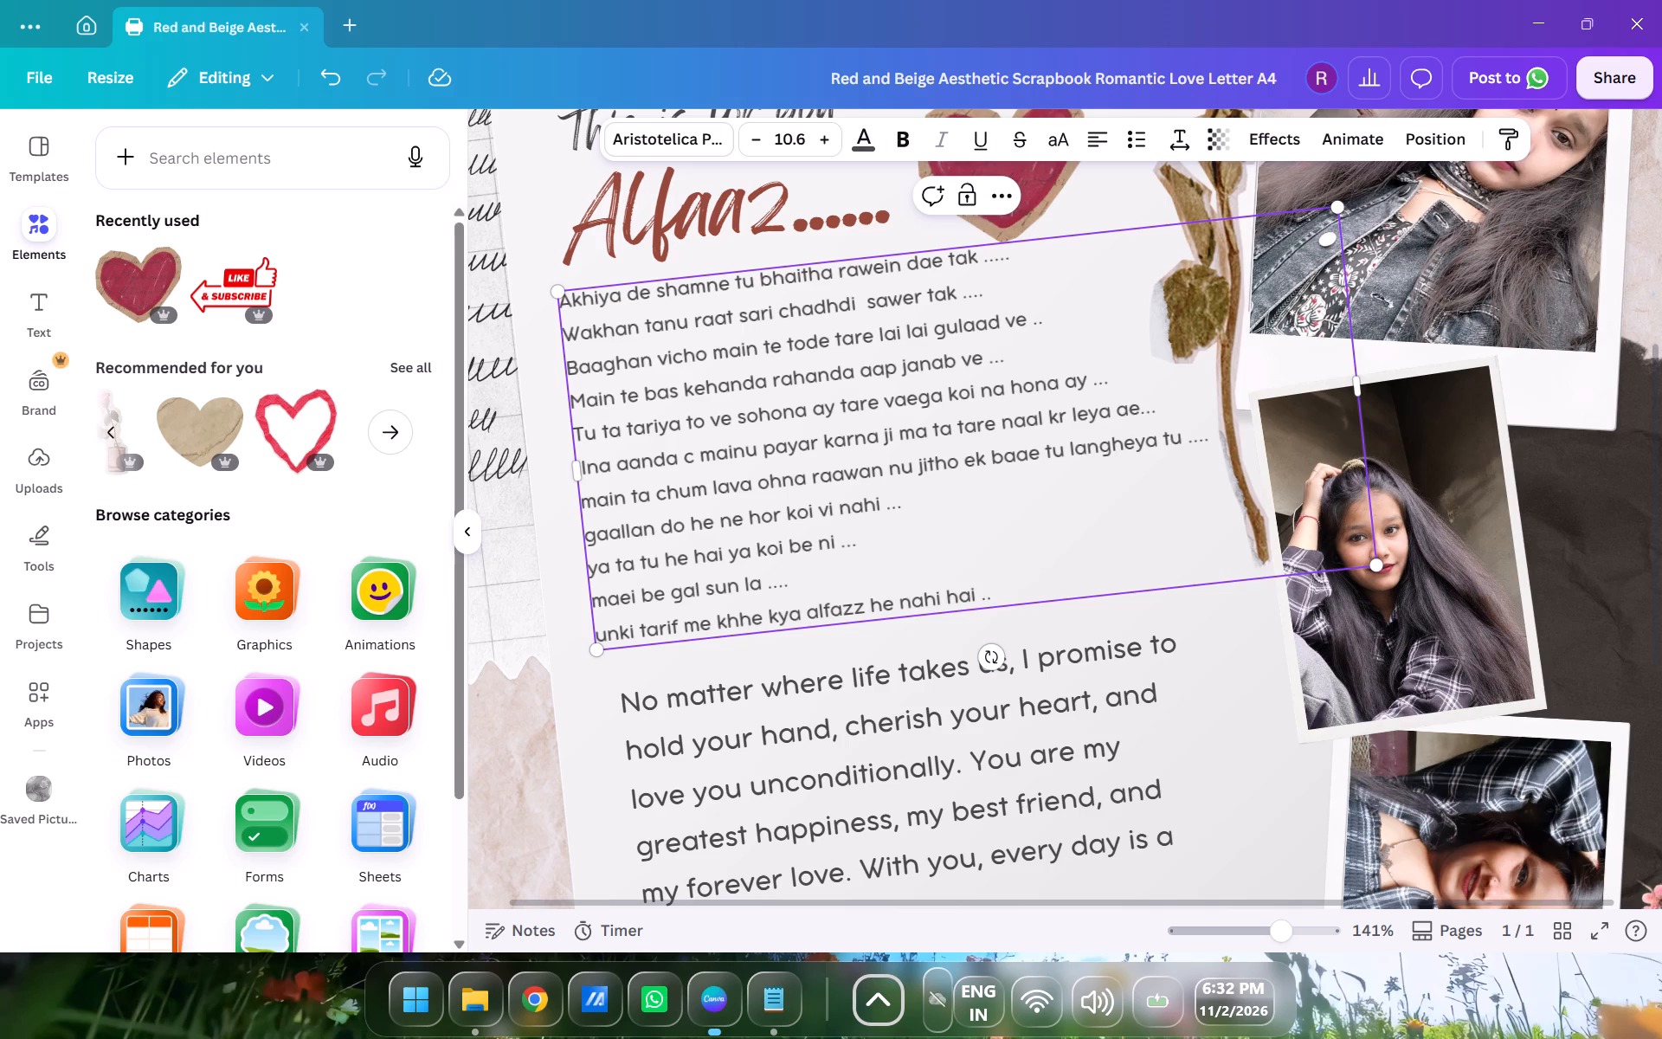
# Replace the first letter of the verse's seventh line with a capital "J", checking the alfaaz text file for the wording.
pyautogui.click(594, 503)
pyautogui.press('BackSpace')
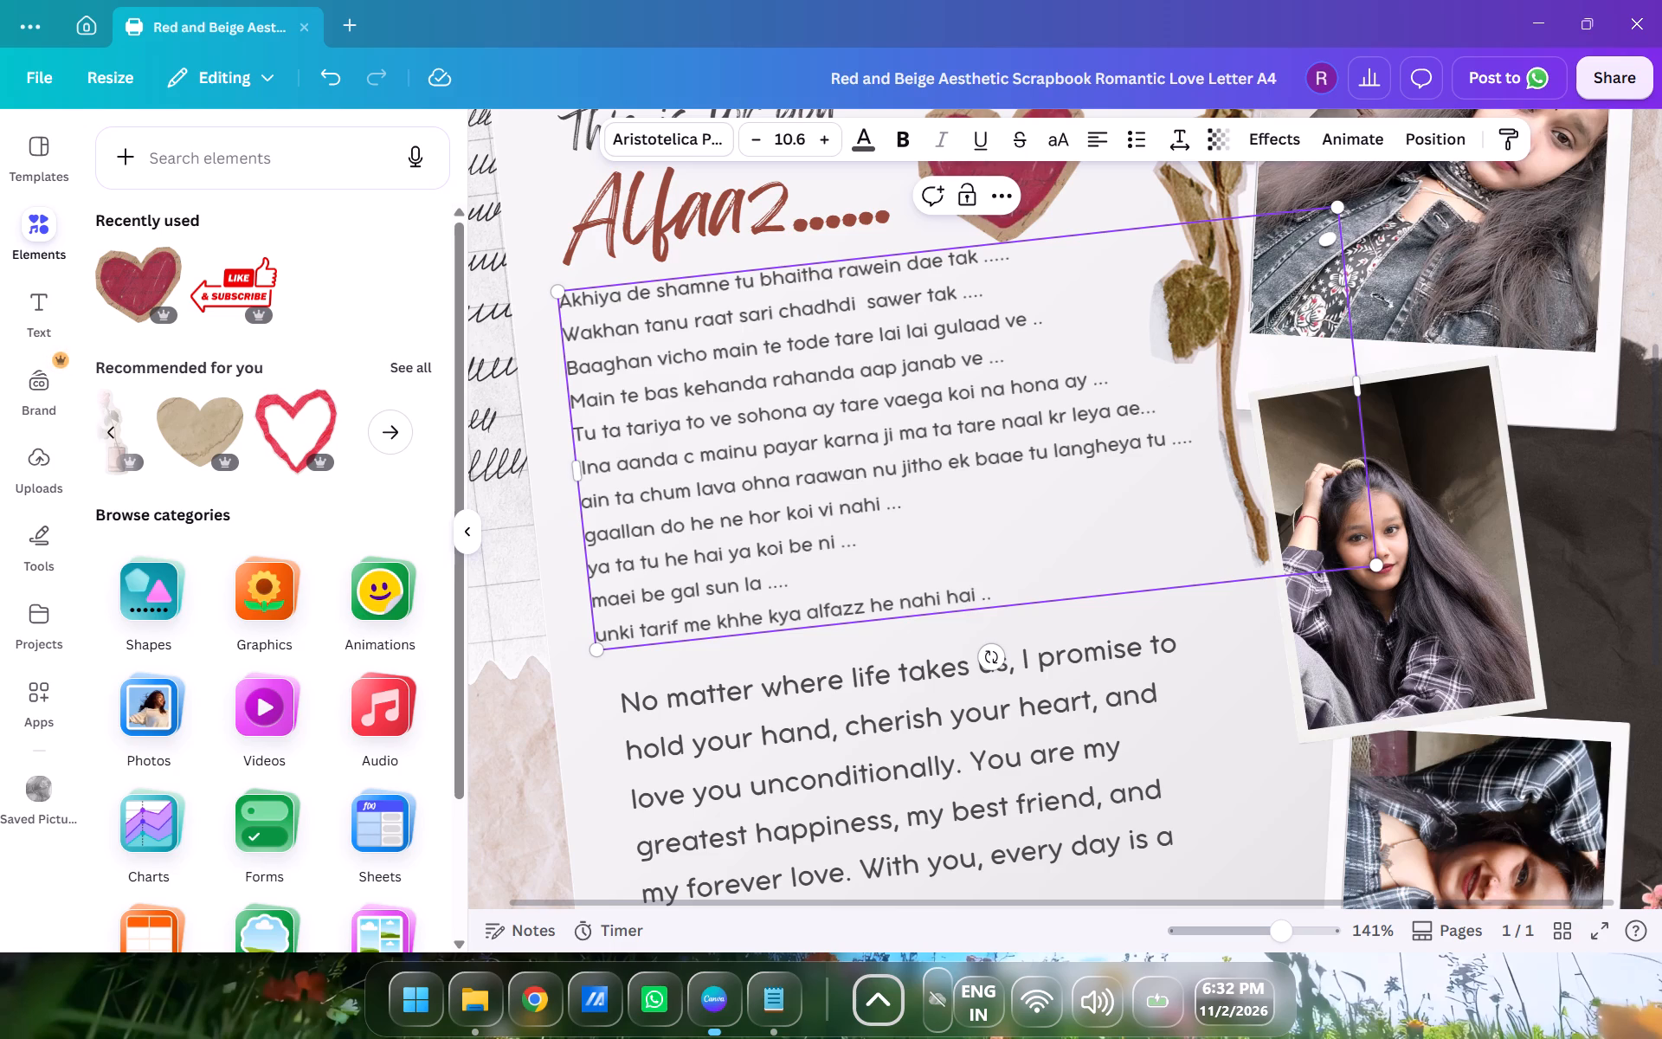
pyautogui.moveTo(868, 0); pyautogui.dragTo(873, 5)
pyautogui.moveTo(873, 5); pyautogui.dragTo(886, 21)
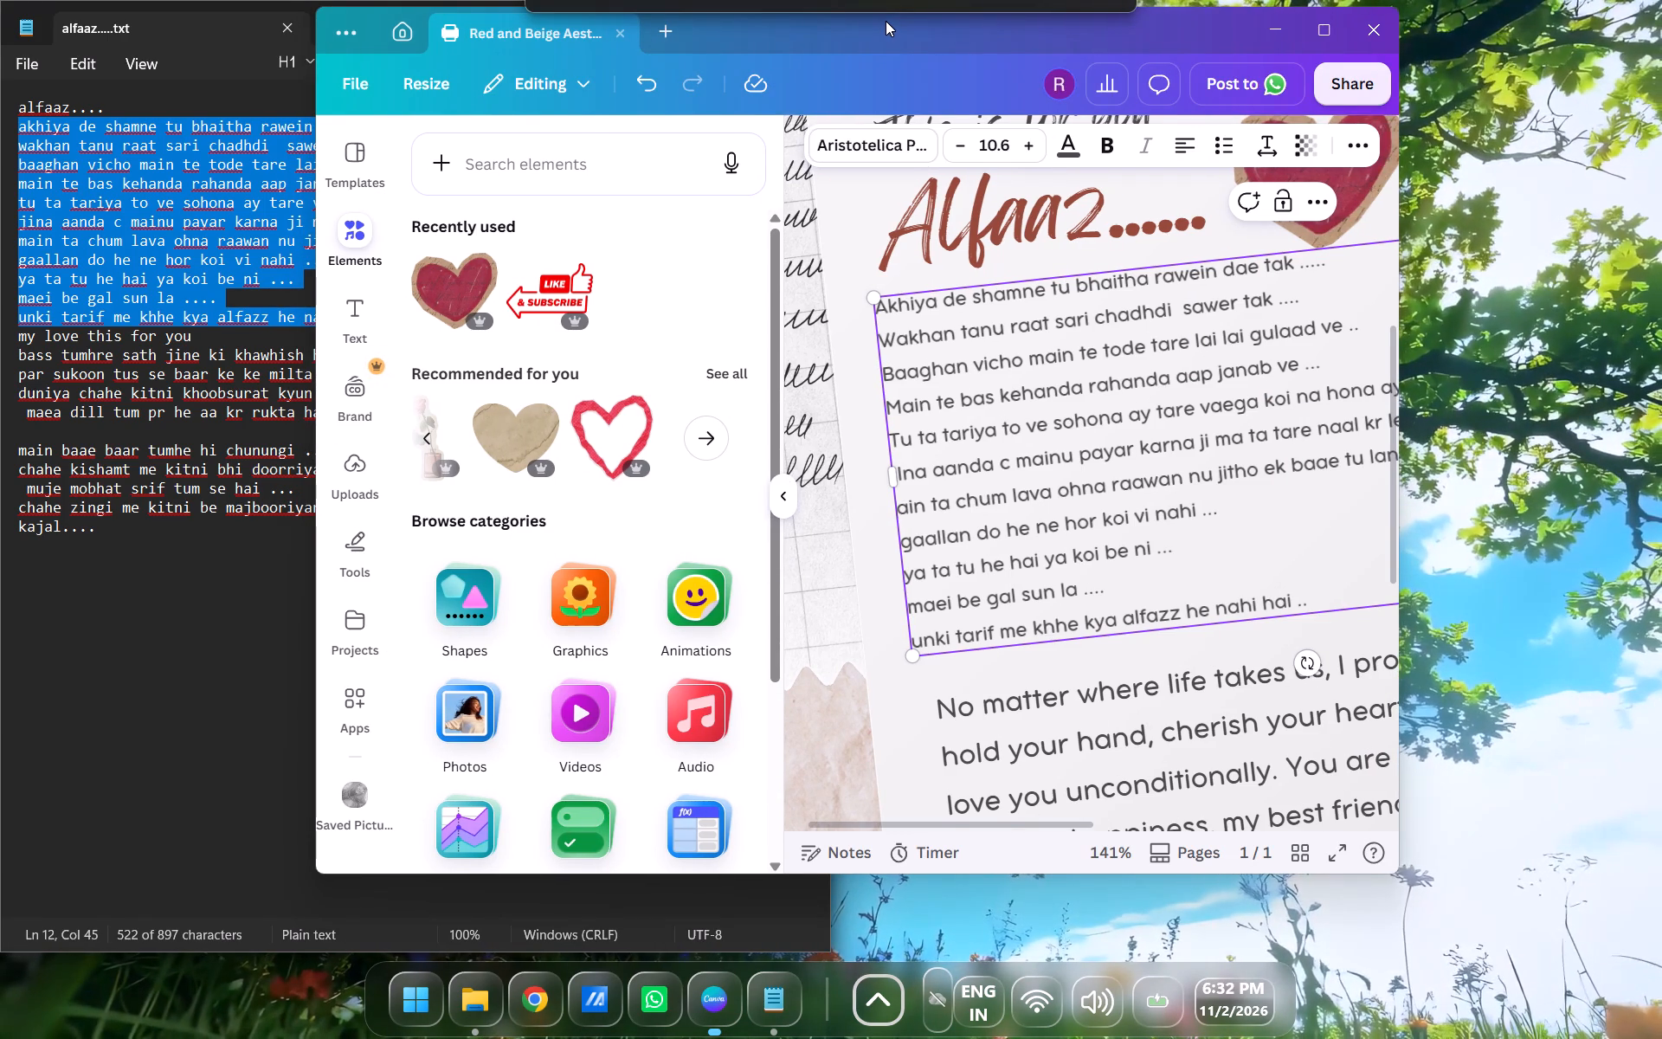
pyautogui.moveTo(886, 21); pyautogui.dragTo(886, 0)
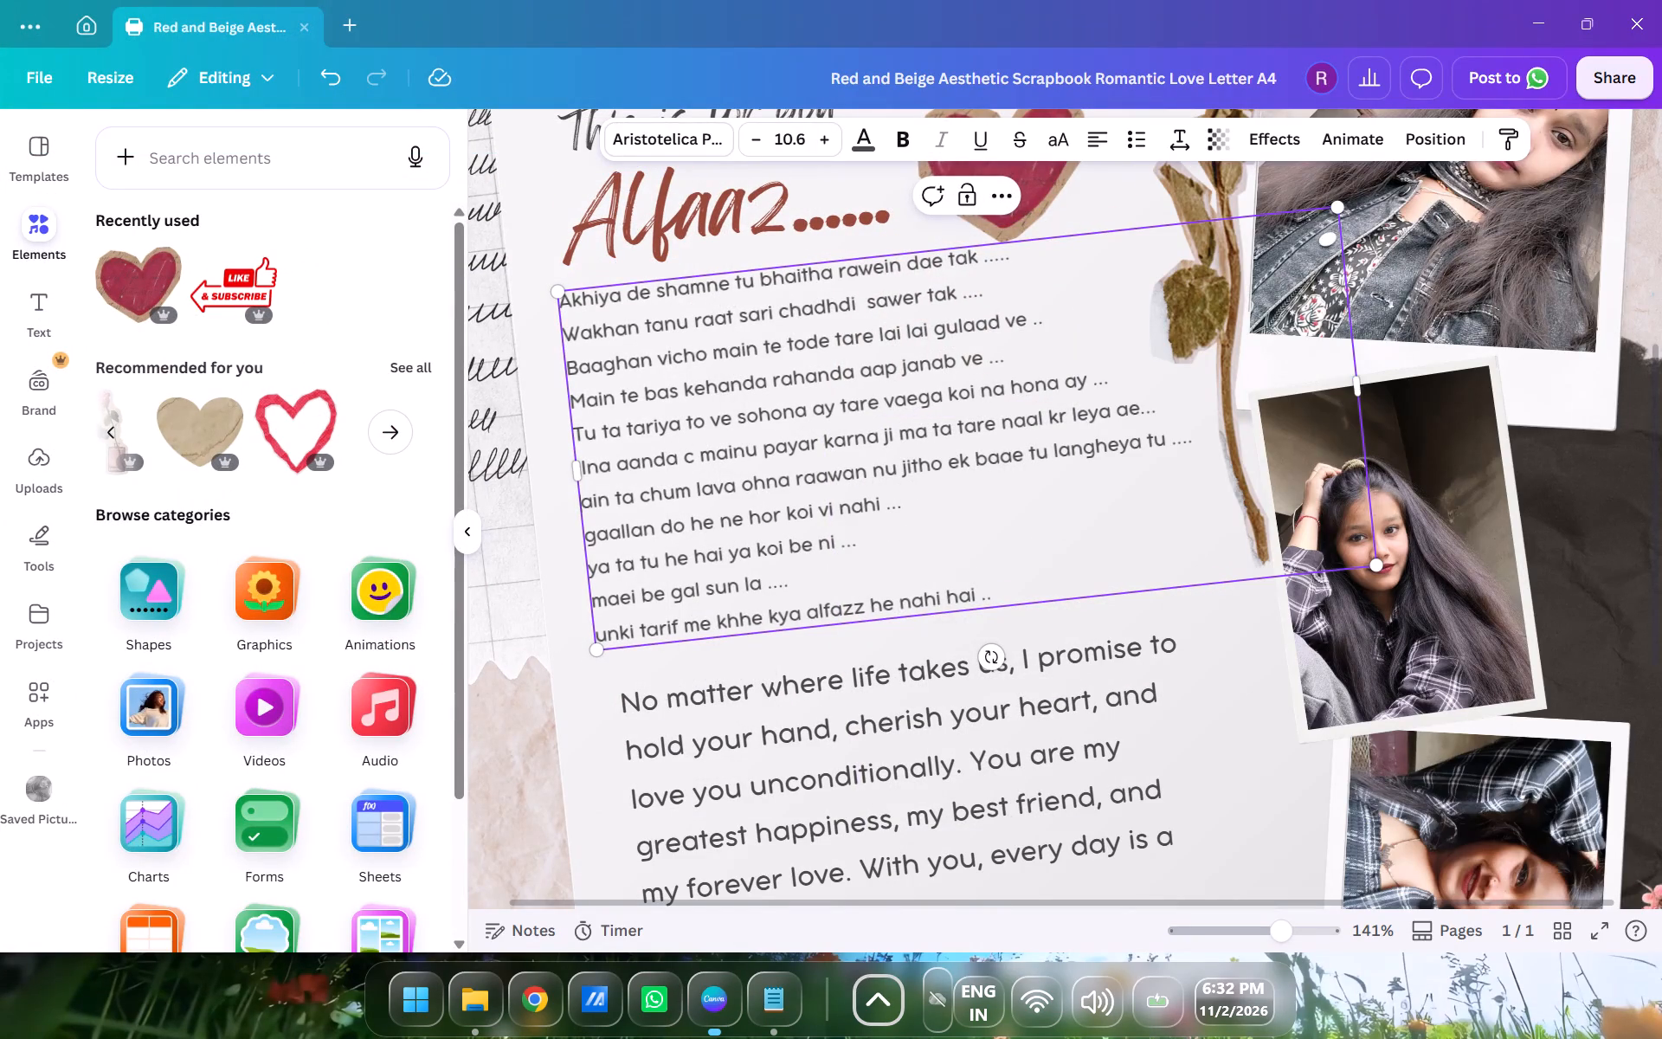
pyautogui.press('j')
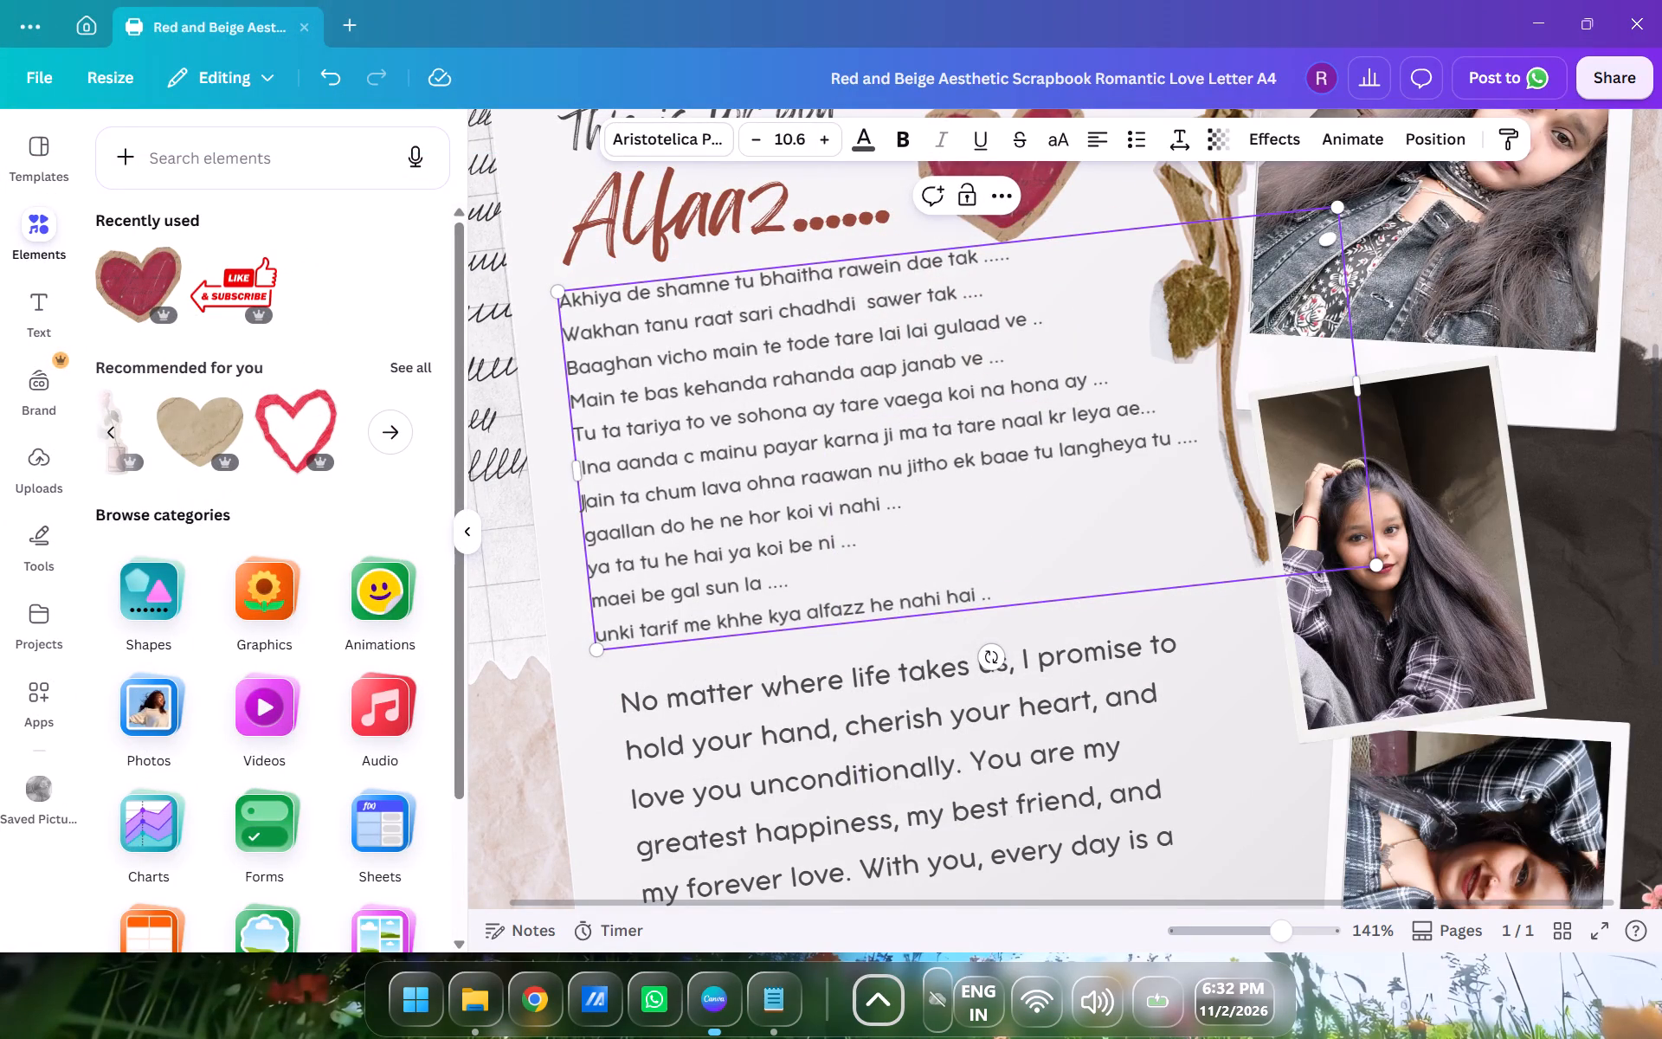
# Place the design window beside the alfaaz text file to compare the verse lines with the original.
pyautogui.moveTo(873, 0); pyautogui.dragTo(906, 29)
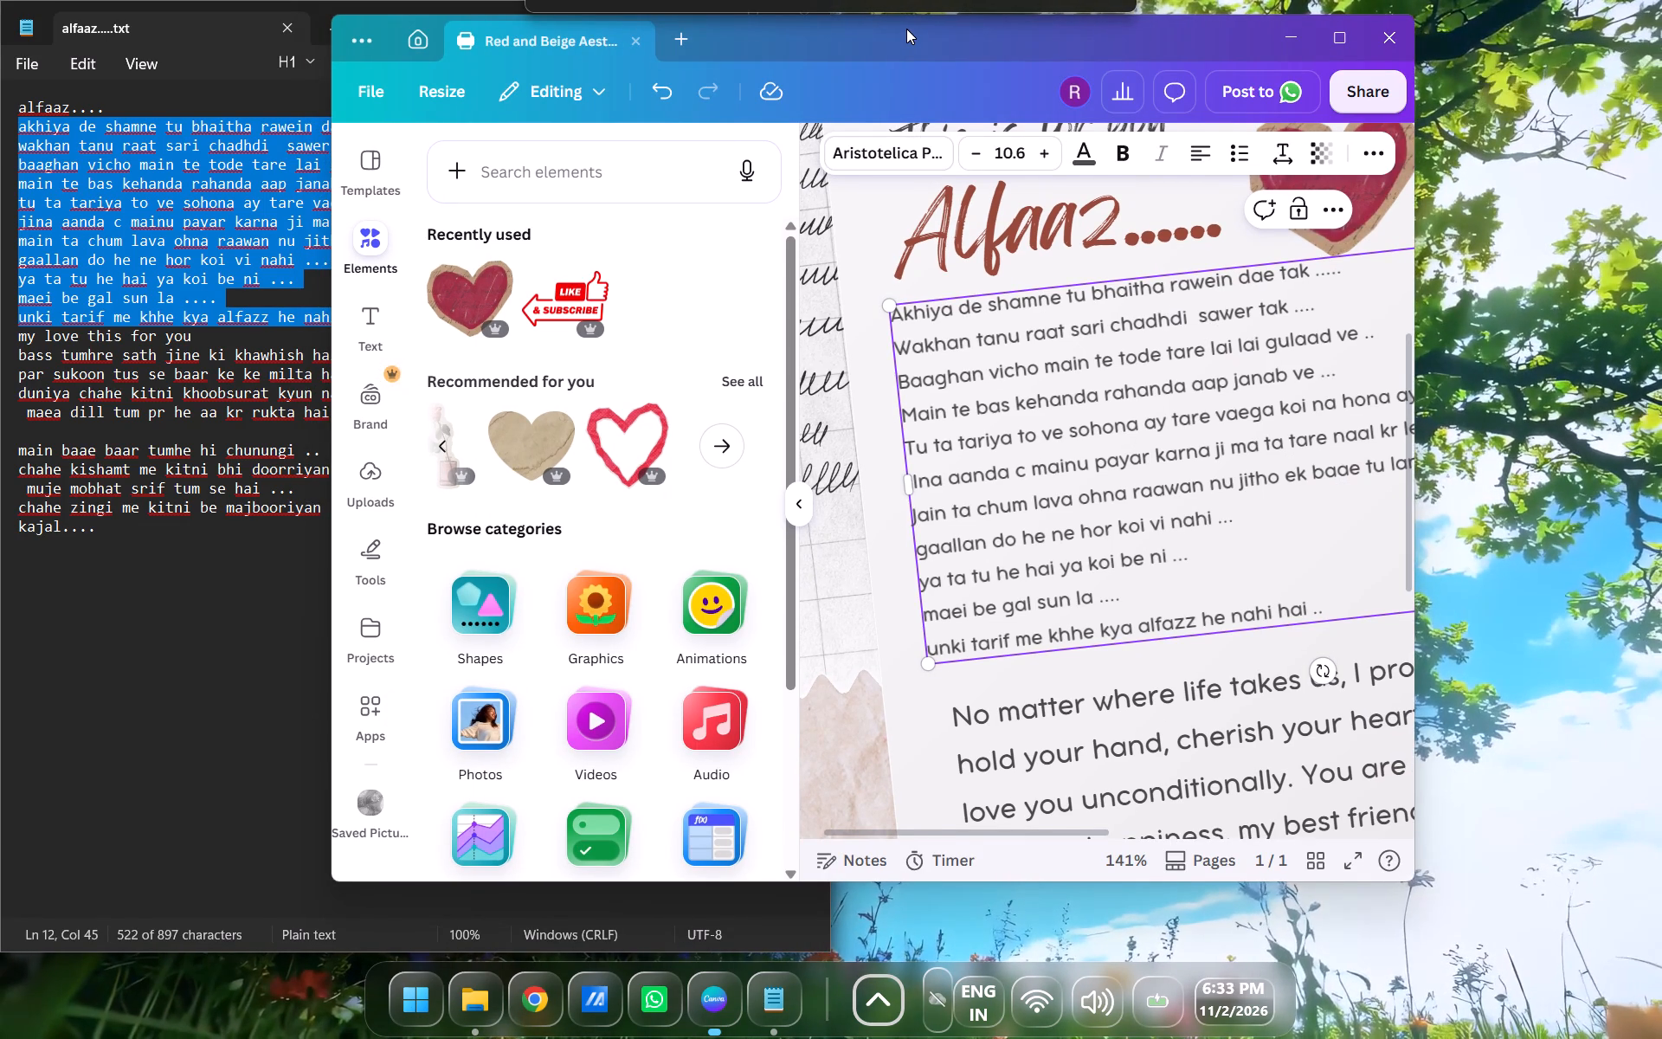
pyautogui.moveTo(906, 29); pyautogui.dragTo(886, 39)
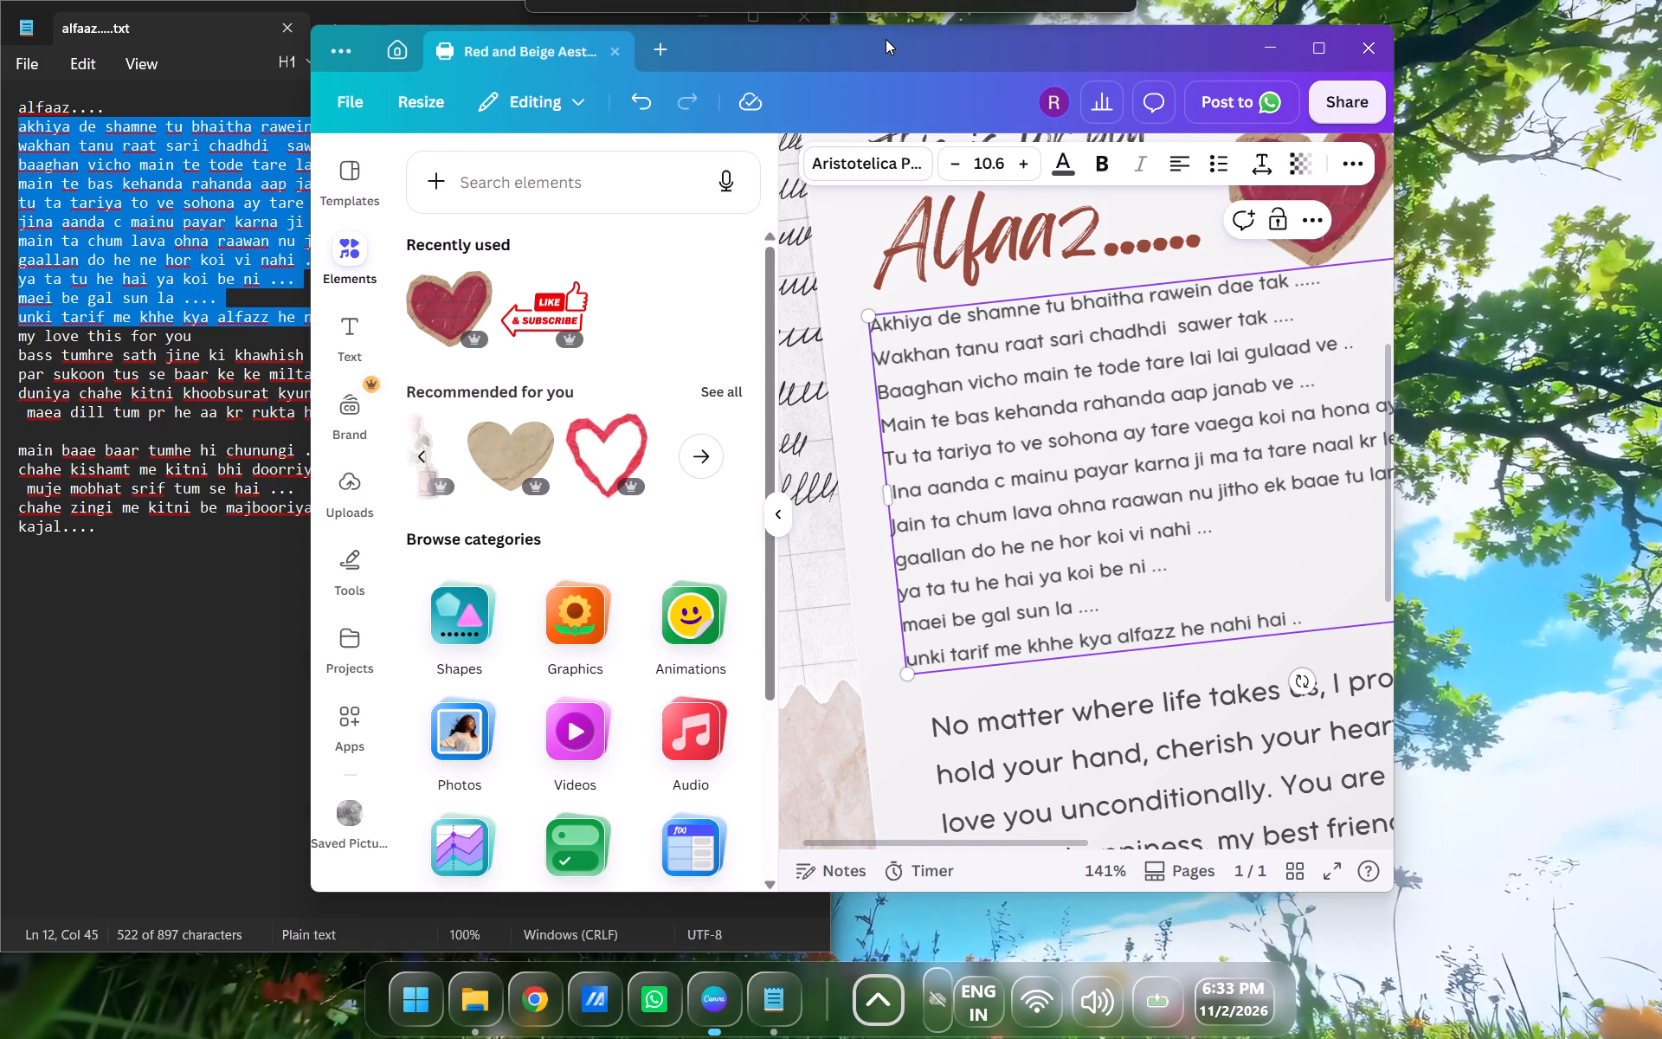
pyautogui.moveTo(886, 39); pyautogui.dragTo(1150, 58)
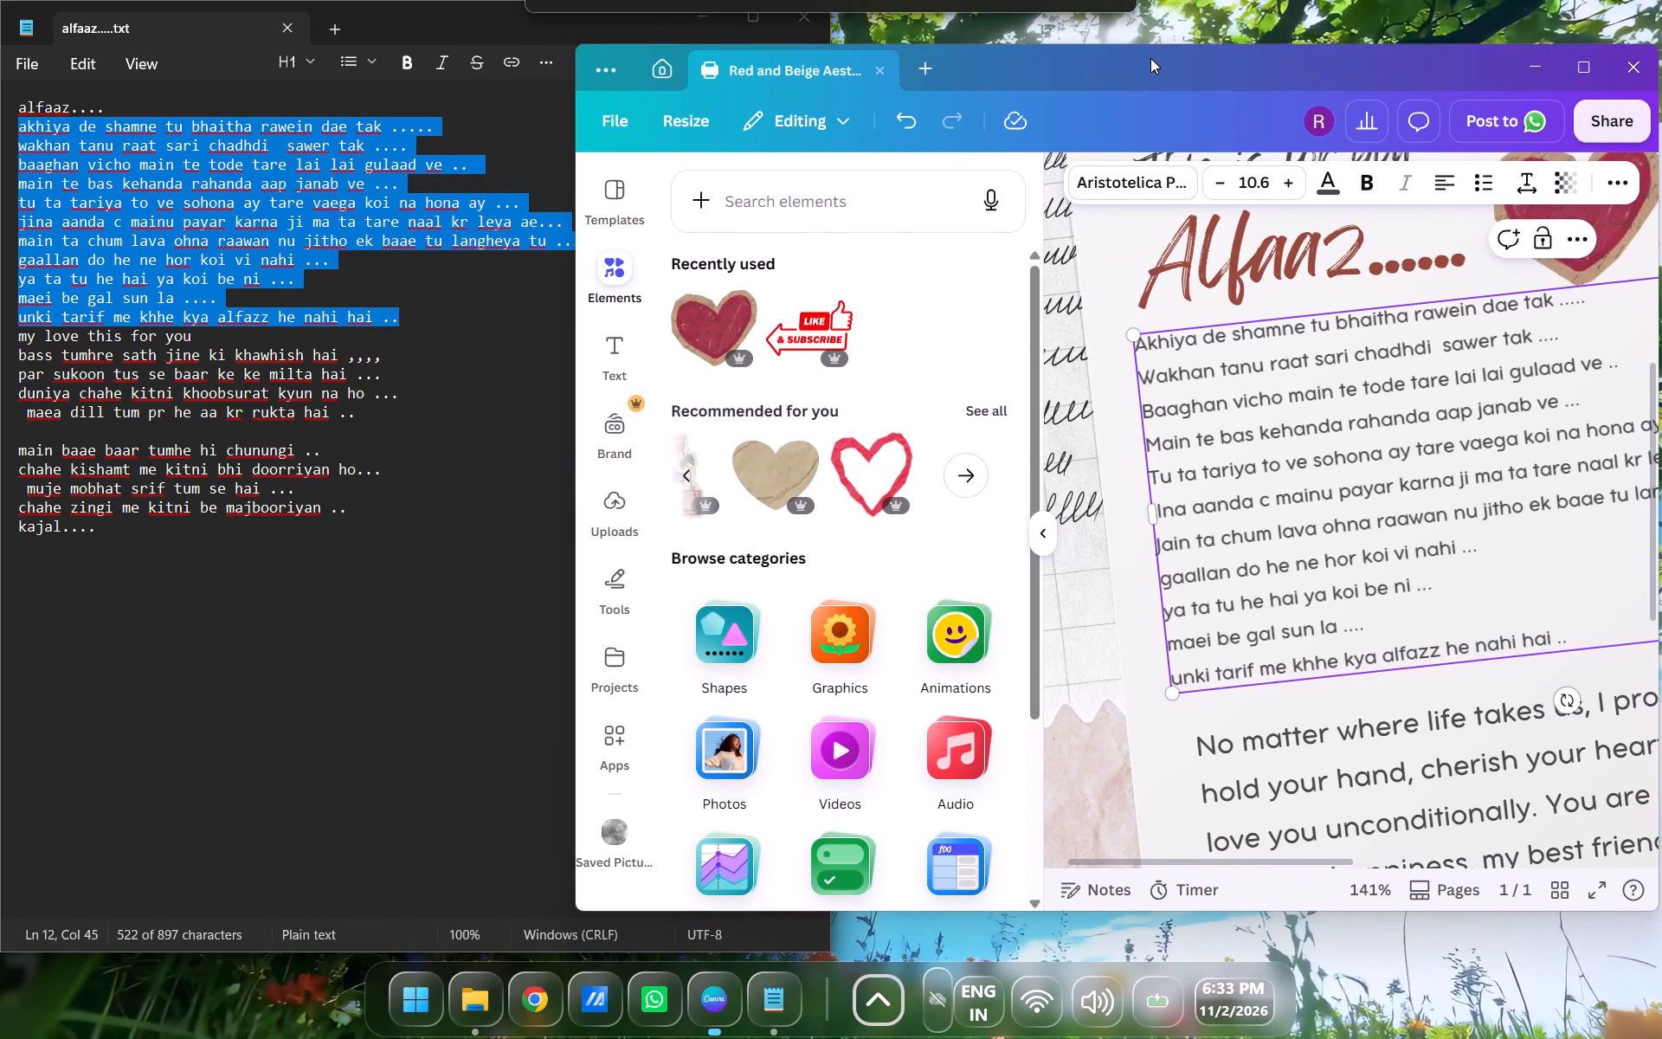
pyautogui.moveTo(1150, 58); pyautogui.dragTo(1140, 34)
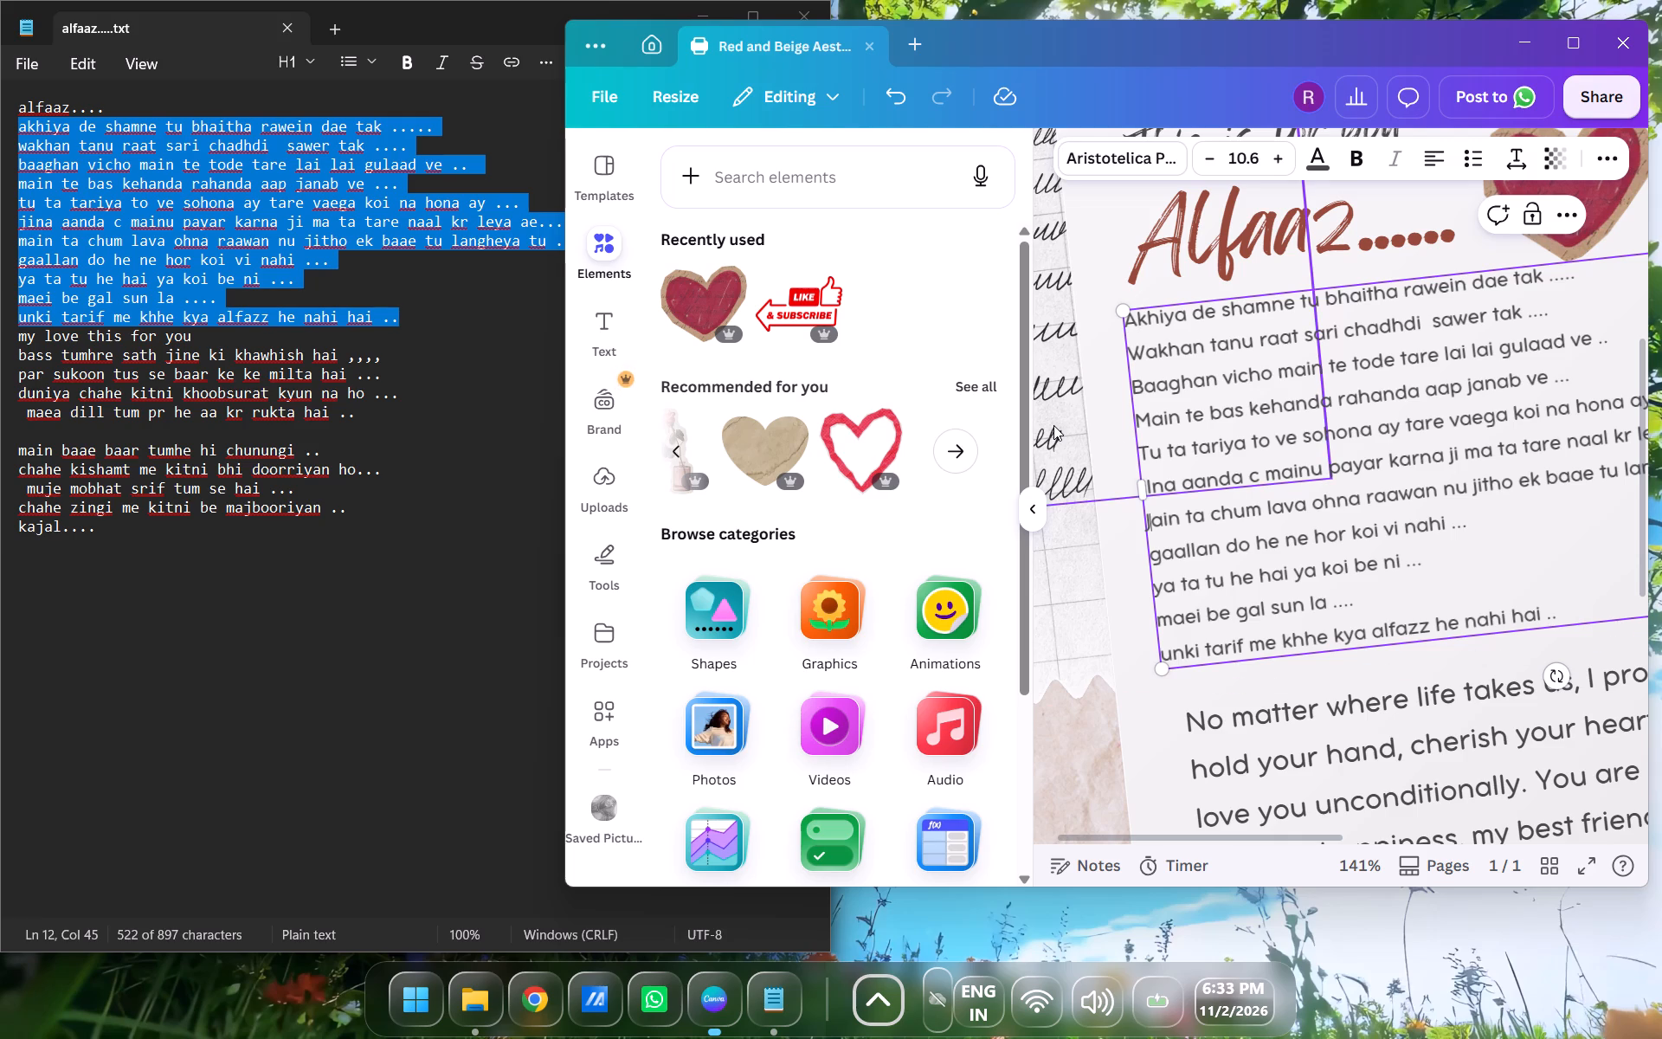
# Correct the starts of the verse's sixth and seventh lines to "Jina" and "Main", matching the words in the text file.
pyautogui.press('BackSpace')
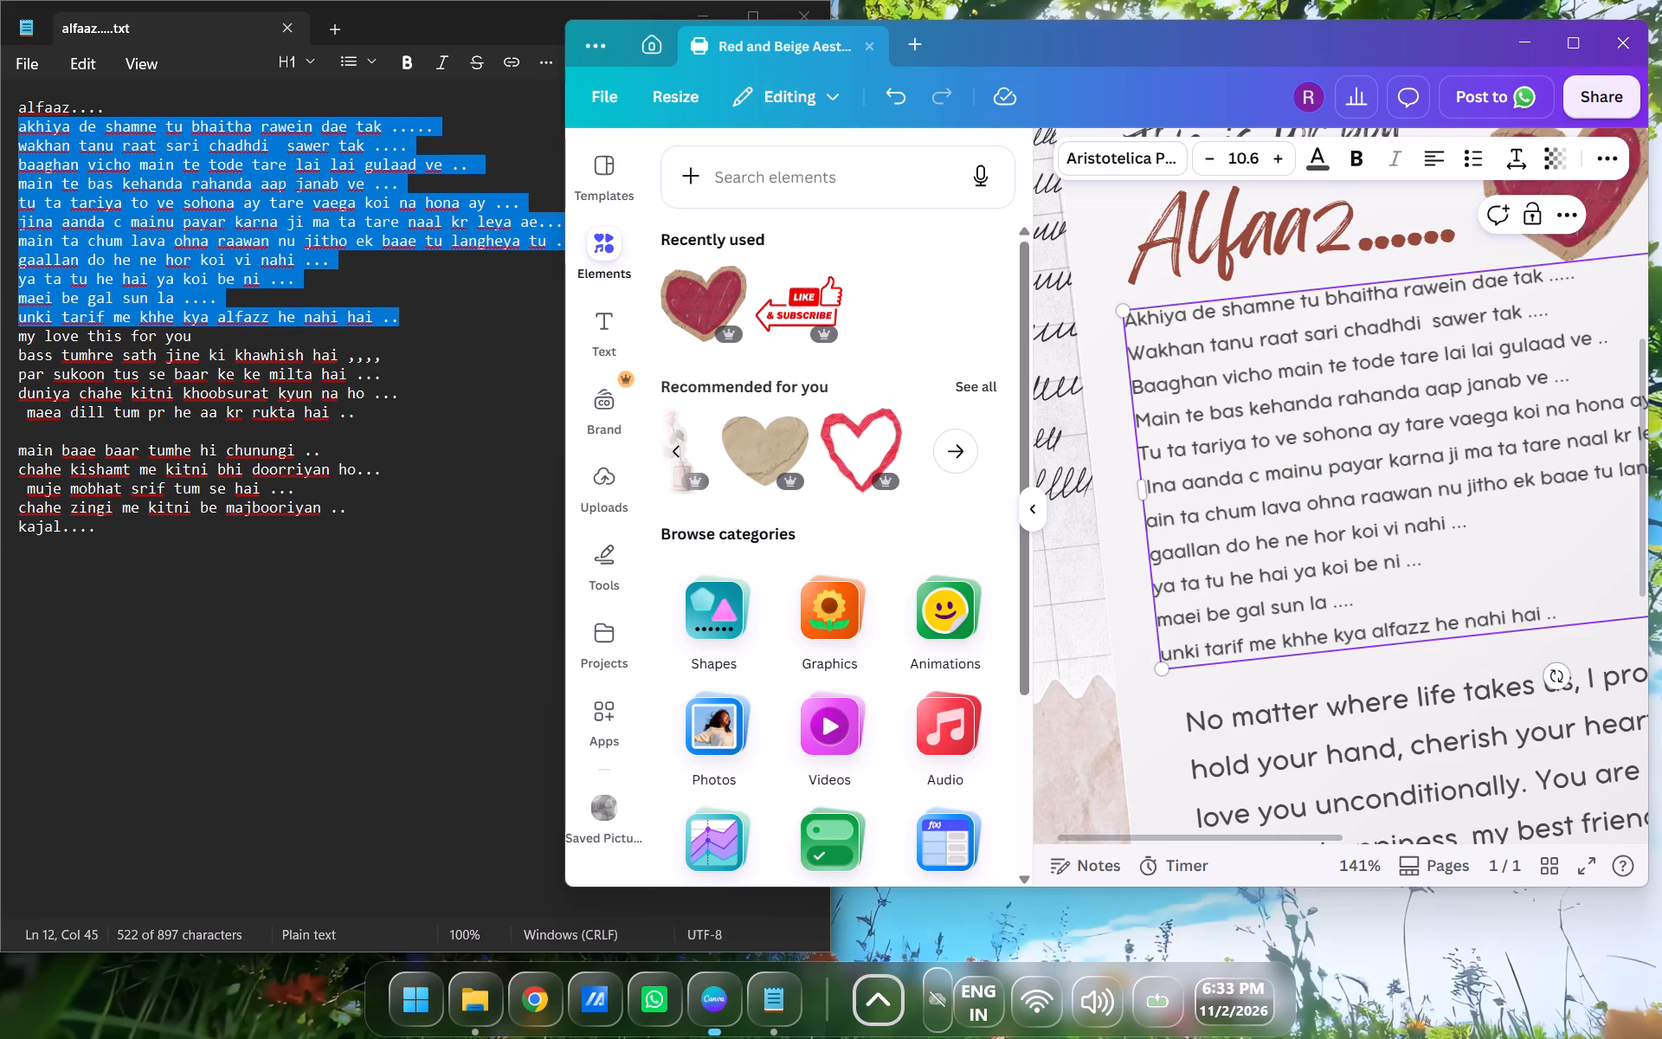
pyautogui.click(1149, 488)
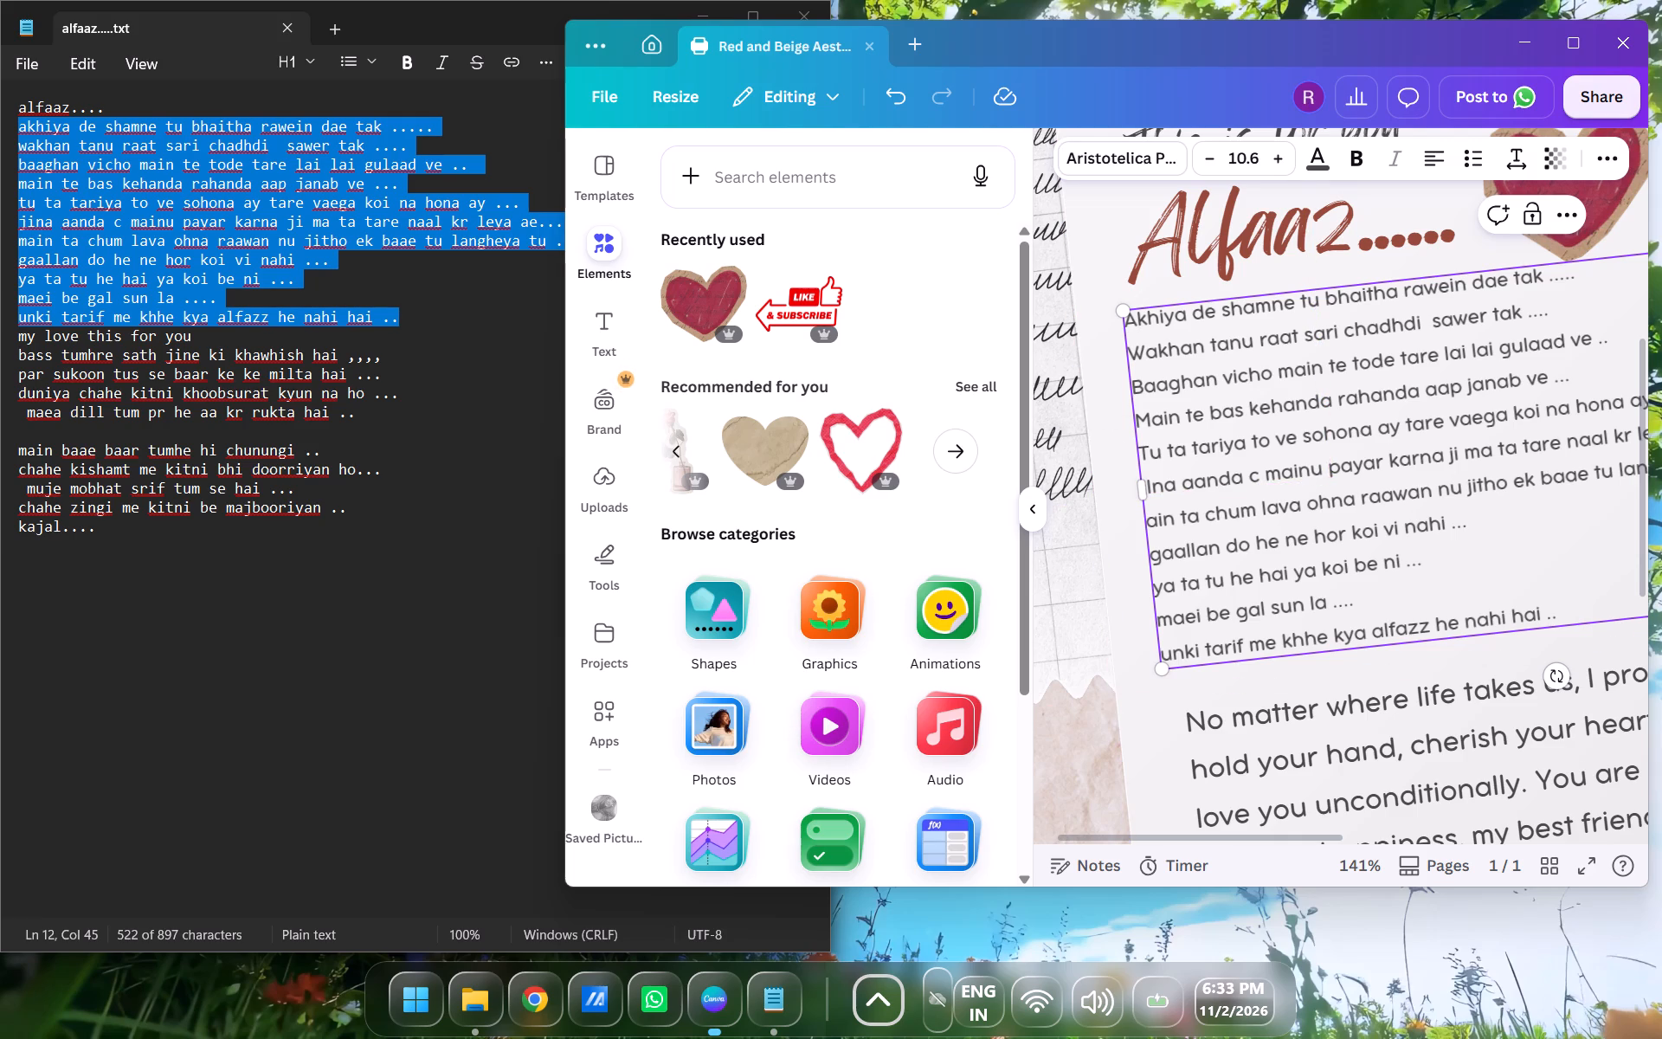
pyautogui.click(1151, 482)
pyautogui.press('BackSpace')
pyautogui.press('j')
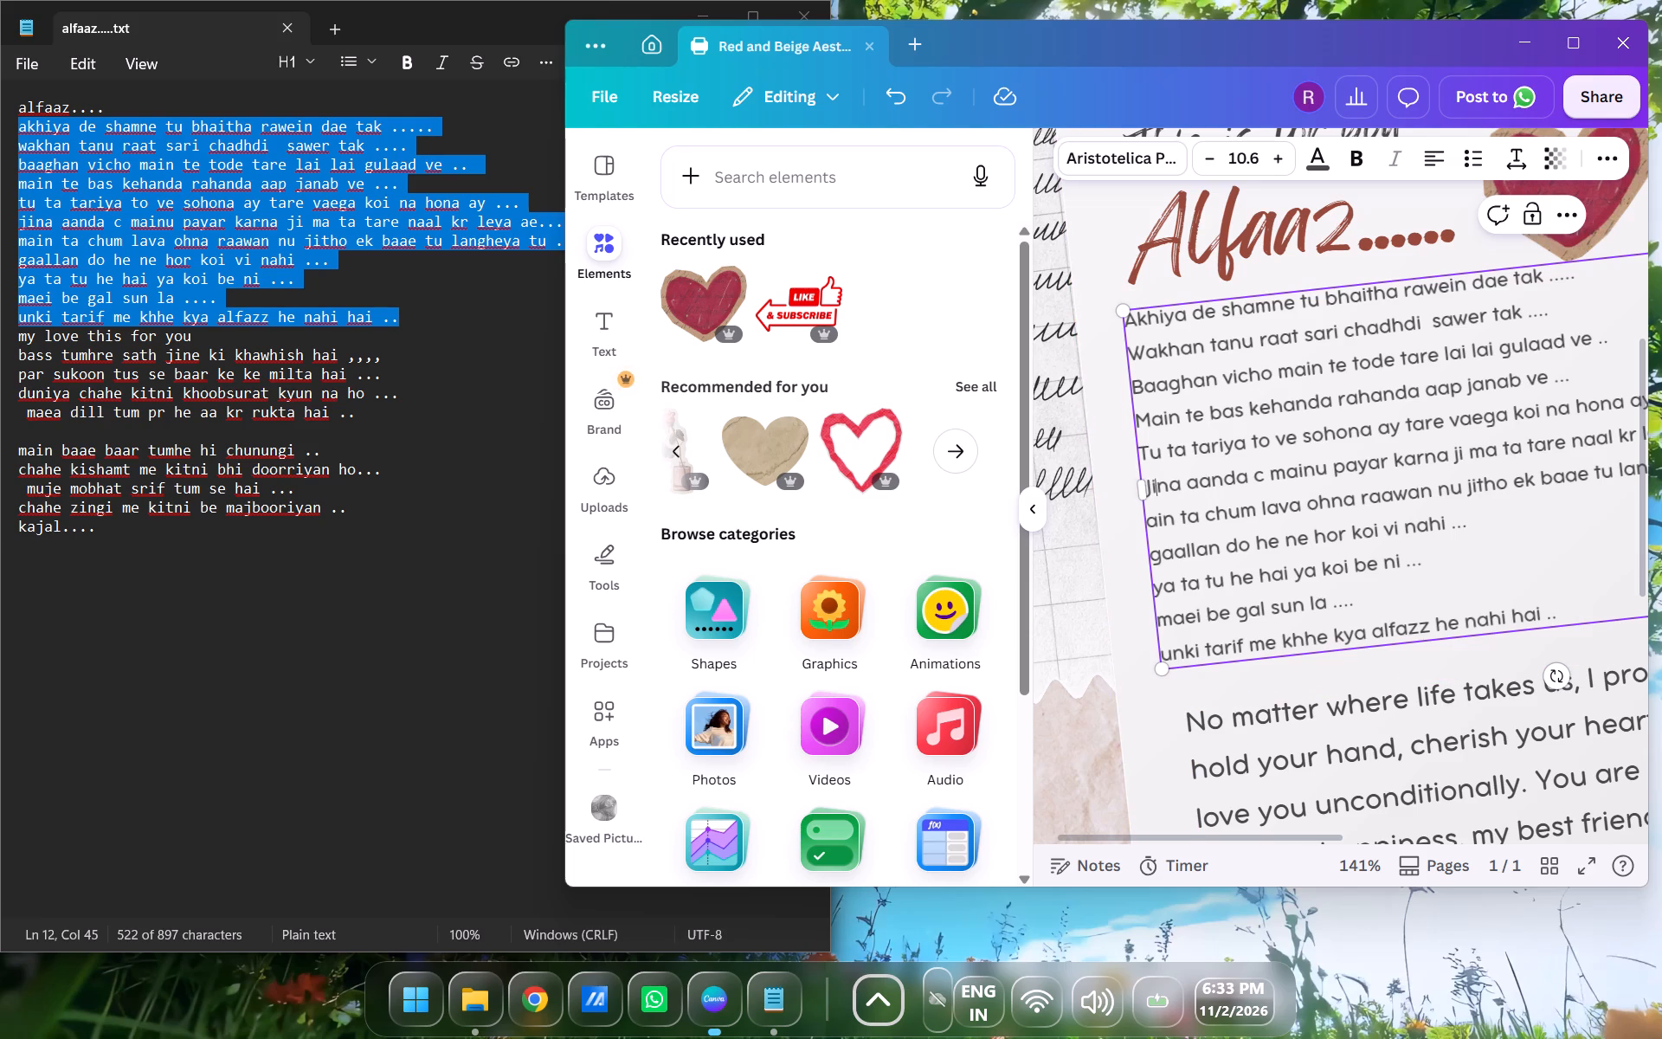
pyautogui.click(1148, 513)
pyautogui.press('m')
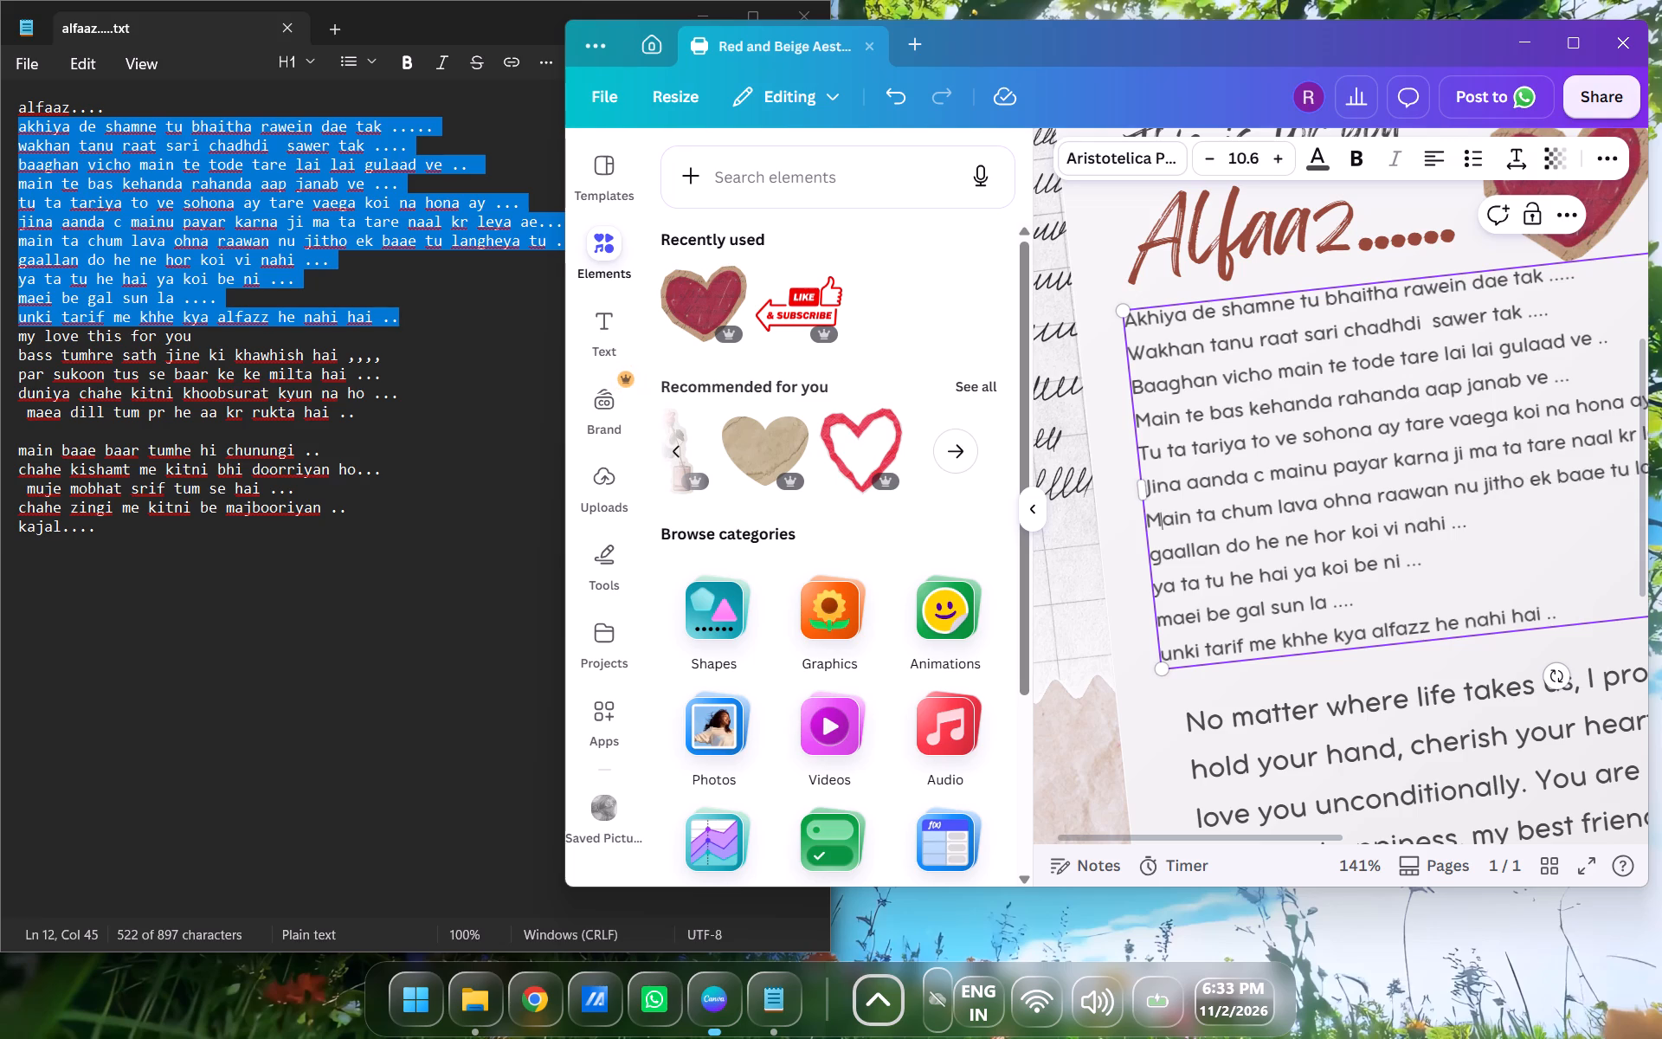
# Capitalise the first letters of the verse's last four lines so they begin with "Gaallan", "Ya", "Maei" and "Unki".
pyautogui.click(1163, 547)
pyautogui.press('BackSpace')
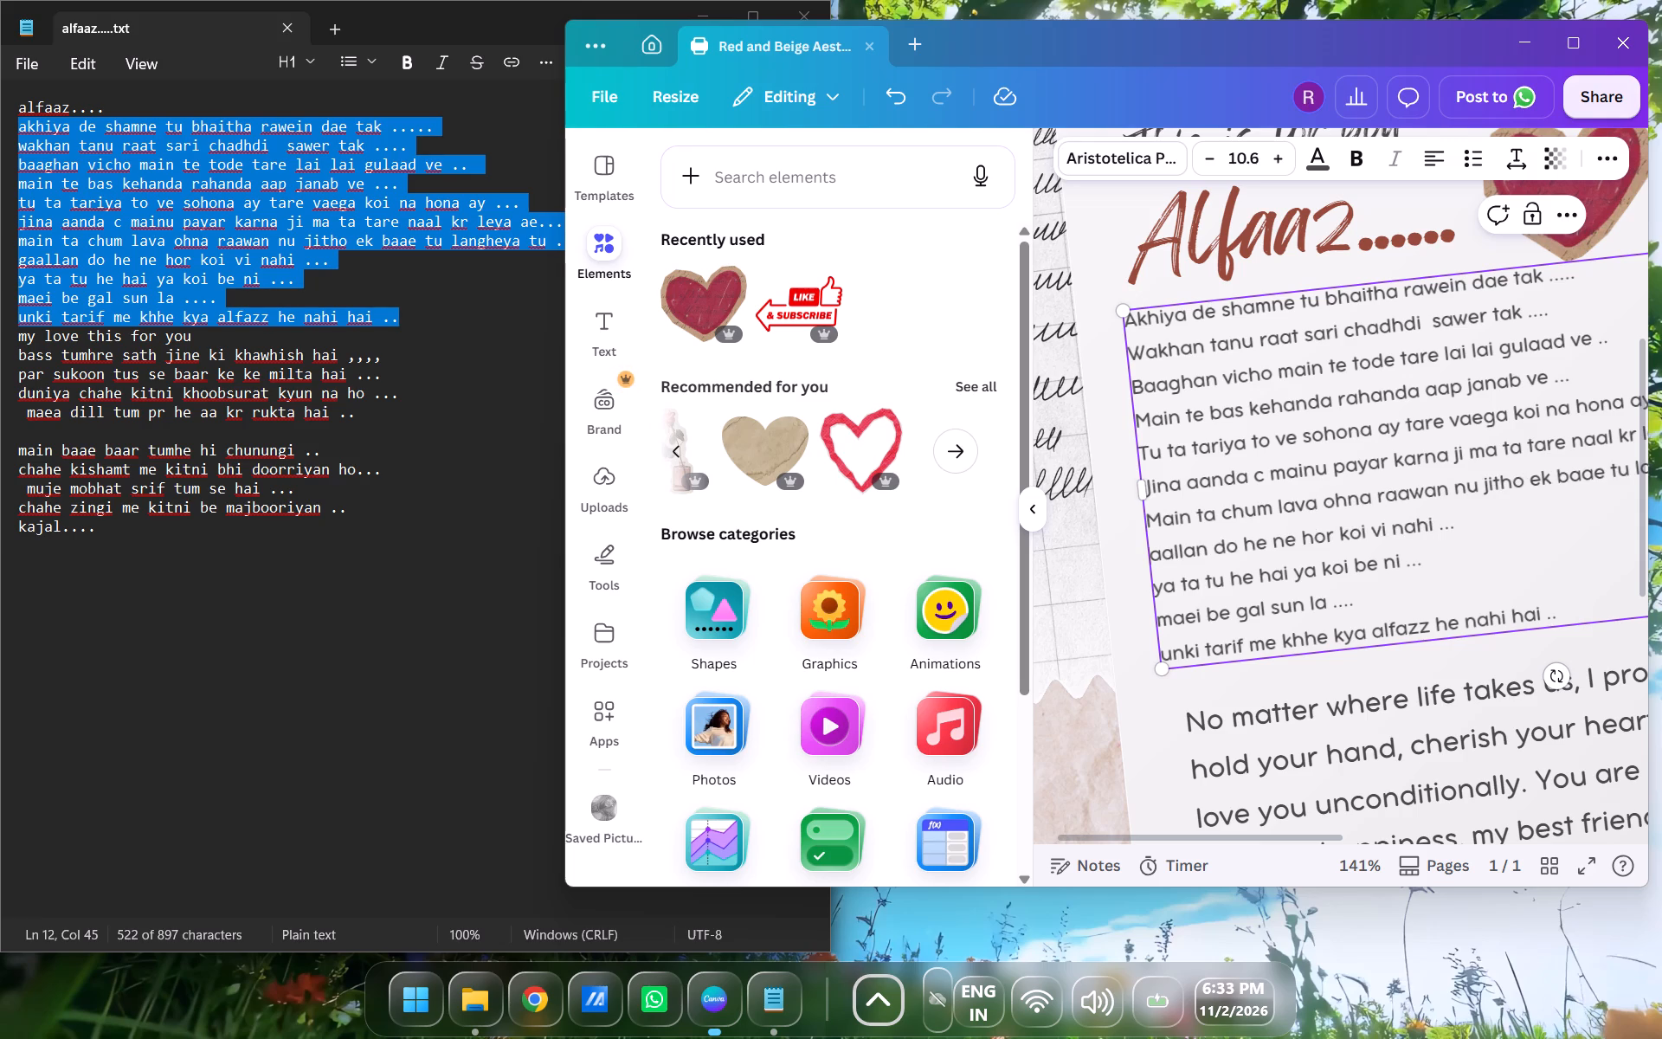
pyautogui.press('g')
pyautogui.click(1170, 575)
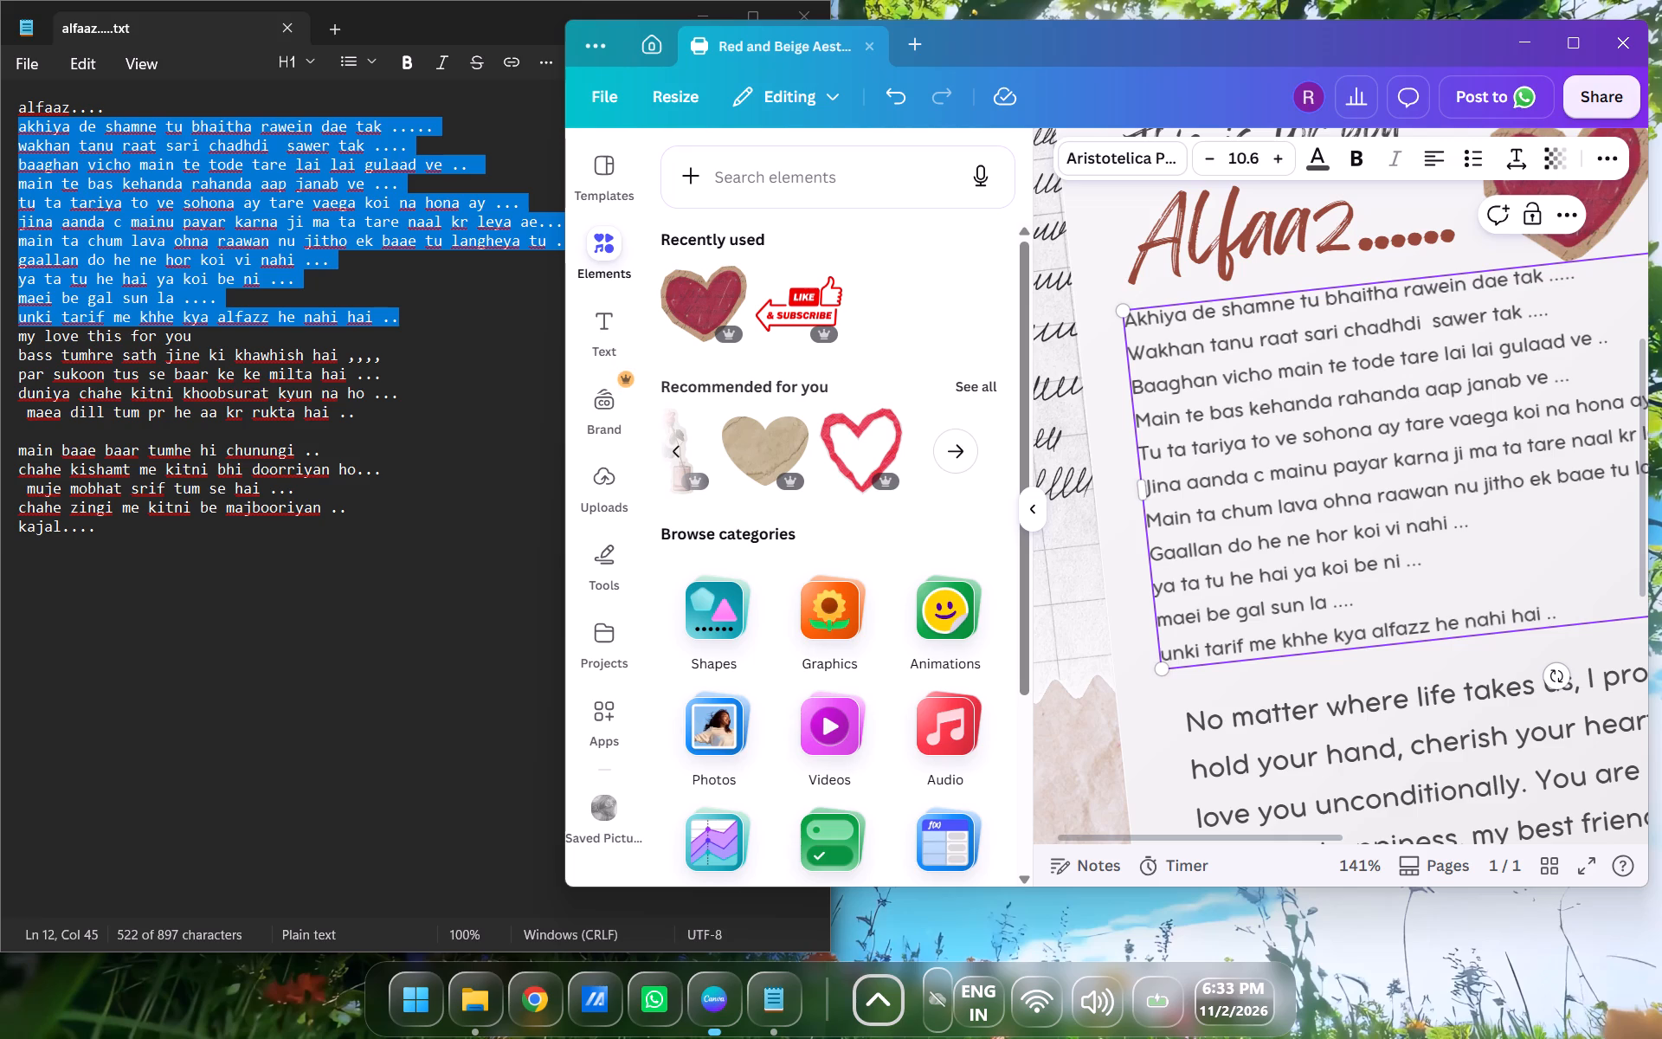
pyautogui.click(1163, 589)
pyautogui.press('BackSpace')
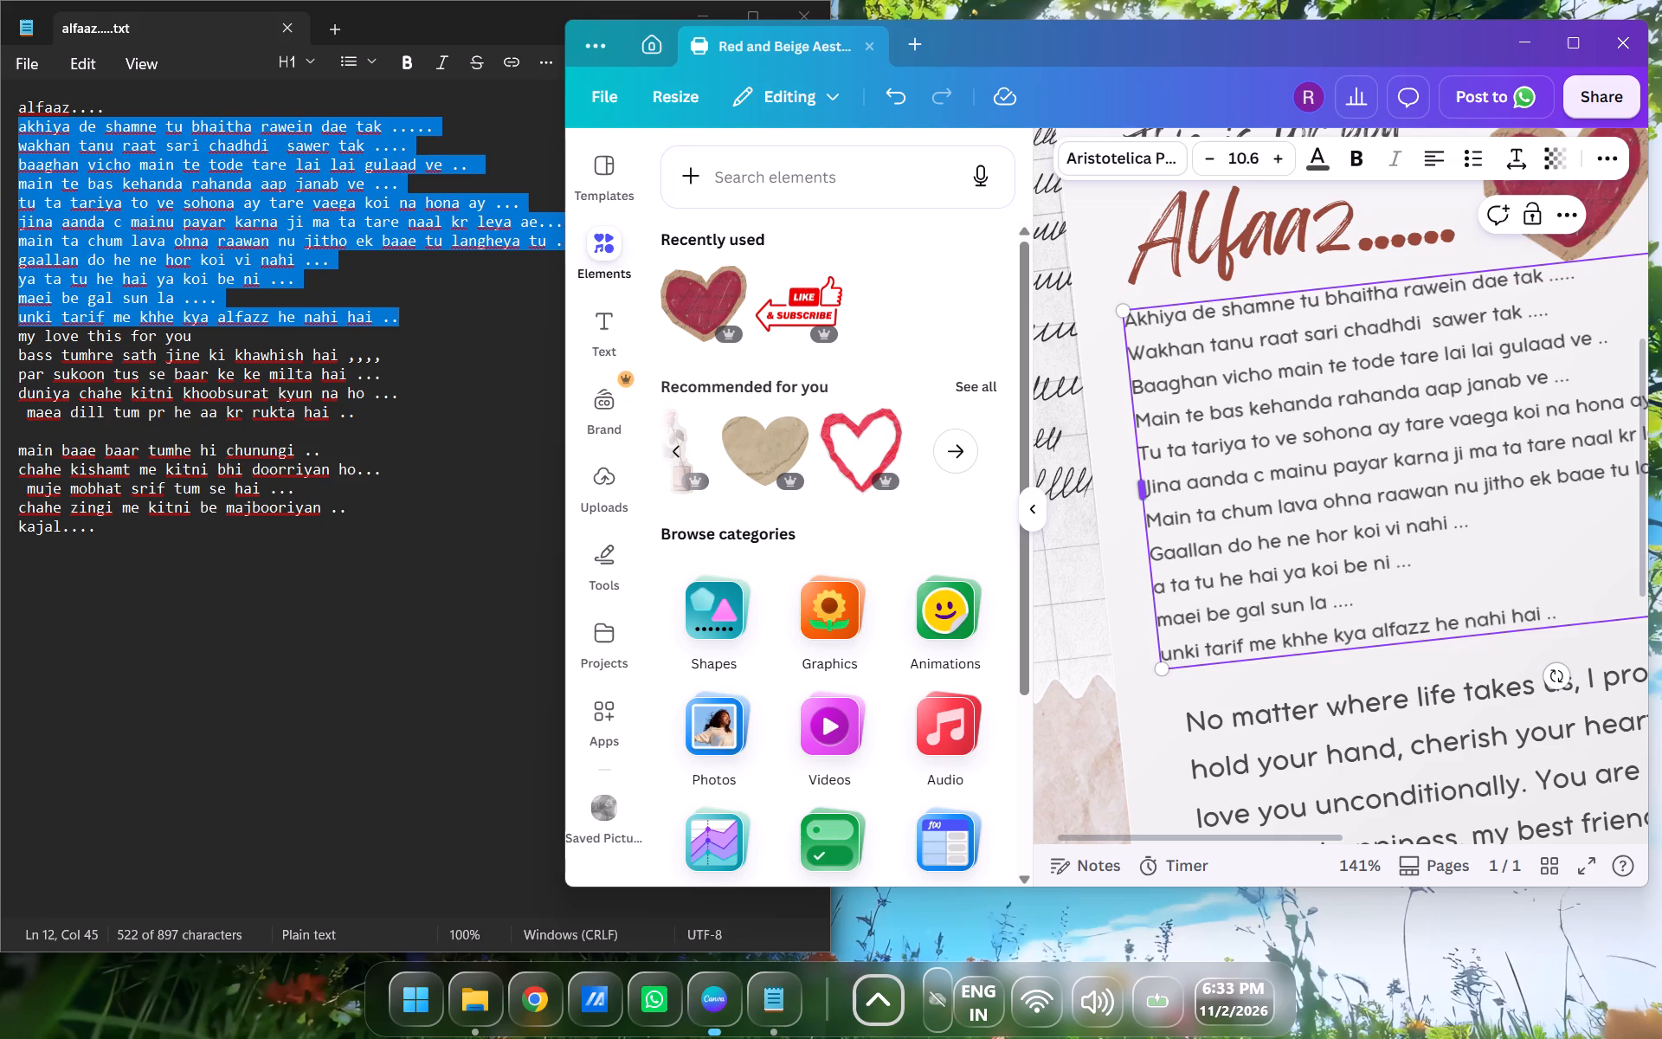
pyautogui.press('y')
pyautogui.click(1171, 622)
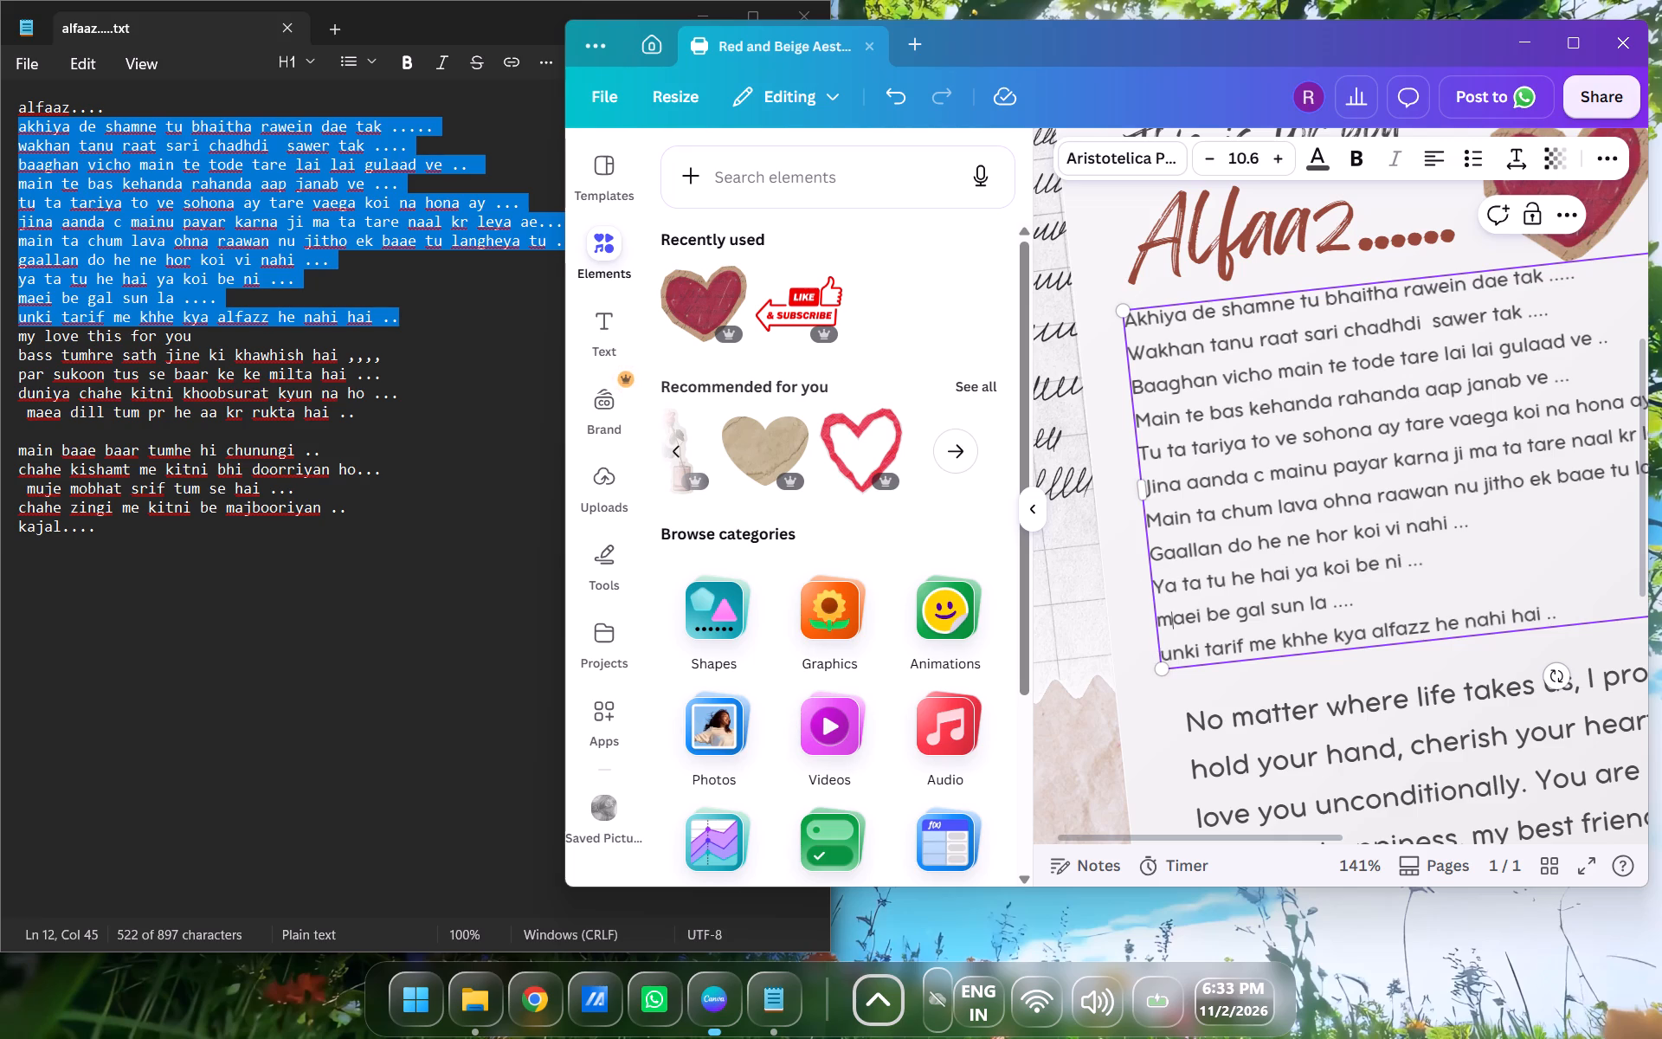
pyautogui.press('BackSpace')
pyautogui.press('m')
pyautogui.click(1174, 649)
pyautogui.press('BackSpace')
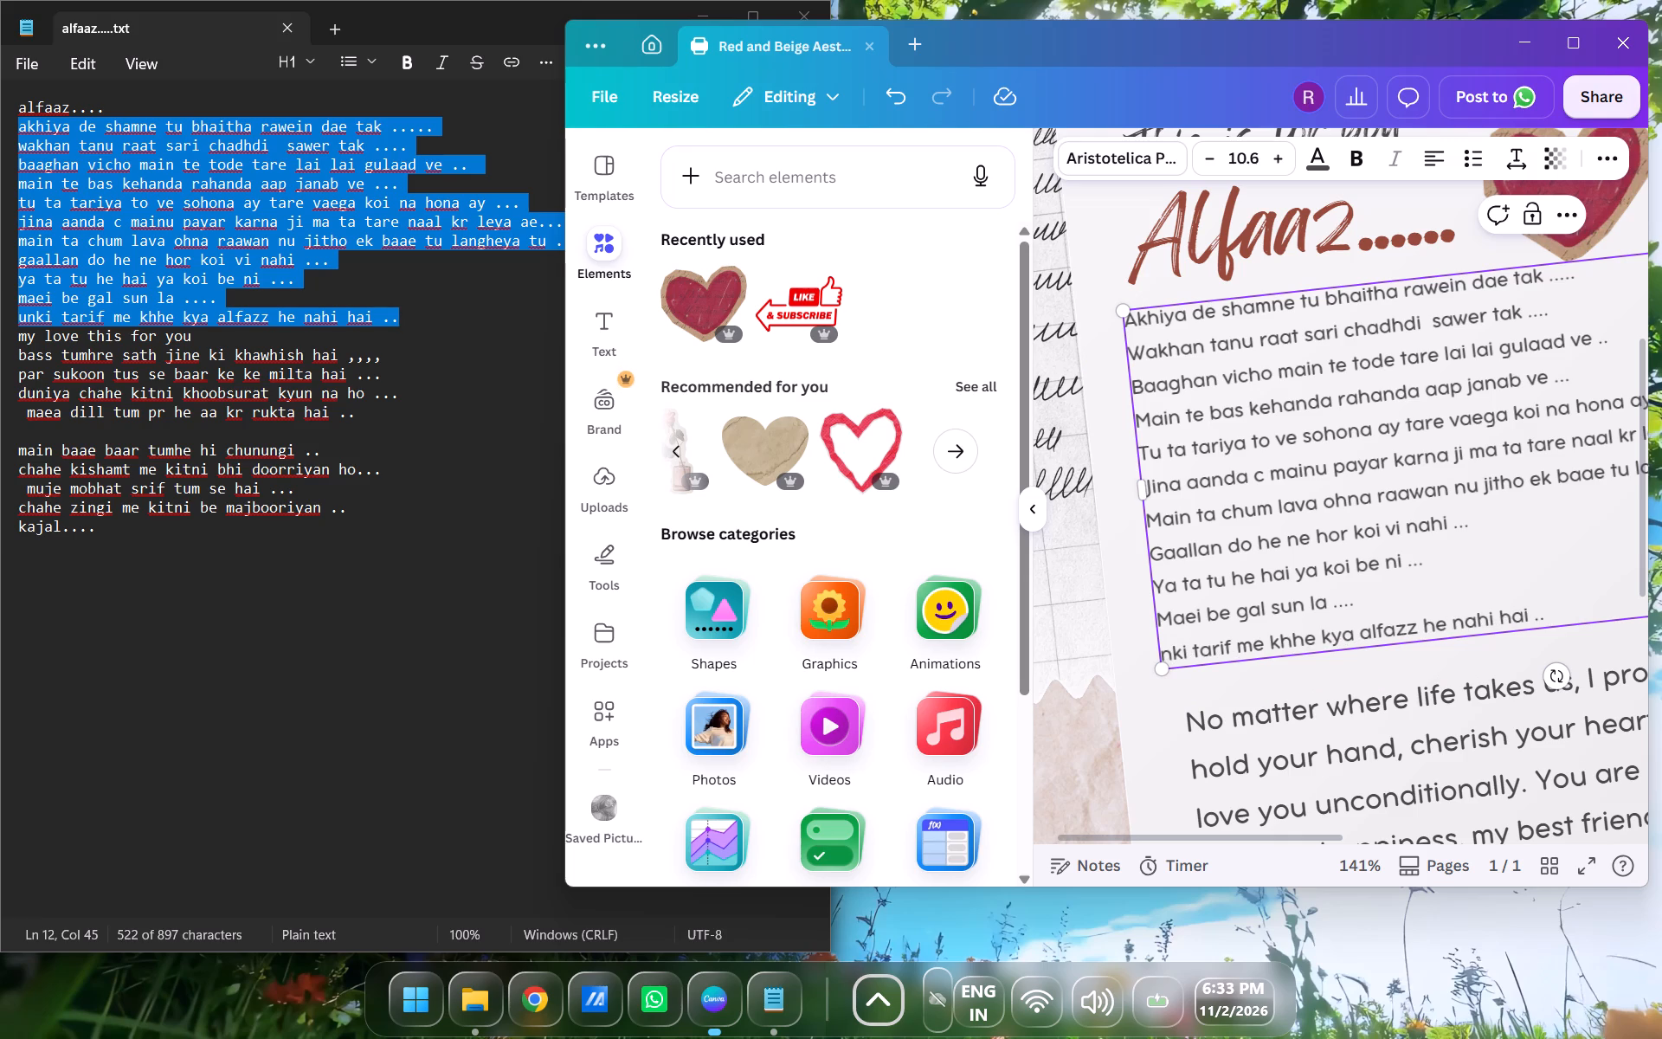
pyautogui.press('u')
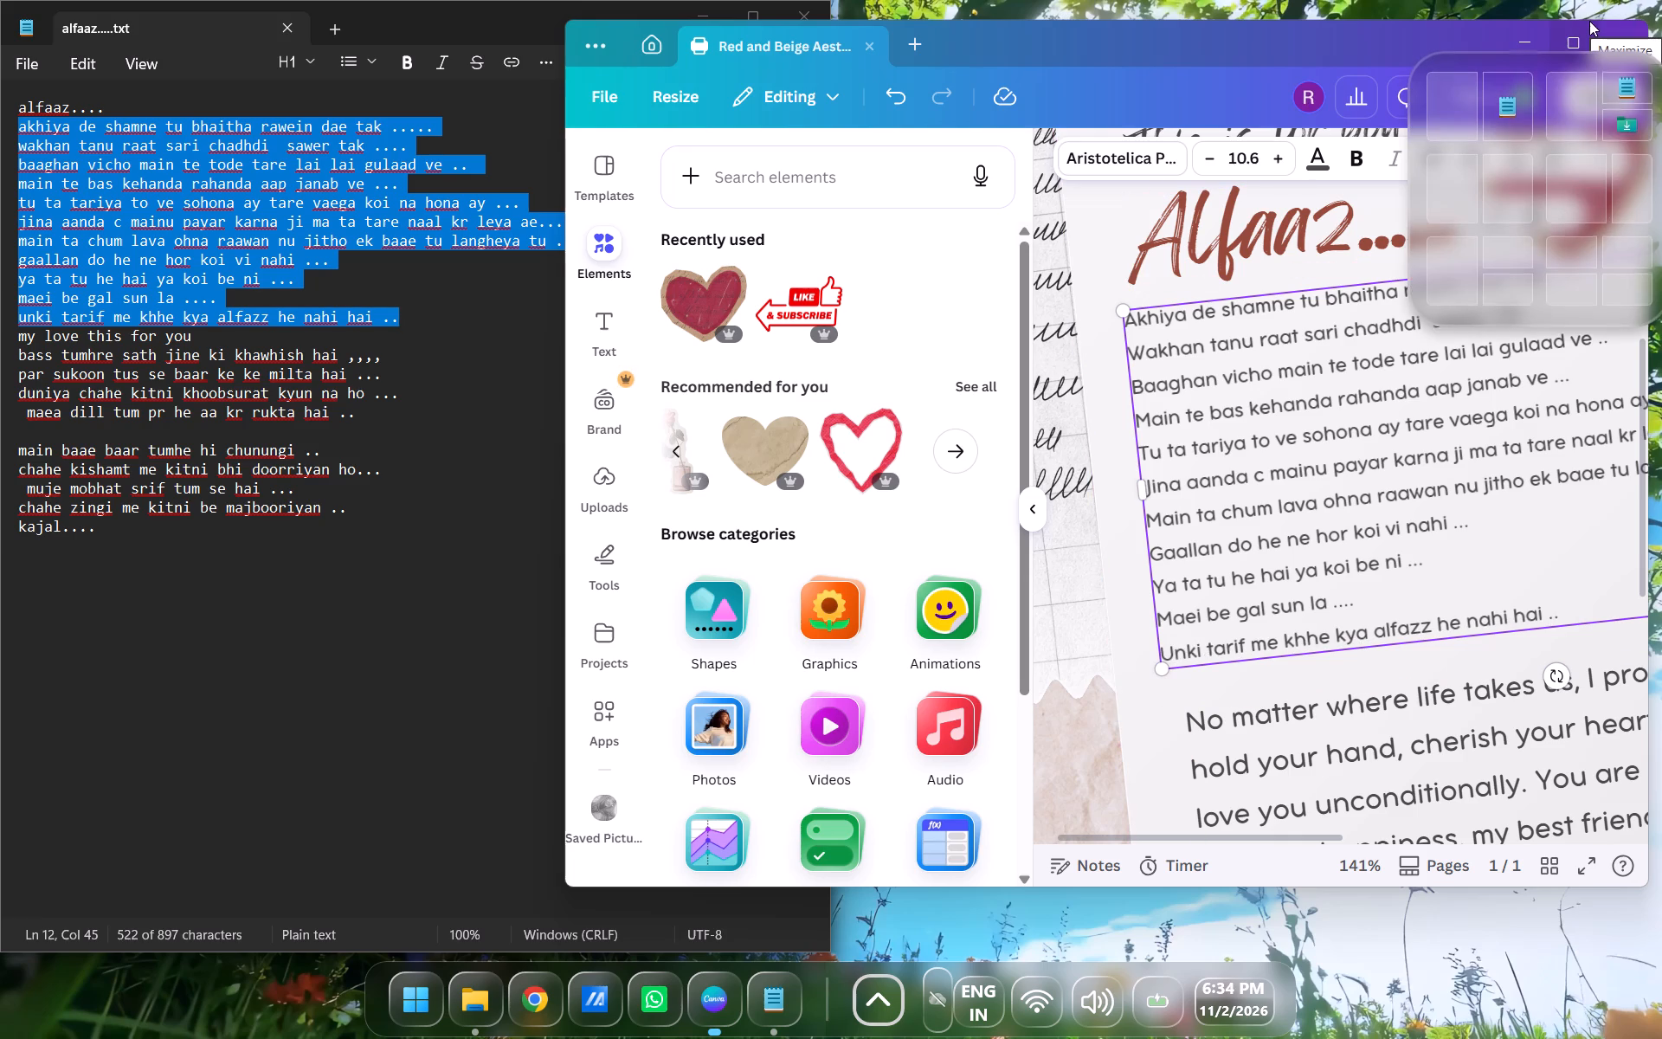
# Maximise the design window and enlarge the verse text box proportionally to about font size 10.9.
pyautogui.click(1571, 41)
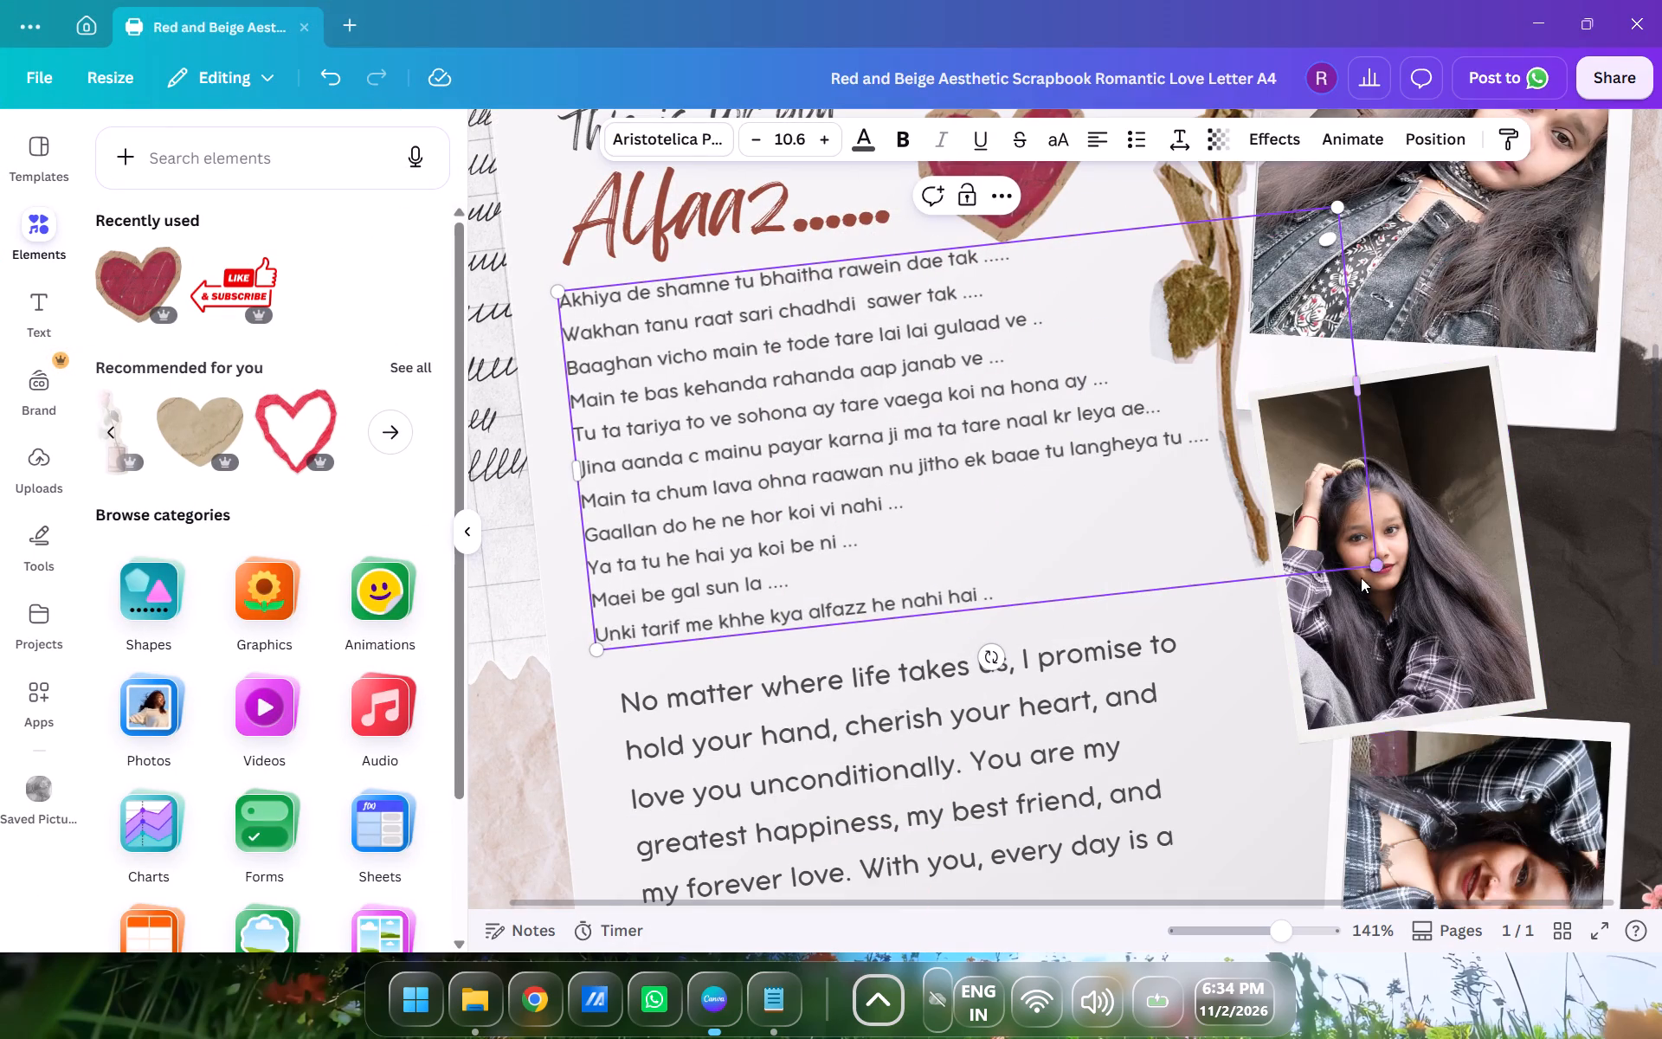
pyautogui.moveTo(1381, 565); pyautogui.dragTo(1394, 566)
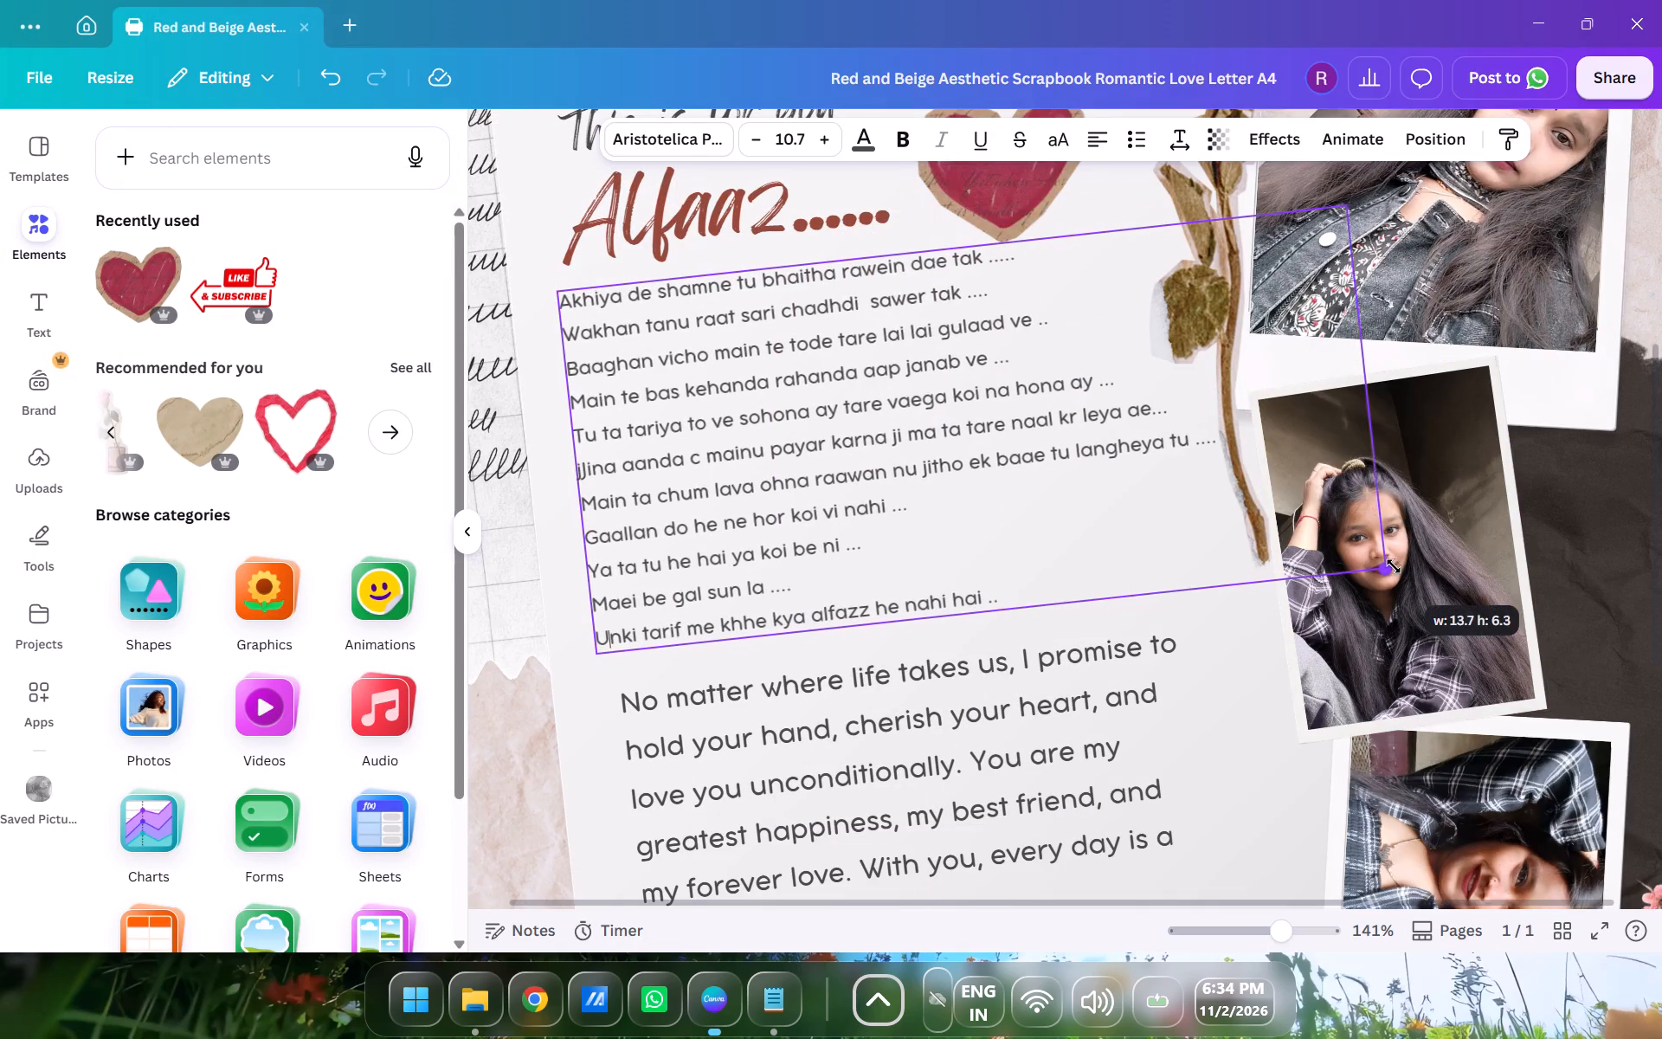
pyautogui.moveTo(1394, 566); pyautogui.dragTo(1401, 566)
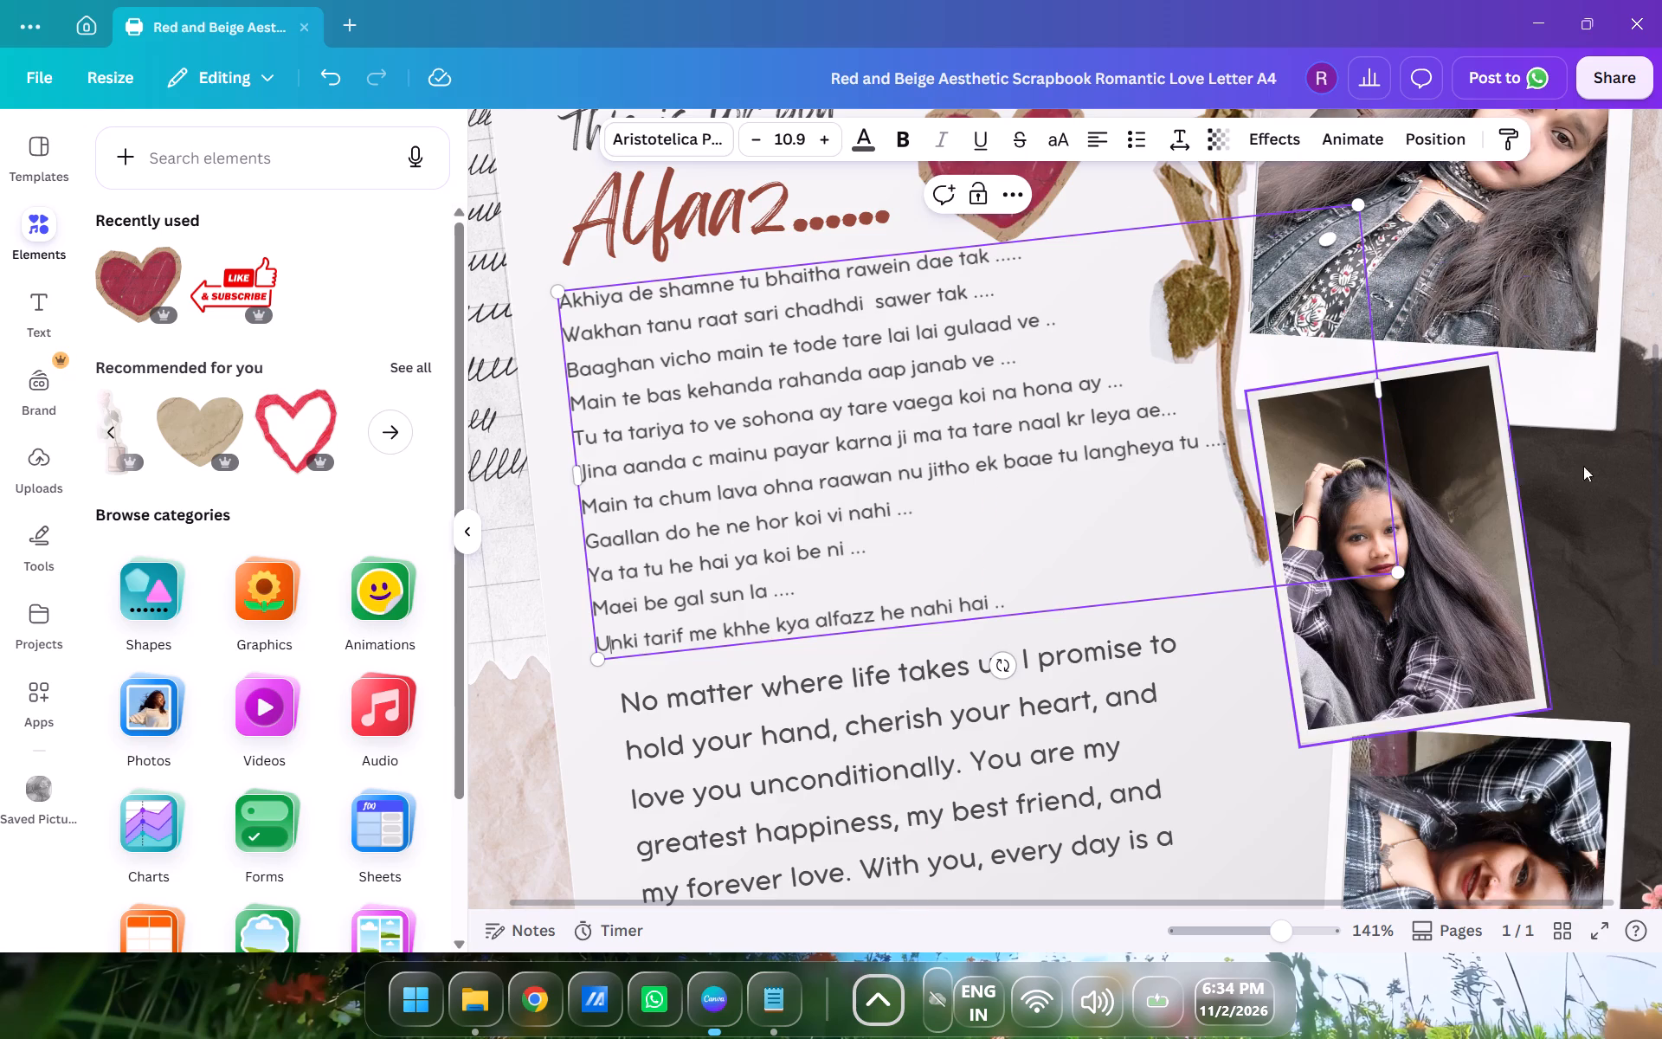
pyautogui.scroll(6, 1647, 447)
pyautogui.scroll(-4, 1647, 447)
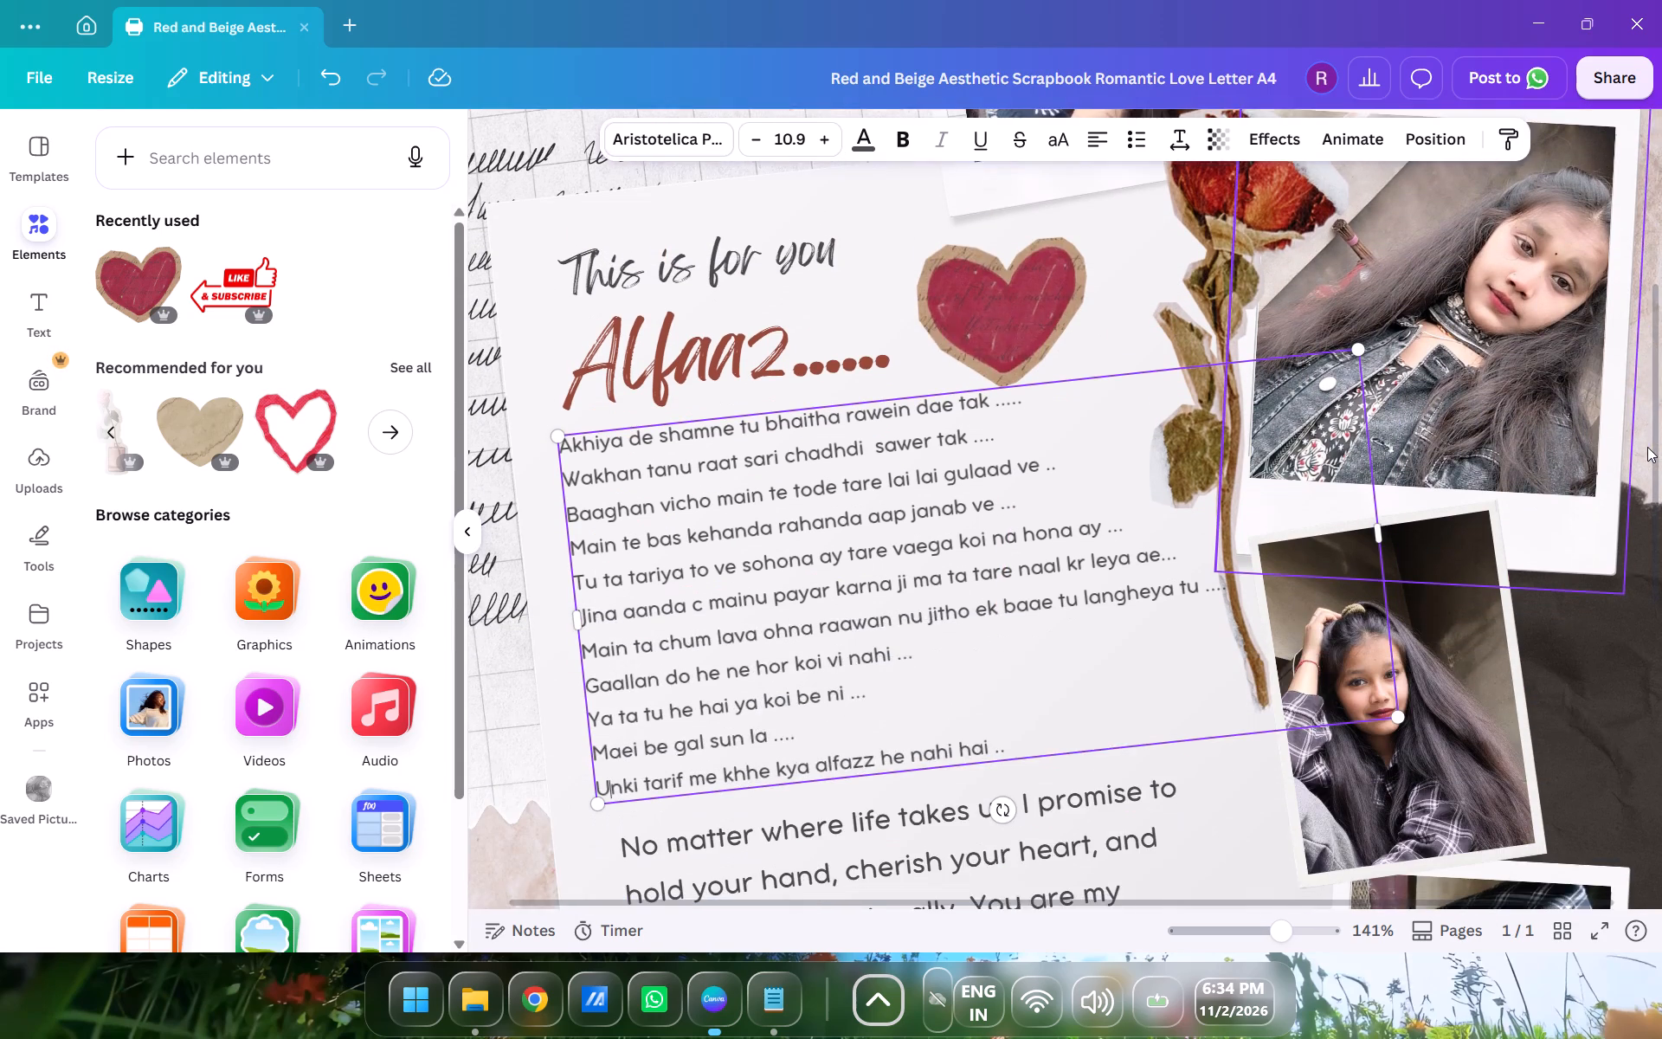
# Look over the letter page from the top photos and heading down to the closing line and signature.
pyautogui.scroll(-1, 1647, 447)
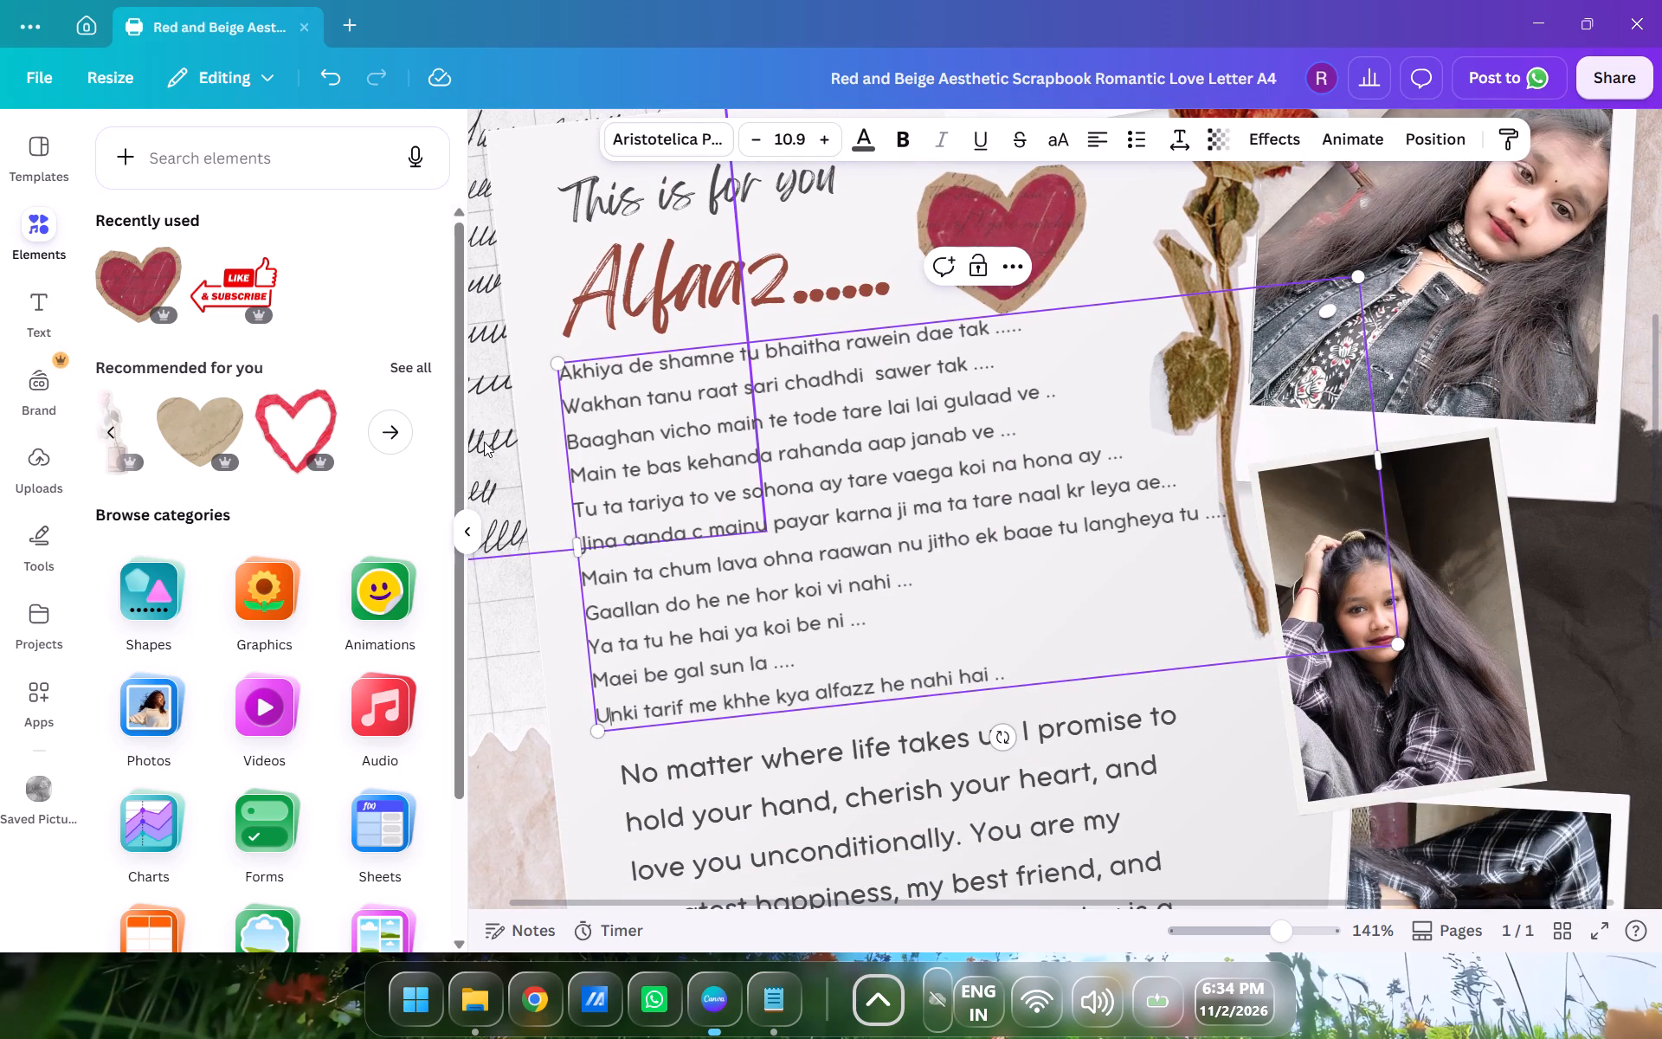
pyautogui.click(484, 442)
pyautogui.scroll(3, 1661, 405)
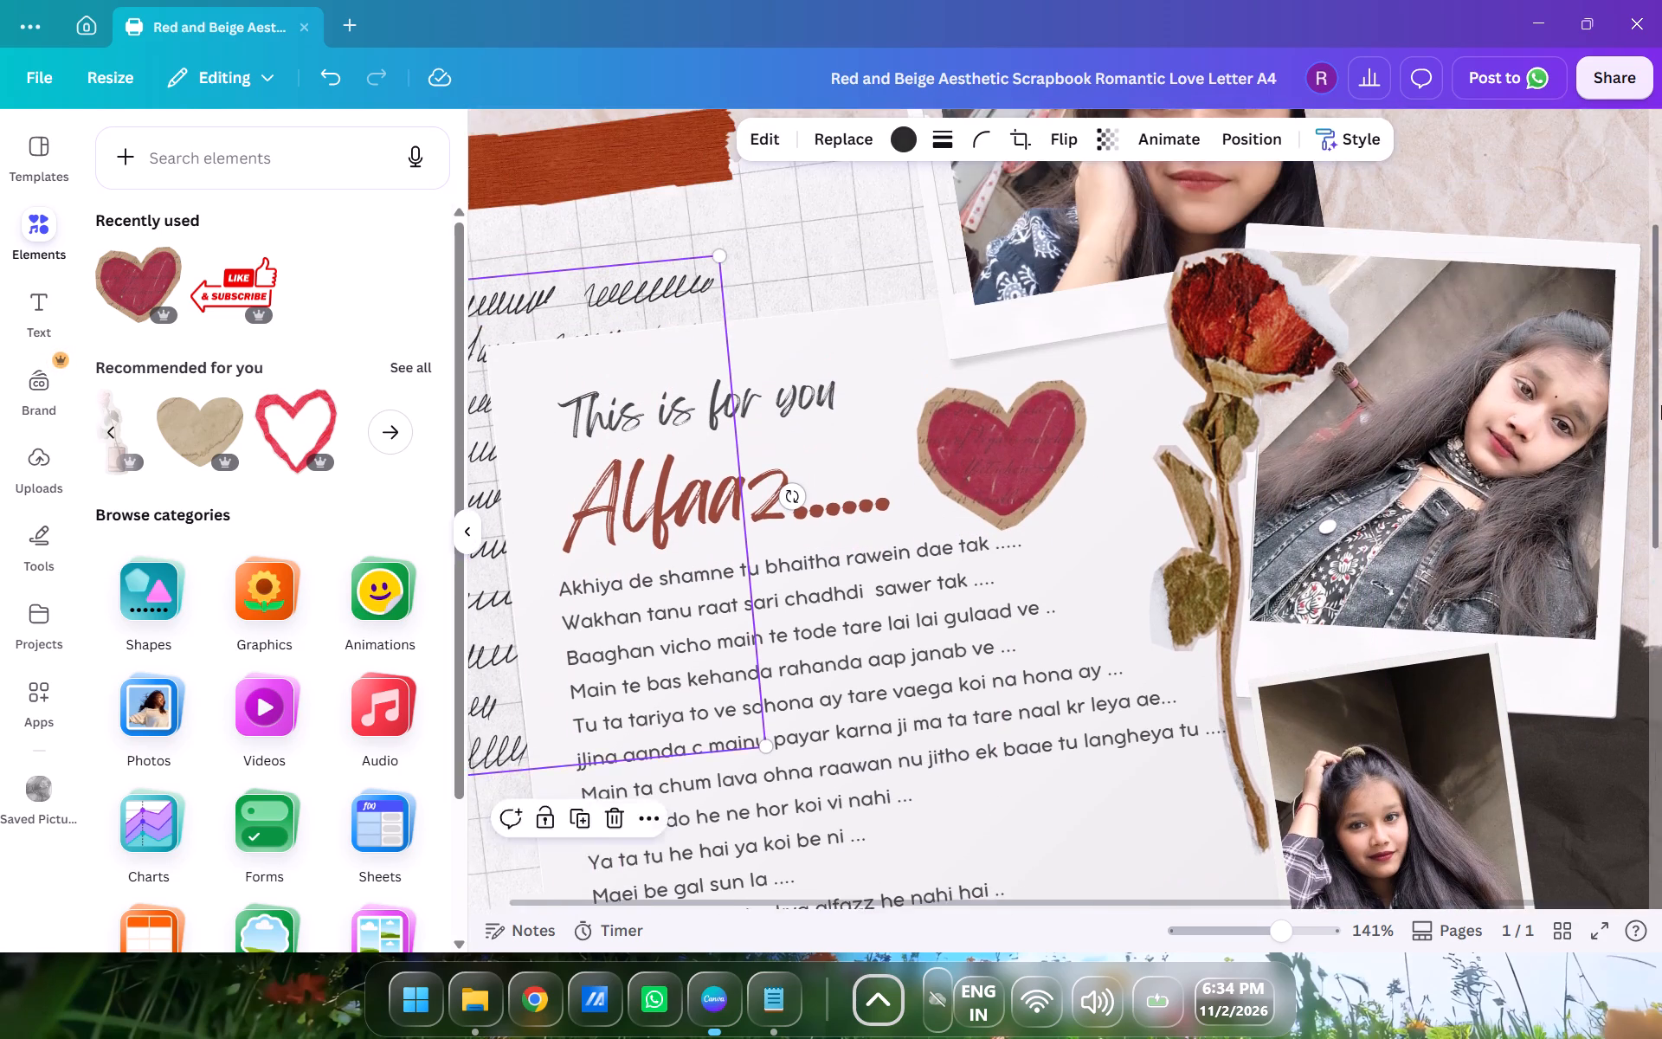
pyautogui.scroll(3, 1661, 405)
pyautogui.scroll(-3, 1661, 405)
pyautogui.scroll(8, 1661, 405)
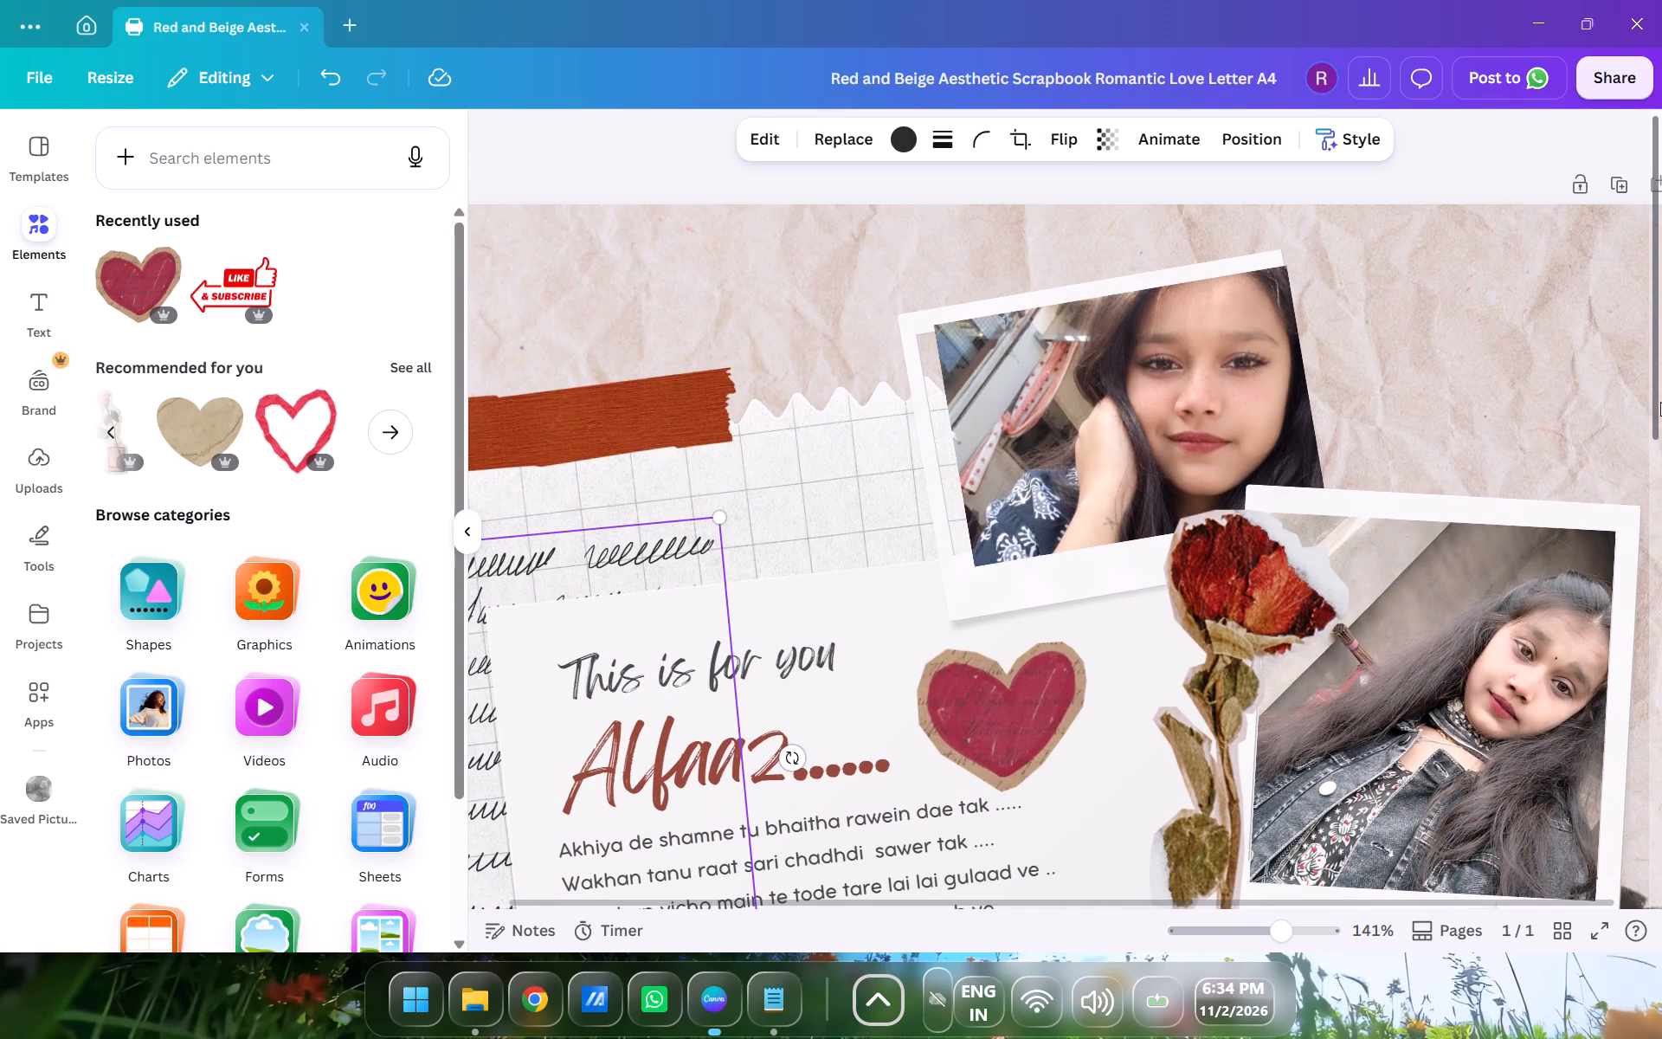
pyautogui.scroll(-13, 1660, 402)
pyautogui.scroll(7, 1661, 403)
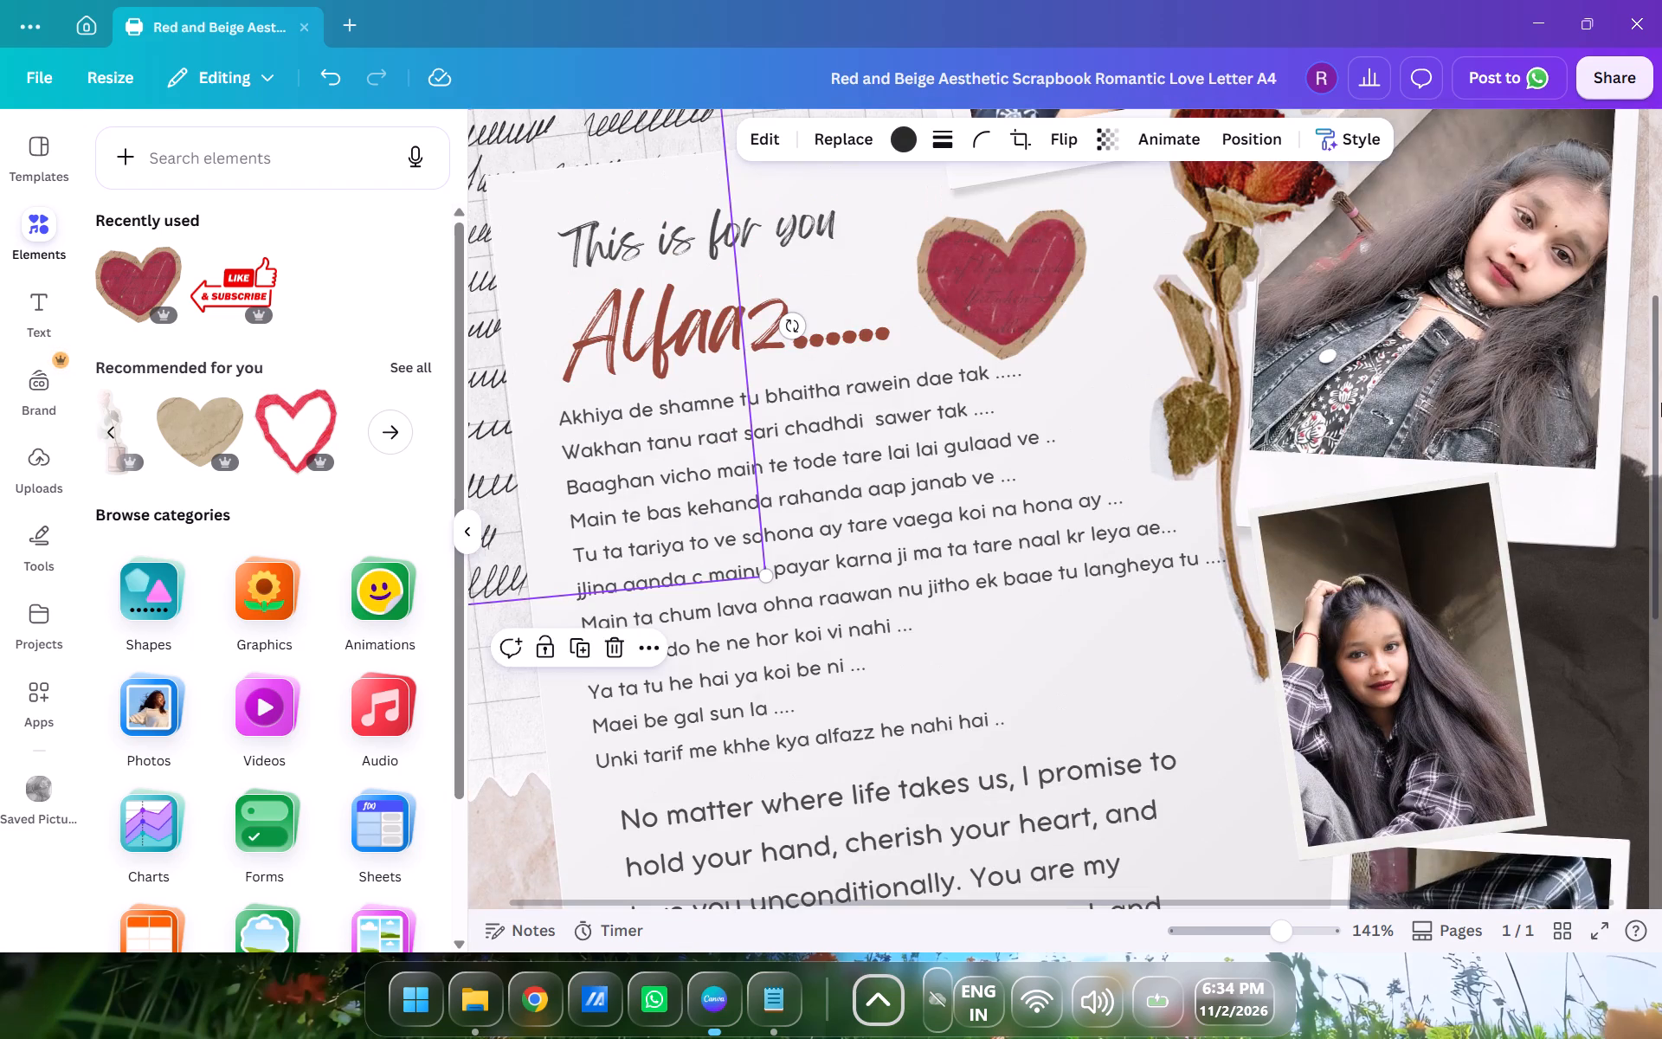
pyautogui.scroll(-8, 1661, 403)
pyautogui.scroll(4, 1661, 403)
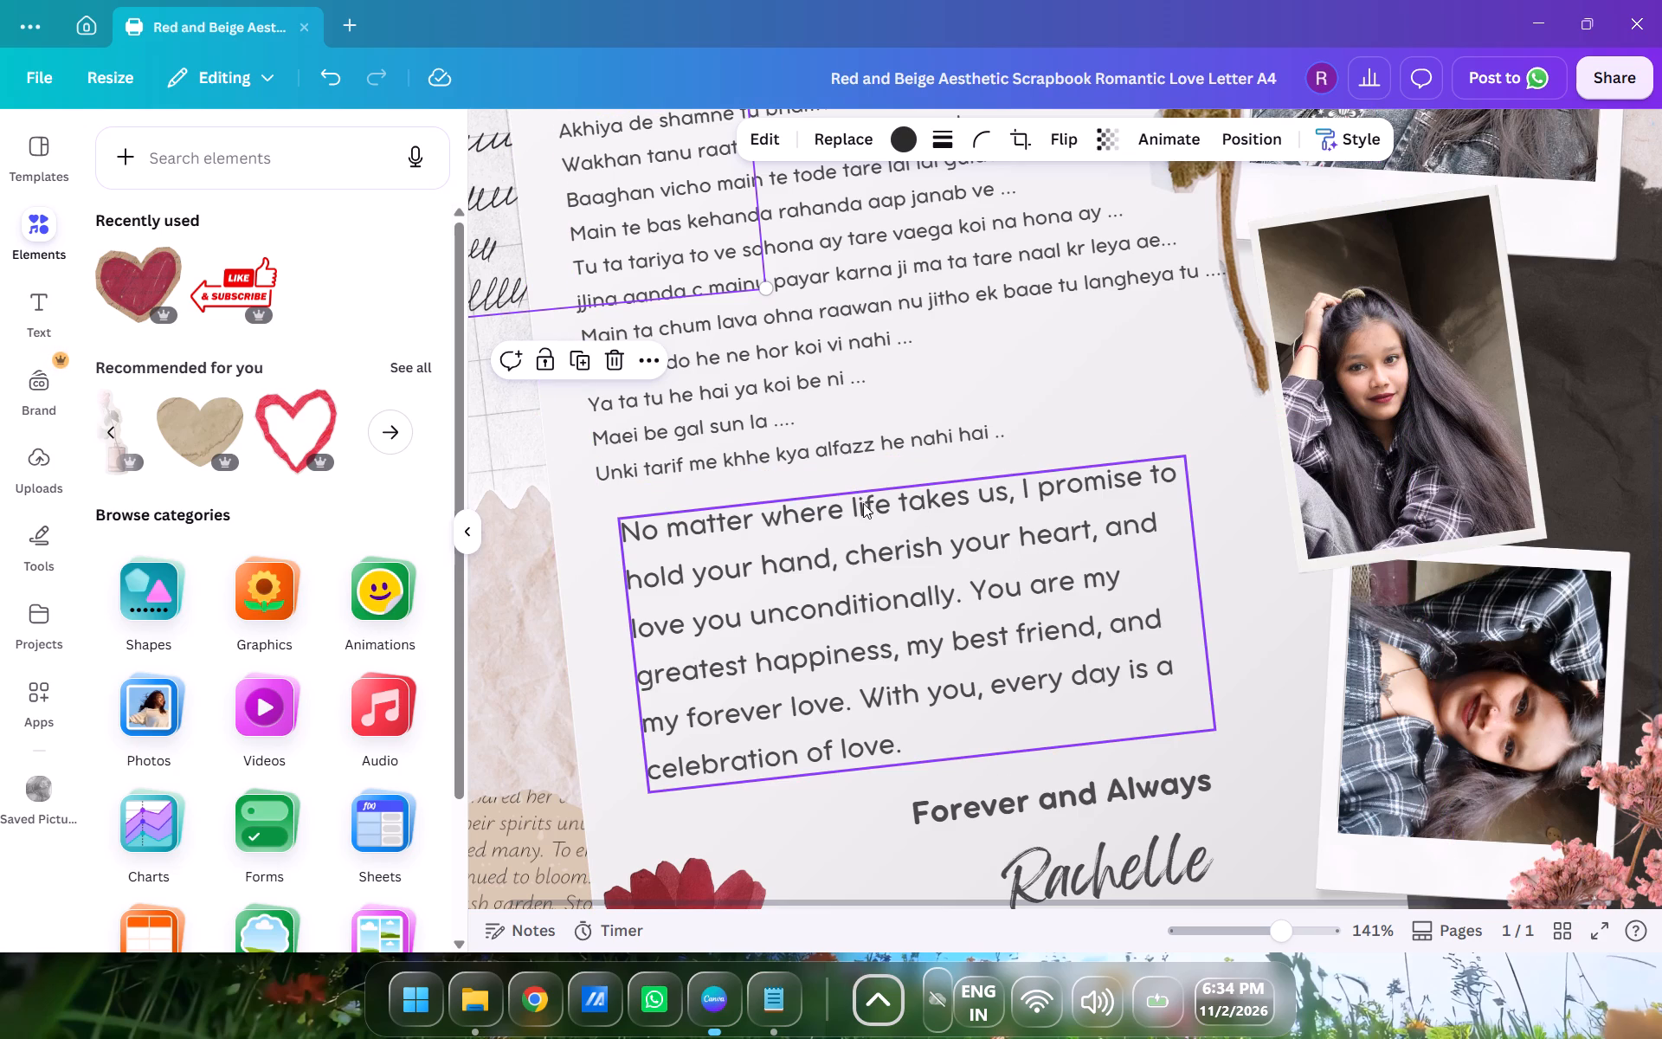
pyautogui.scroll(5, 868, 512)
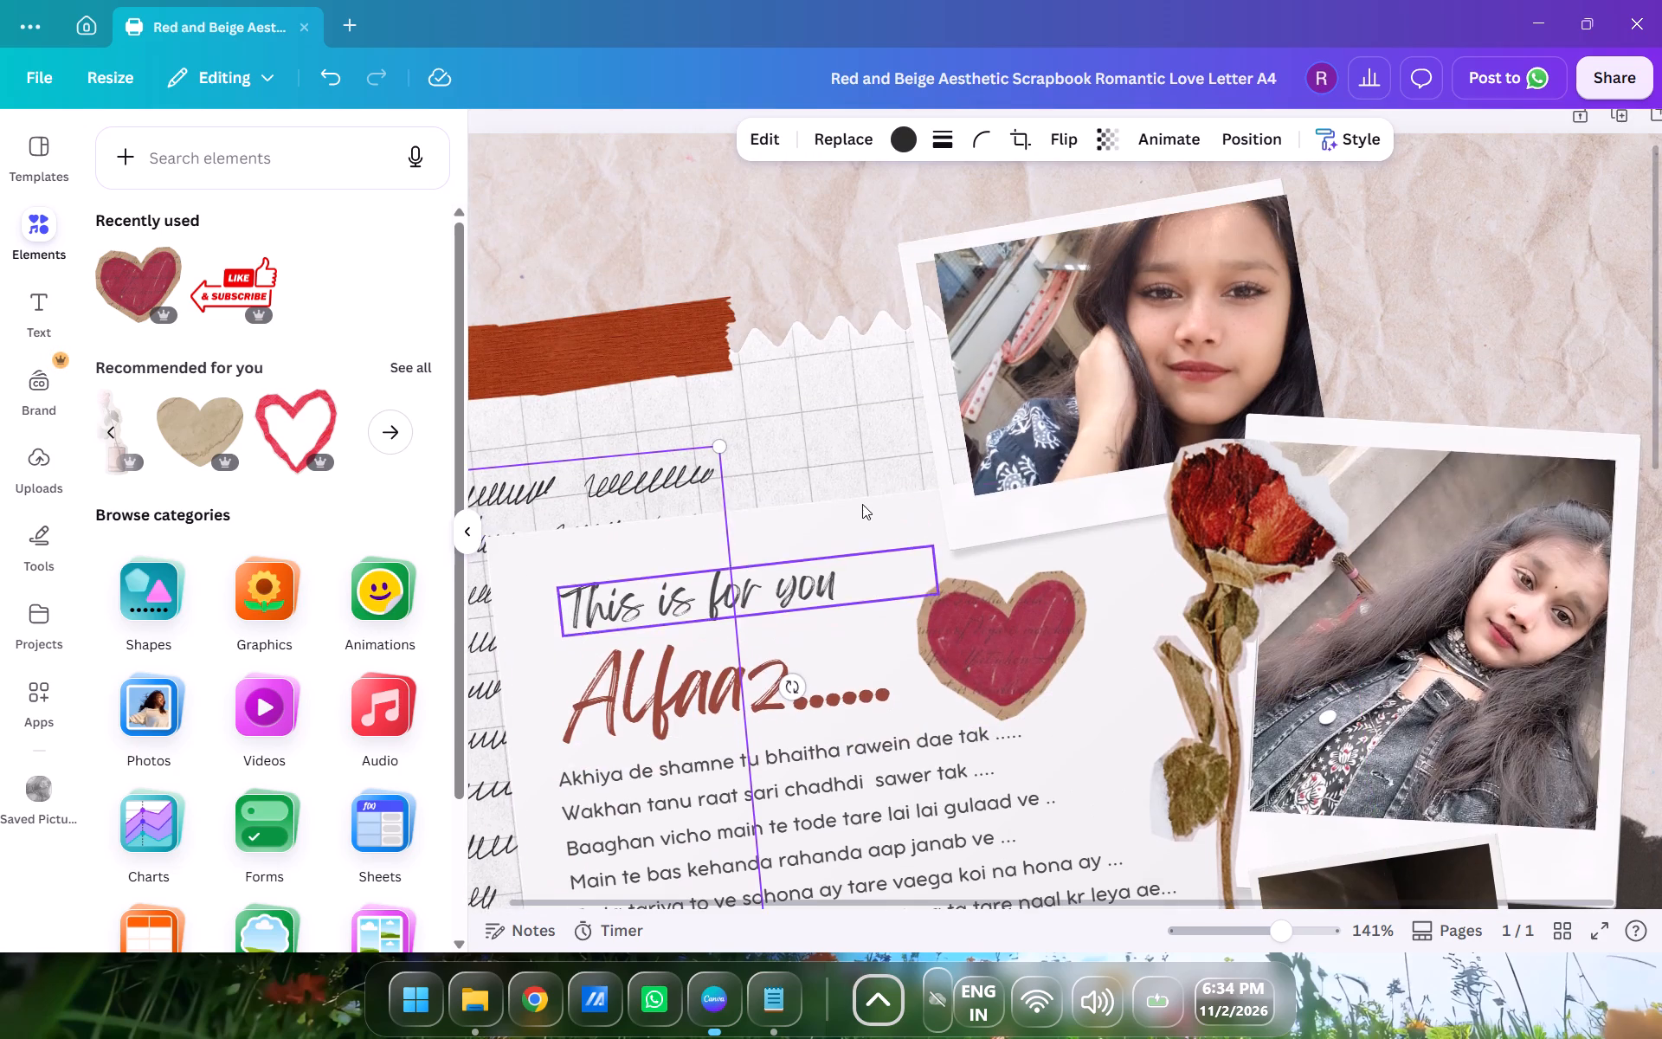
# Copy the "This is for you" heading and place the copy just beneath the last line of the verse.
pyautogui.click(788, 584)
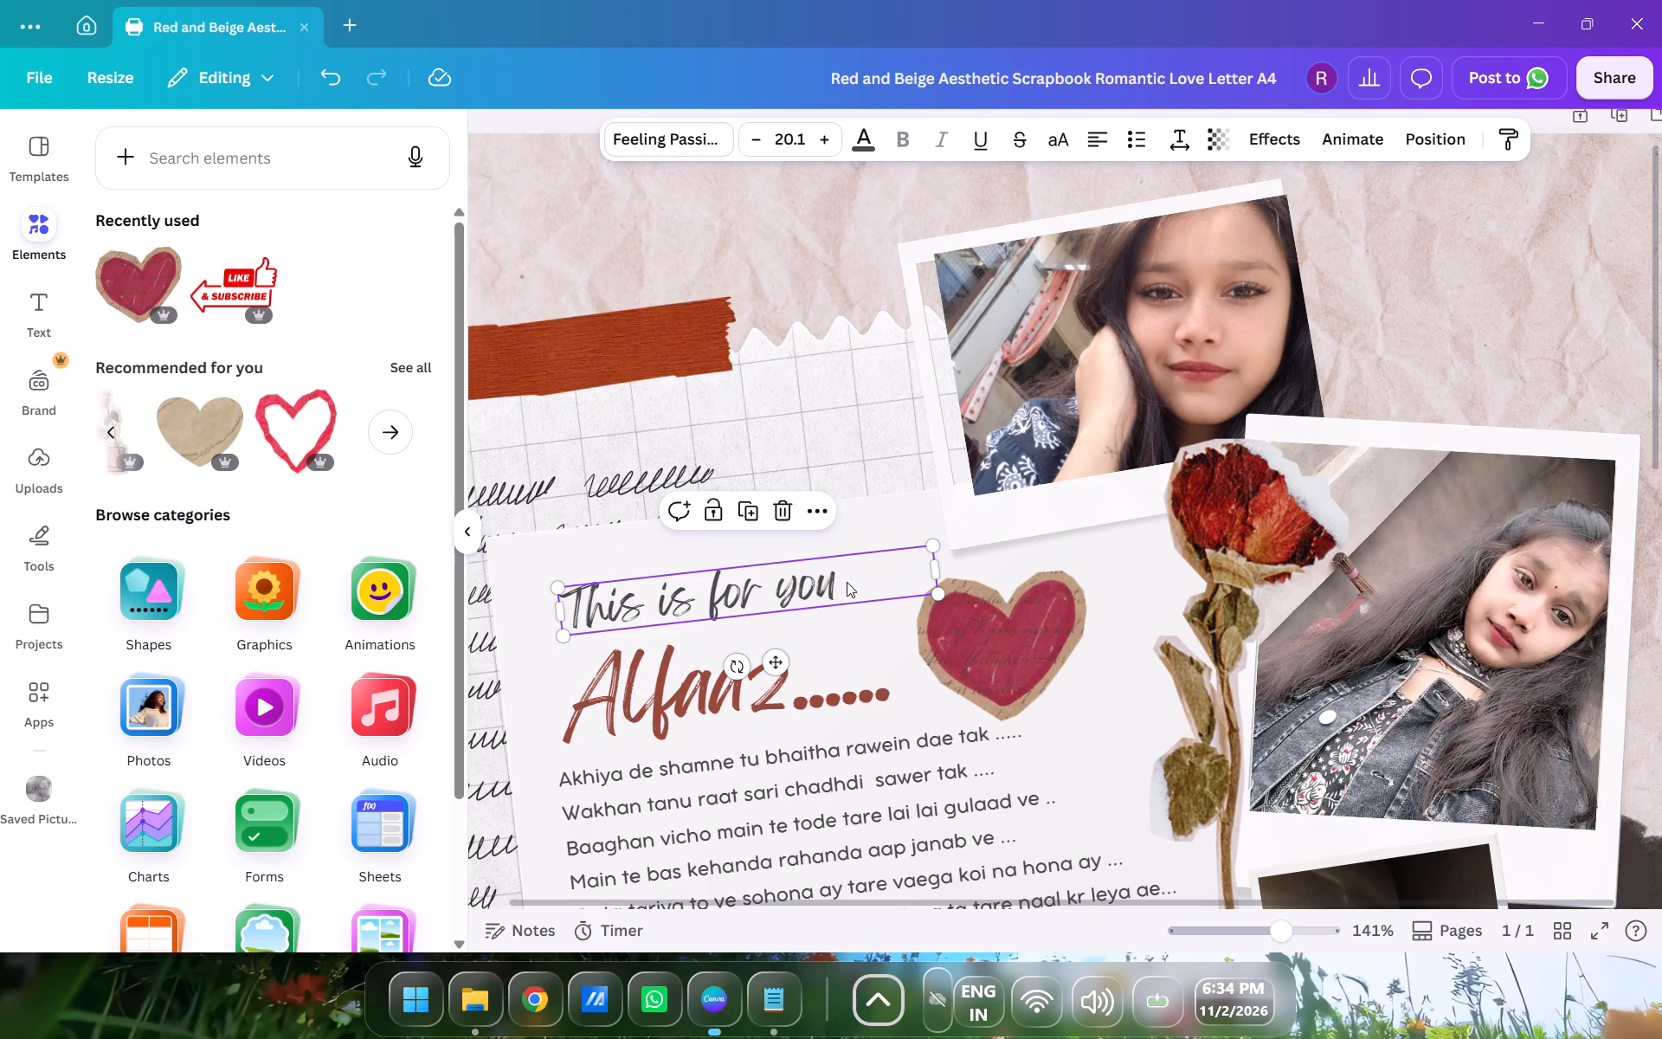
pyautogui.doubleClick(847, 582)
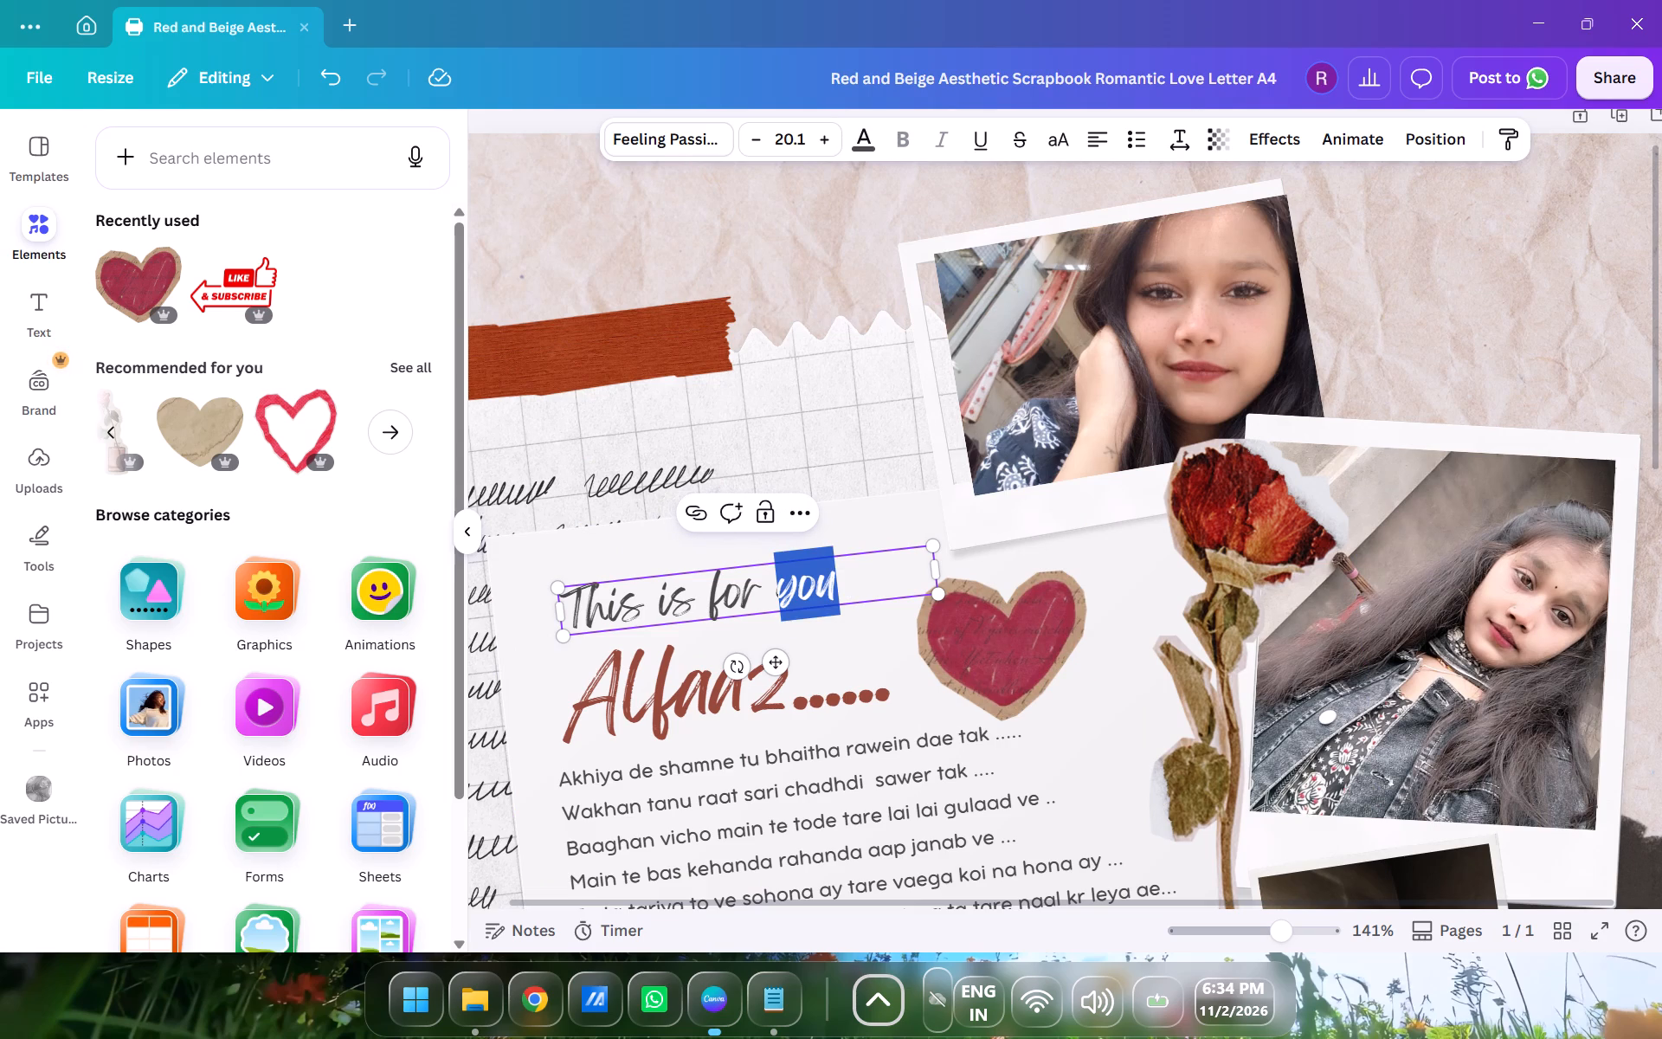
pyautogui.click(871, 569)
pyautogui.click(902, 564)
pyautogui.click(783, 514)
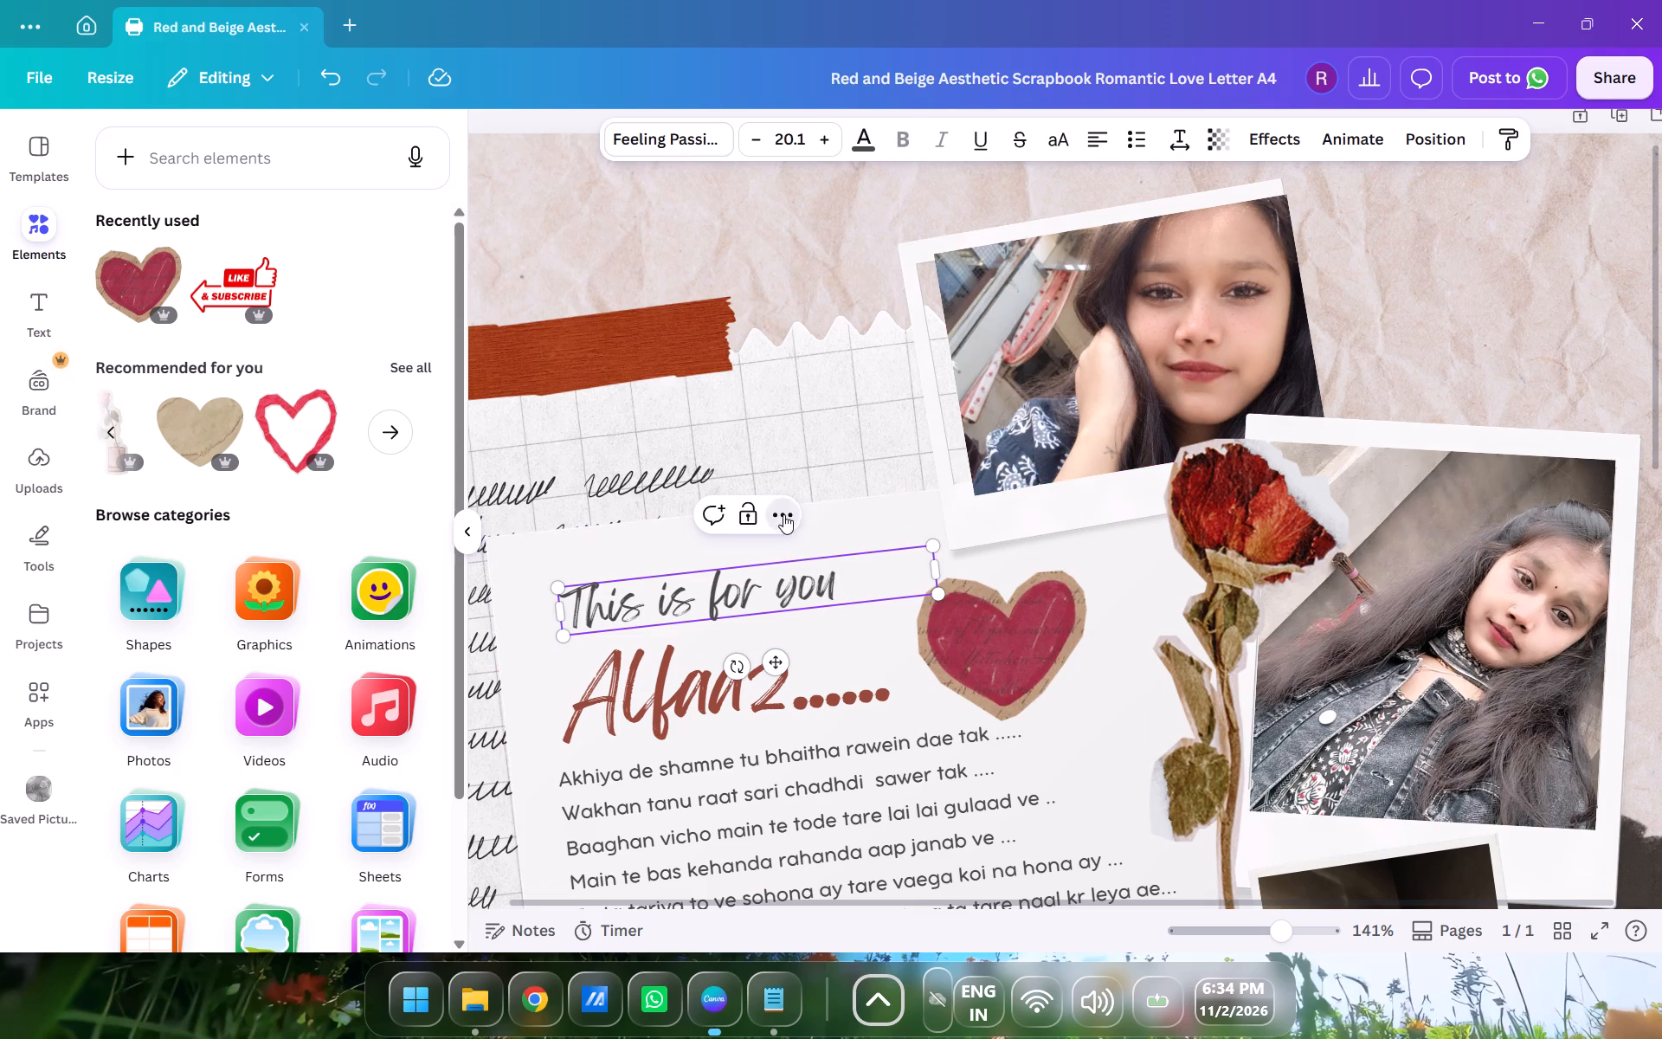
pyautogui.click(834, 89)
pyautogui.scroll(-4, 955, 329)
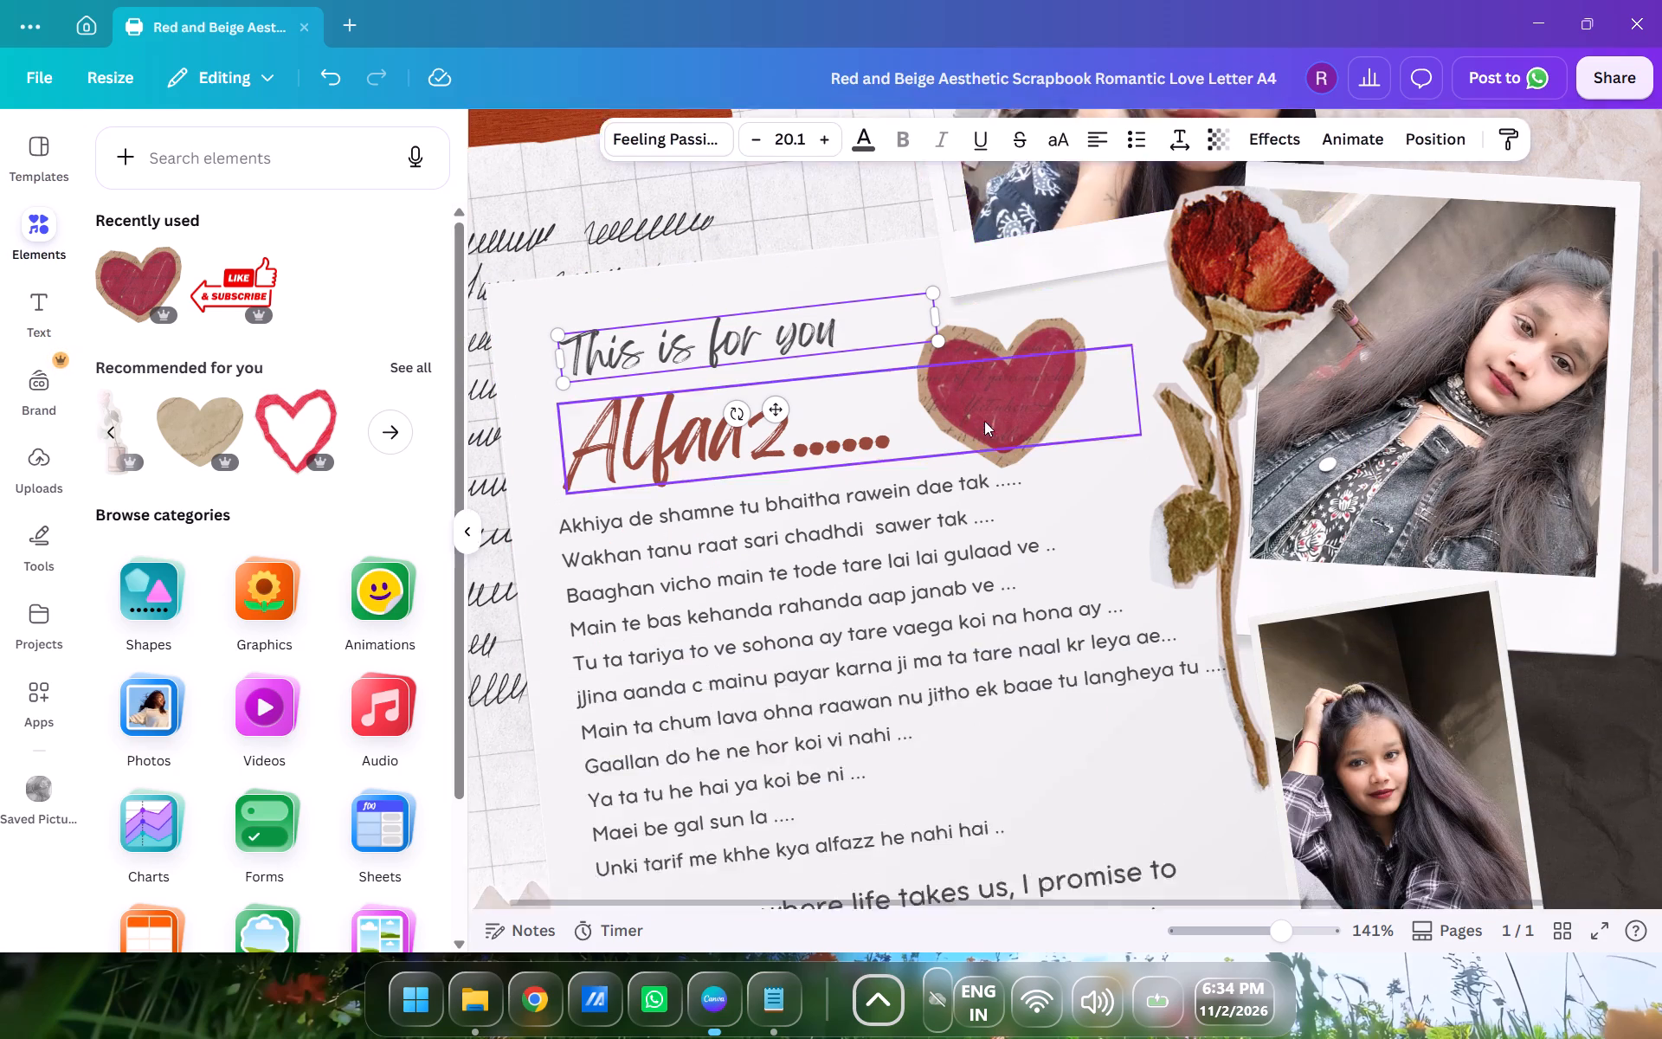
pyautogui.scroll(-4, 984, 421)
pyautogui.click(865, 550)
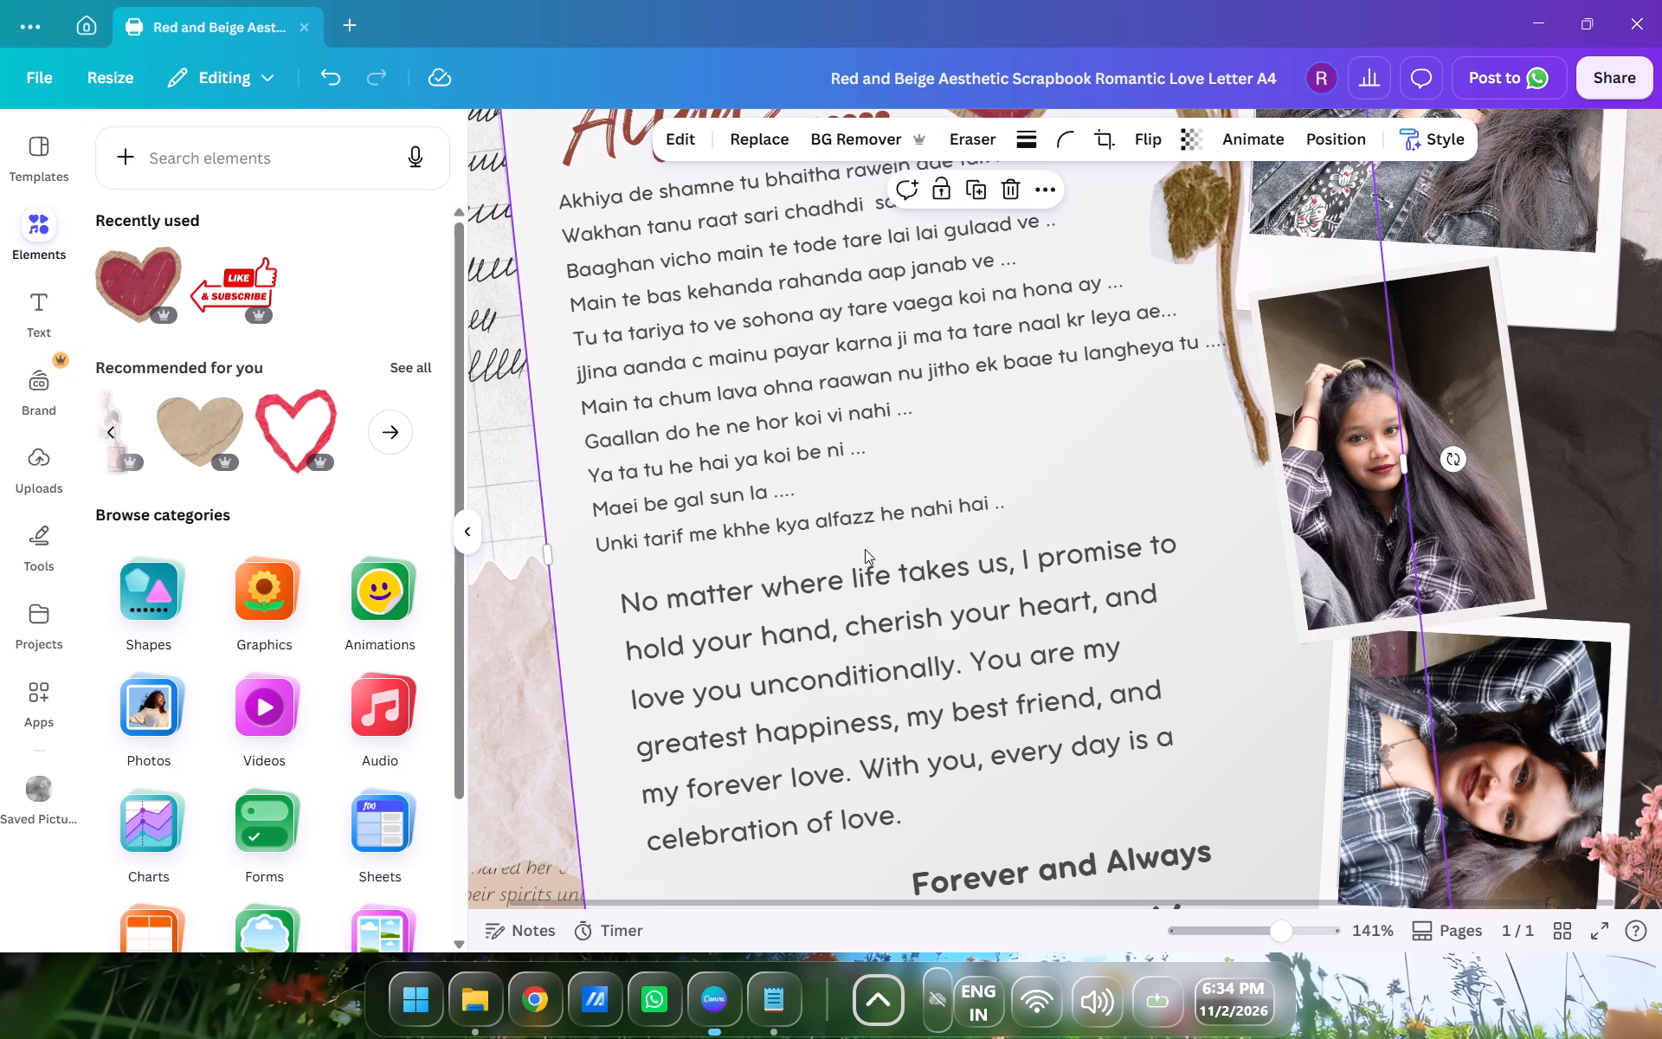
pyautogui.hotkey('ctrl', 'v')
pyautogui.moveTo(1009, 507); pyautogui.dragTo(977, 513)
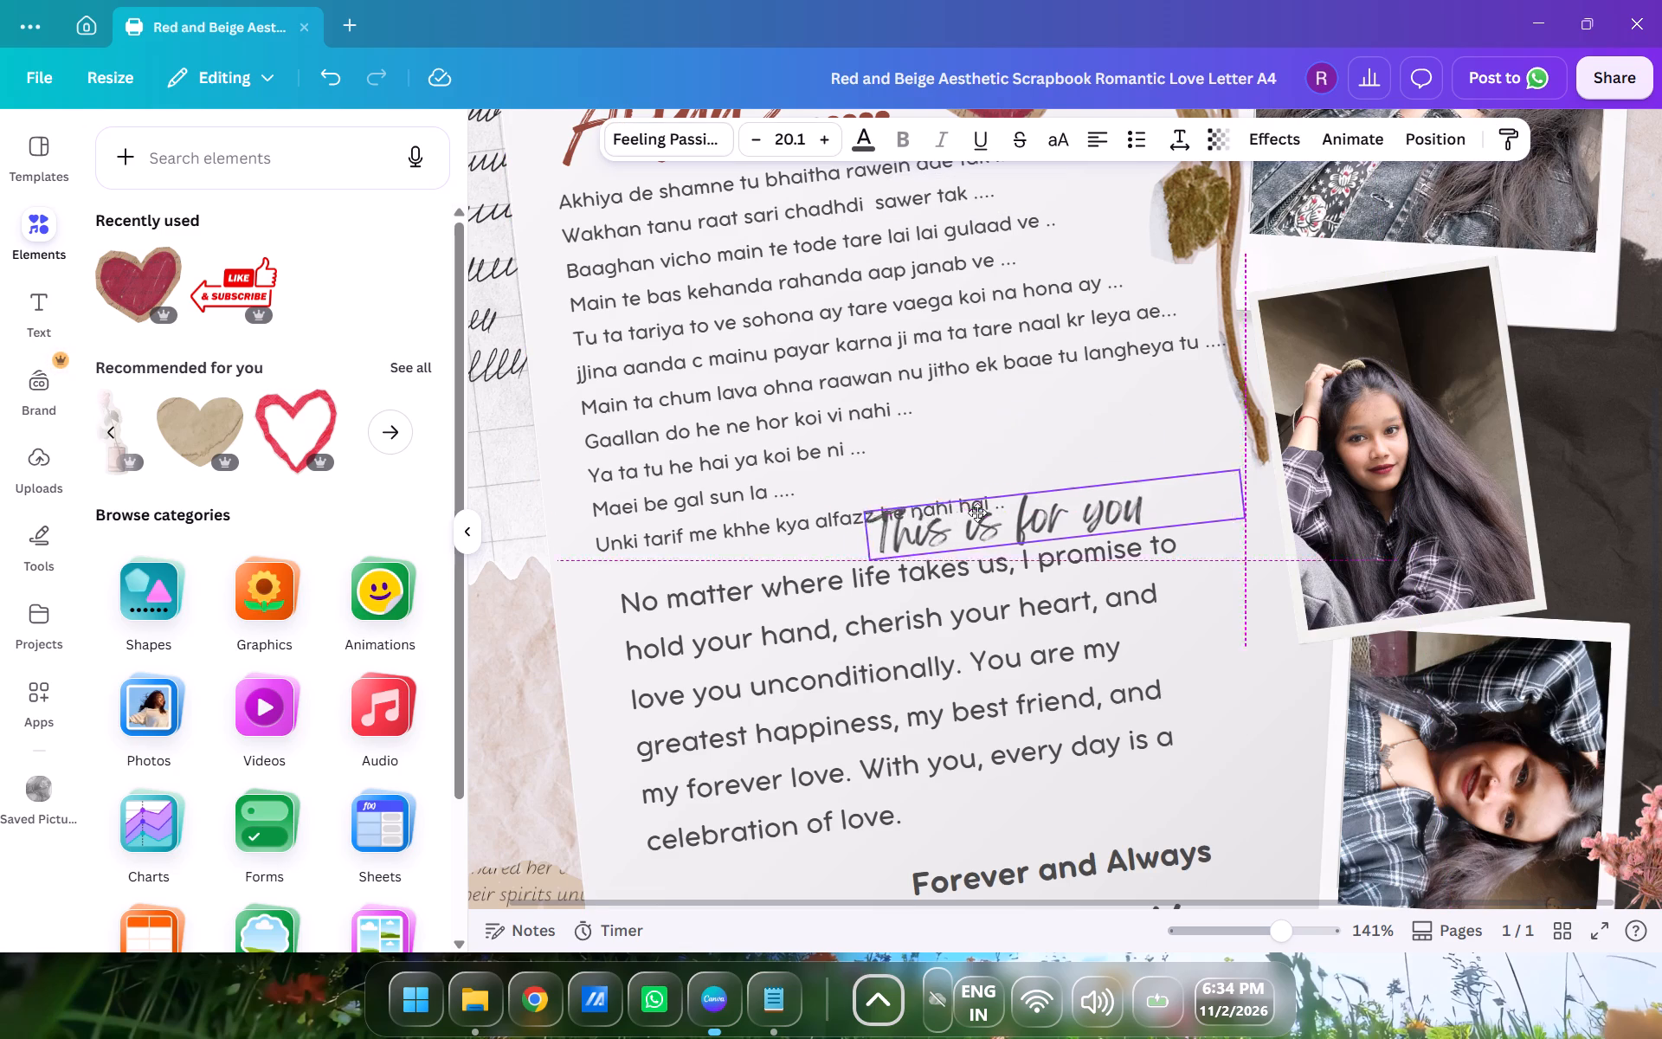
pyautogui.moveTo(977, 513); pyautogui.dragTo(791, 540)
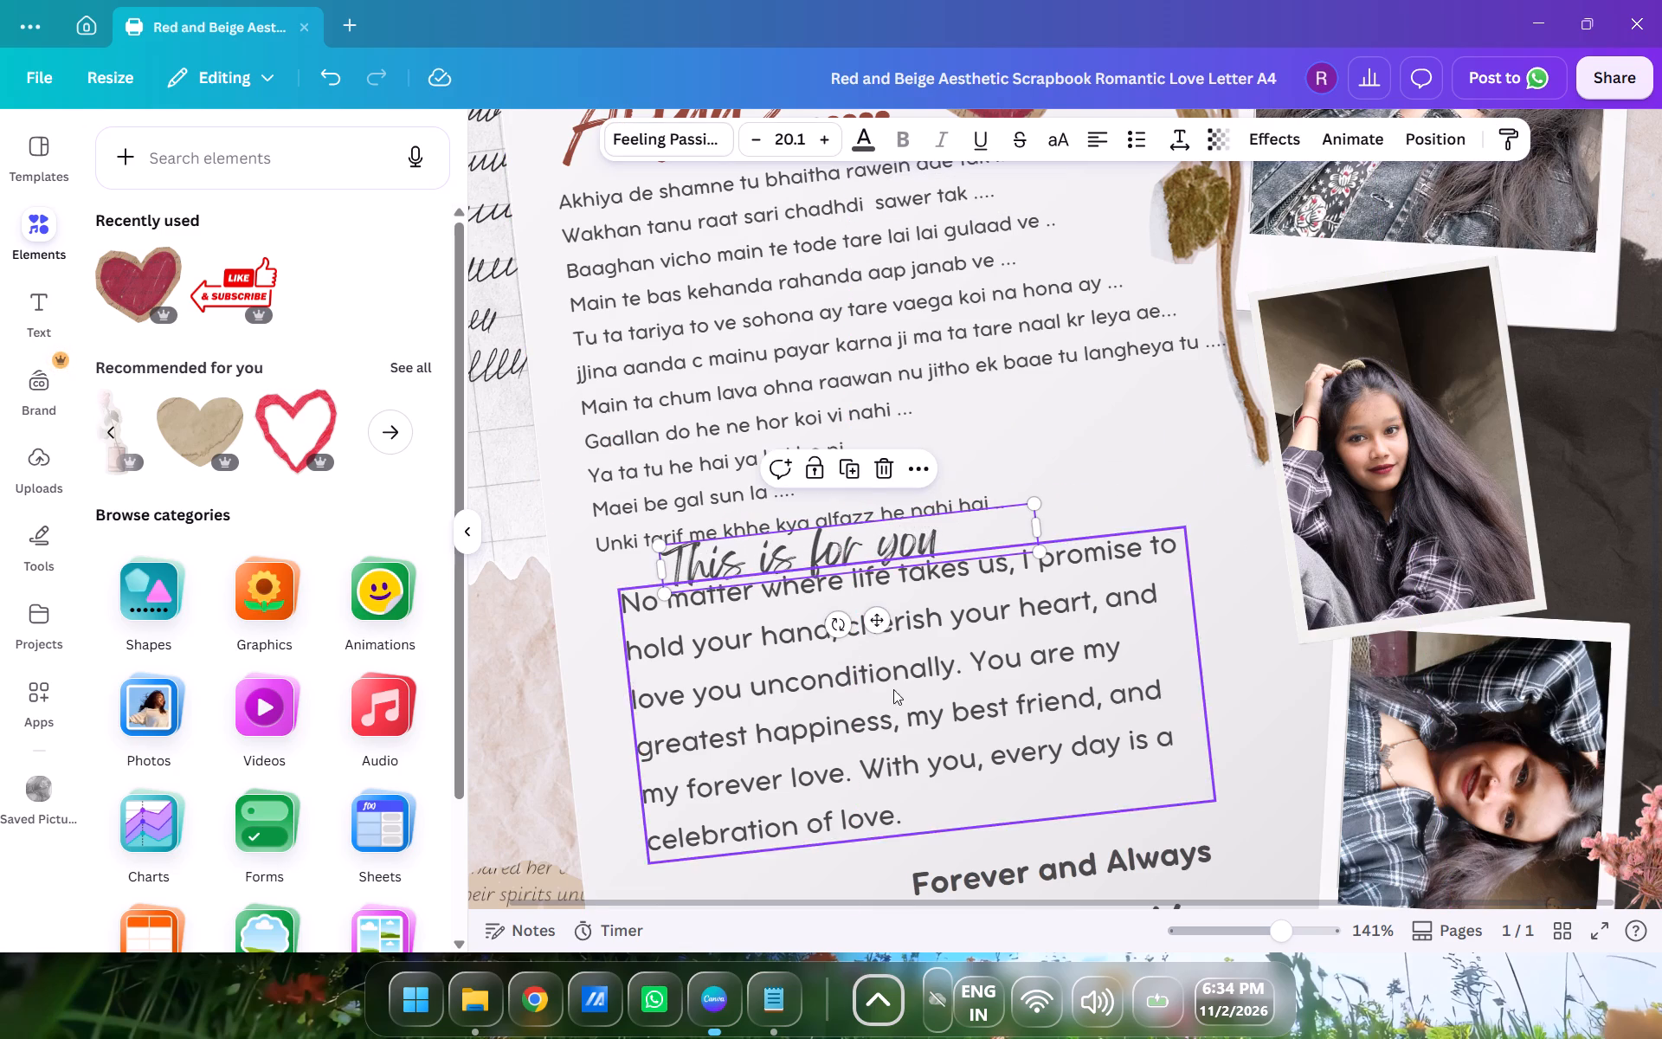
# Shift the "No matter where life takes us" paragraph slightly lower and fit the copied heading into the gap above it.
pyautogui.moveTo(893, 688); pyautogui.dragTo(905, 709)
pyautogui.moveTo(810, 562); pyautogui.dragTo(813, 570)
pyautogui.moveTo(937, 693); pyautogui.dragTo(950, 694)
pyautogui.moveTo(826, 547); pyautogui.dragTo(831, 556)
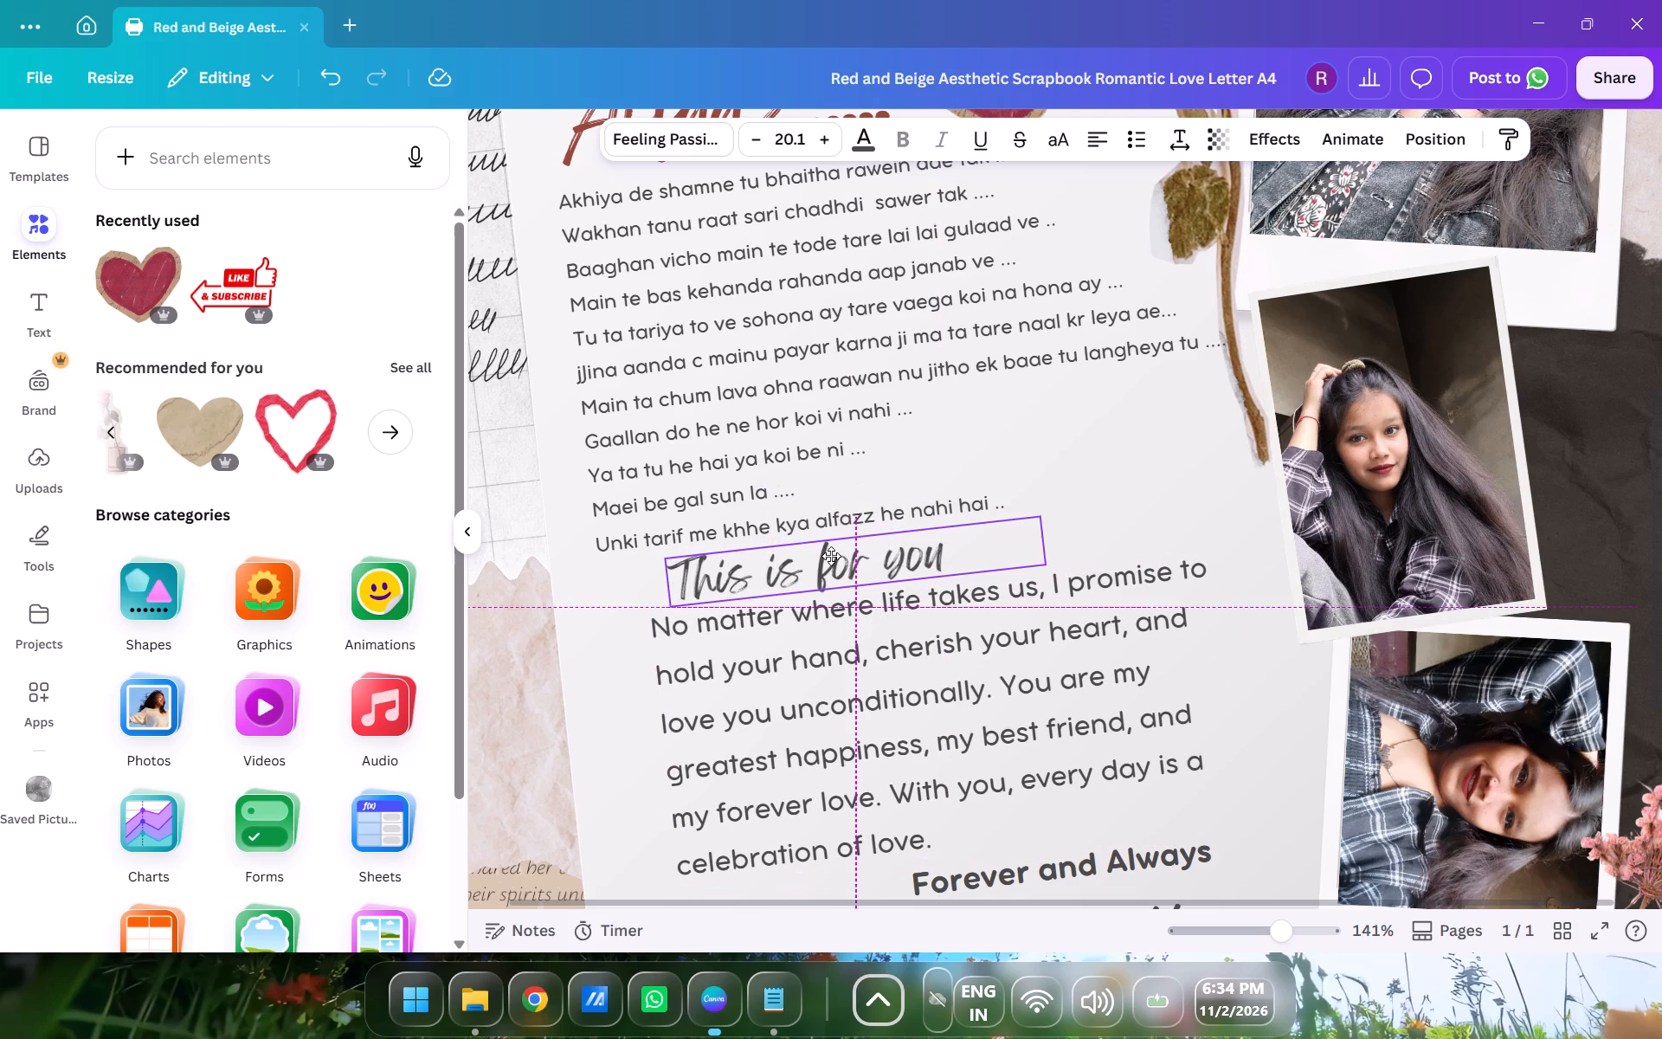
pyautogui.moveTo(831, 556); pyautogui.dragTo(833, 557)
# Nudge the signature, the "Forever and Always" line and the paragraph slightly lower, and readjust the copied heading between verse and paragraph.
pyautogui.scroll(-3, 969, 633)
pyautogui.scroll(1, 1013, 571)
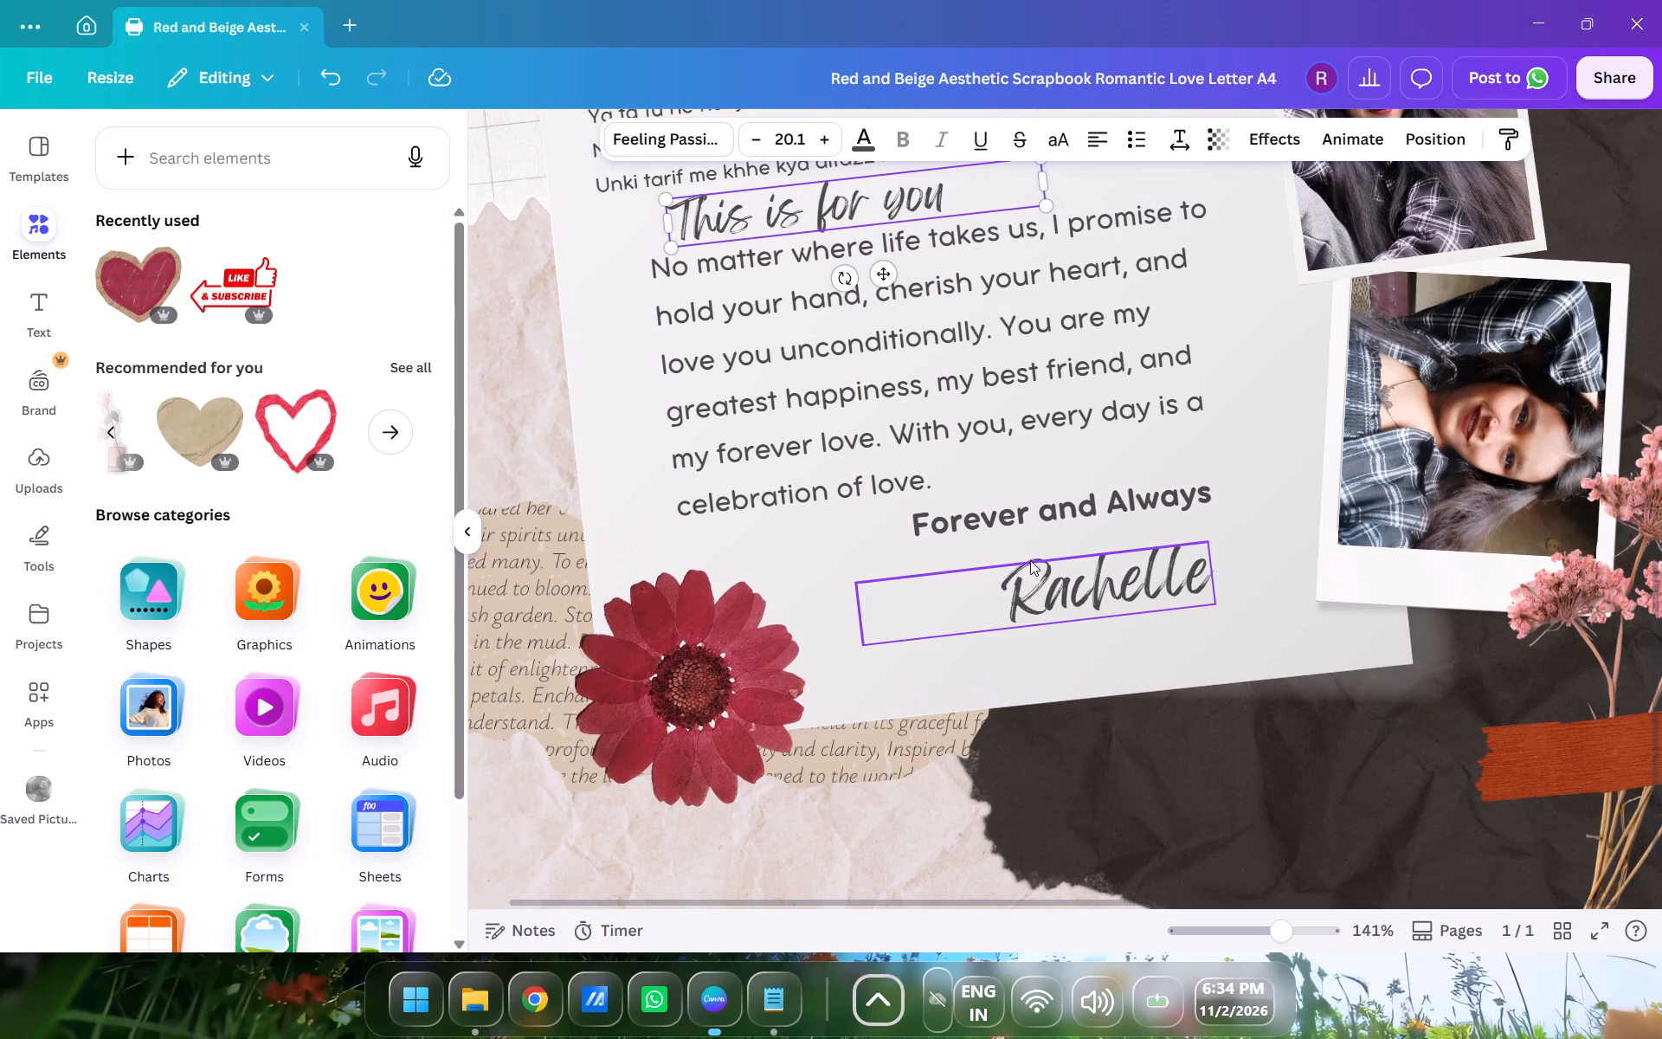
pyautogui.moveTo(1056, 580); pyautogui.dragTo(1066, 597)
pyautogui.moveTo(1165, 490); pyautogui.dragTo(1181, 504)
pyautogui.scroll(1, 1189, 441)
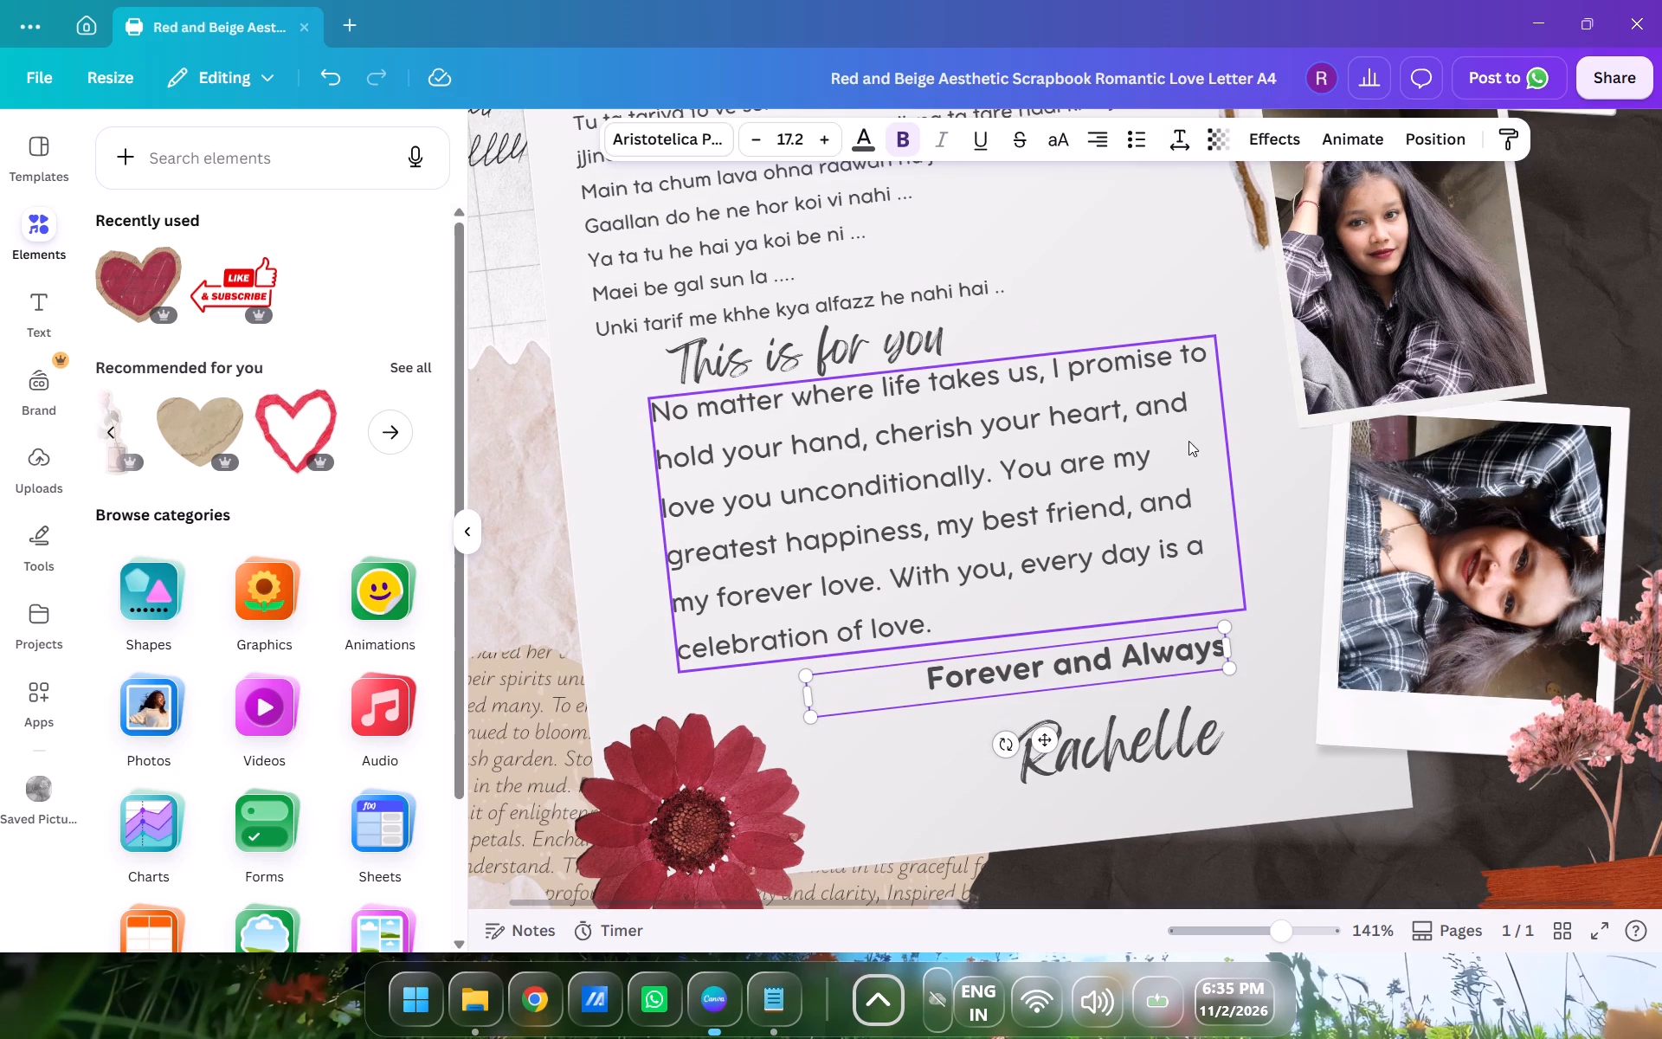
pyautogui.moveTo(1165, 442); pyautogui.dragTo(1165, 454)
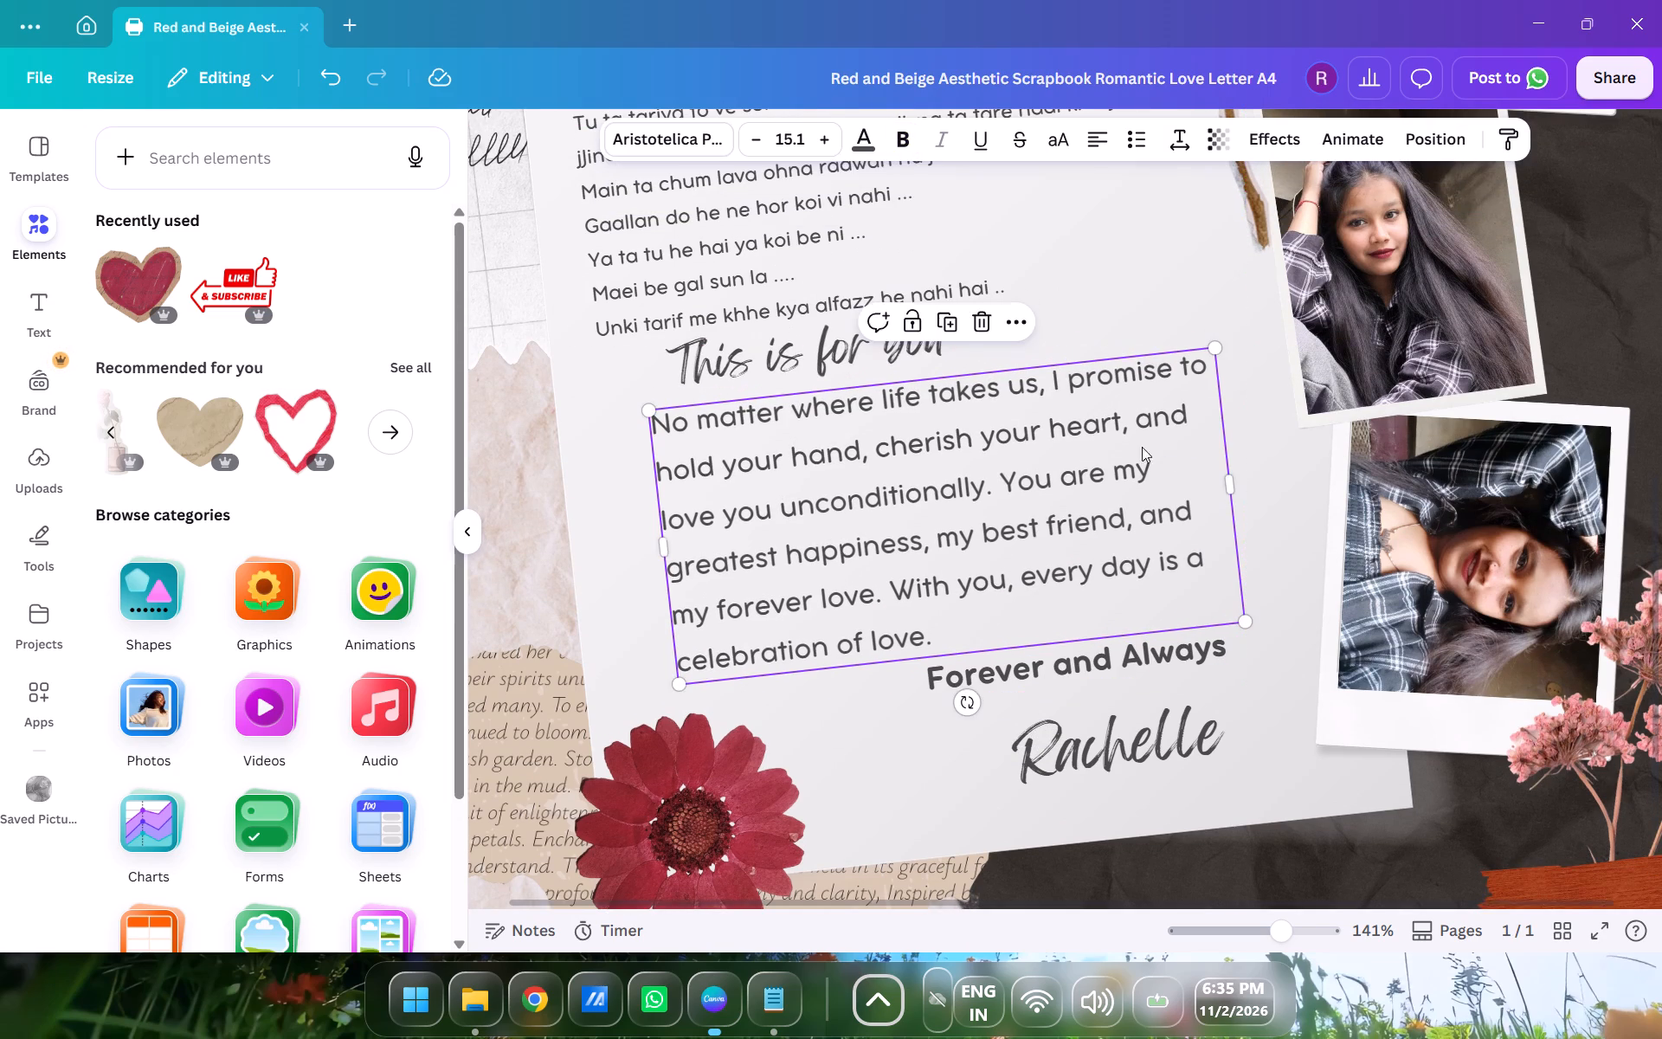
pyautogui.moveTo(843, 341); pyautogui.dragTo(855, 350)
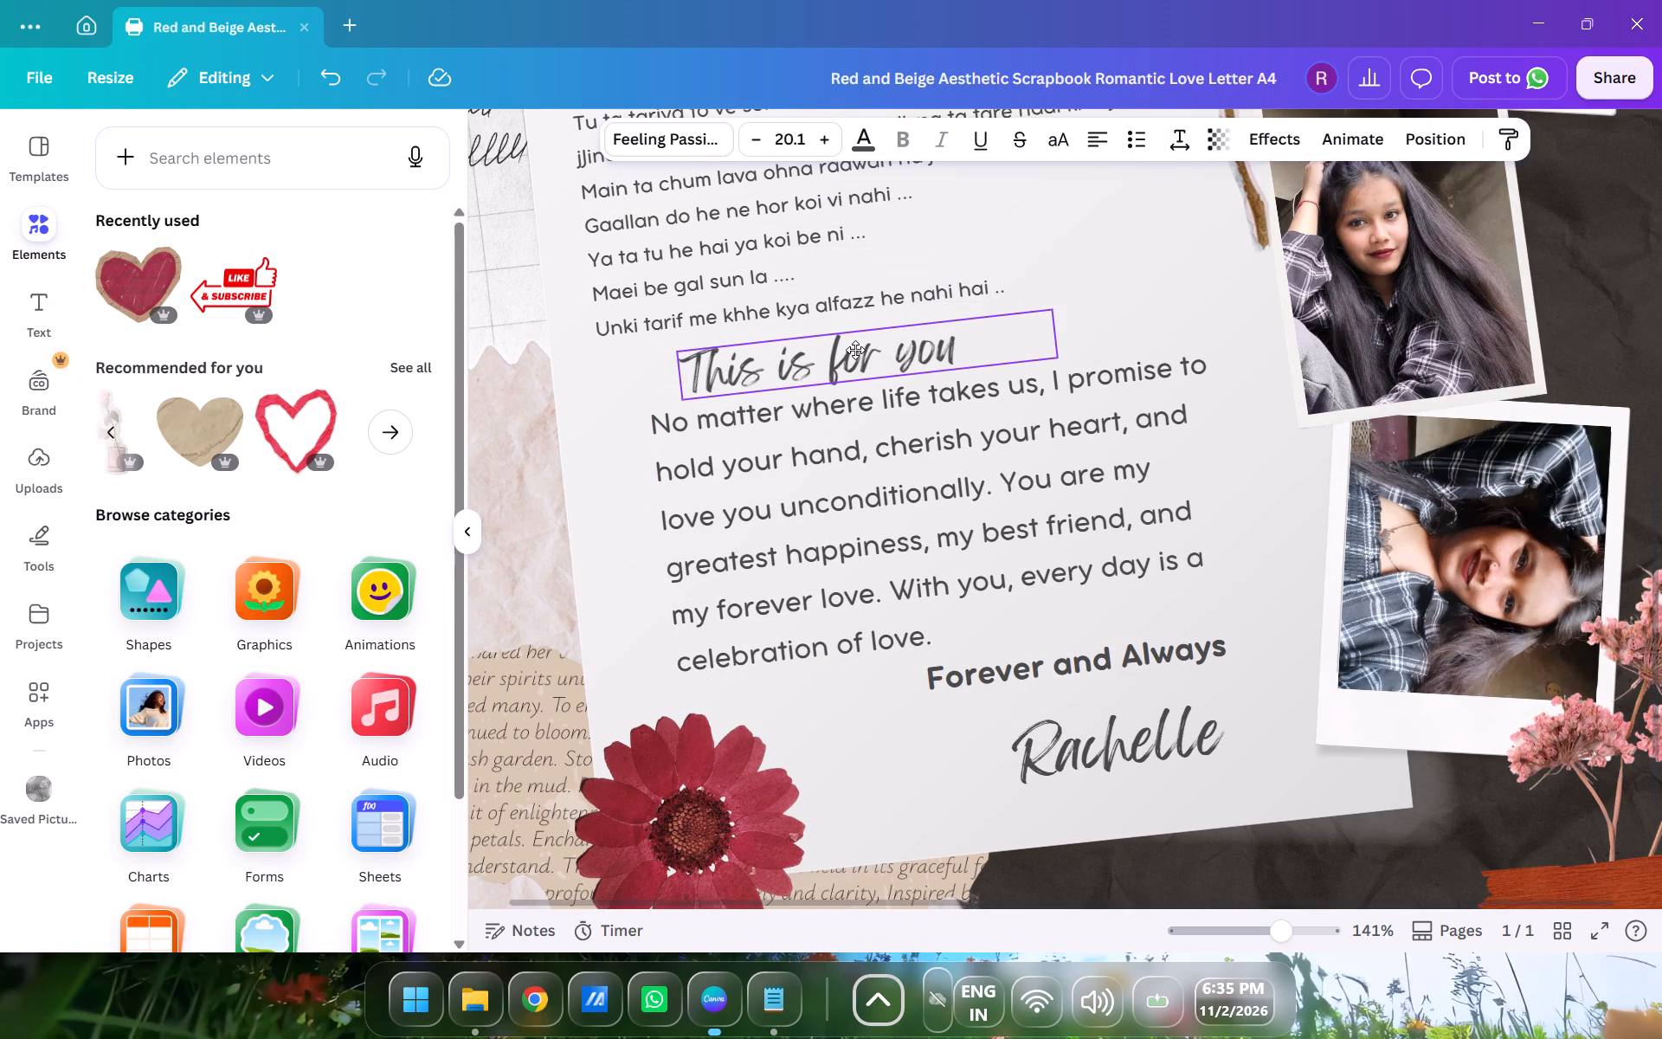
pyautogui.moveTo(855, 350); pyautogui.dragTo(860, 347)
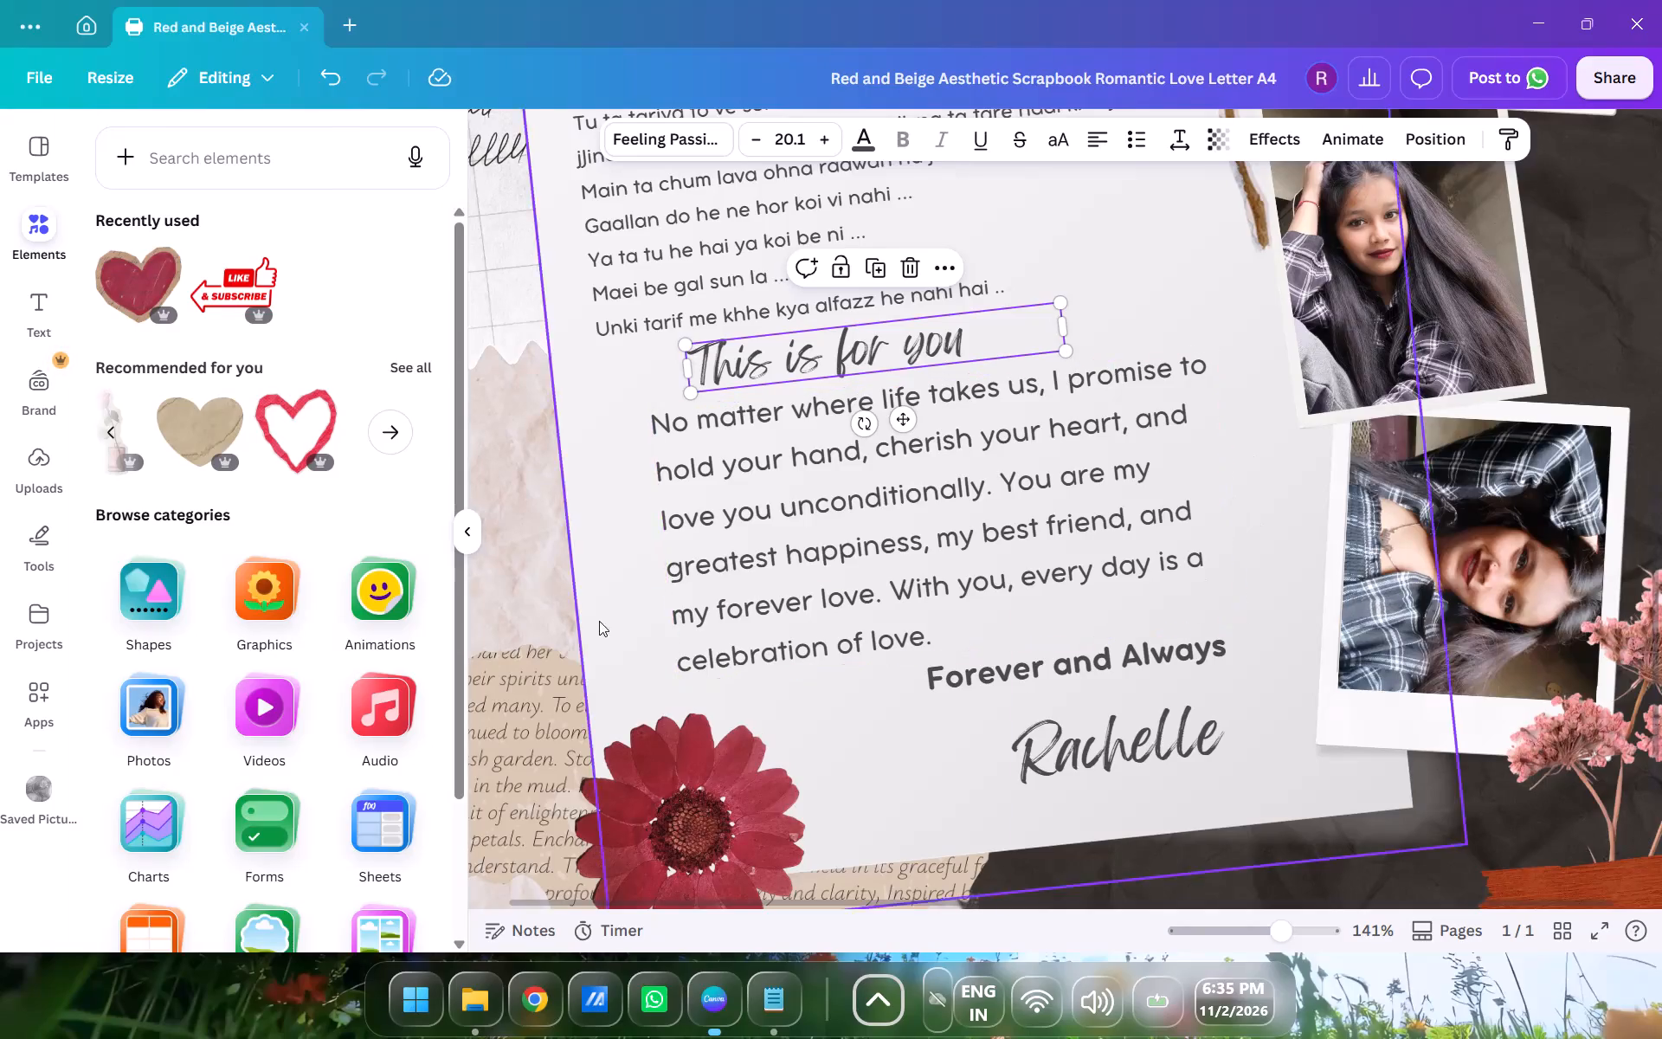
# Replace the copied heading's text with the line "my love this for you" from the alfaaz text file.
pyautogui.click(1023, 306)
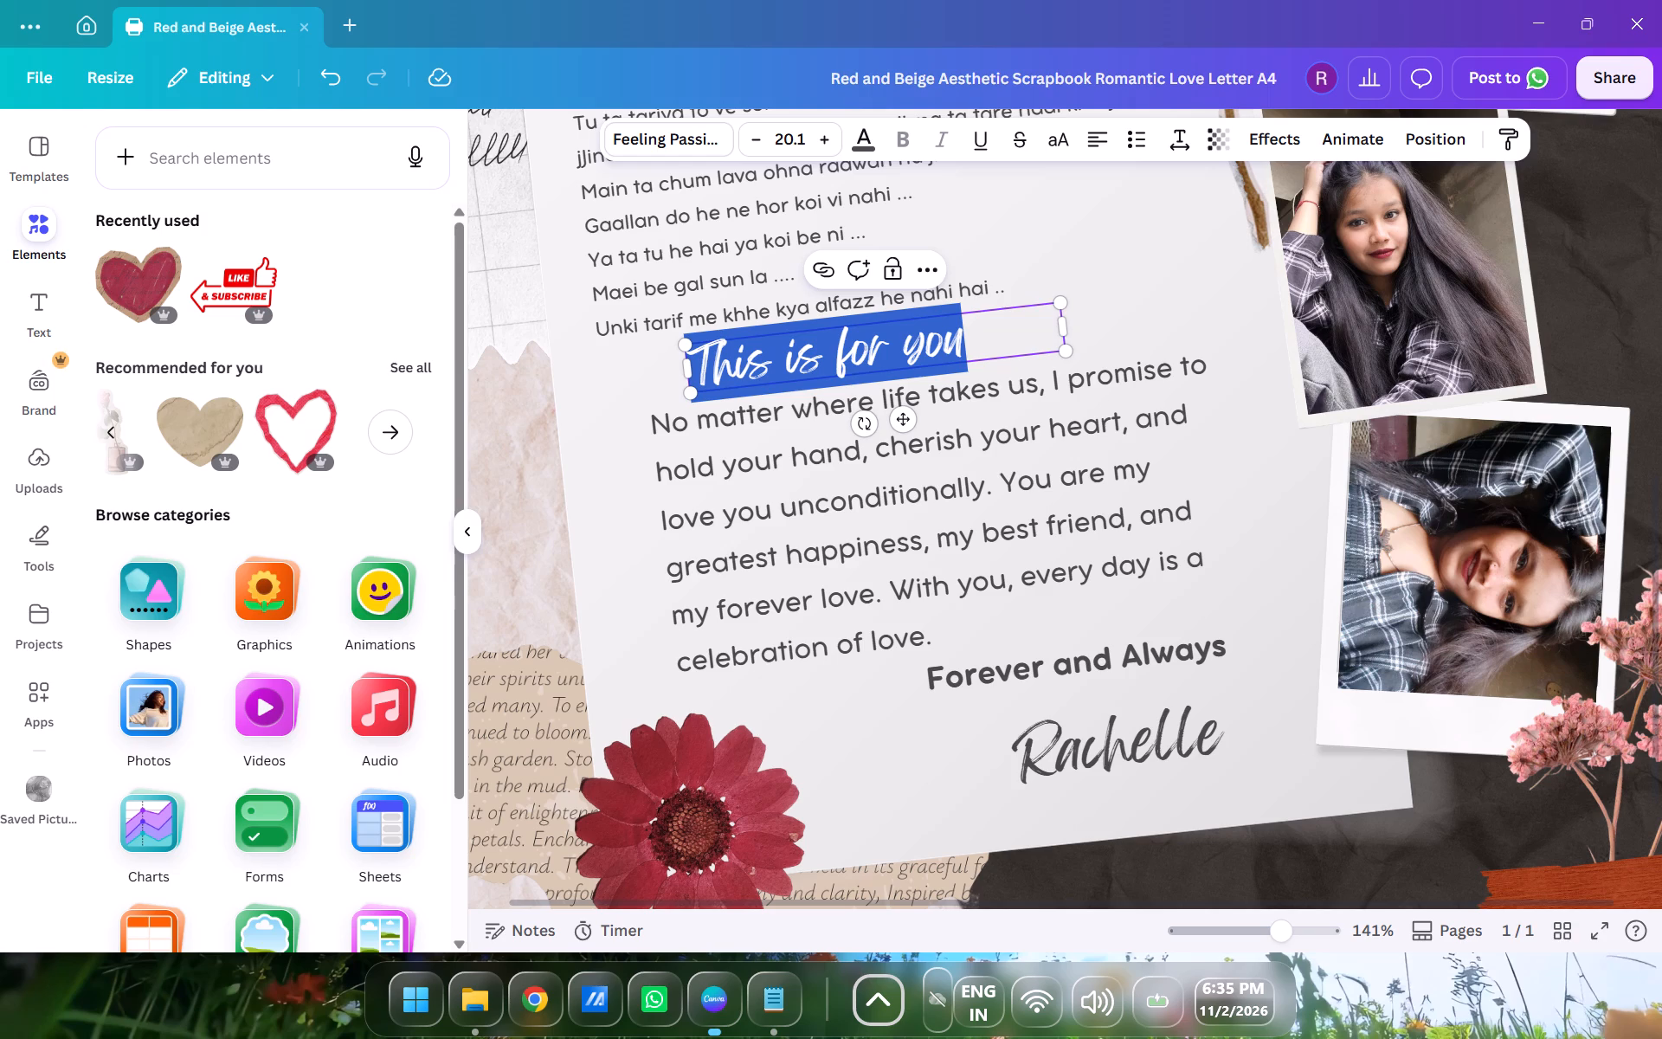
pyautogui.moveTo(819, 0); pyautogui.dragTo(1064, 94)
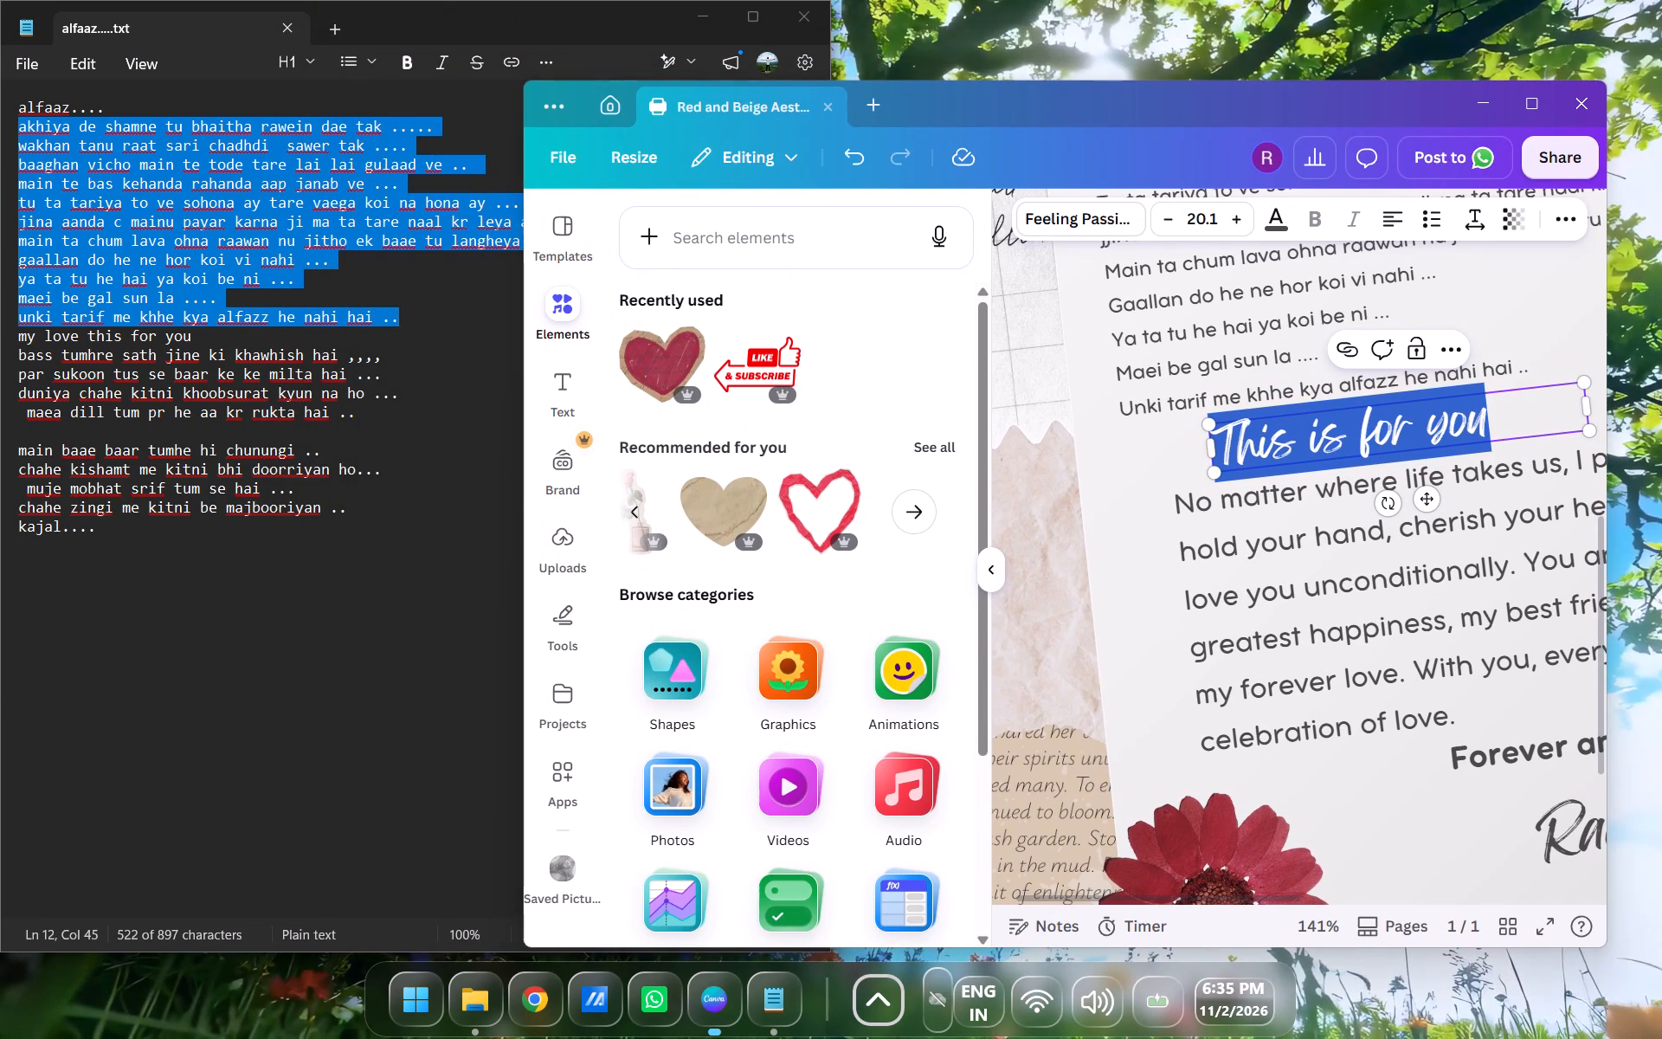
pyautogui.moveTo(196, 334); pyautogui.dragTo(13, 335)
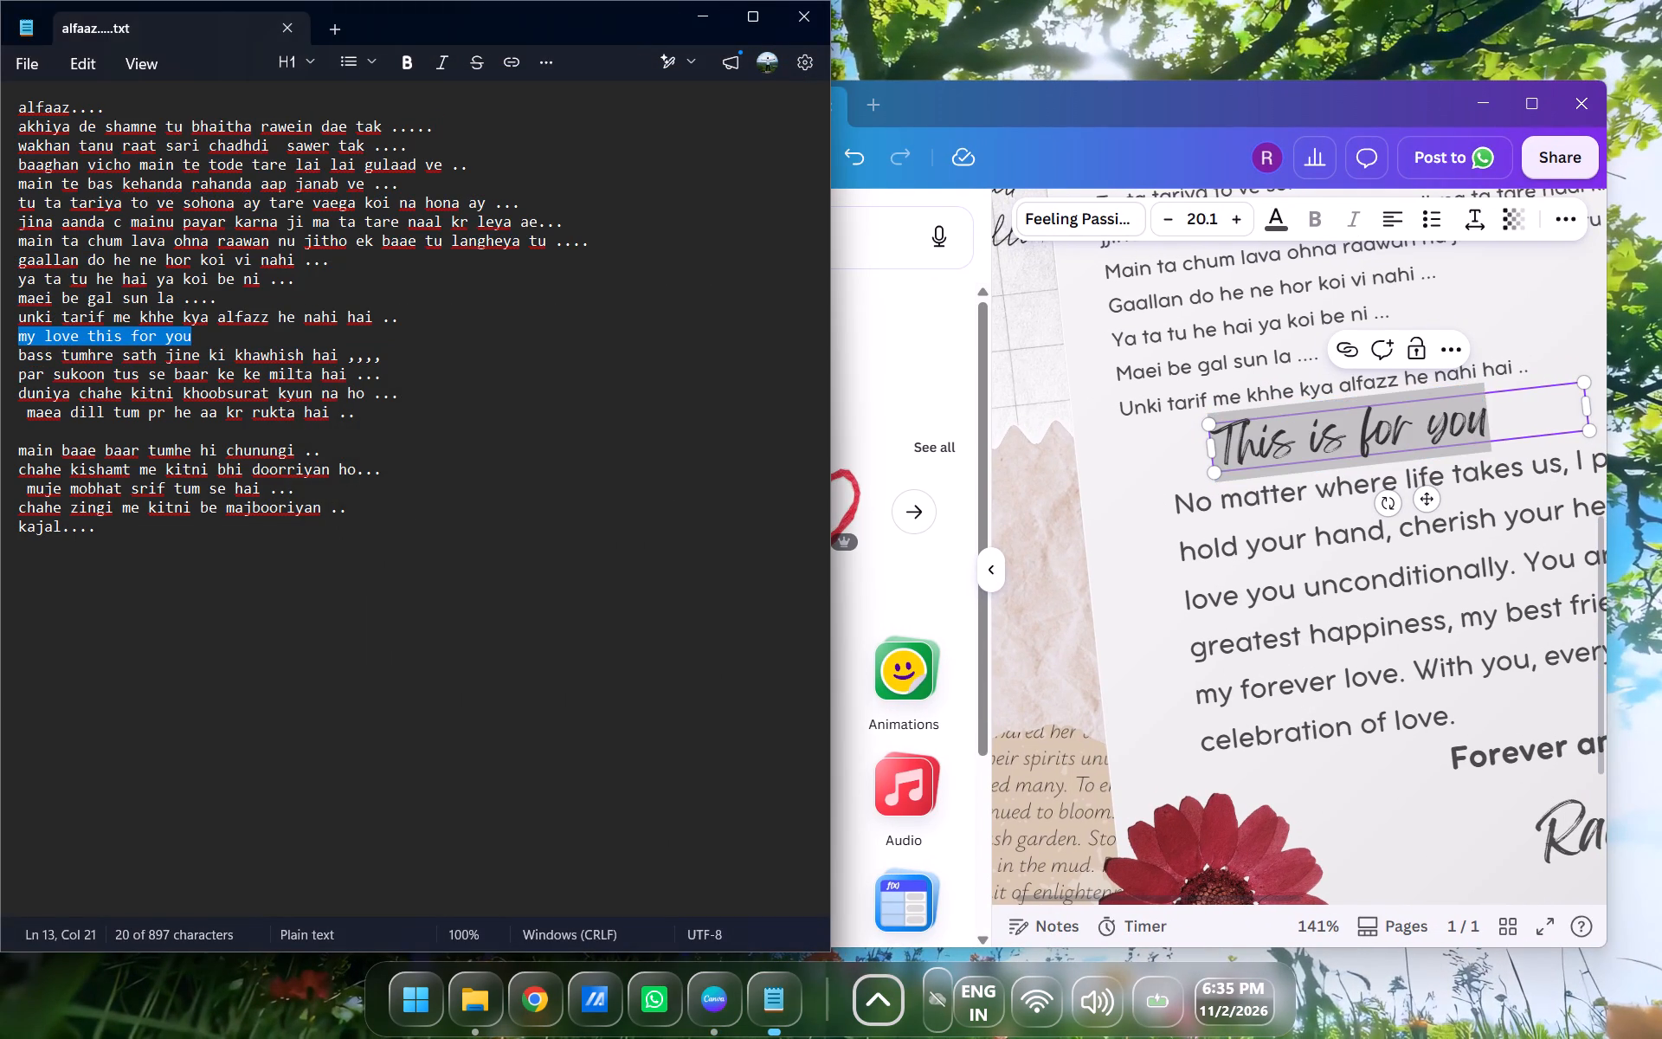
pyautogui.hotkey('ctrl', 'c')
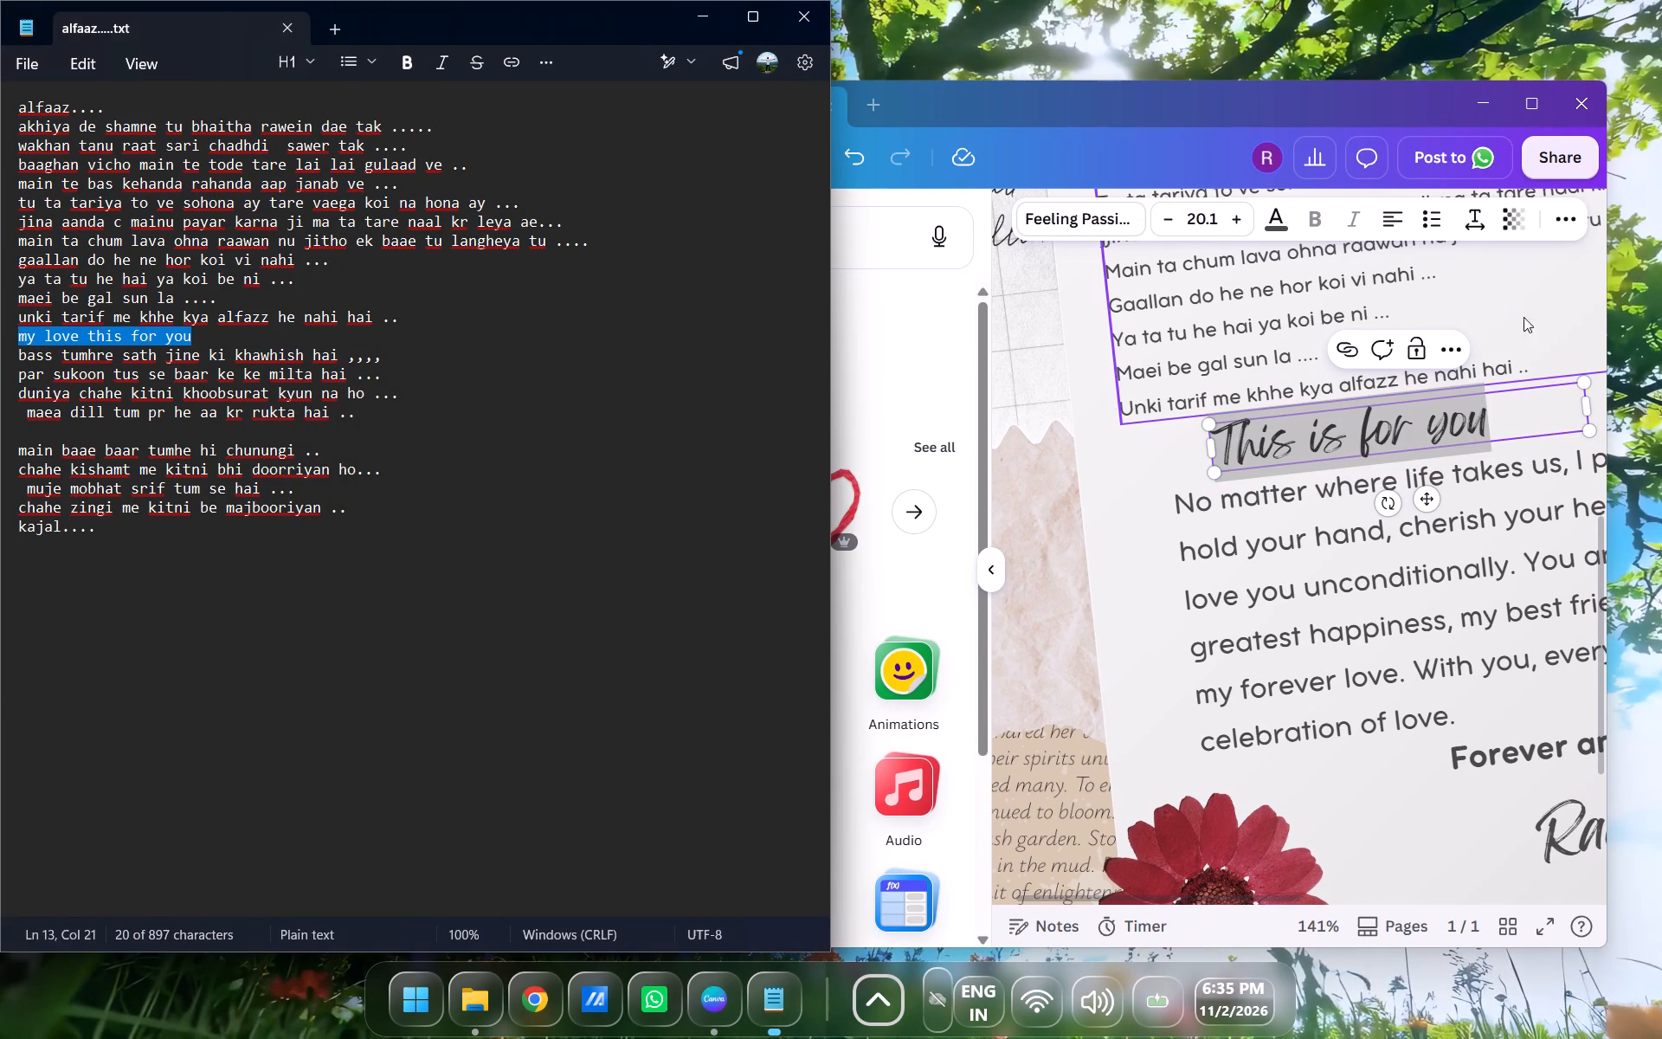
pyautogui.click(1504, 401)
pyautogui.moveTo(1505, 403); pyautogui.dragTo(1191, 476)
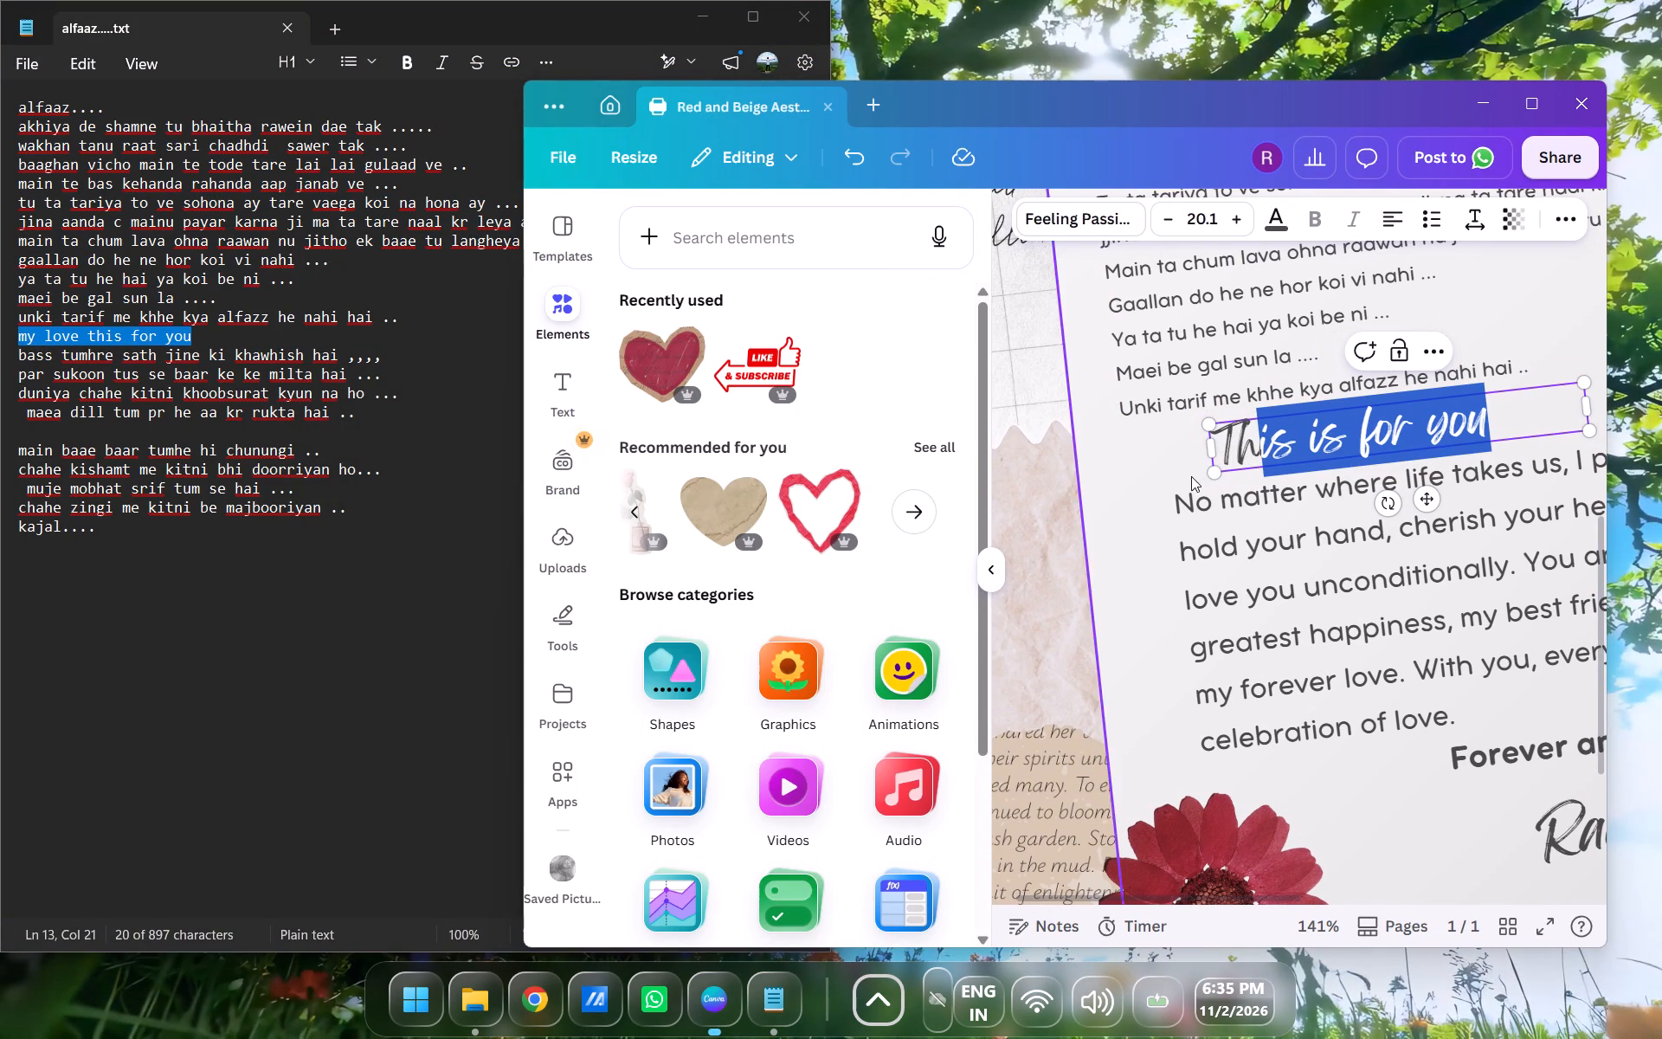
pyautogui.moveTo(1191, 476); pyautogui.dragTo(1222, 447)
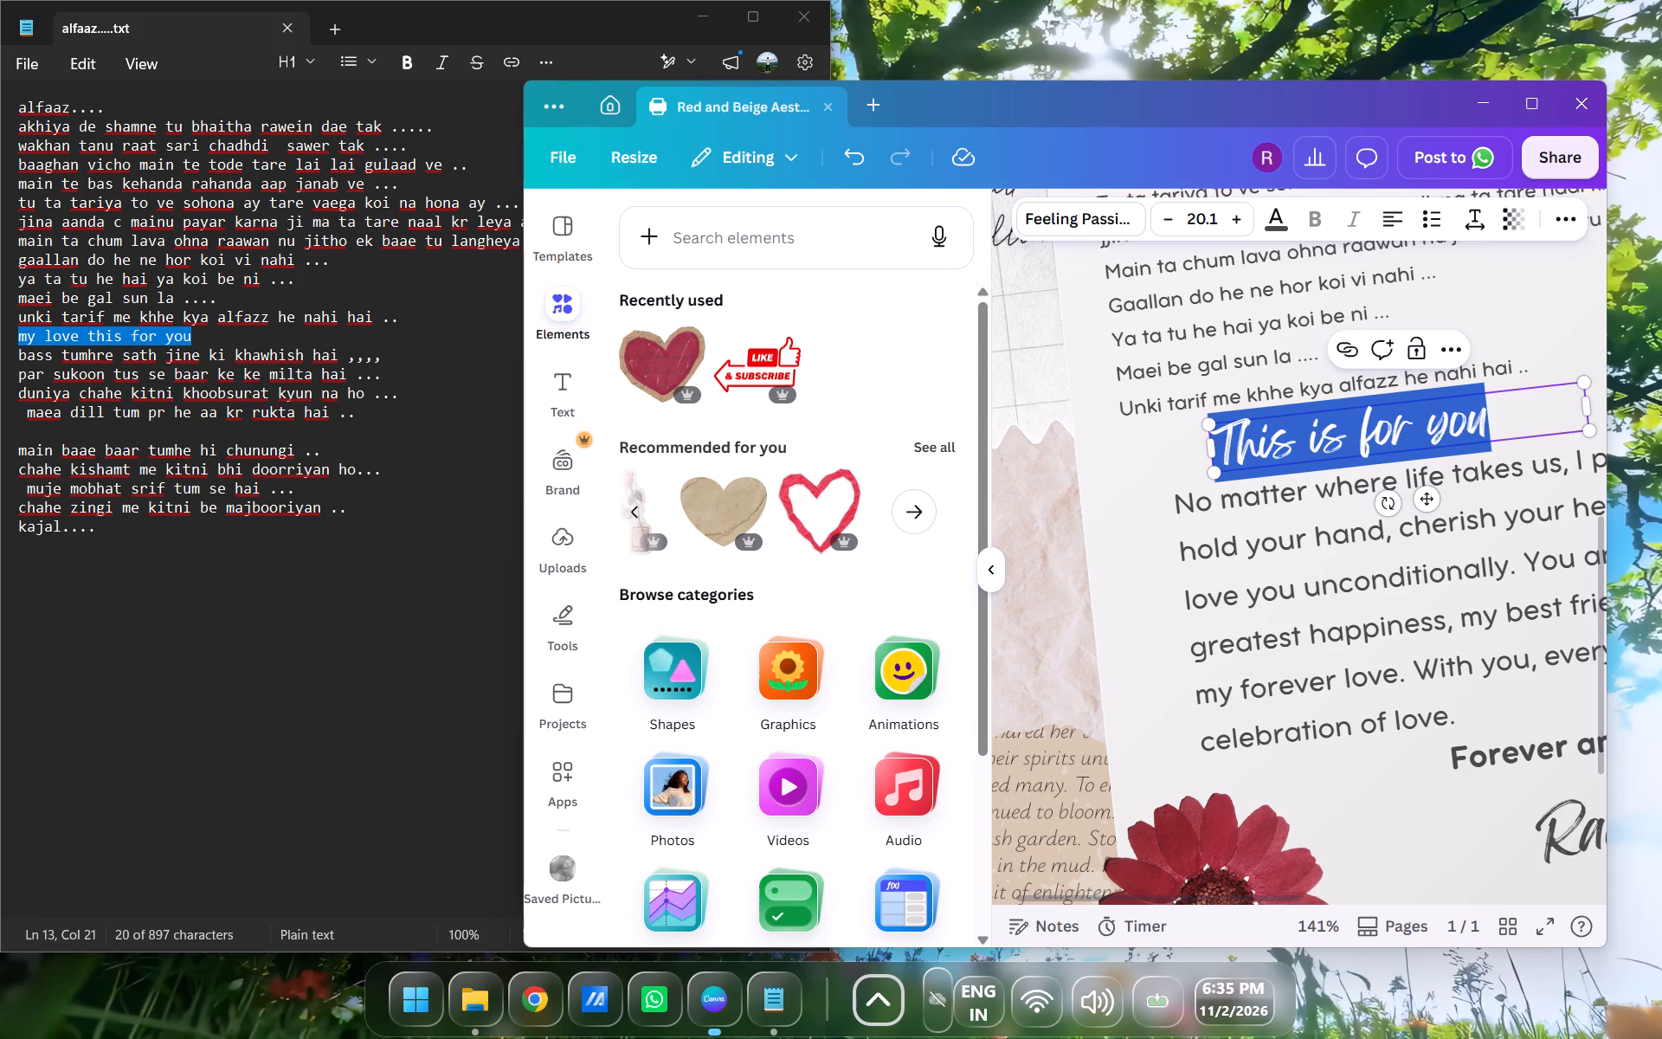
pyautogui.hotkey('ctrl', 'v')
pyautogui.click(1524, 110)
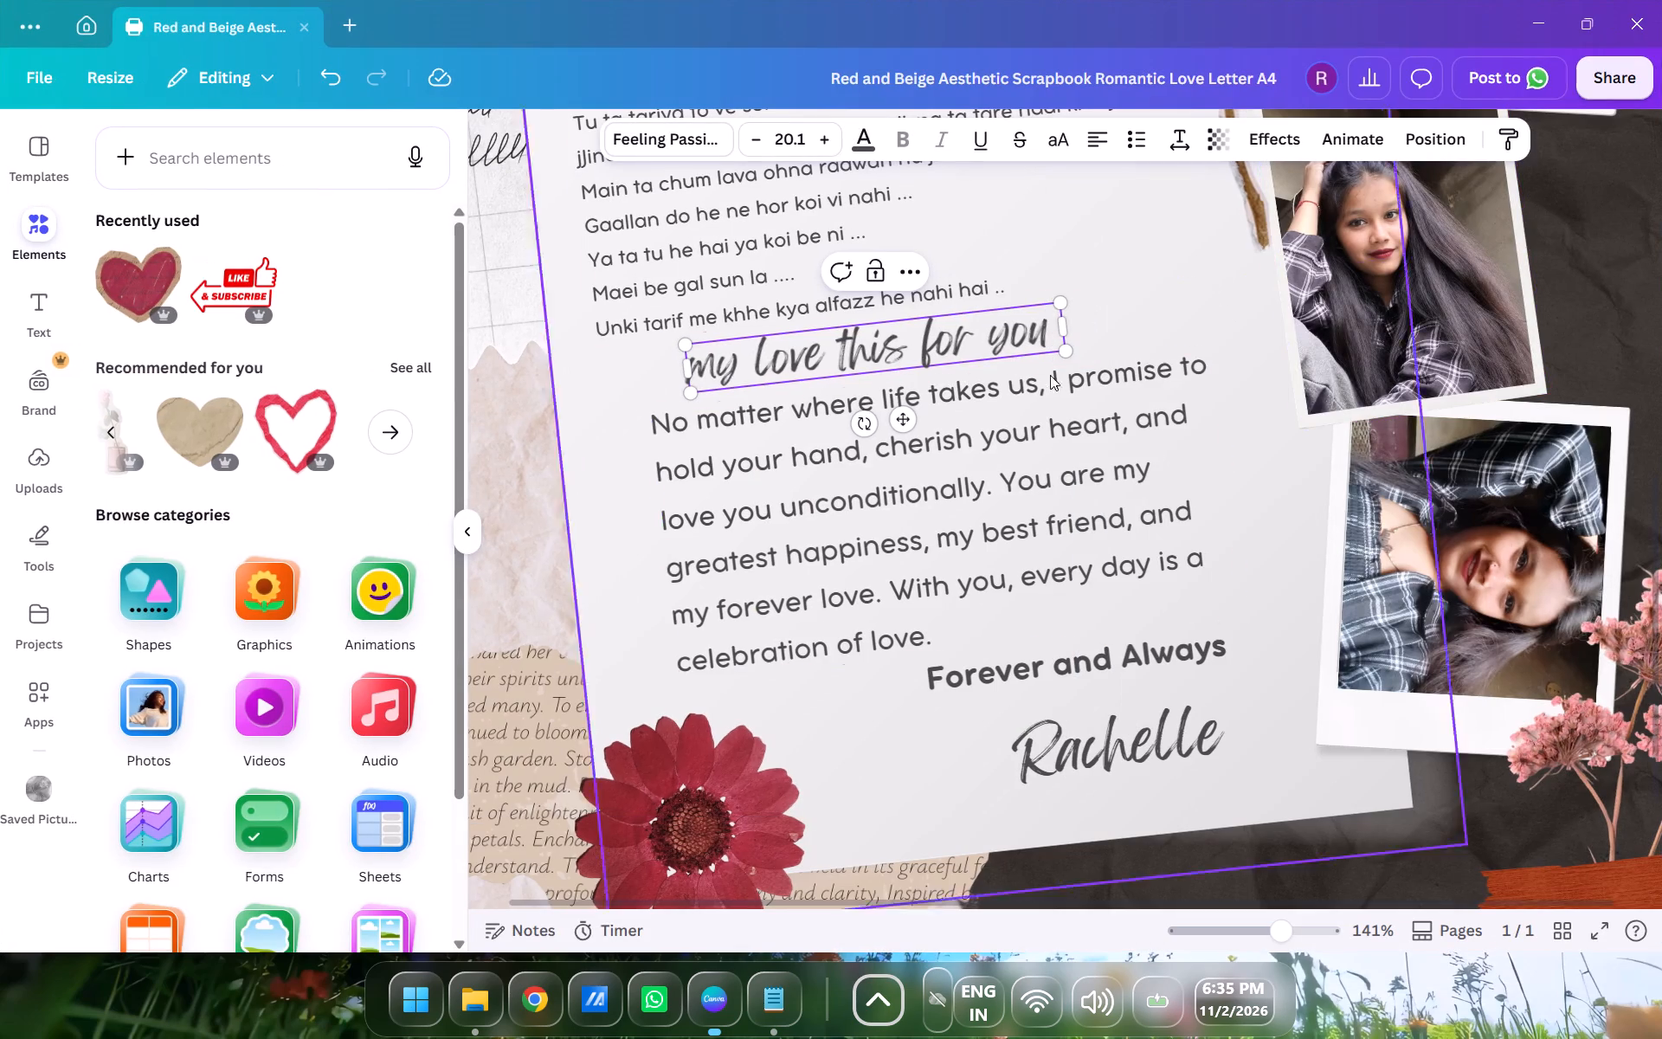
# Capitalise the first letter of "My love this for you" and widen its text box so it fits on one line.
pyautogui.click(716, 354)
pyautogui.press('BackSpace')
pyautogui.press('m')
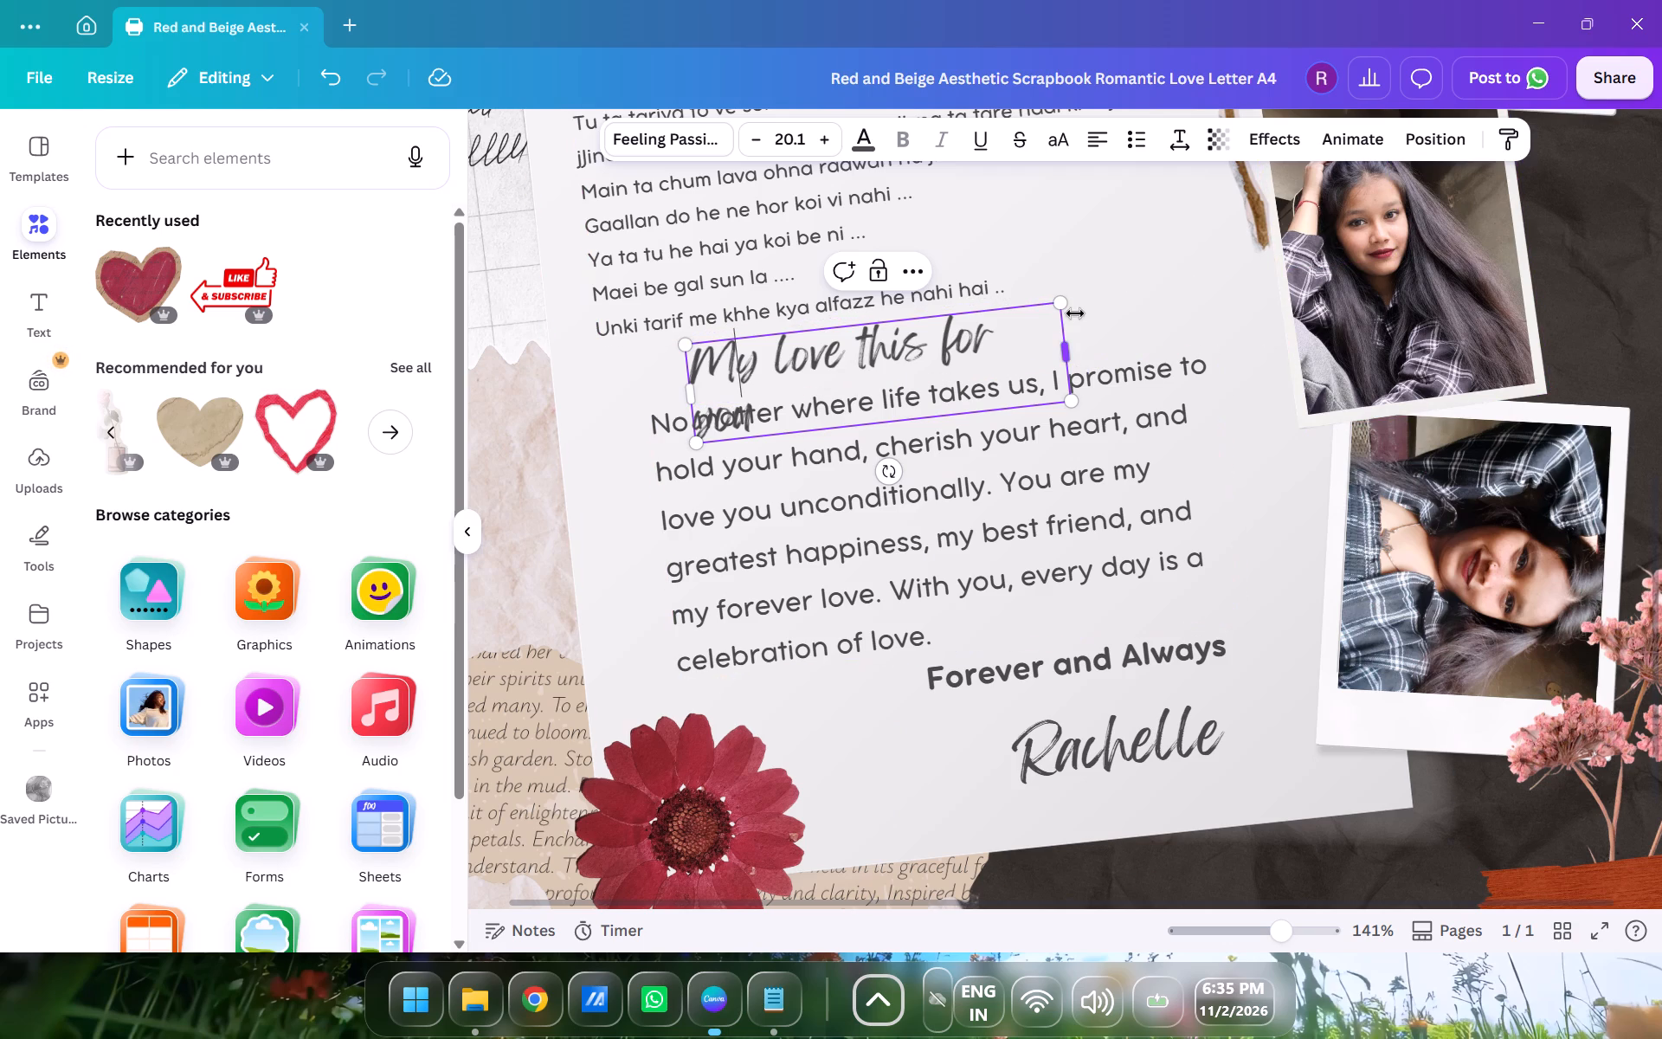
pyautogui.moveTo(1069, 349); pyautogui.dragTo(1082, 349)
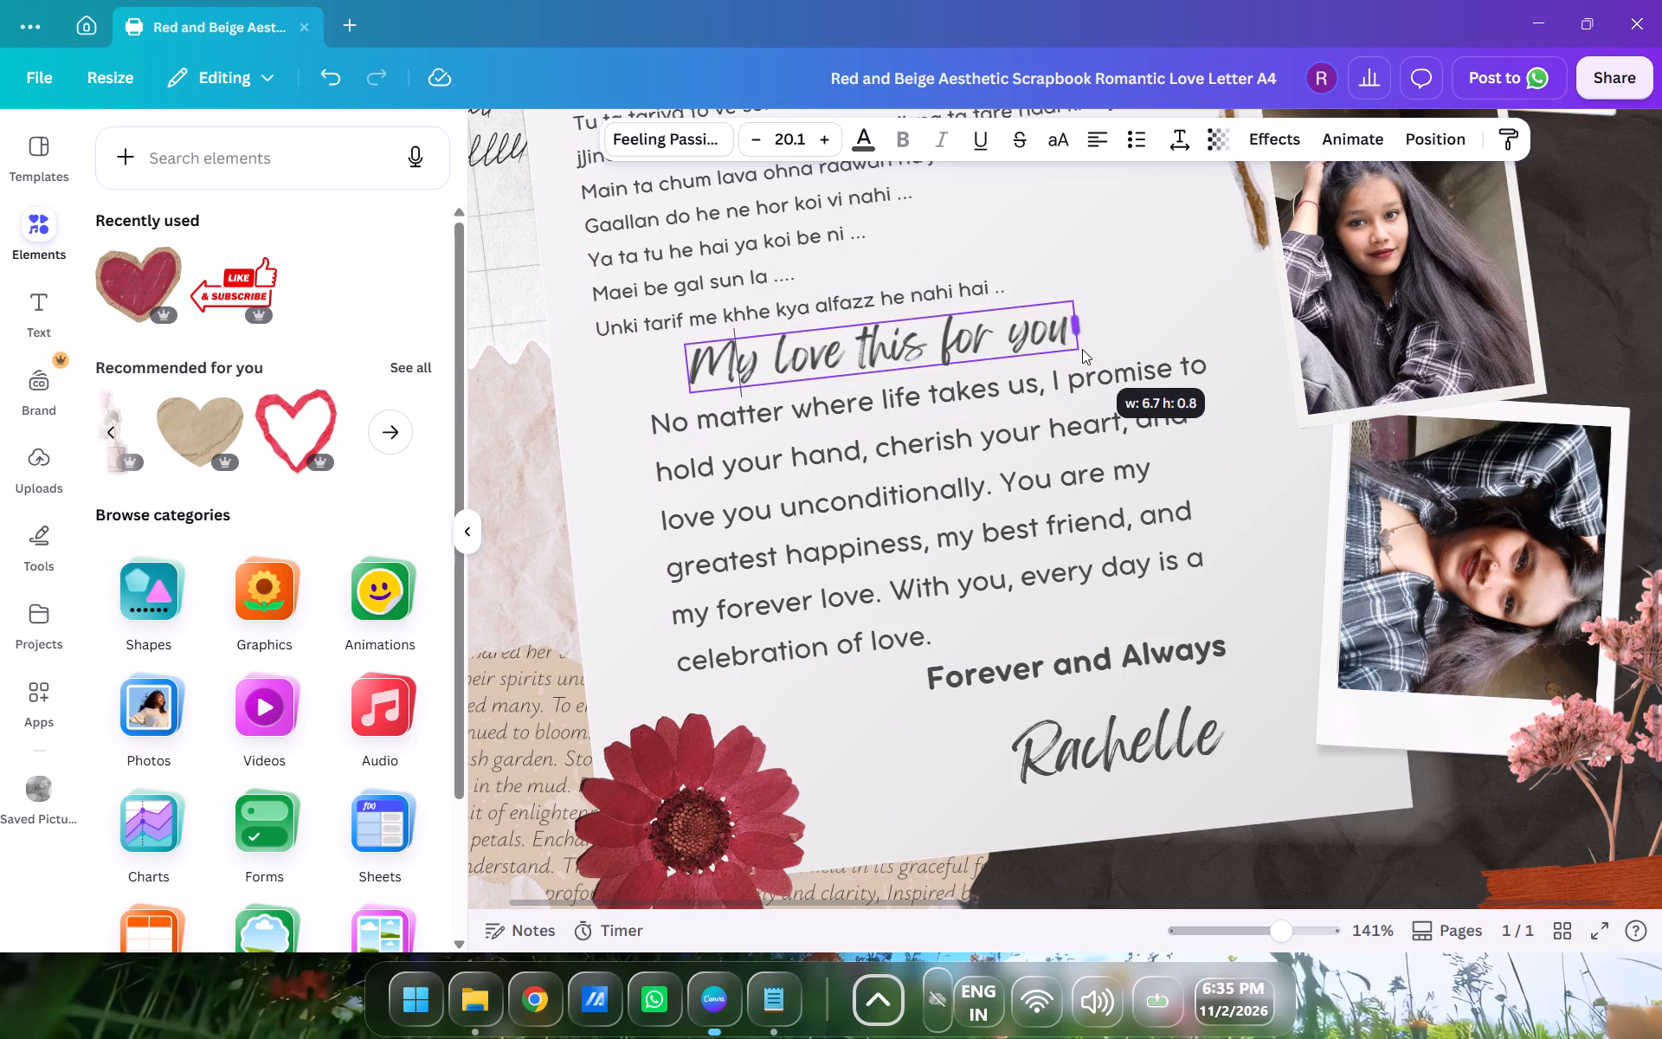
pyautogui.moveTo(1082, 349); pyautogui.dragTo(1091, 349)
# Recolour the whole "My love this for you" heading in the design's red, #974a3b.
pyautogui.moveTo(1066, 325); pyautogui.dragTo(692, 344)
pyautogui.scroll(6, 962, 268)
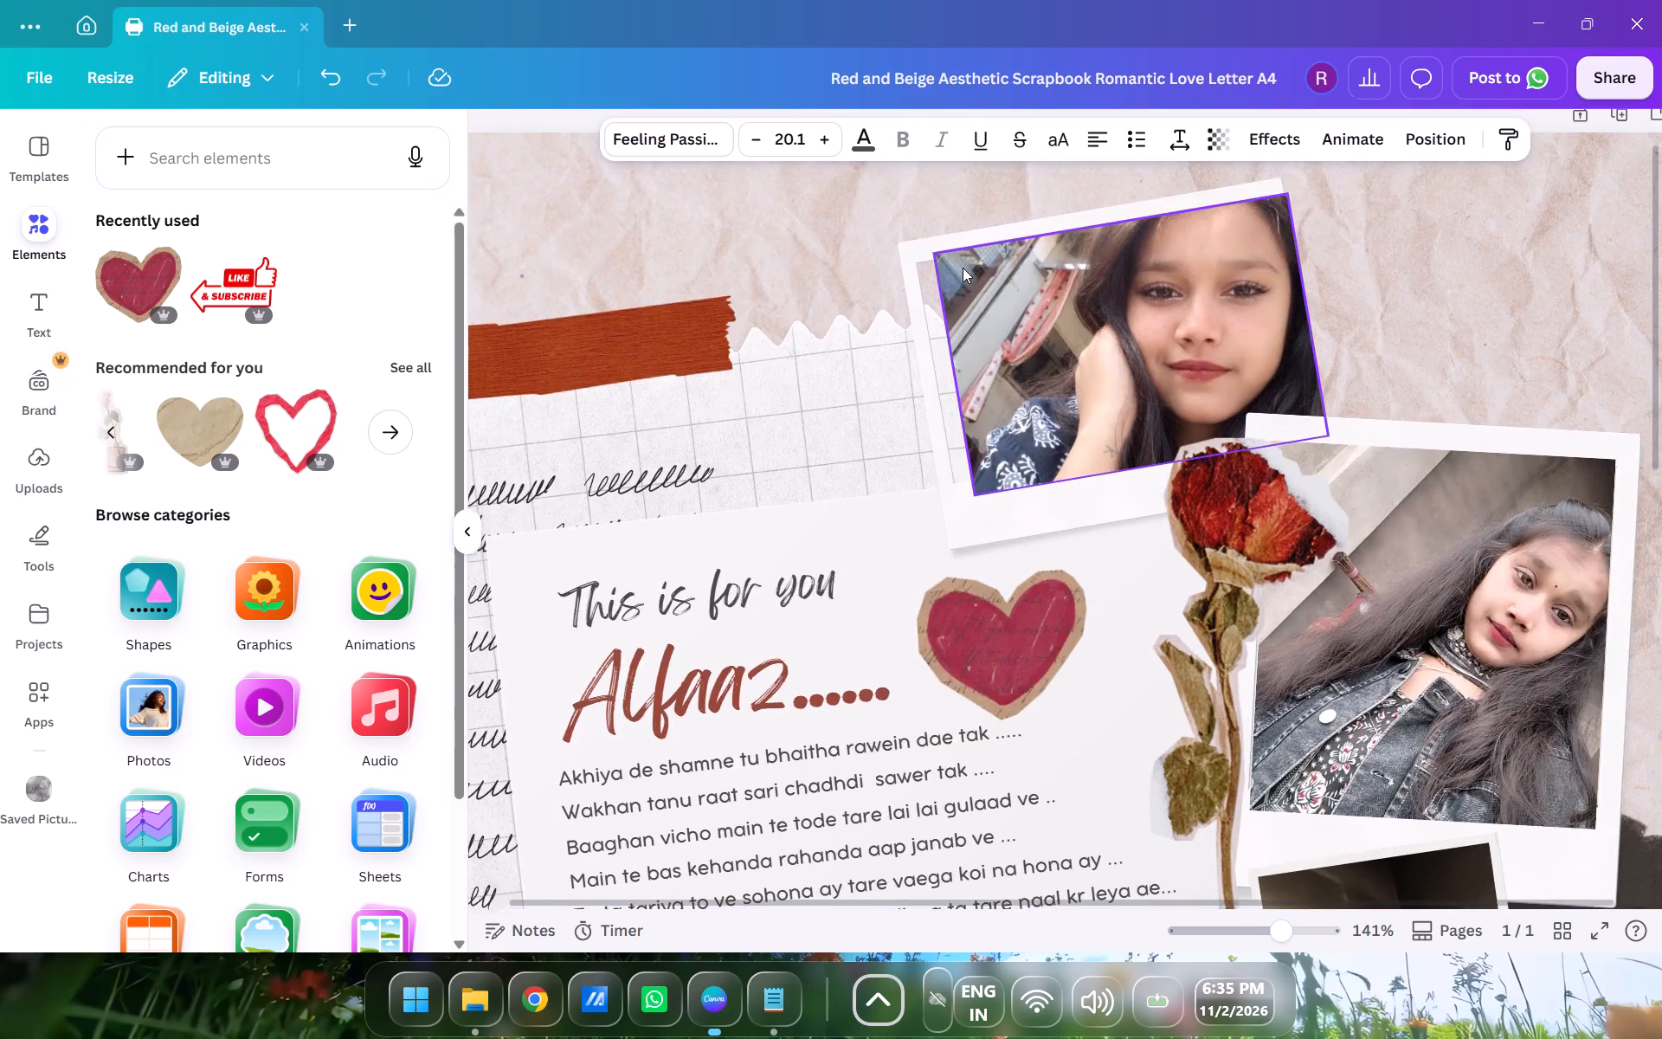
pyautogui.scroll(-4, 963, 268)
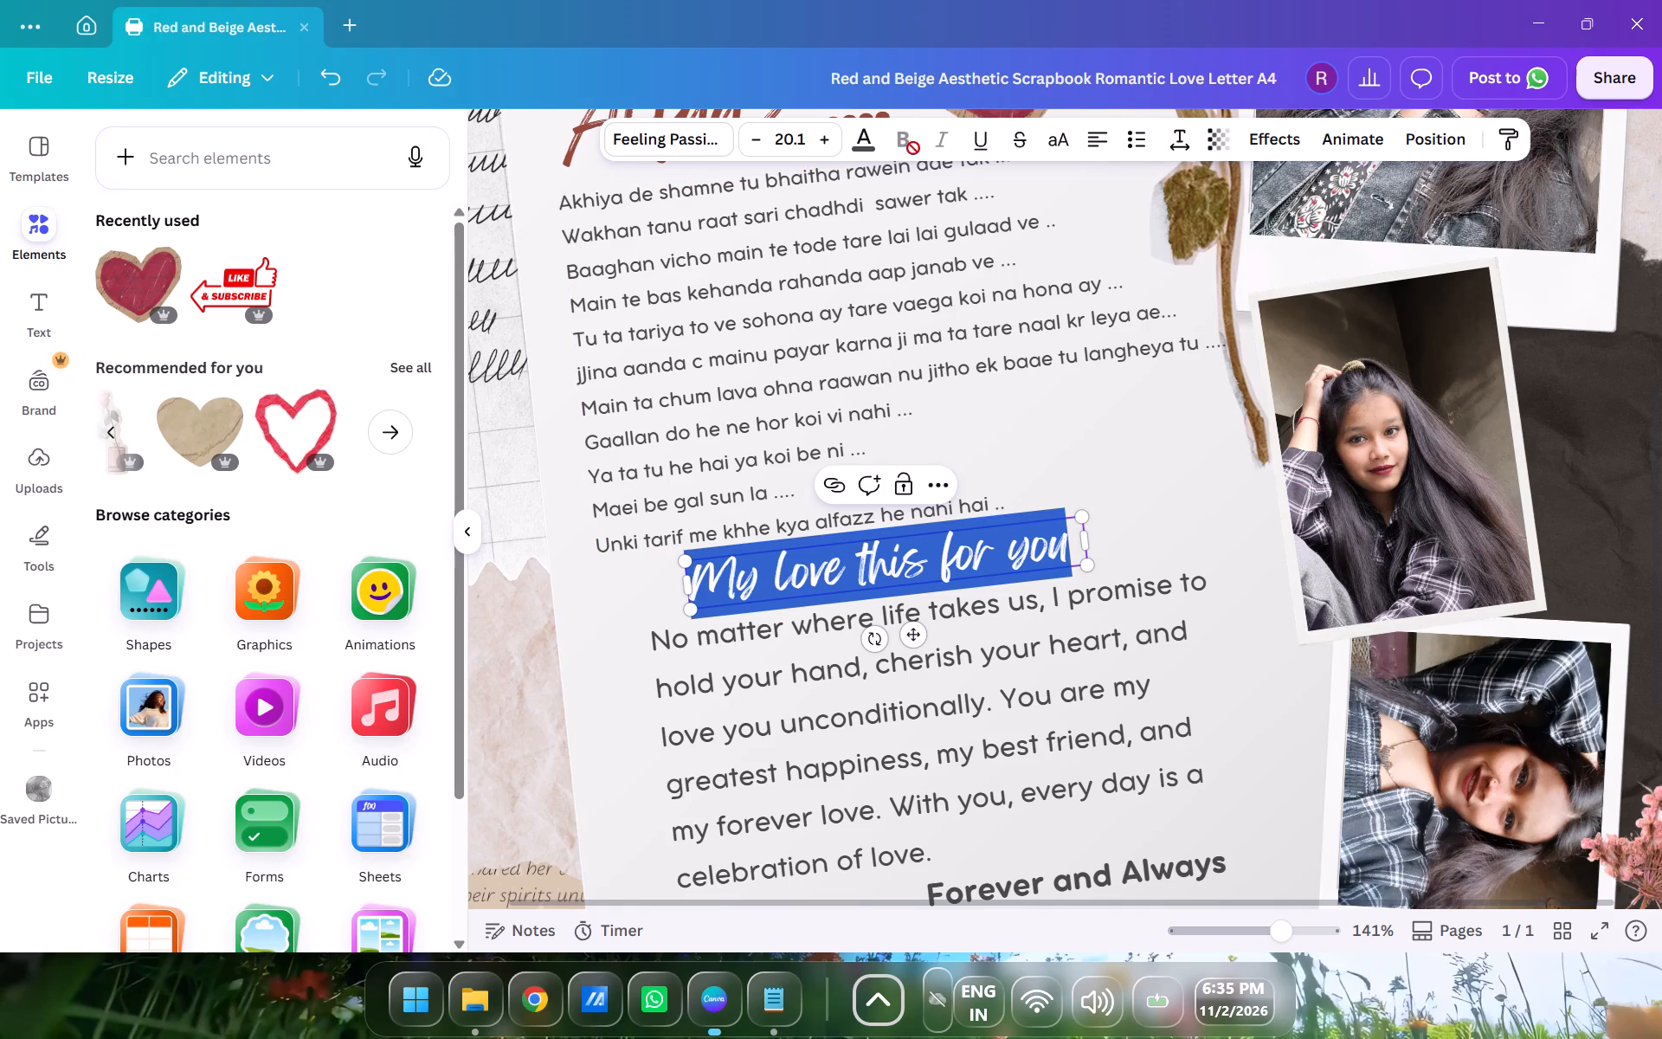
pyautogui.click(862, 146)
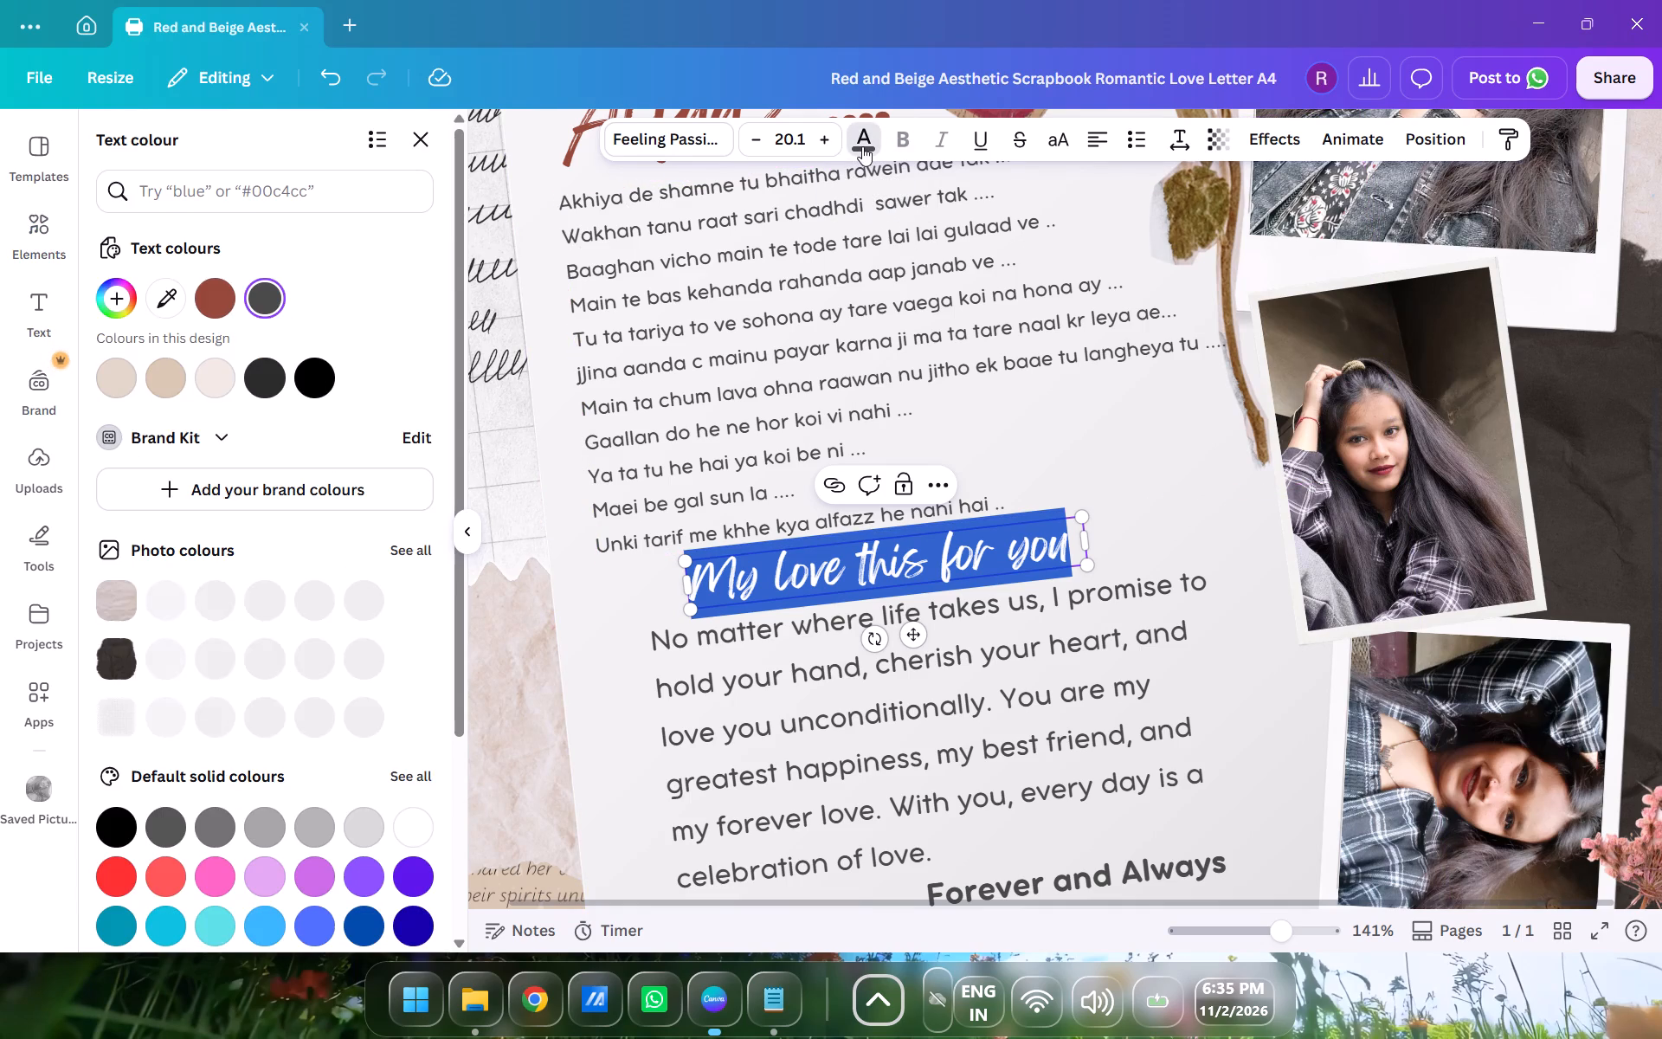
pyautogui.click(218, 288)
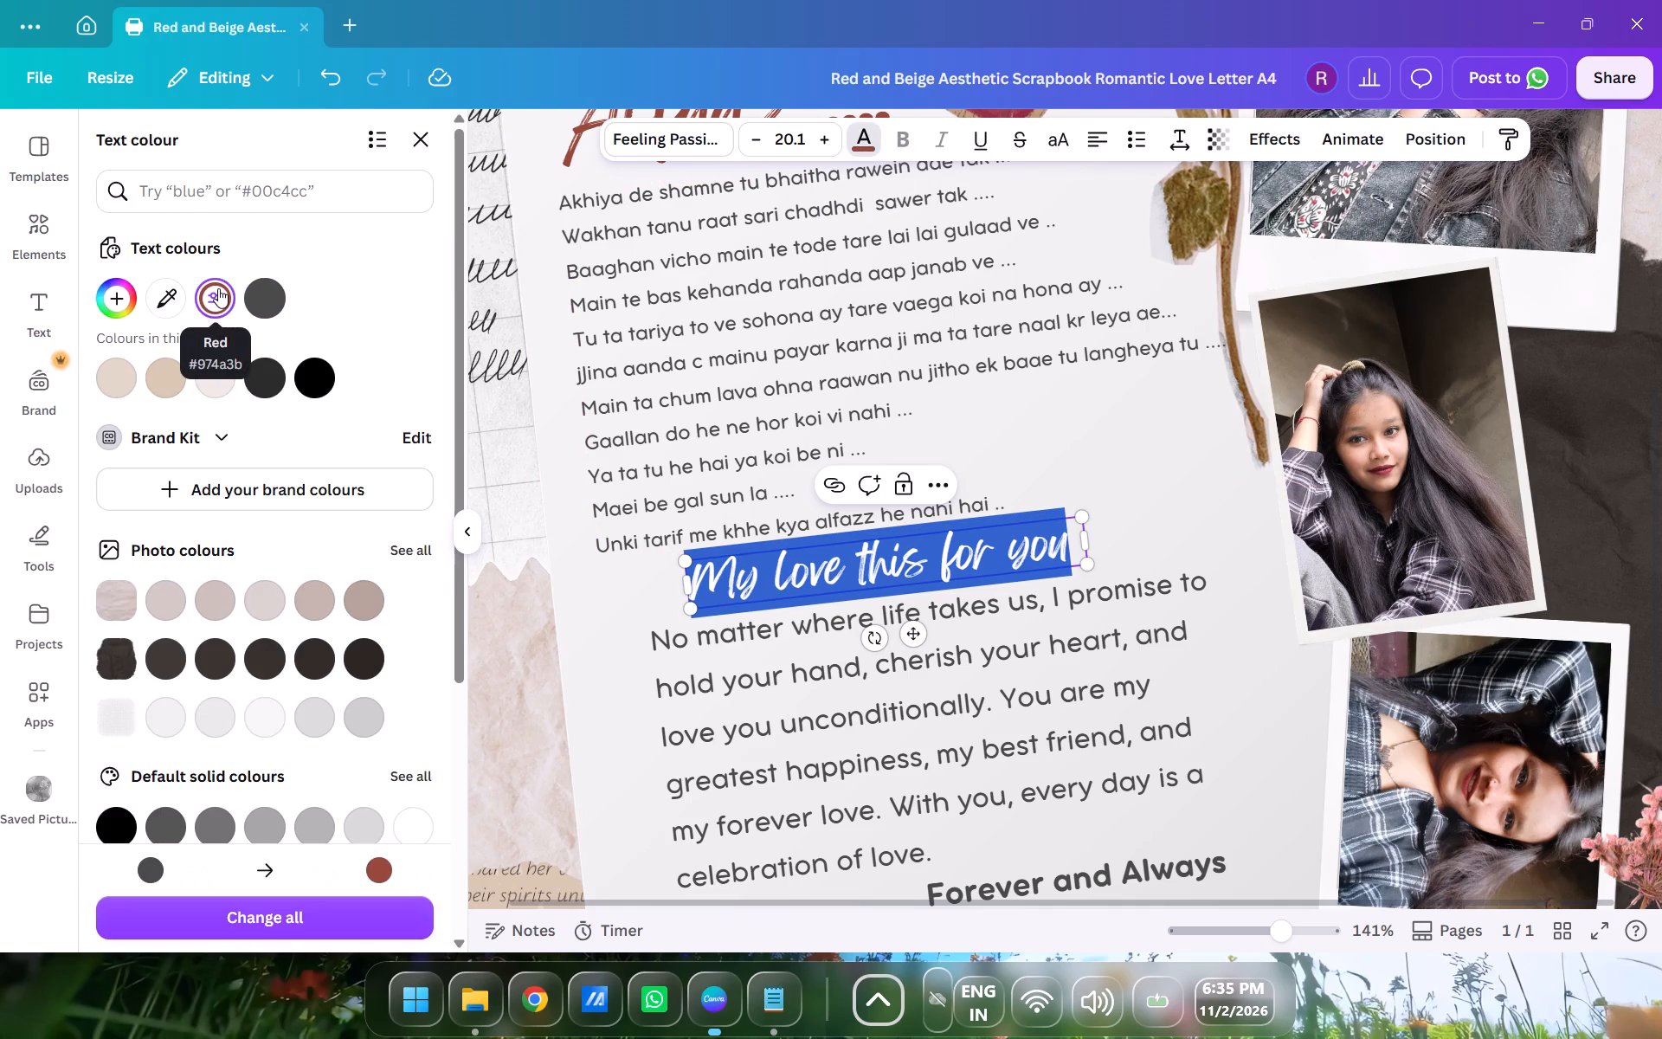
pyautogui.click(440, 670)
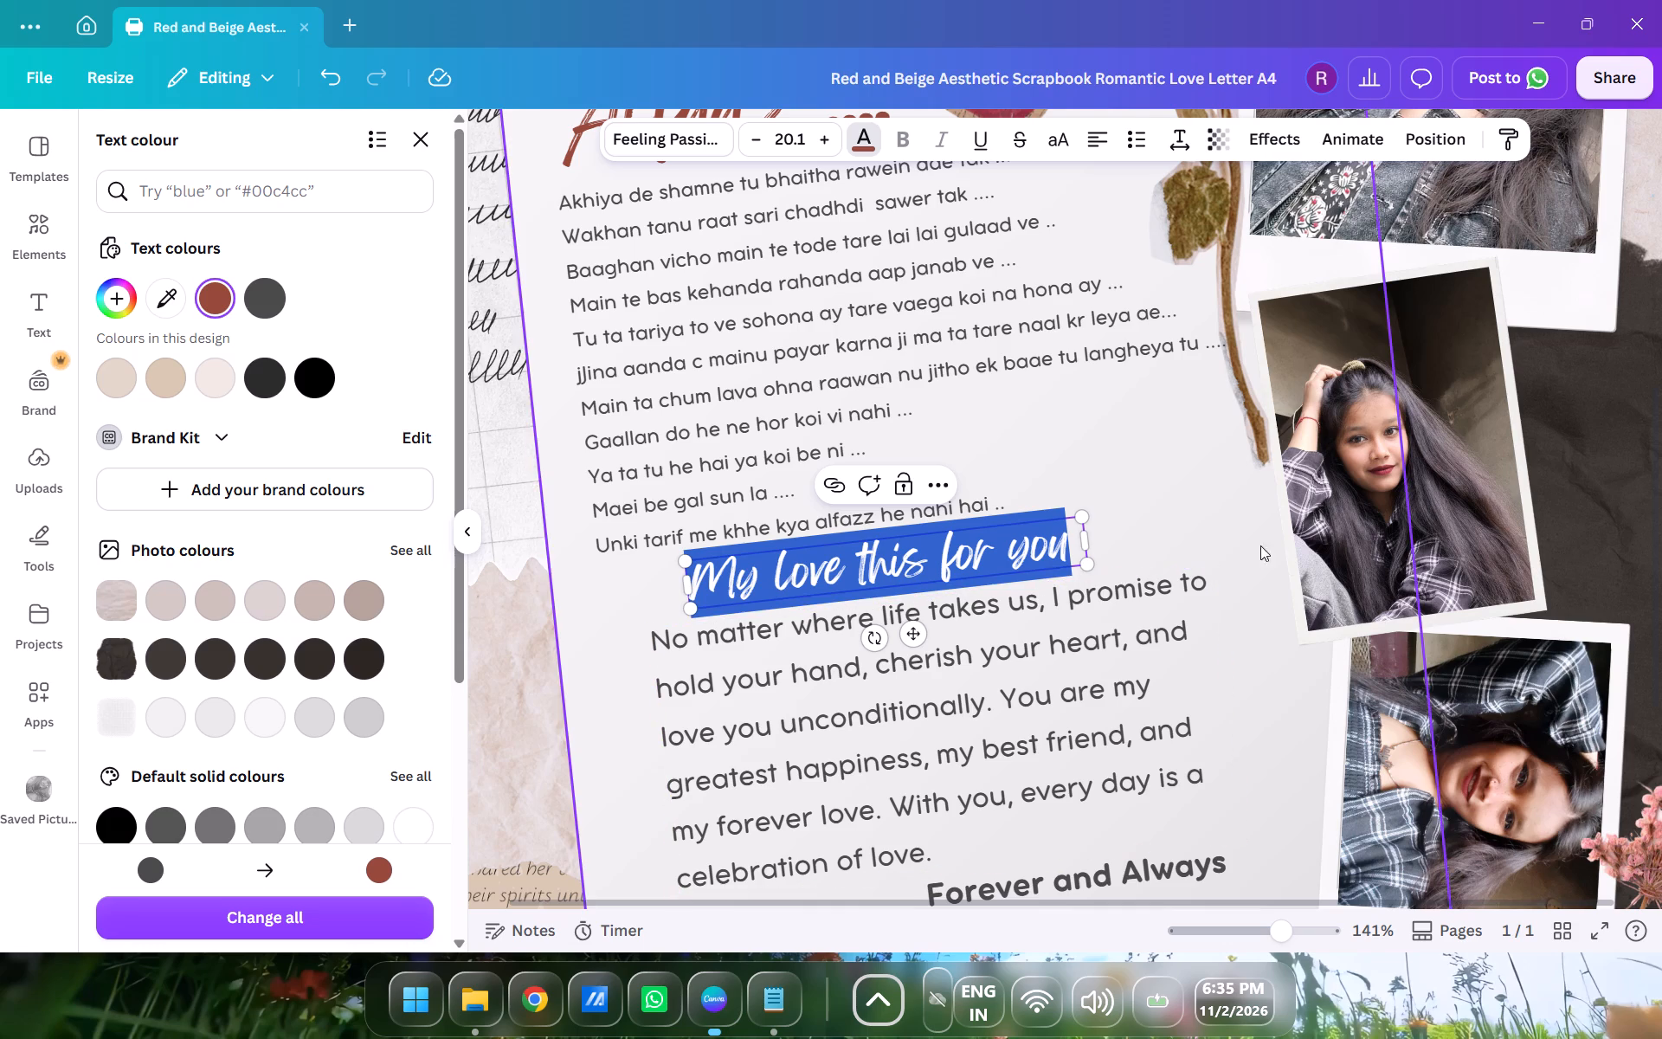
pyautogui.click(1255, 524)
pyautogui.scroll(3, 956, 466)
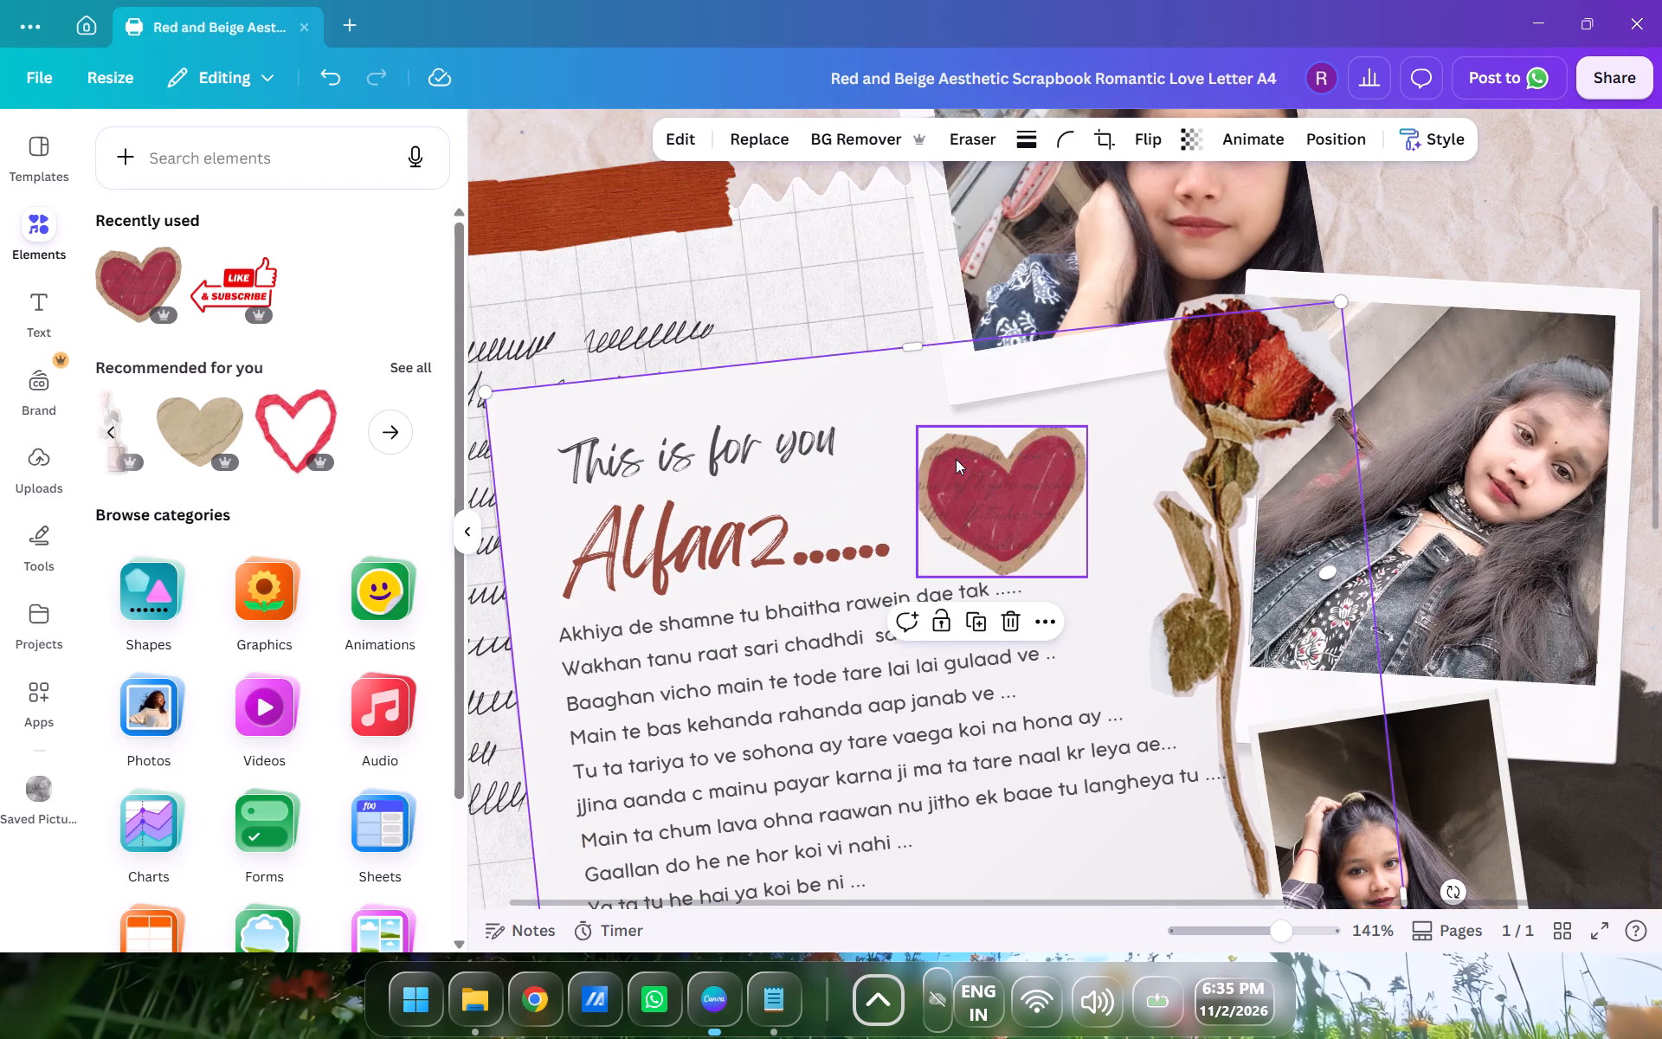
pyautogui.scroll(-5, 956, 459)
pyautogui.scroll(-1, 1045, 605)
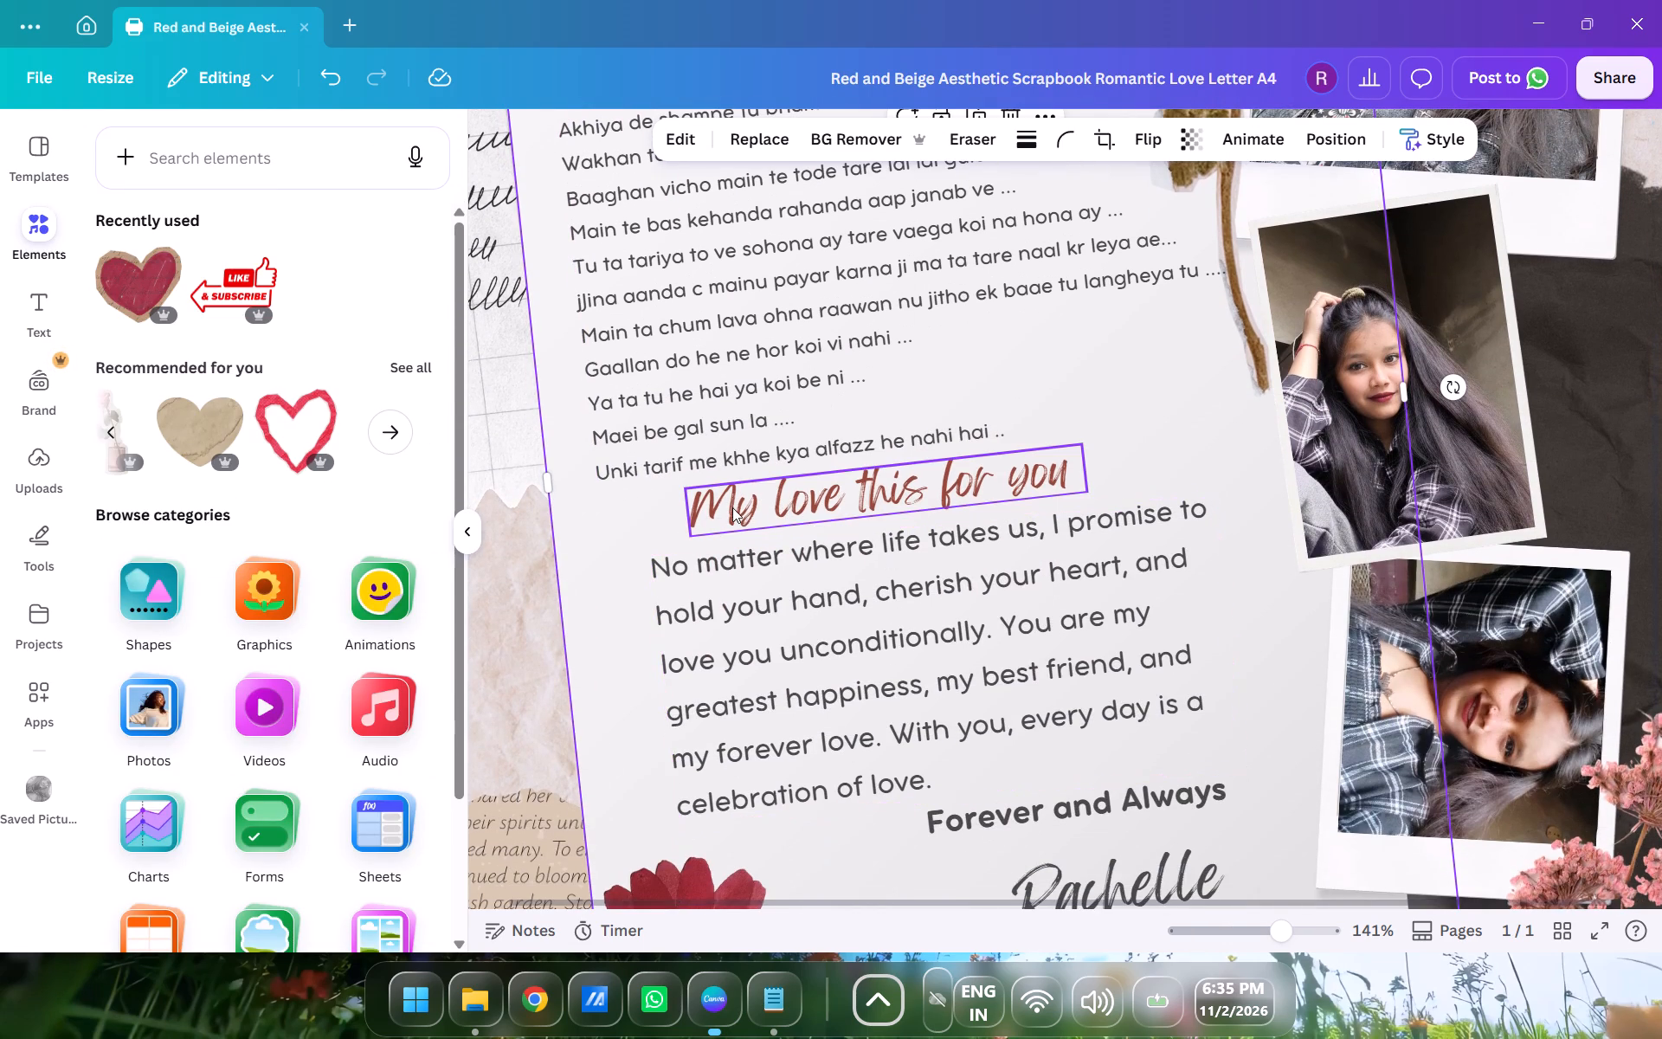
# Browse the full set of recommended elements and add the pink watercolour flower to the page.
pyautogui.click(1134, 460)
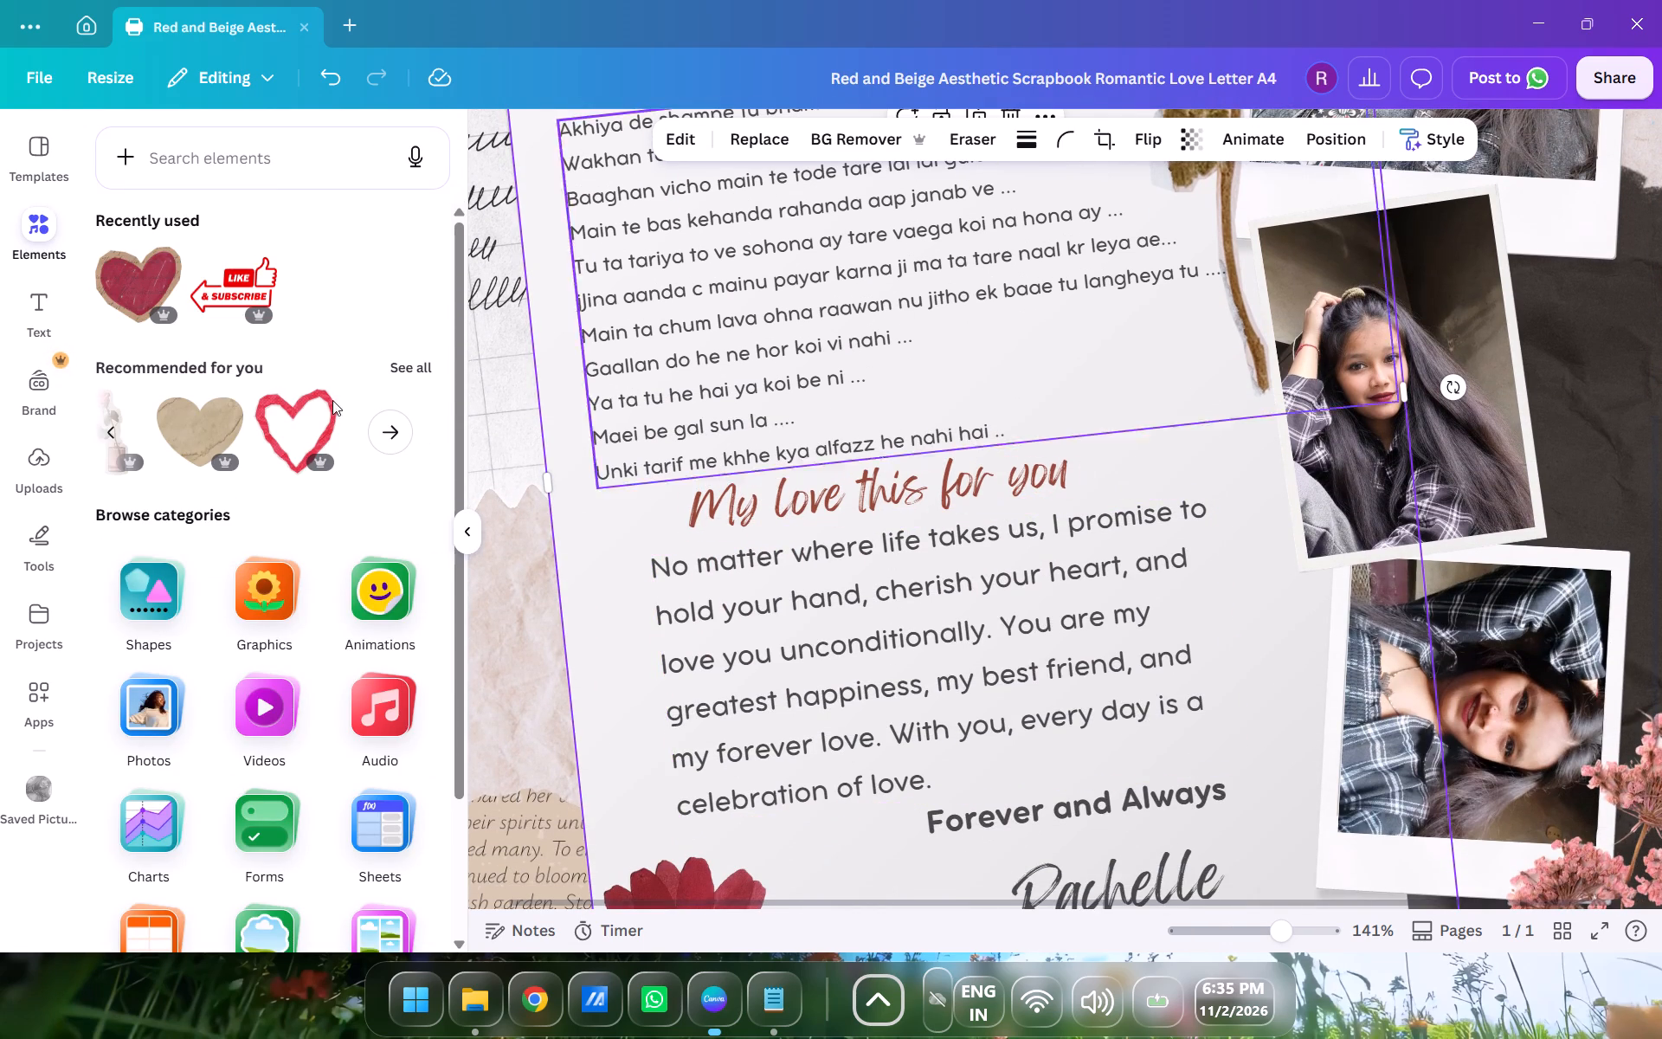
pyautogui.click(398, 427)
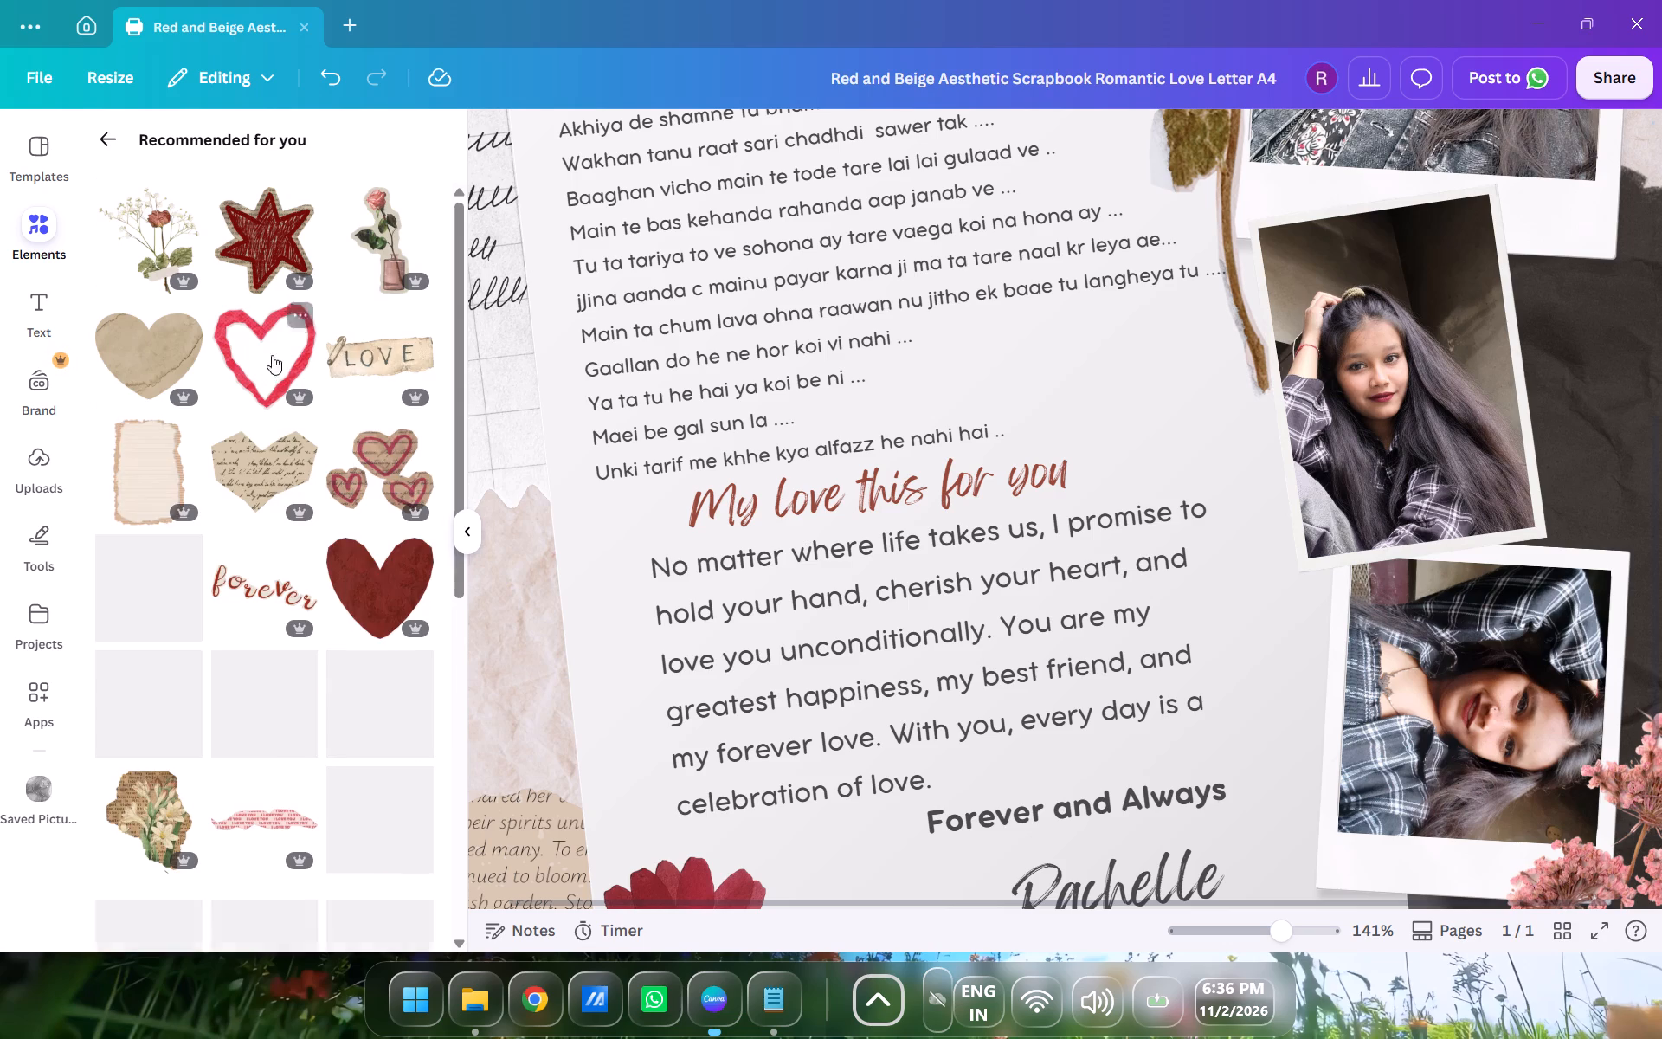
pyautogui.scroll(-11, 361, 553)
pyautogui.scroll(-4, 248, 507)
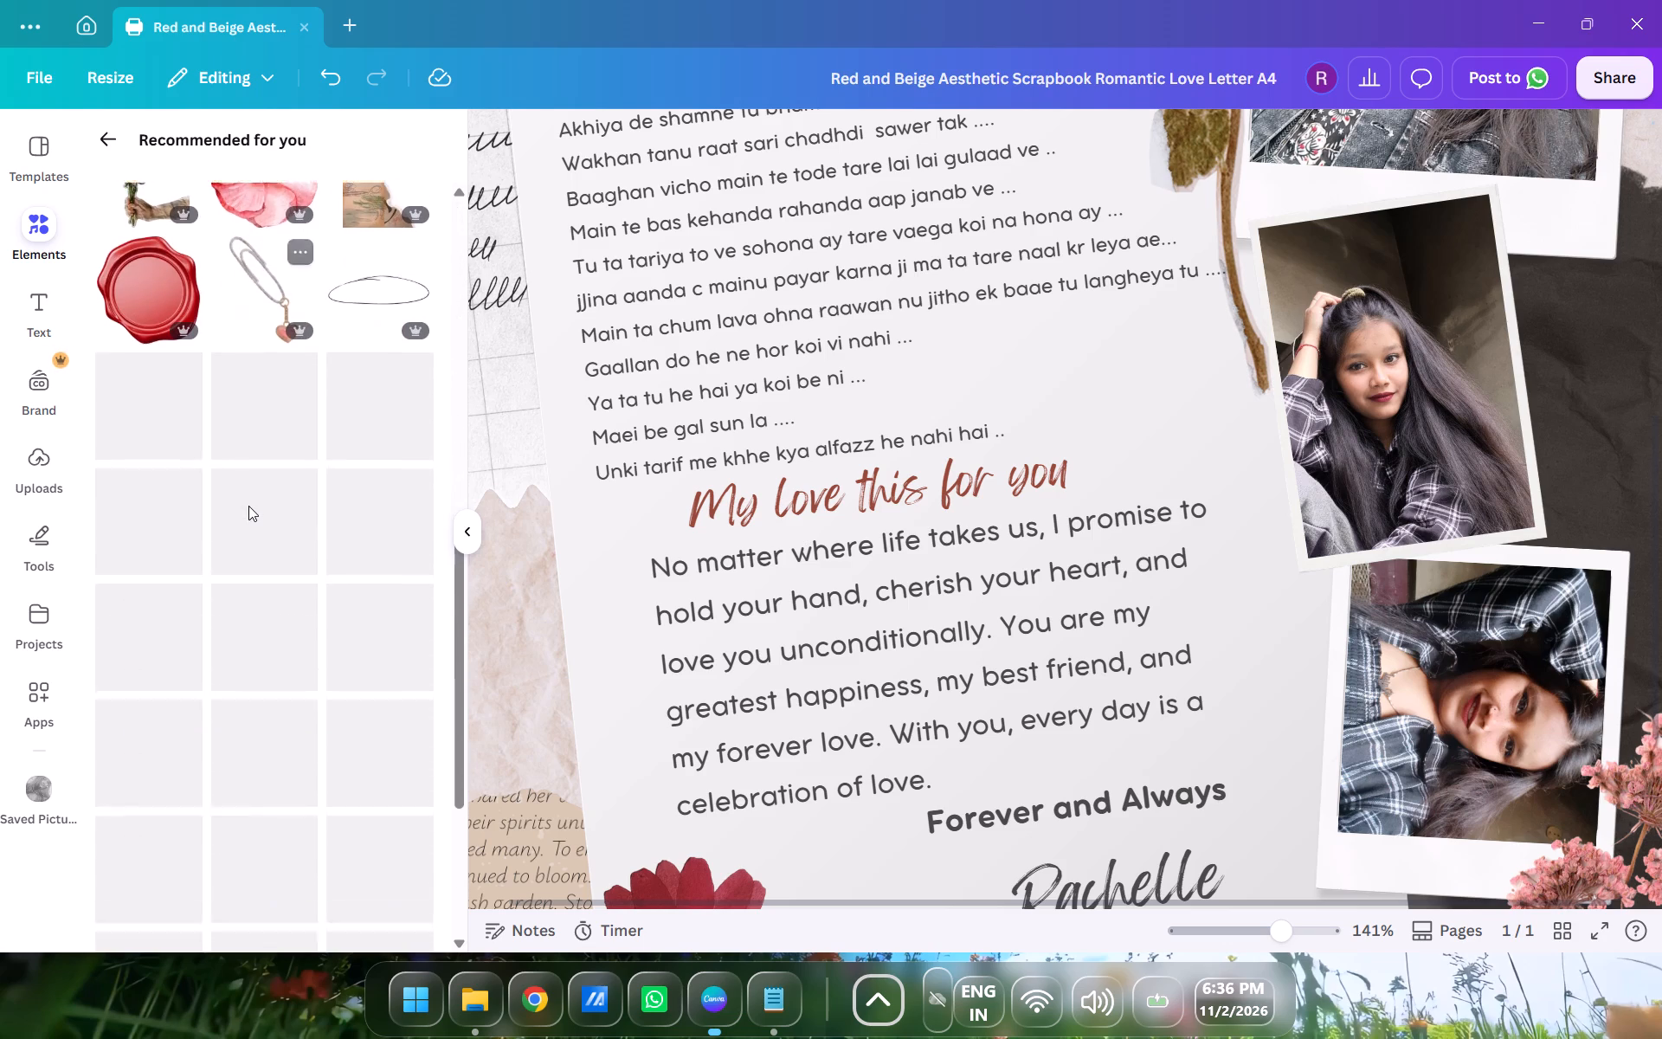
pyautogui.scroll(-4, 250, 506)
pyautogui.scroll(7, 253, 521)
pyautogui.click(267, 363)
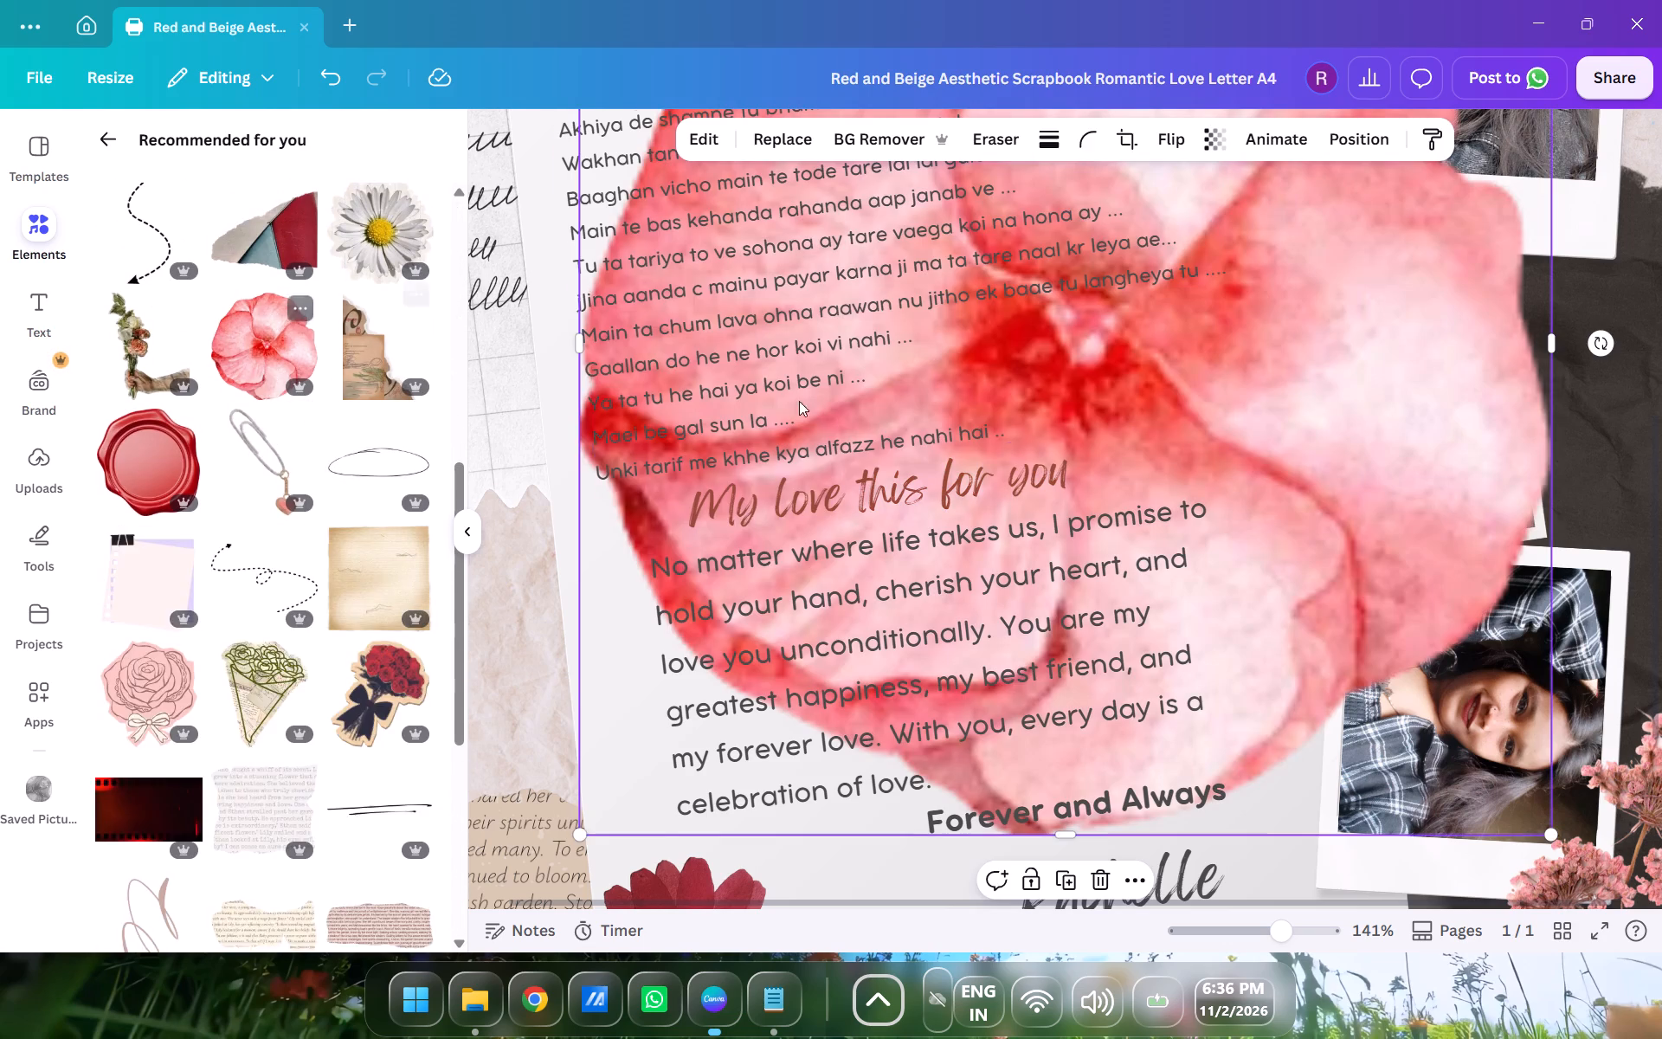
# Scale the pink flower down to a small size, shifting it over the verse above the "My love this for you" heading.
pyautogui.moveTo(1548, 832); pyautogui.dragTo(1345, 651)
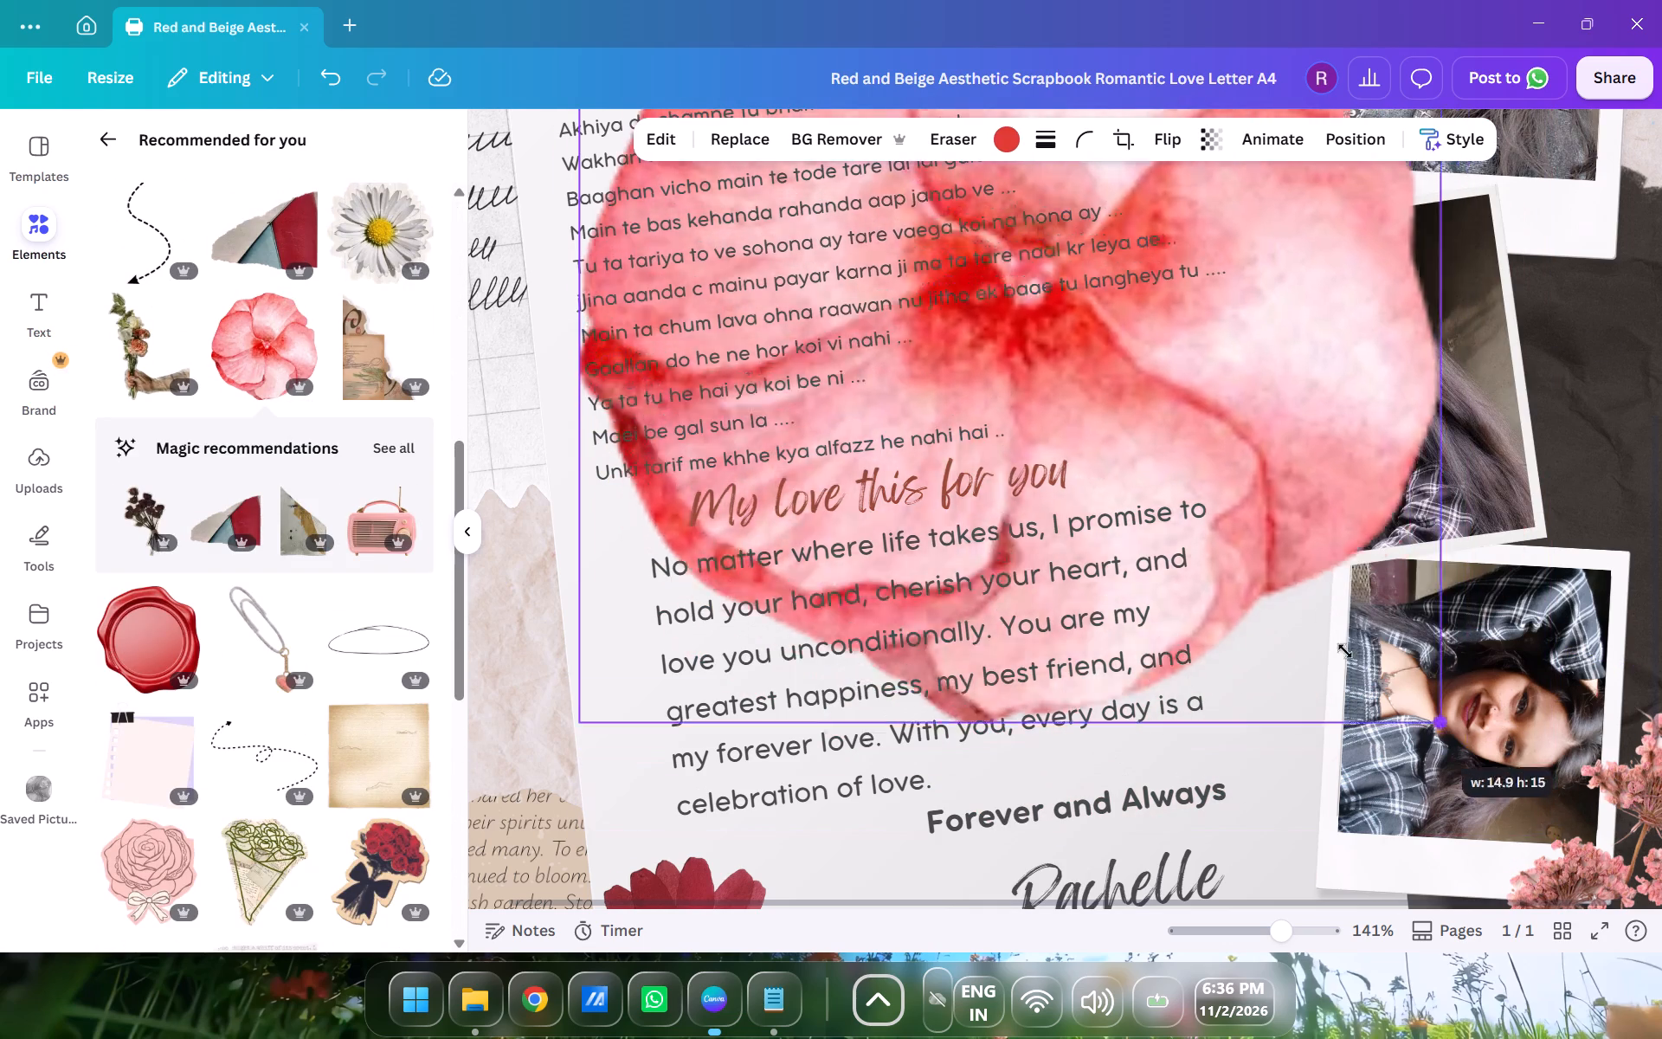
pyautogui.moveTo(1345, 651); pyautogui.dragTo(1090, 380)
pyautogui.moveTo(1029, 339); pyautogui.dragTo(1173, 428)
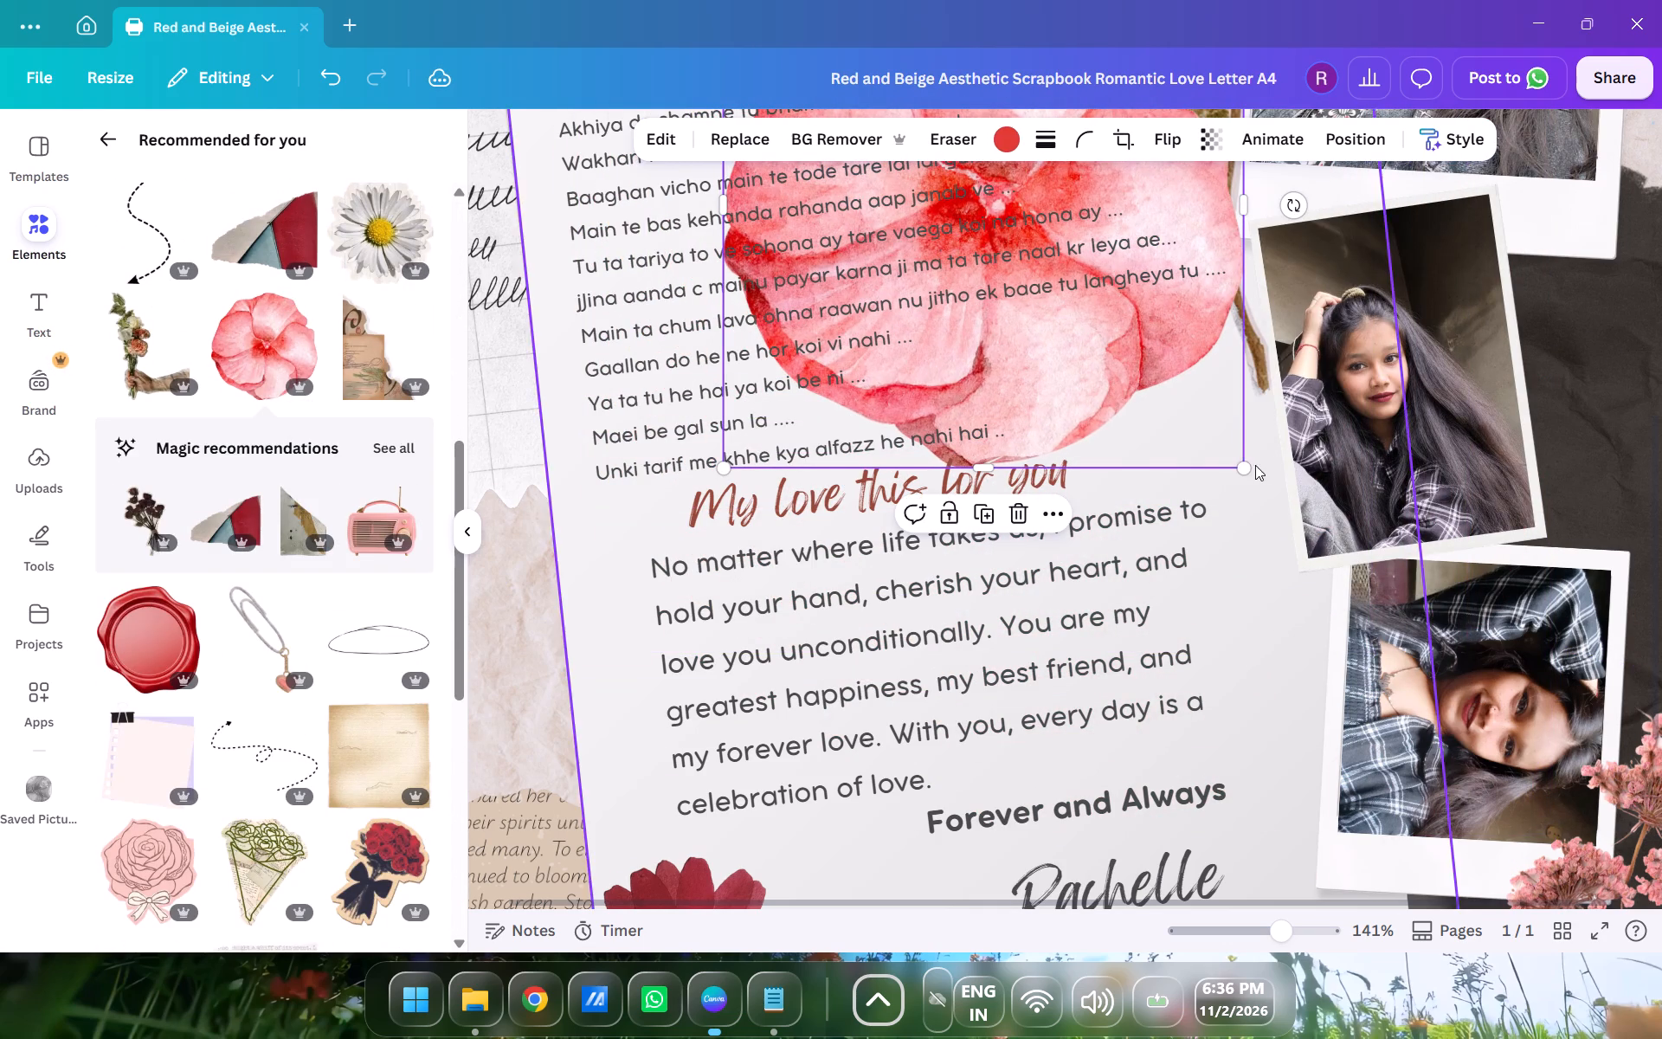
pyautogui.moveTo(1246, 471); pyautogui.dragTo(1105, 352)
pyautogui.moveTo(1071, 326); pyautogui.dragTo(1171, 436)
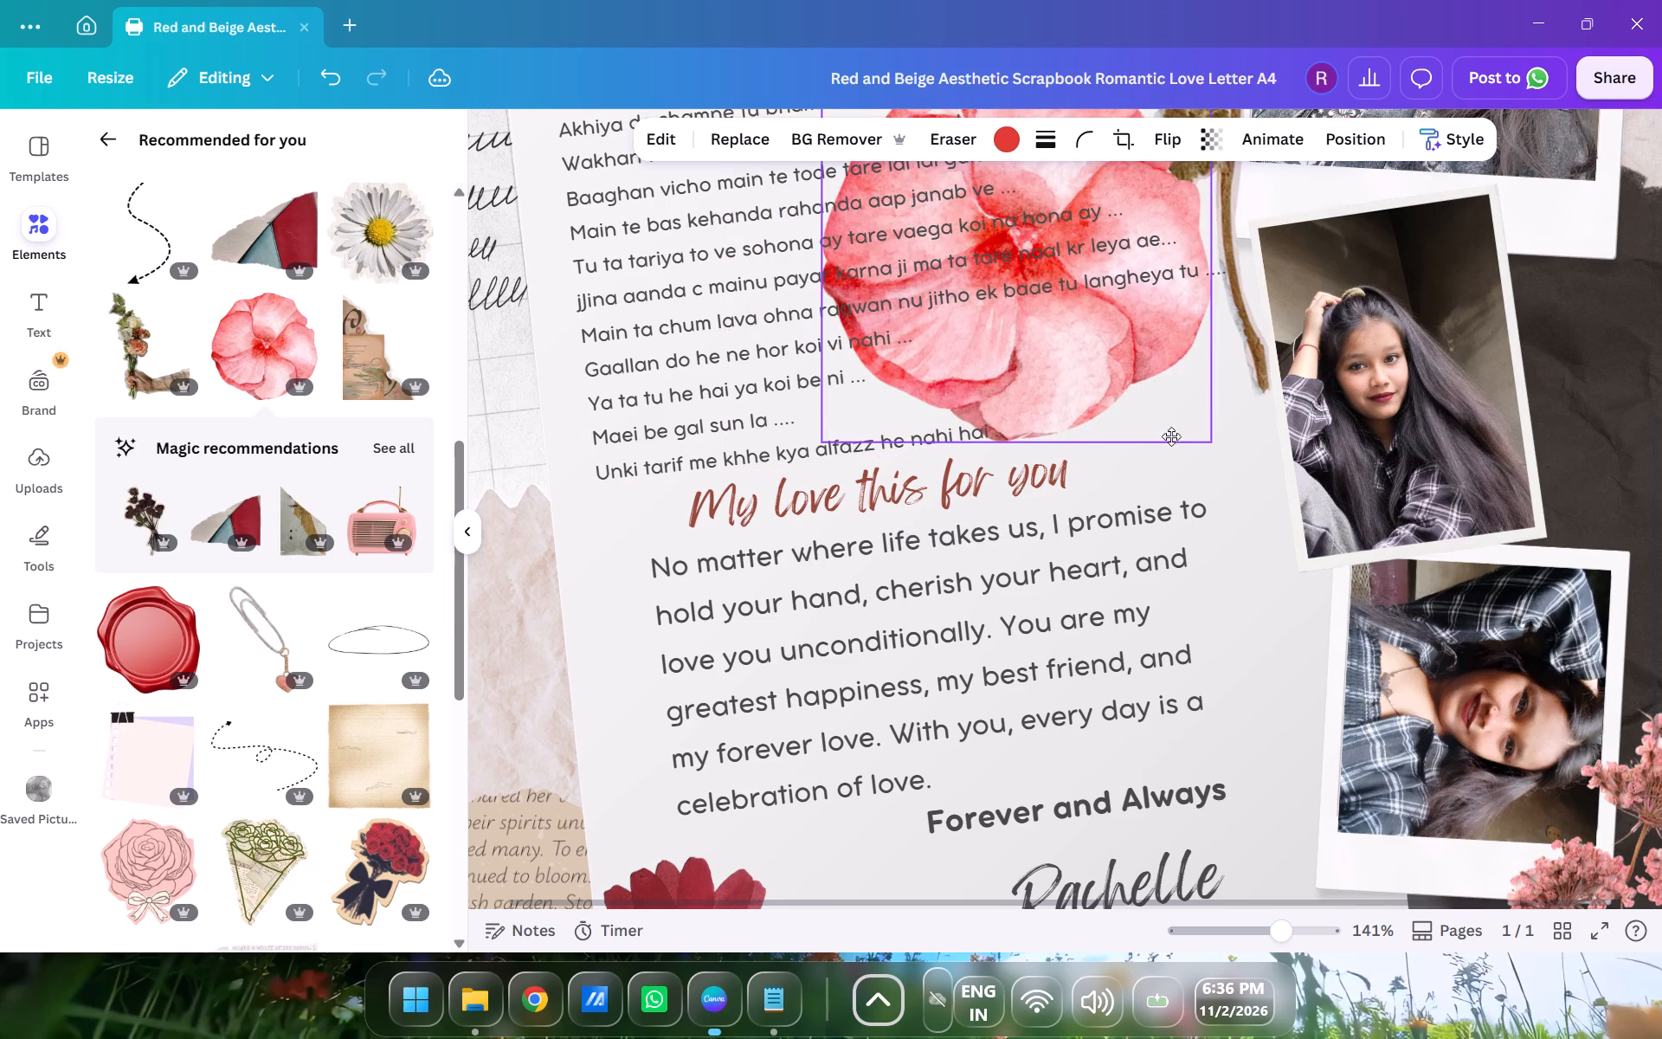
pyautogui.moveTo(1171, 436); pyautogui.dragTo(1176, 441)
pyautogui.moveTo(1222, 455); pyautogui.dragTo(1068, 349)
pyautogui.moveTo(1046, 313); pyautogui.dragTo(1125, 398)
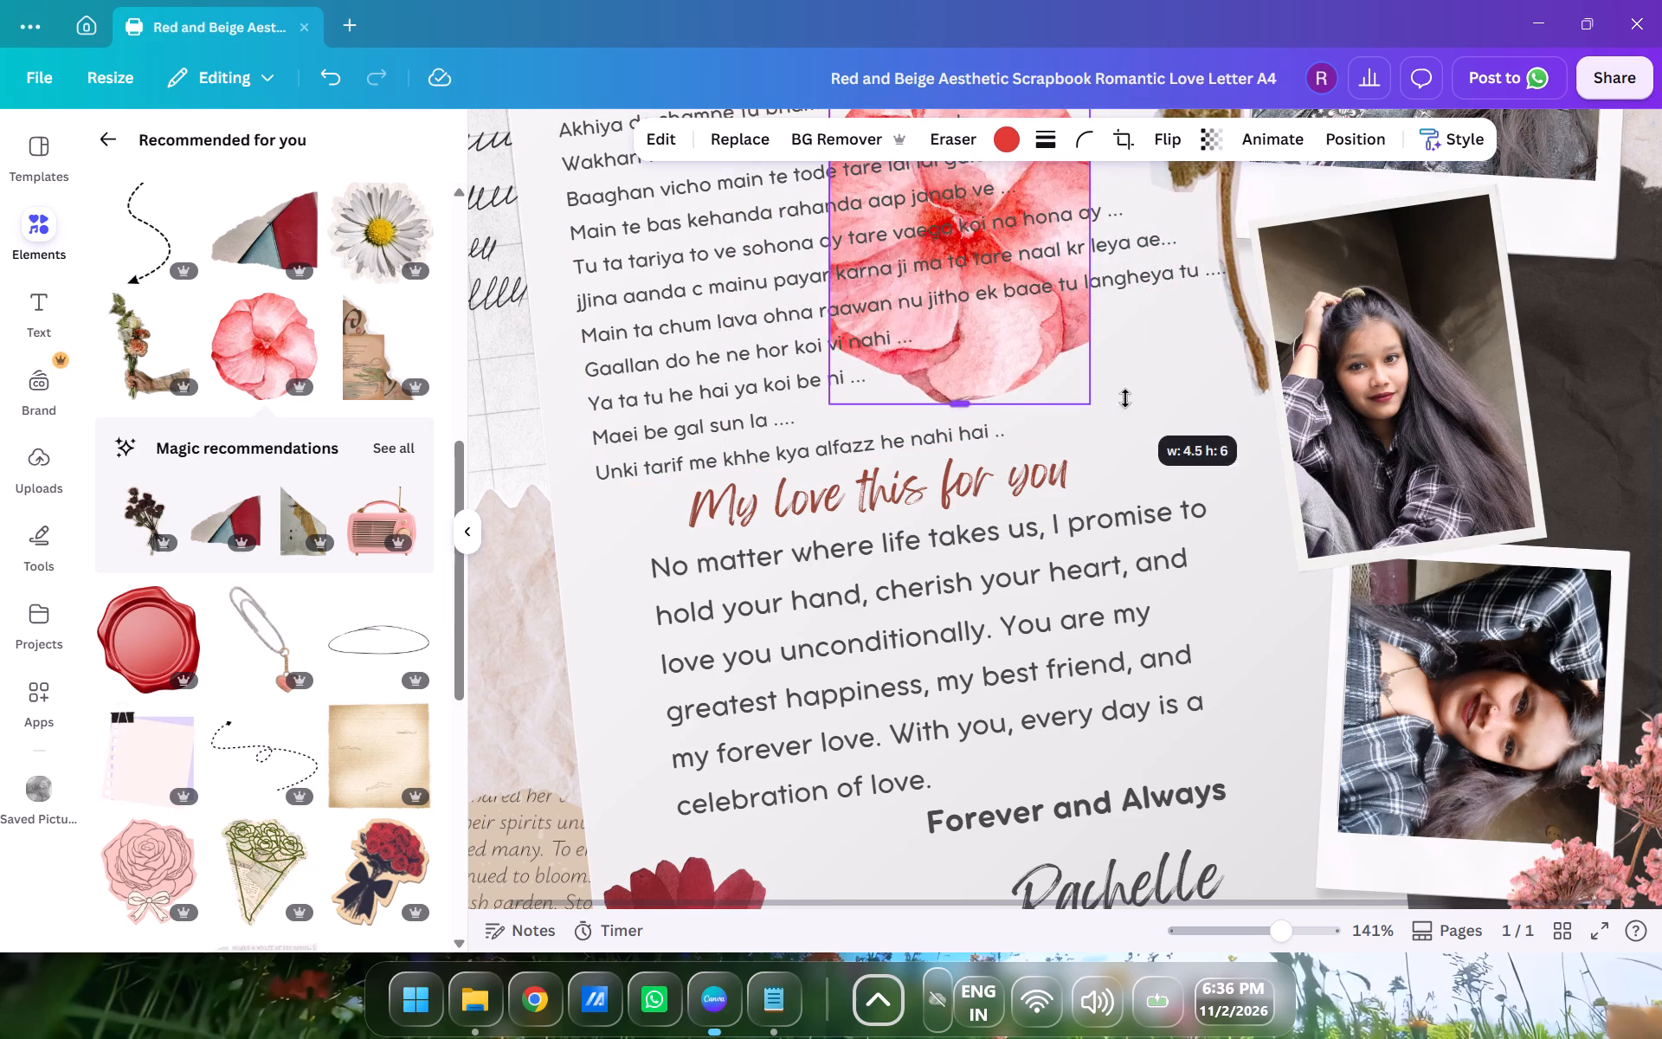
pyautogui.moveTo(1125, 398); pyautogui.dragTo(1058, 323)
pyautogui.moveTo(1082, 328); pyautogui.dragTo(1065, 313)
pyautogui.click(1049, 309)
pyautogui.moveTo(980, 201); pyautogui.dragTo(1119, 384)
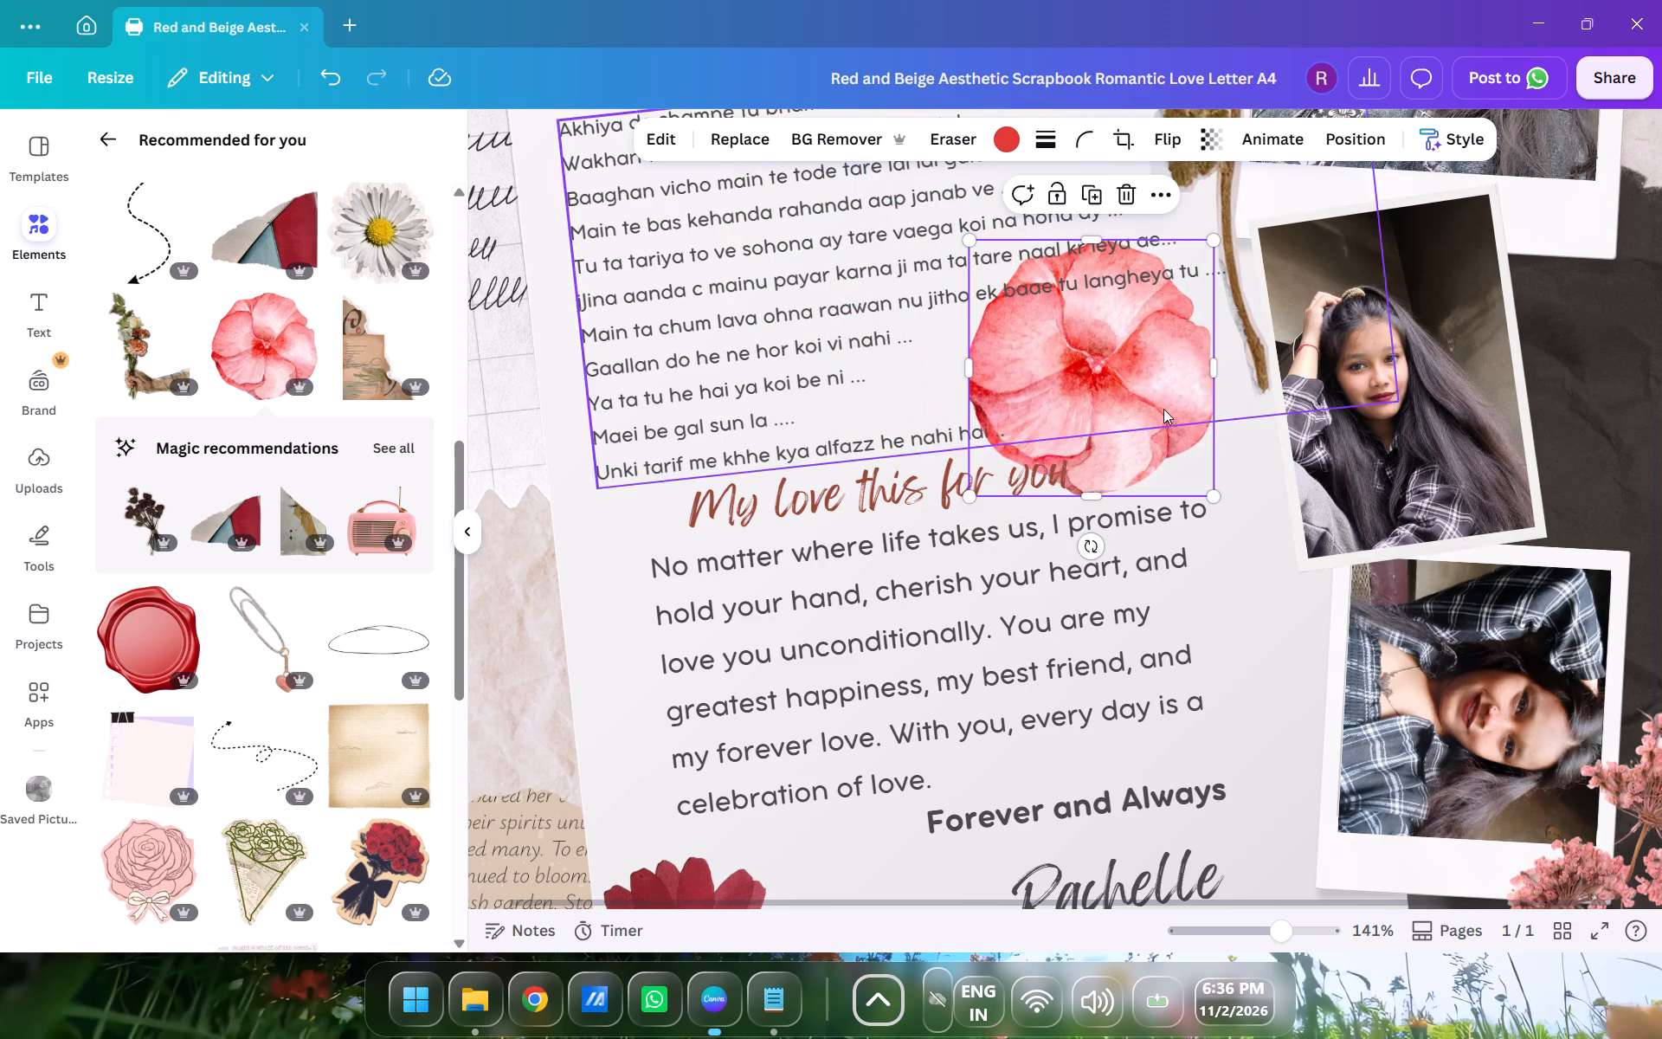
pyautogui.moveTo(1210, 488); pyautogui.dragTo(1098, 362)
# Place the pink flower just after the "My love this for you" heading and fine-tune its size to suit the heading.
pyautogui.moveTo(1053, 329); pyautogui.dragTo(1129, 403)
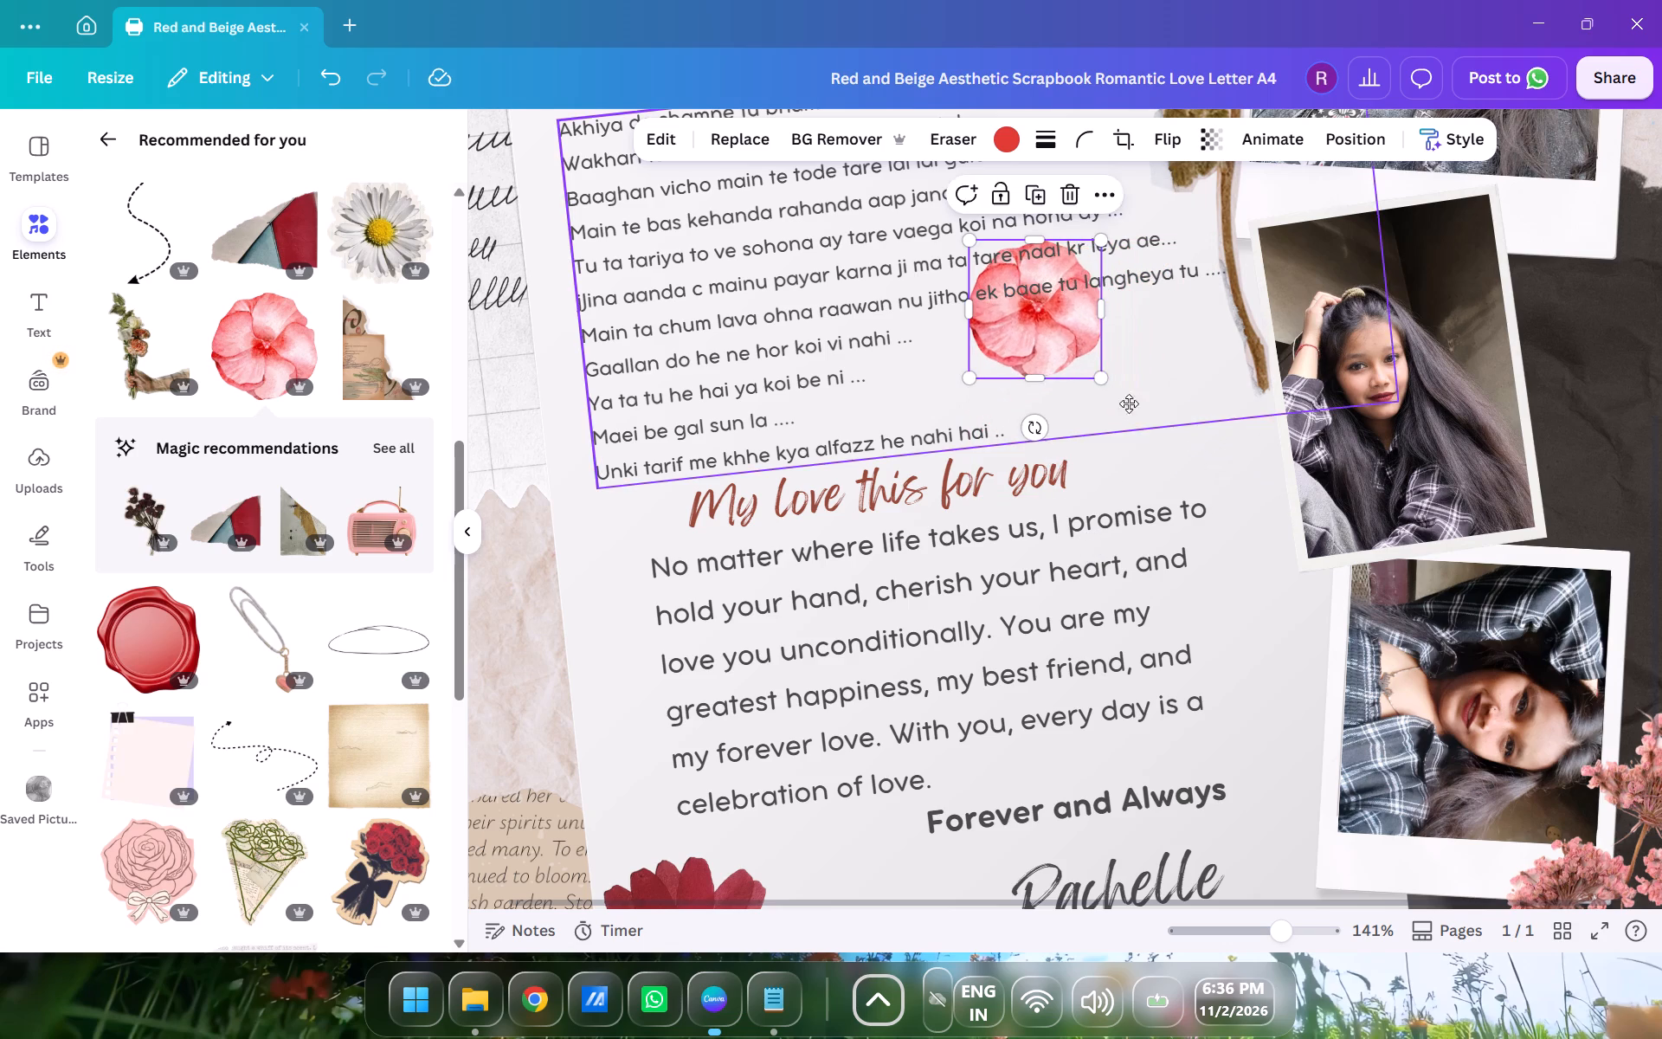
pyautogui.moveTo(1129, 403); pyautogui.dragTo(1170, 461)
pyautogui.moveTo(1221, 507); pyautogui.dragTo(1186, 466)
pyautogui.moveTo(1157, 429); pyautogui.dragTo(1157, 462)
pyautogui.moveTo(1189, 500); pyautogui.dragTo(1176, 489)
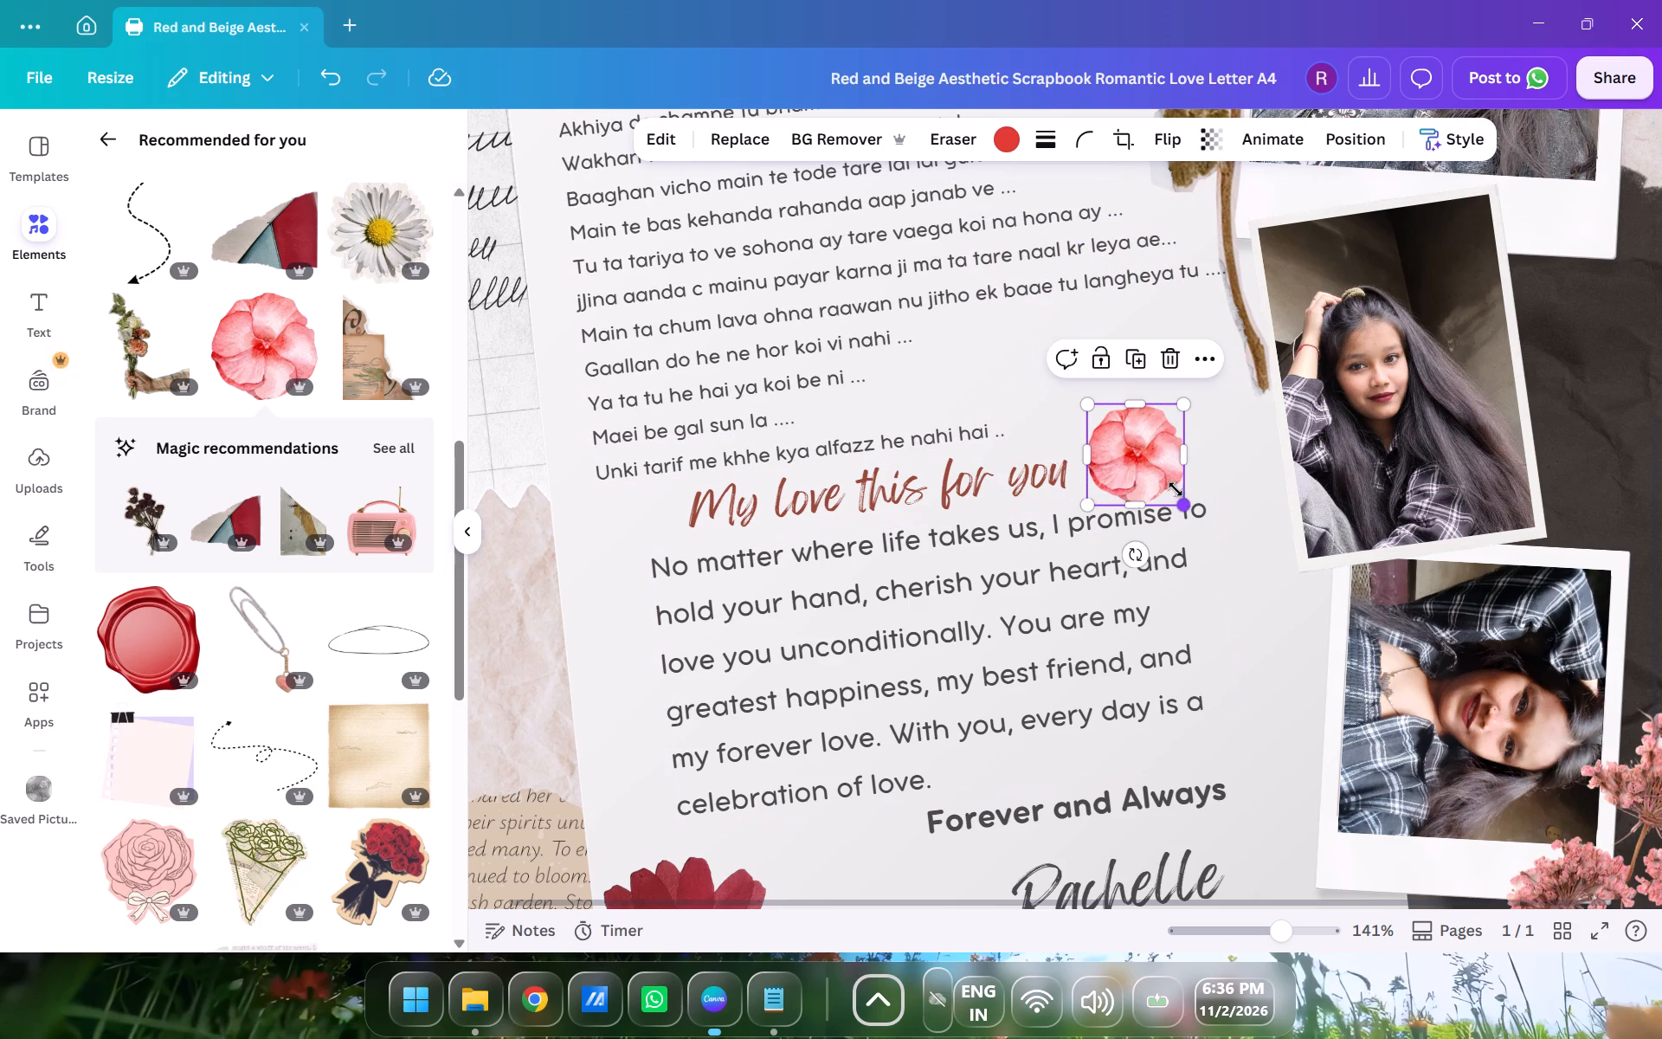
pyautogui.moveTo(1176, 489); pyautogui.dragTo(1172, 485)
pyautogui.moveTo(1143, 446); pyautogui.dragTo(1143, 460)
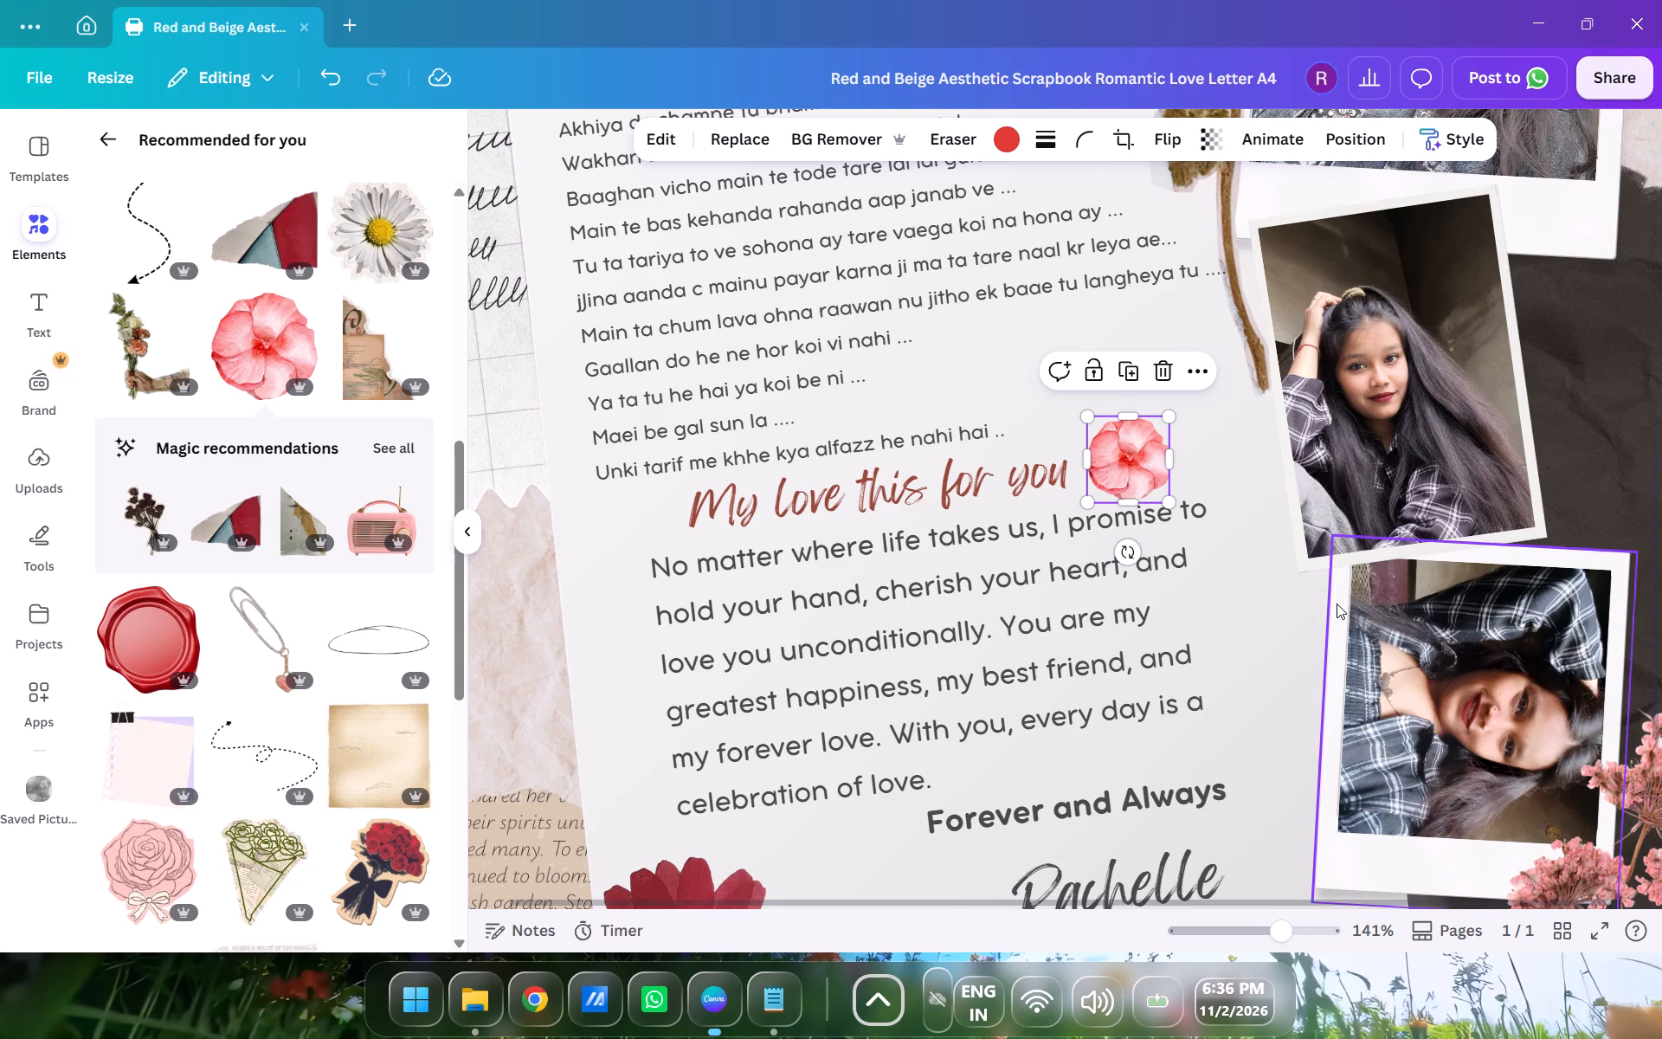
# Replace the "No matter where life takes us" paragraph with the alfaaz lines from "bass tumhre sath" through "majbooriyan ..".
pyautogui.click(894, 615)
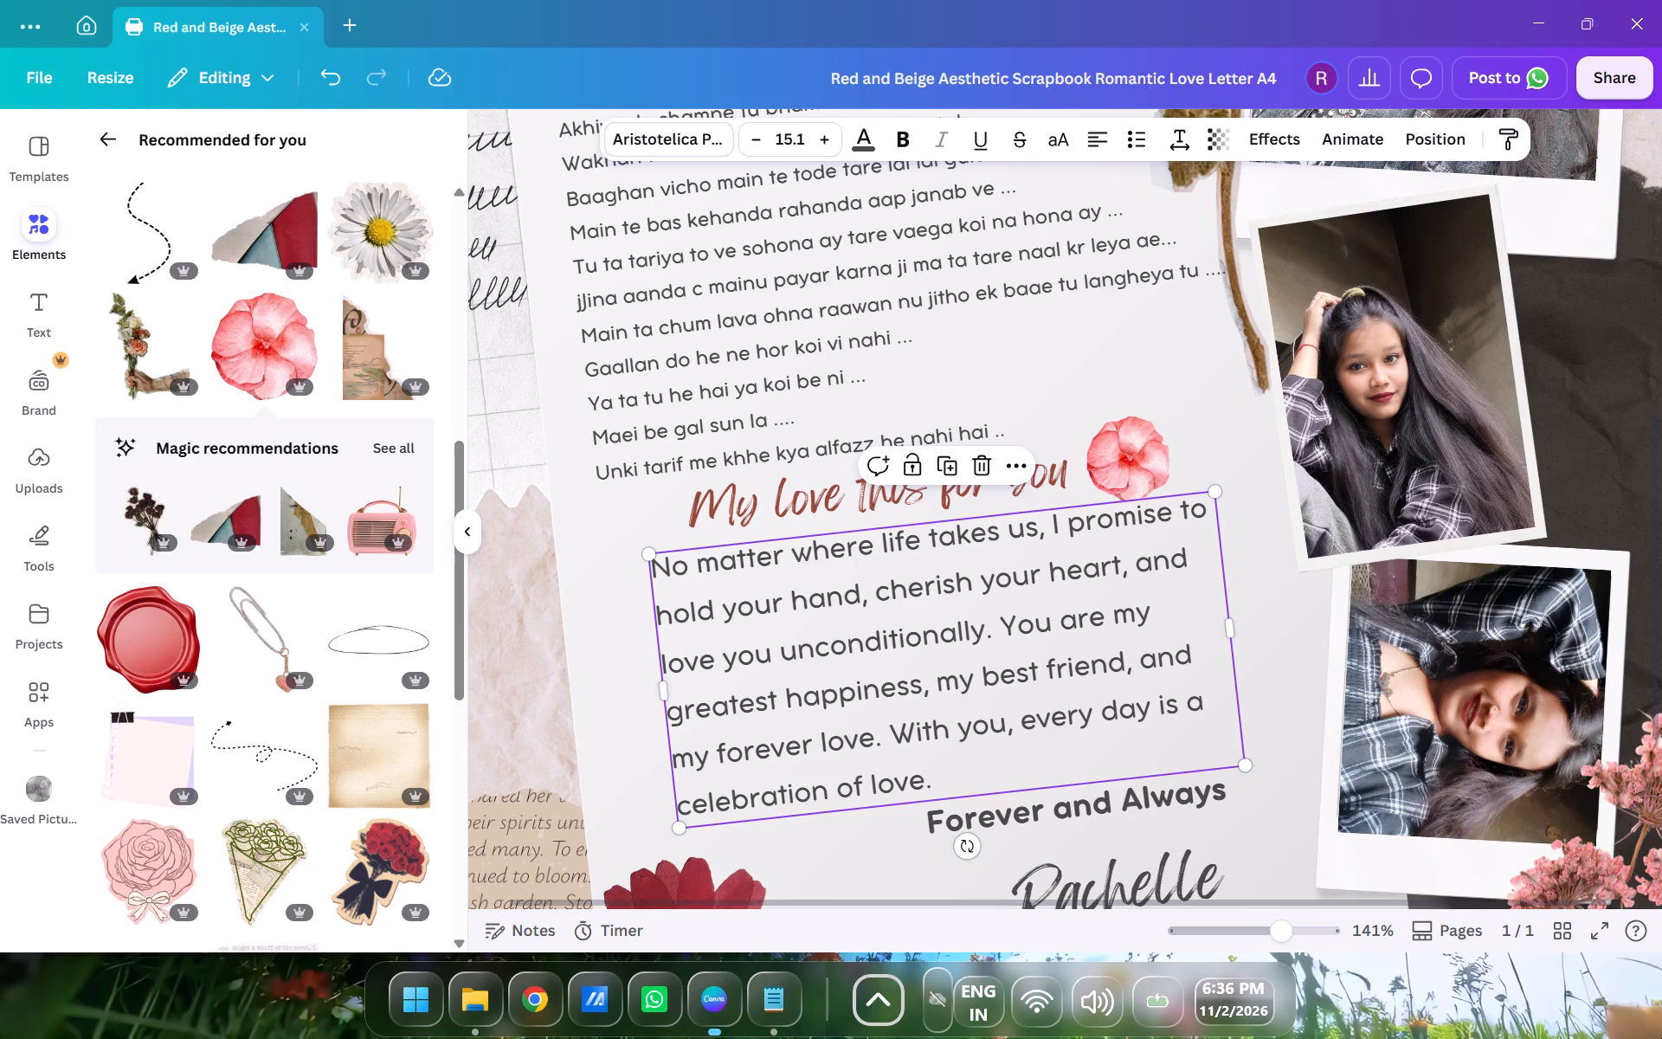
pyautogui.click(765, 1005)
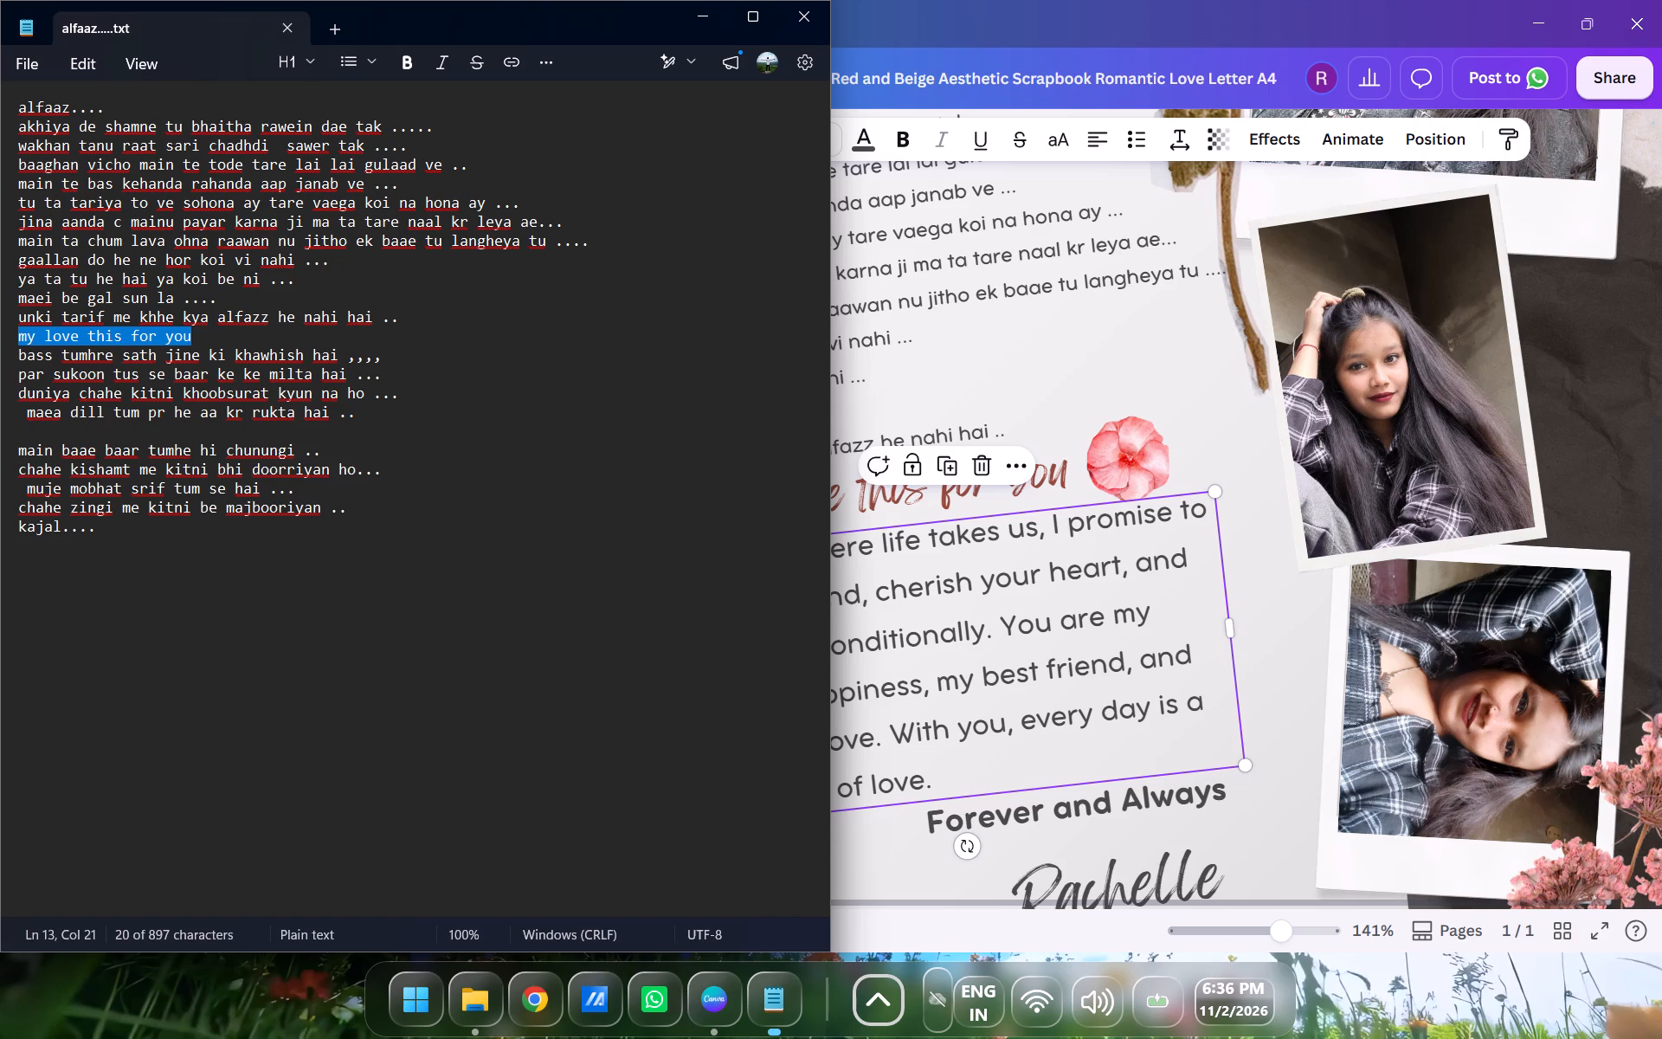
pyautogui.moveTo(11, 346); pyautogui.dragTo(151, 391)
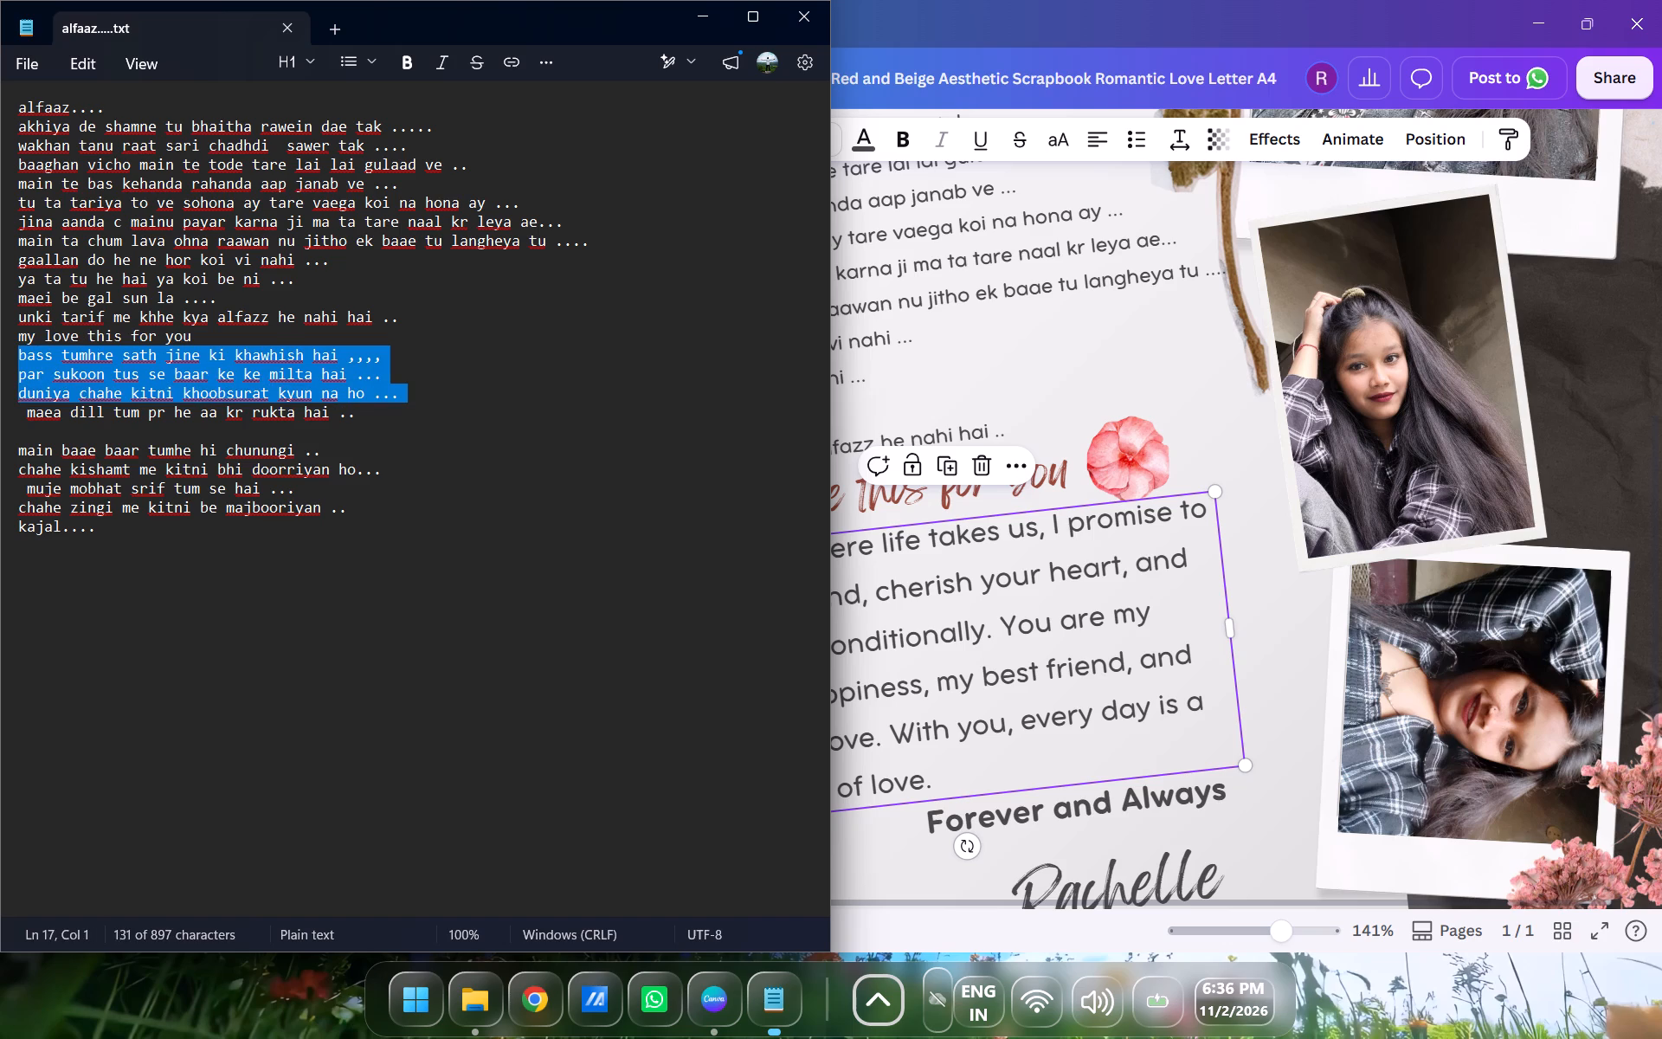
pyautogui.moveTo(151, 391); pyautogui.dragTo(337, 531)
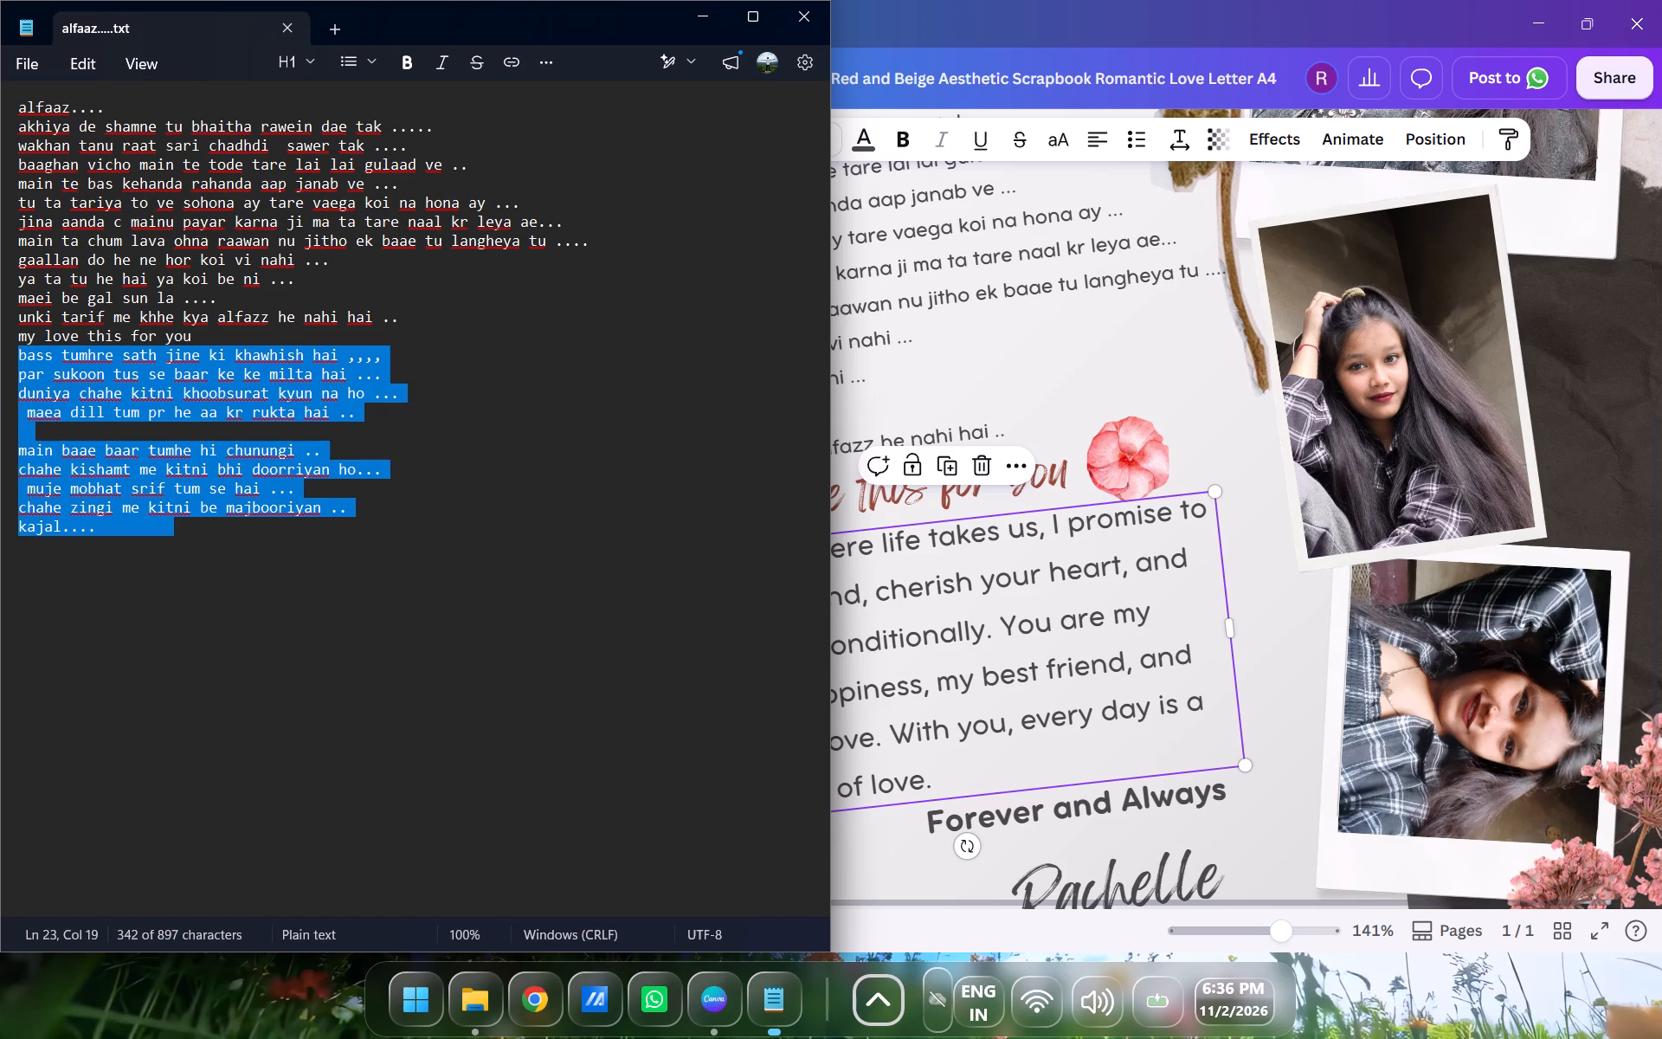
pyautogui.moveTo(337, 531); pyautogui.dragTo(345, 535)
pyautogui.click(373, 526)
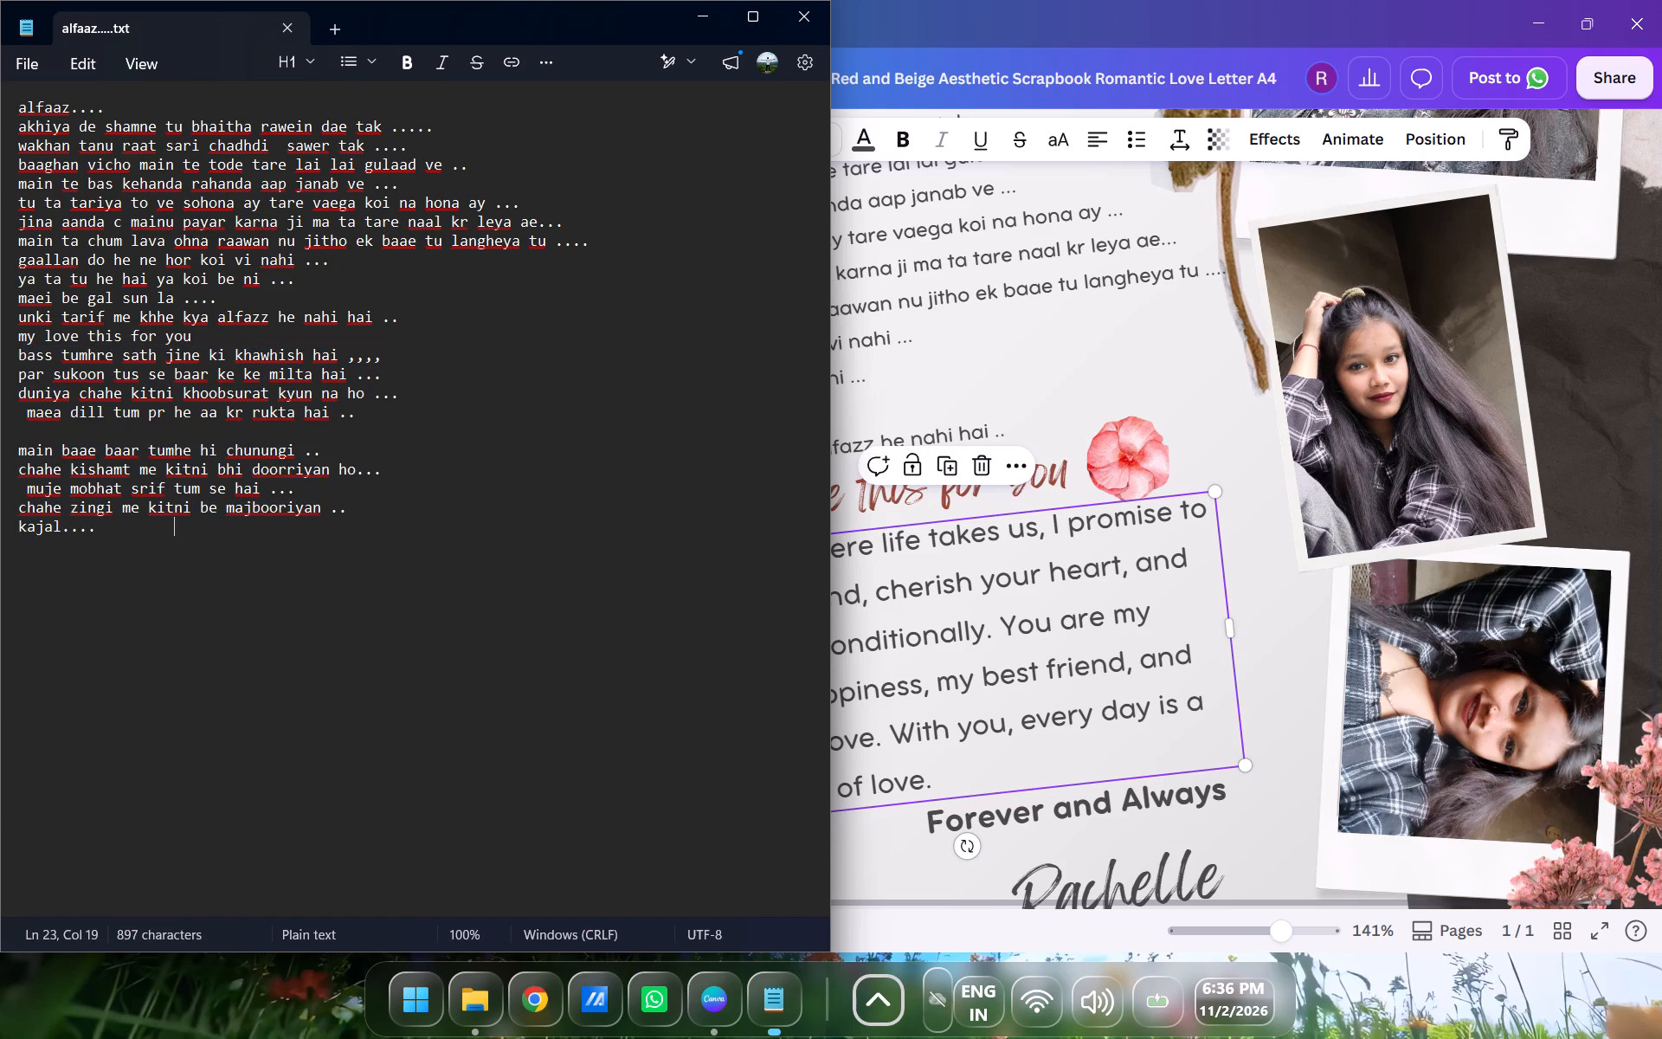
pyautogui.moveTo(367, 518); pyautogui.dragTo(290, 500)
pyautogui.click(370, 596)
pyautogui.moveTo(345, 513); pyautogui.dragTo(10, 365)
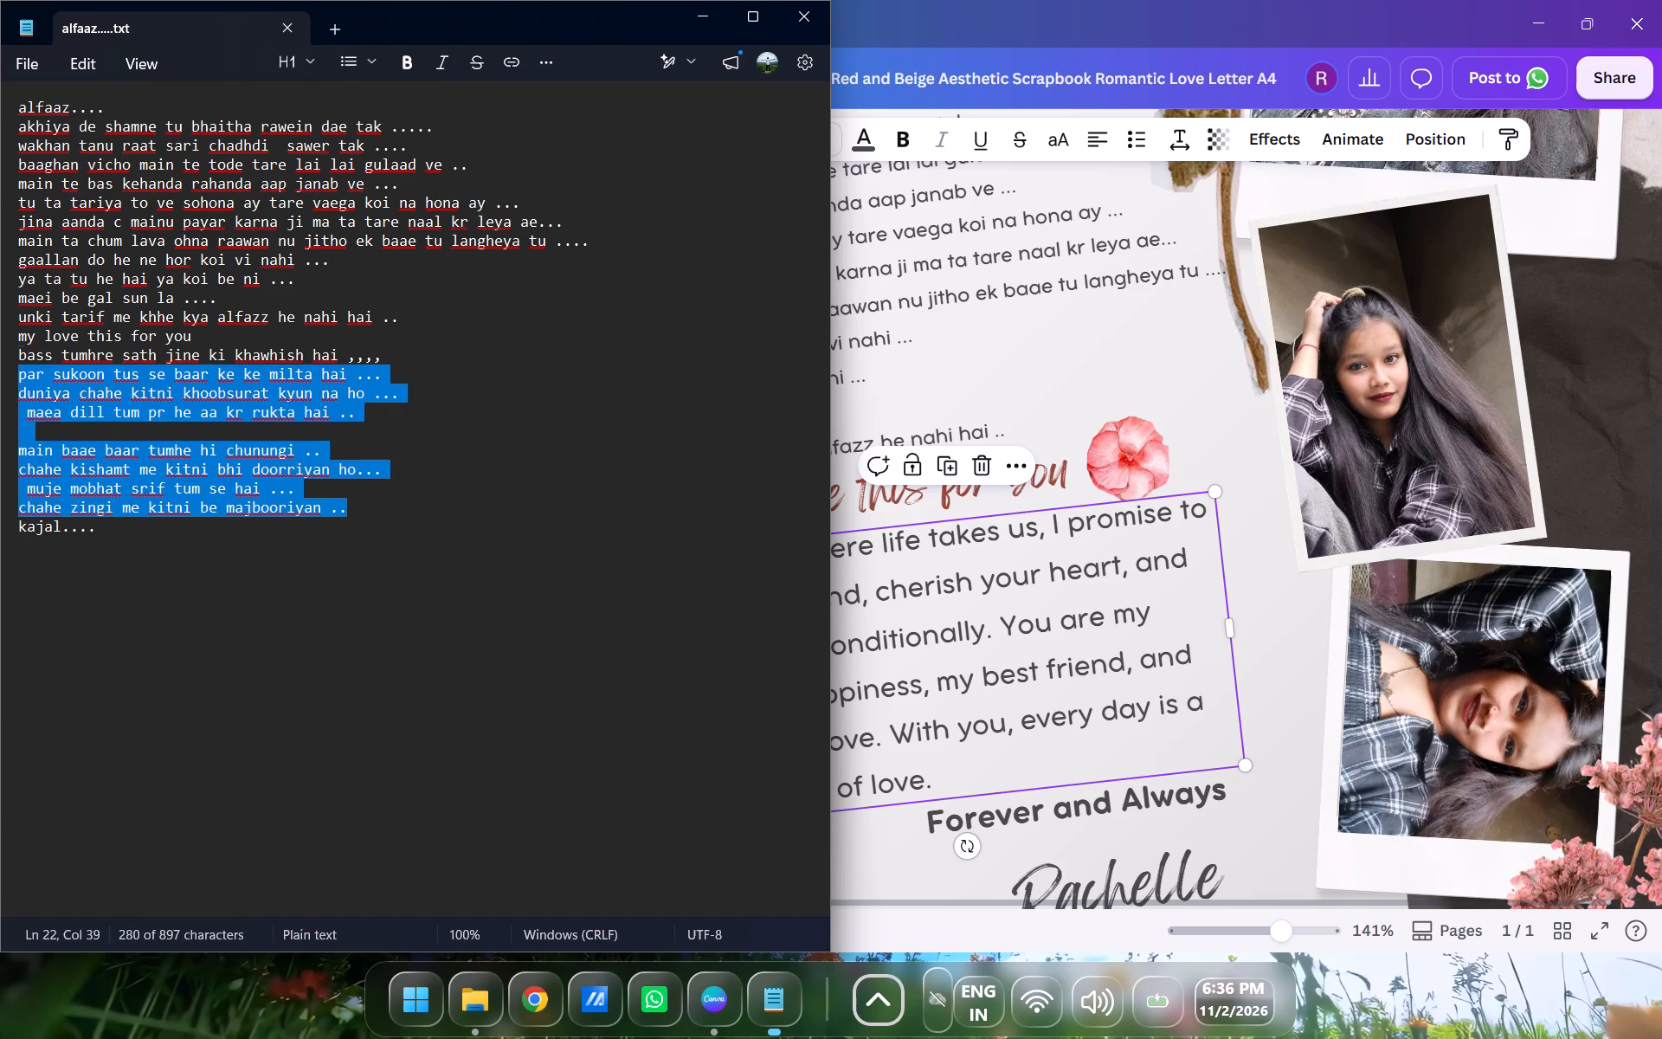
pyautogui.moveTo(10, 365); pyautogui.dragTo(10, 362)
pyautogui.hotkey('ctrl', 'c')
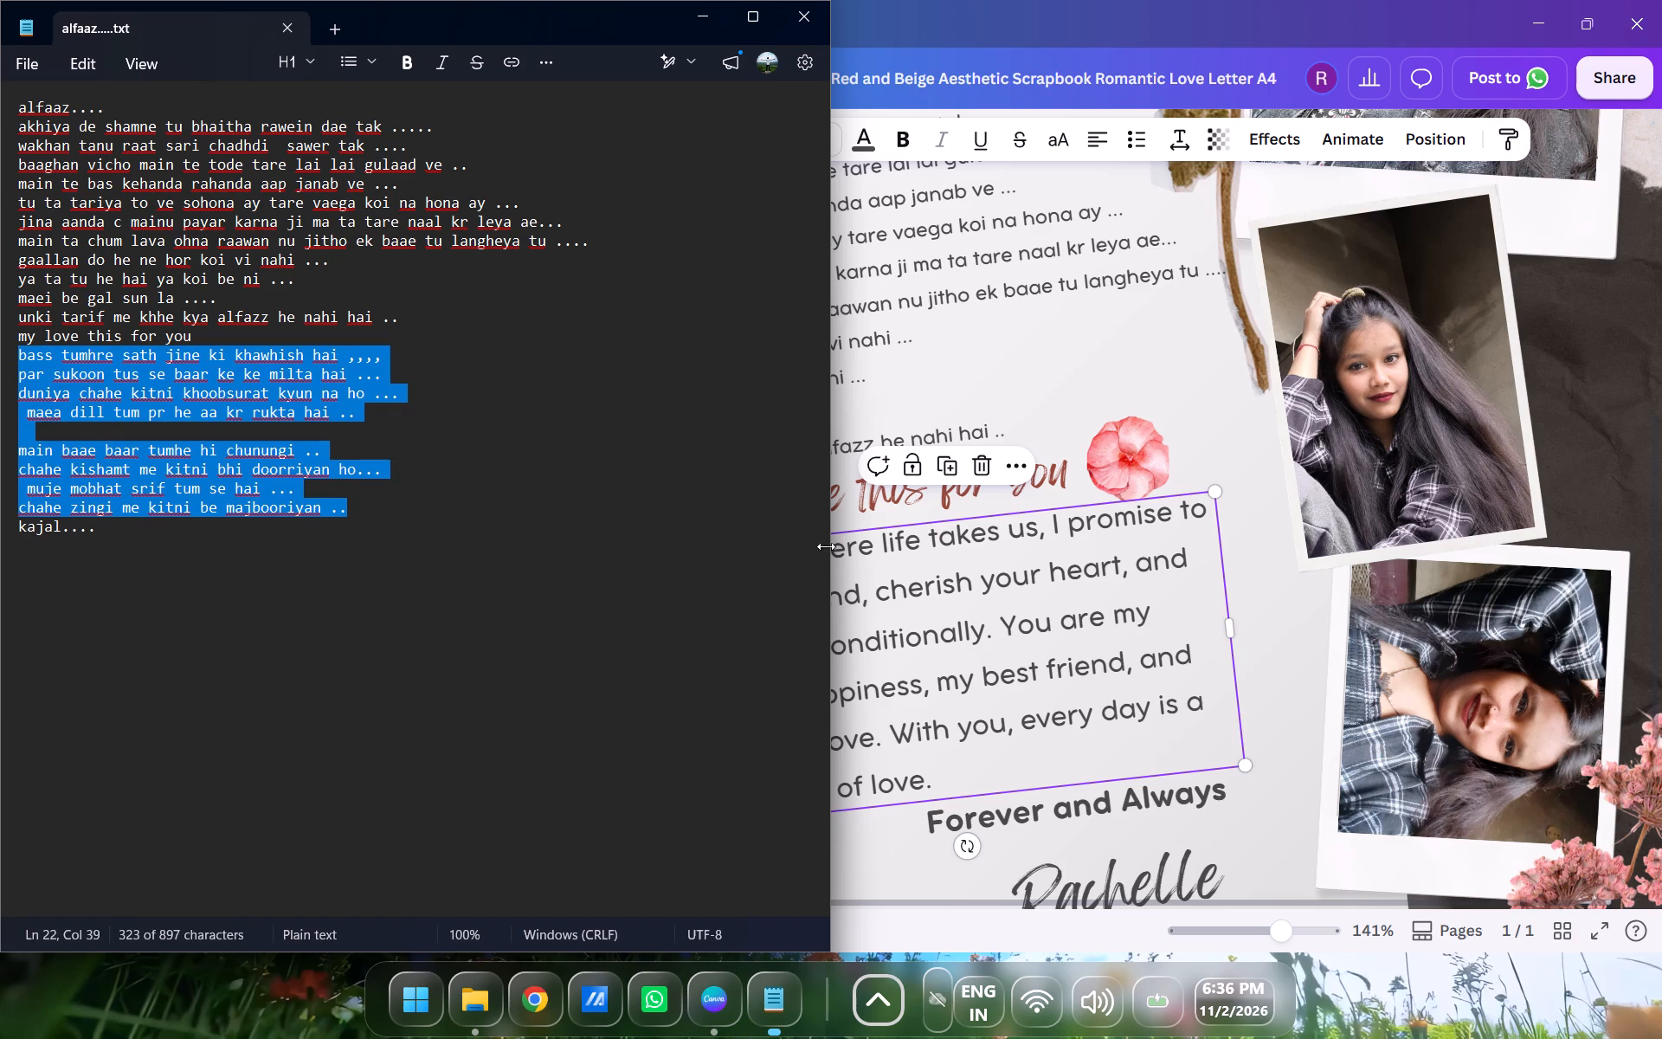
pyautogui.click(1119, 738)
pyautogui.press('BackSpace')
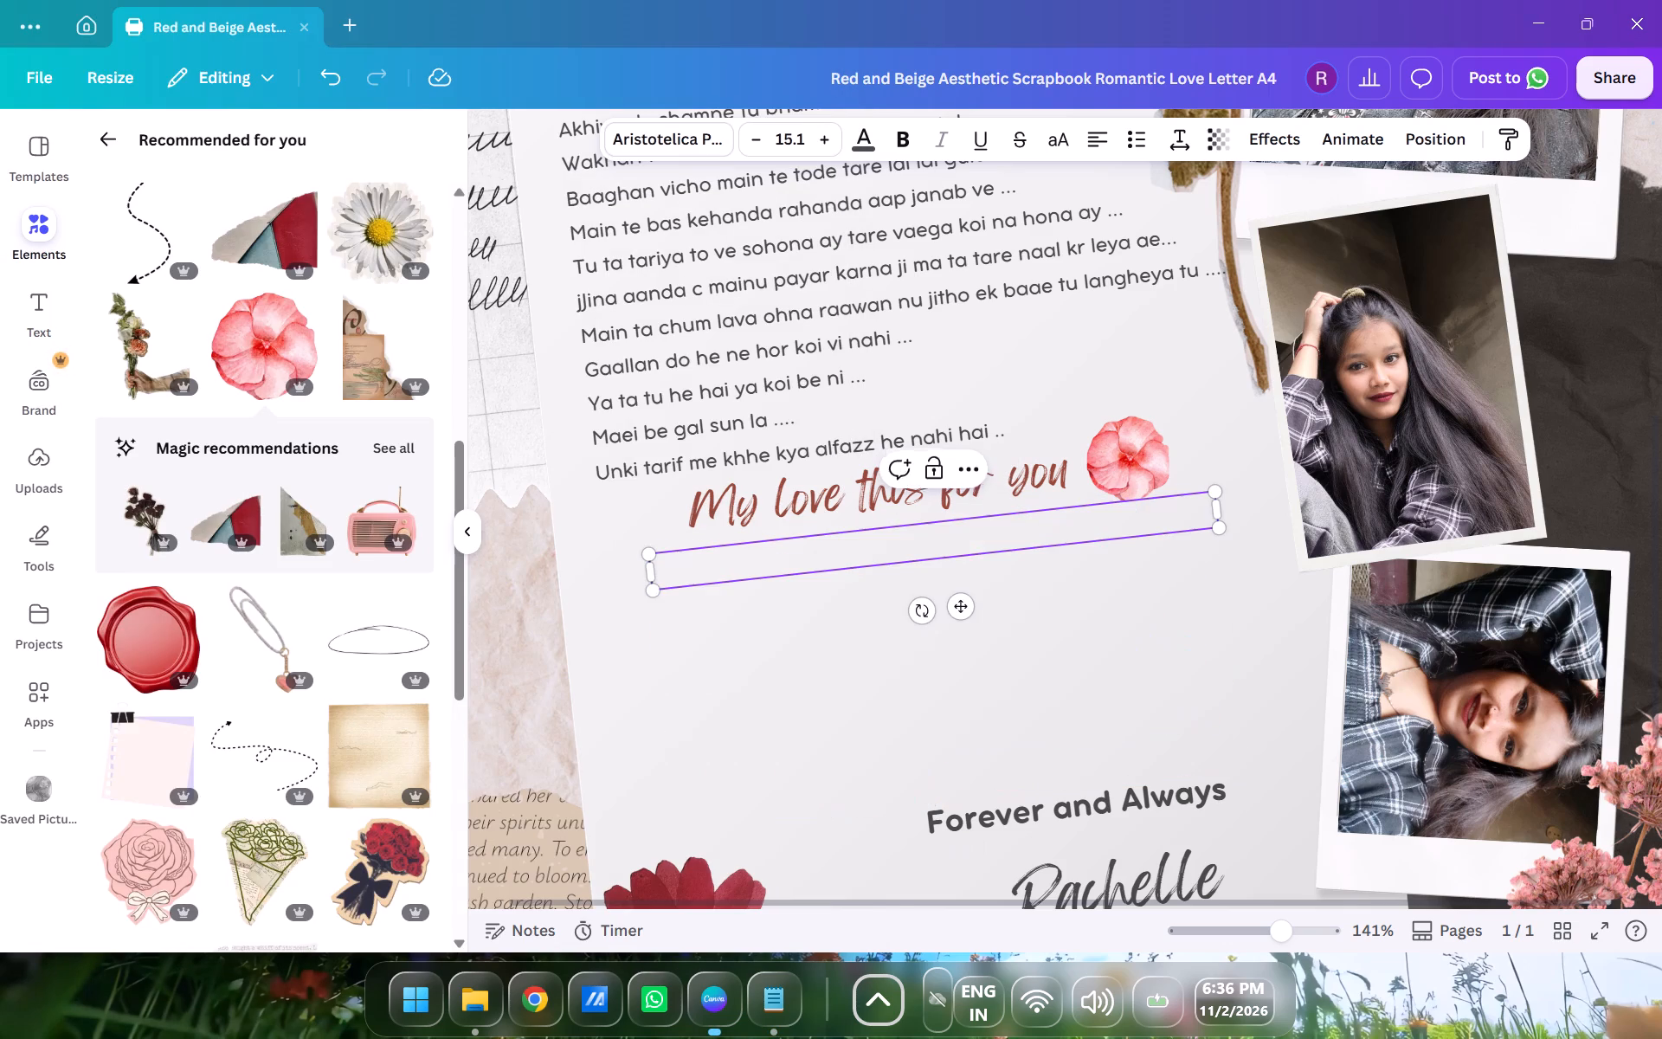
pyautogui.hotkey('ctrl', 'v')
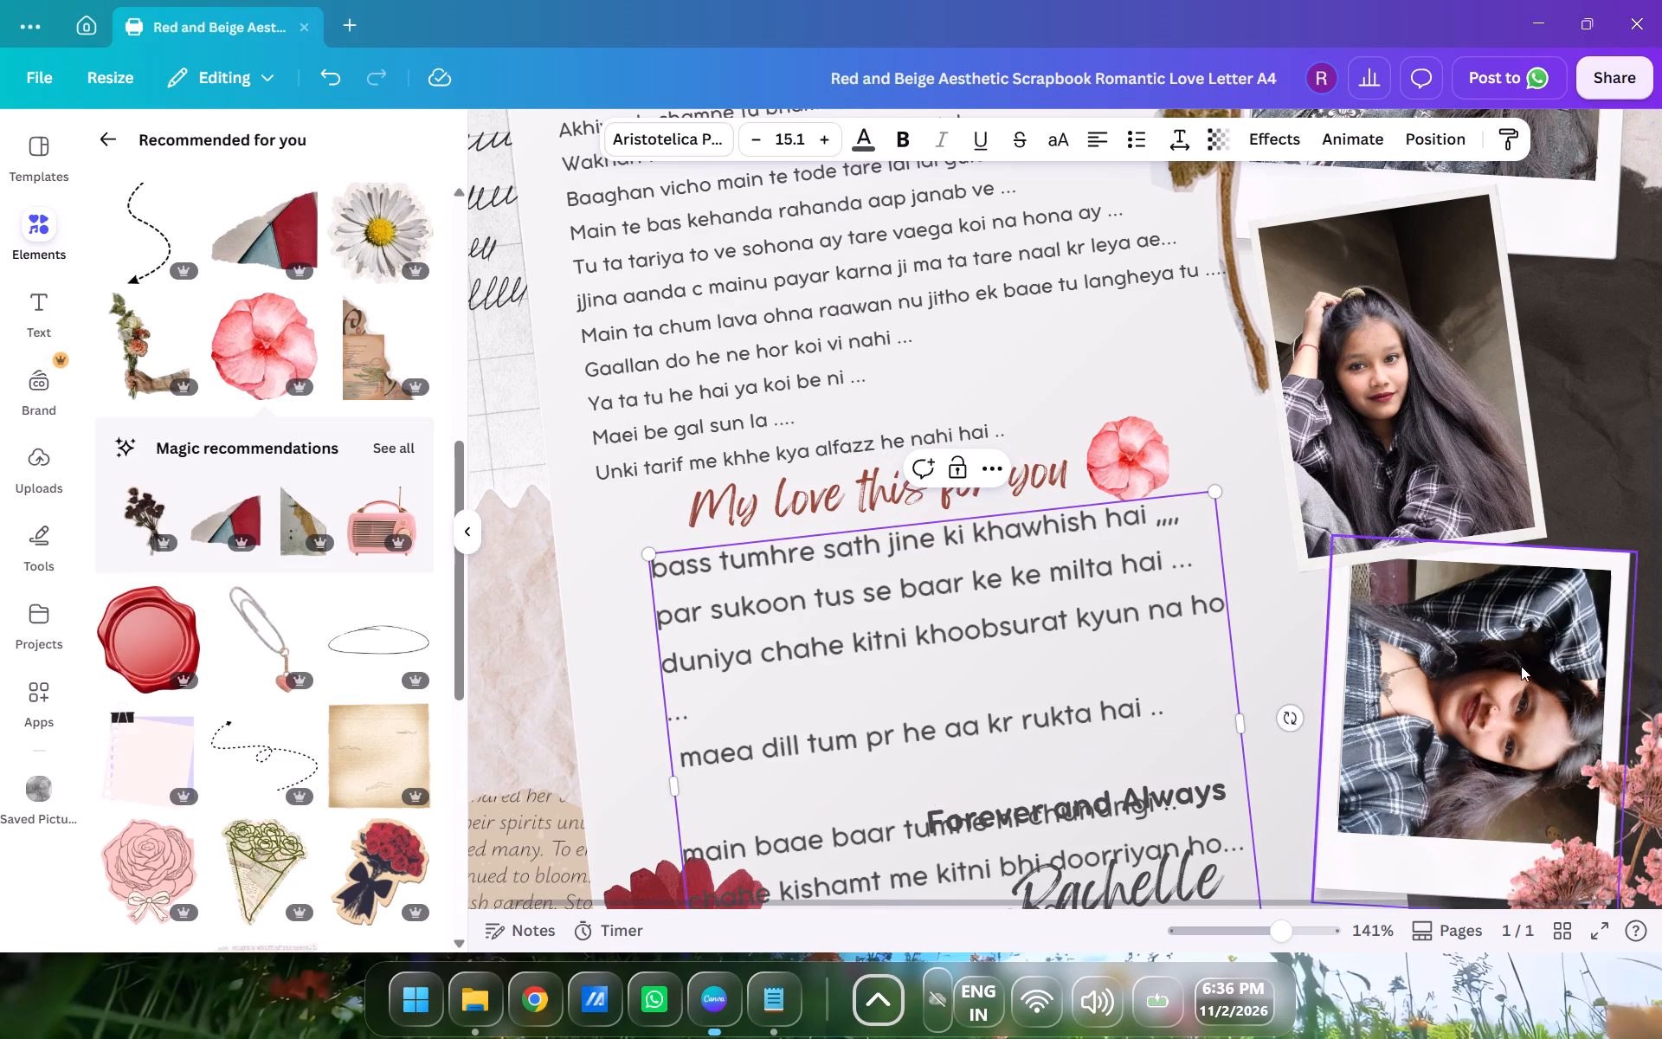
# Widen the new verse's text box so each line fits on one row, and scale its text down to size 9.9.
pyautogui.moveTo(1240, 720); pyautogui.dragTo(1255, 715)
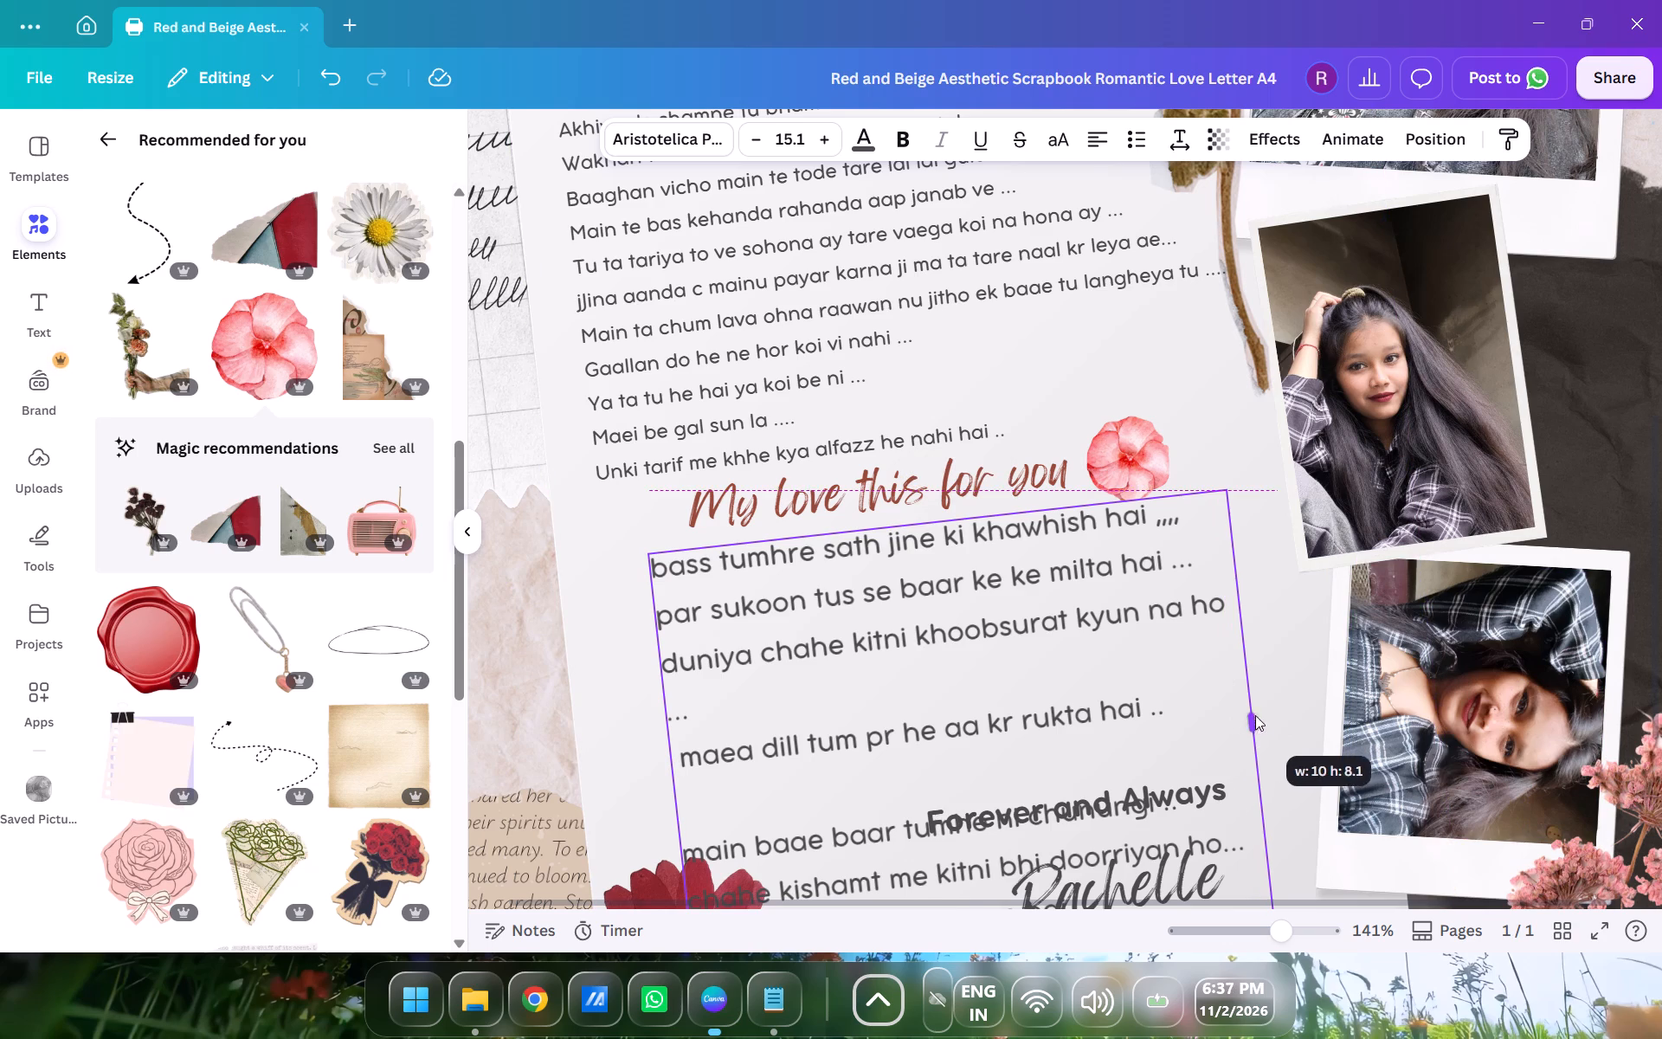
pyautogui.moveTo(1255, 715); pyautogui.dragTo(1364, 674)
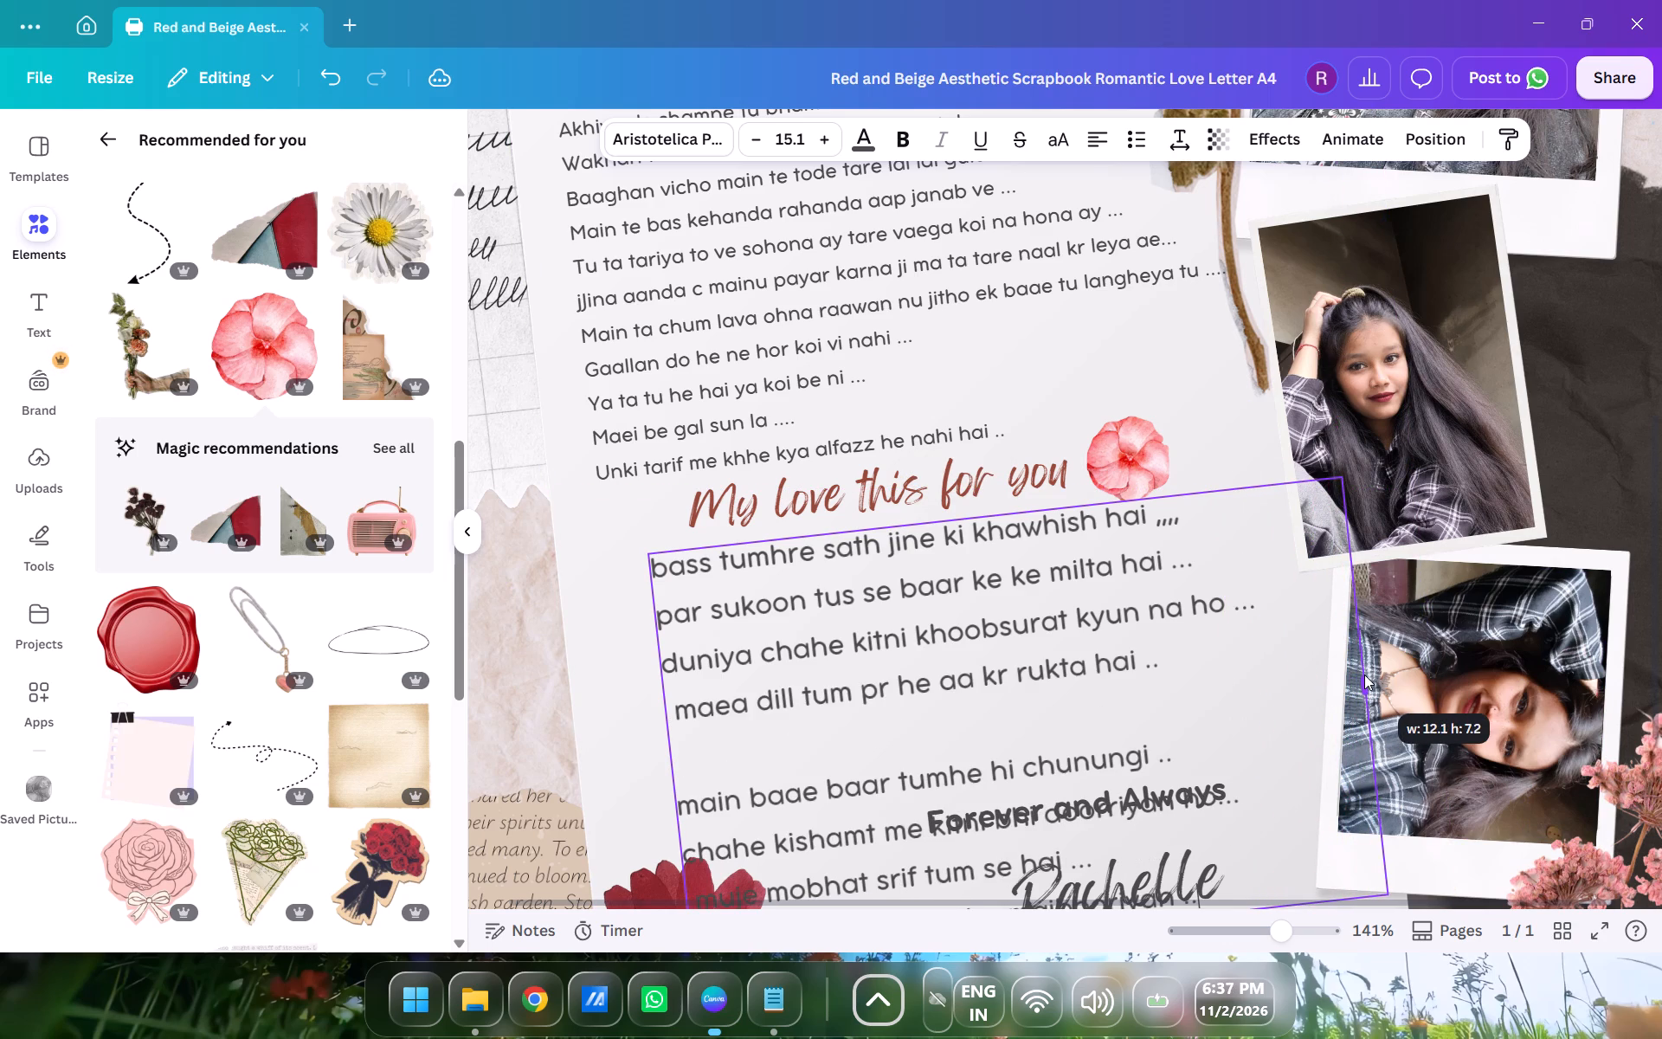
pyautogui.moveTo(1364, 674); pyautogui.dragTo(1361, 674)
pyautogui.scroll(-3, 1661, 439)
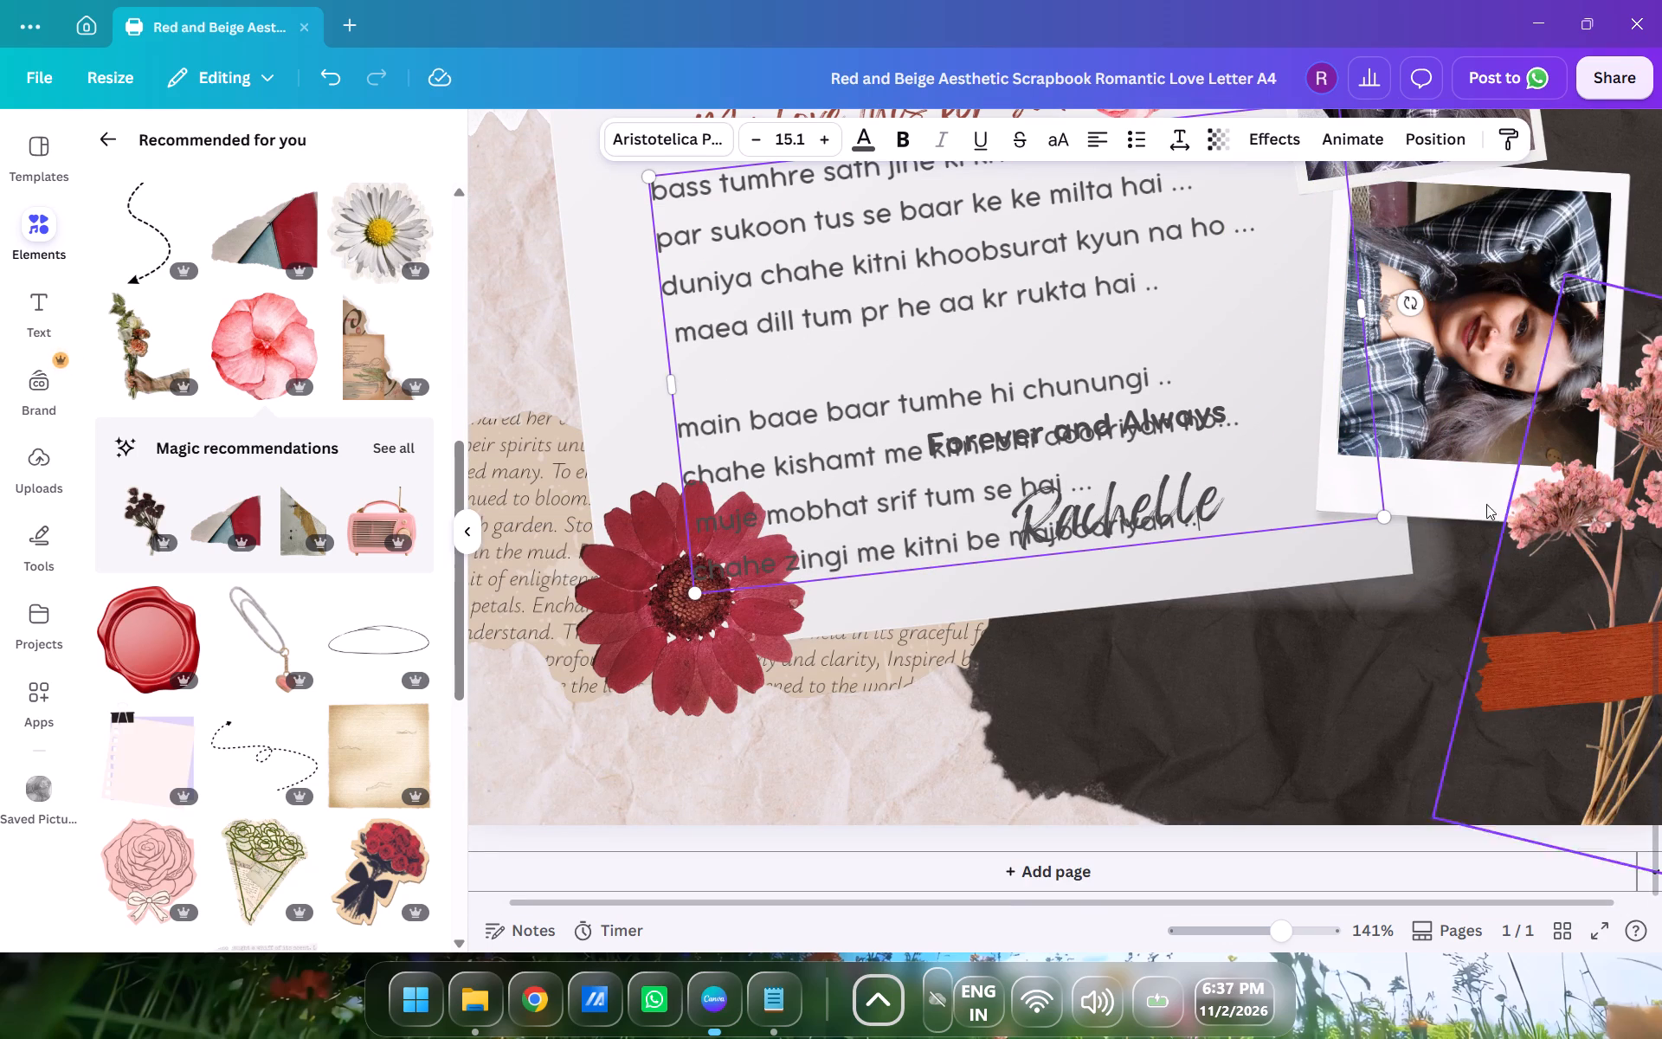
pyautogui.moveTo(1390, 519); pyautogui.dragTo(1374, 483)
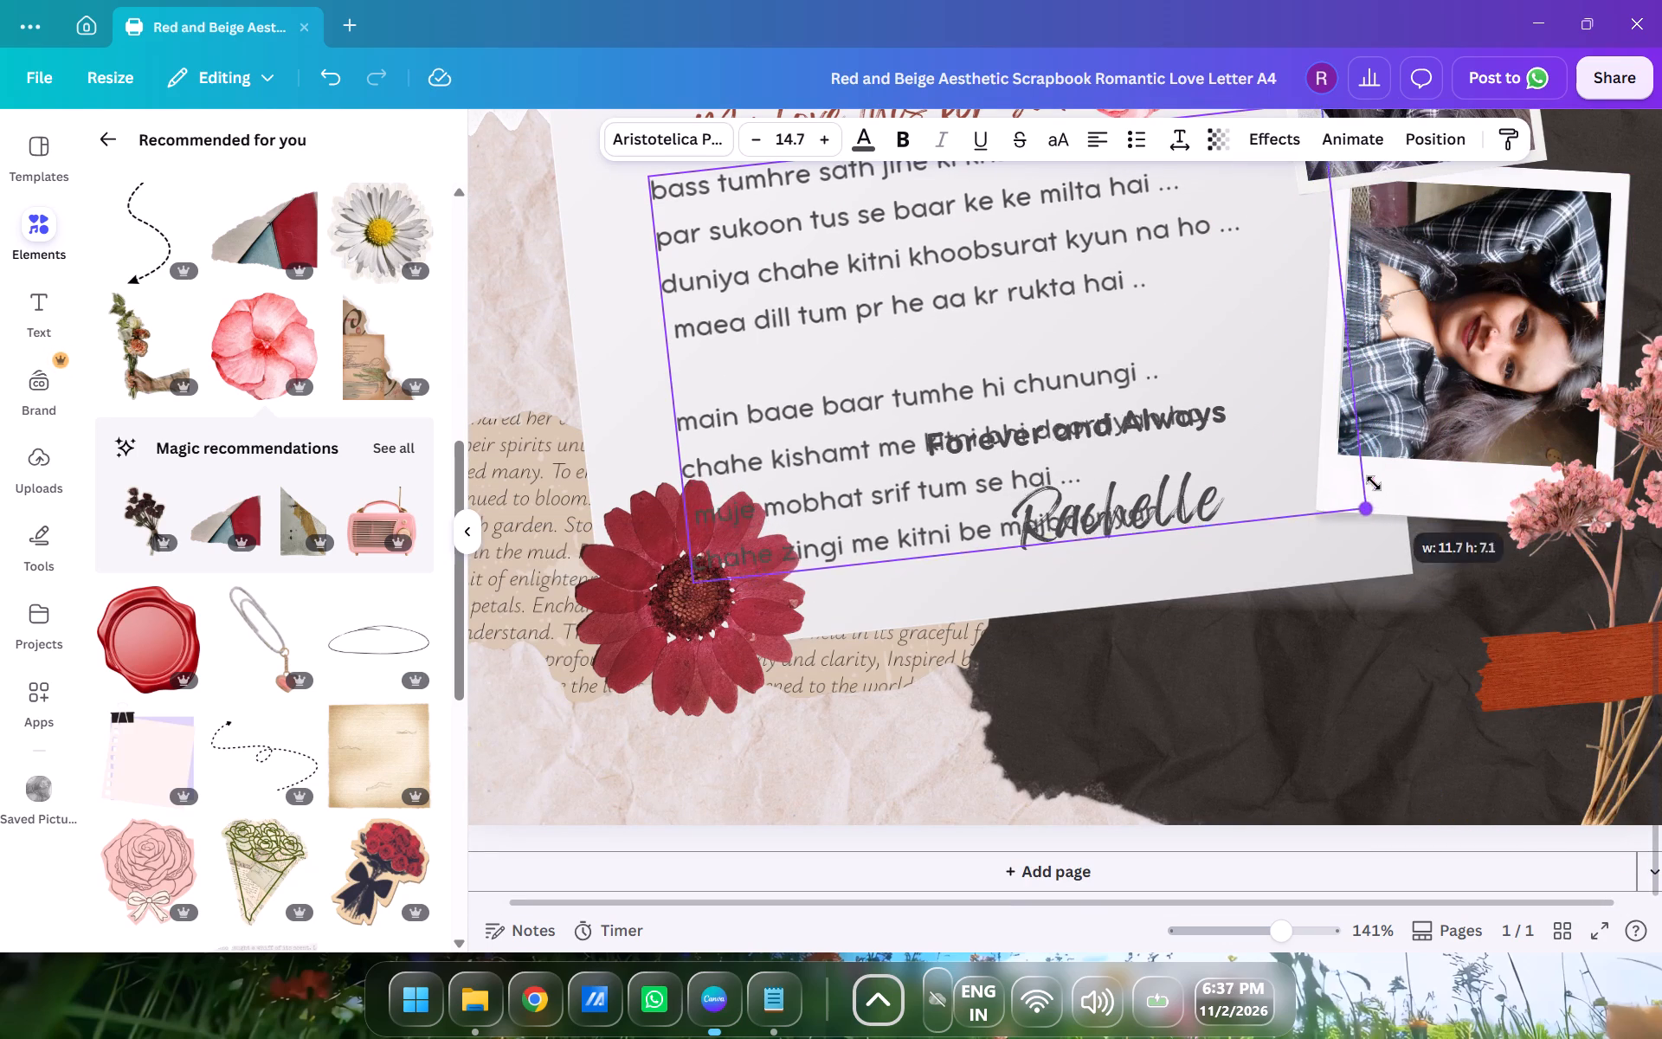
pyautogui.moveTo(1374, 483); pyautogui.dragTo(1183, 290)
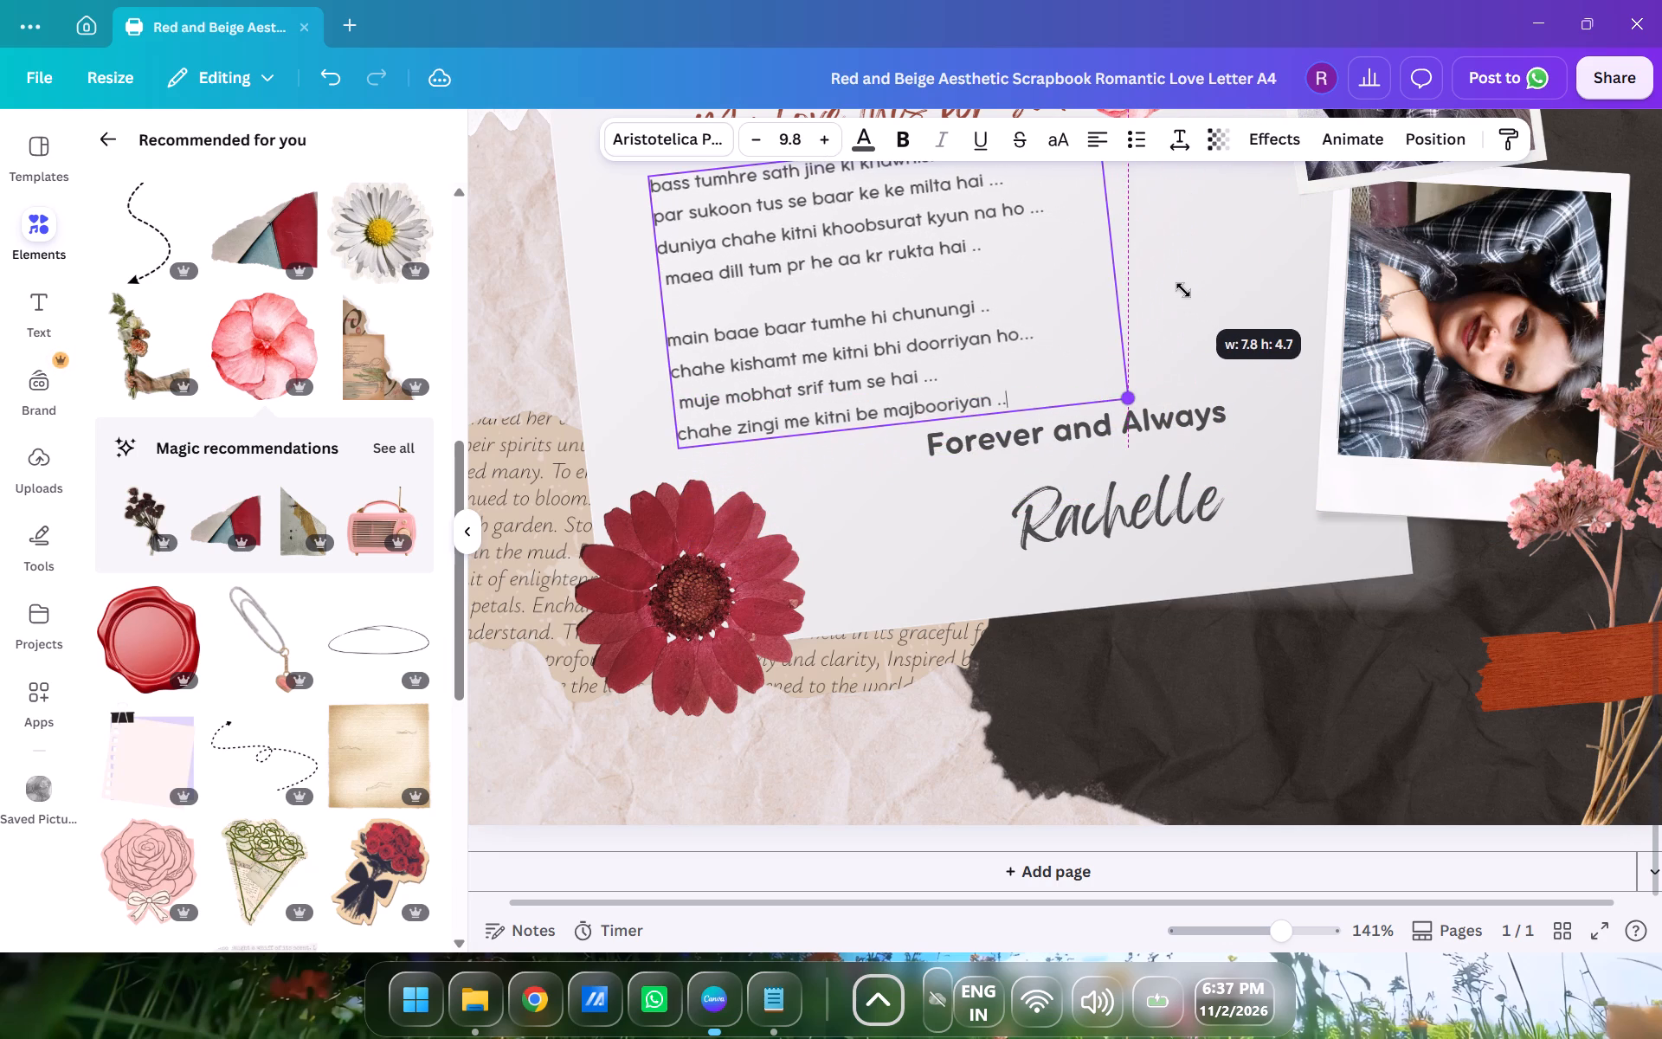
pyautogui.moveTo(1183, 290); pyautogui.dragTo(1189, 290)
pyautogui.moveTo(1124, 266); pyautogui.dragTo(1151, 258)
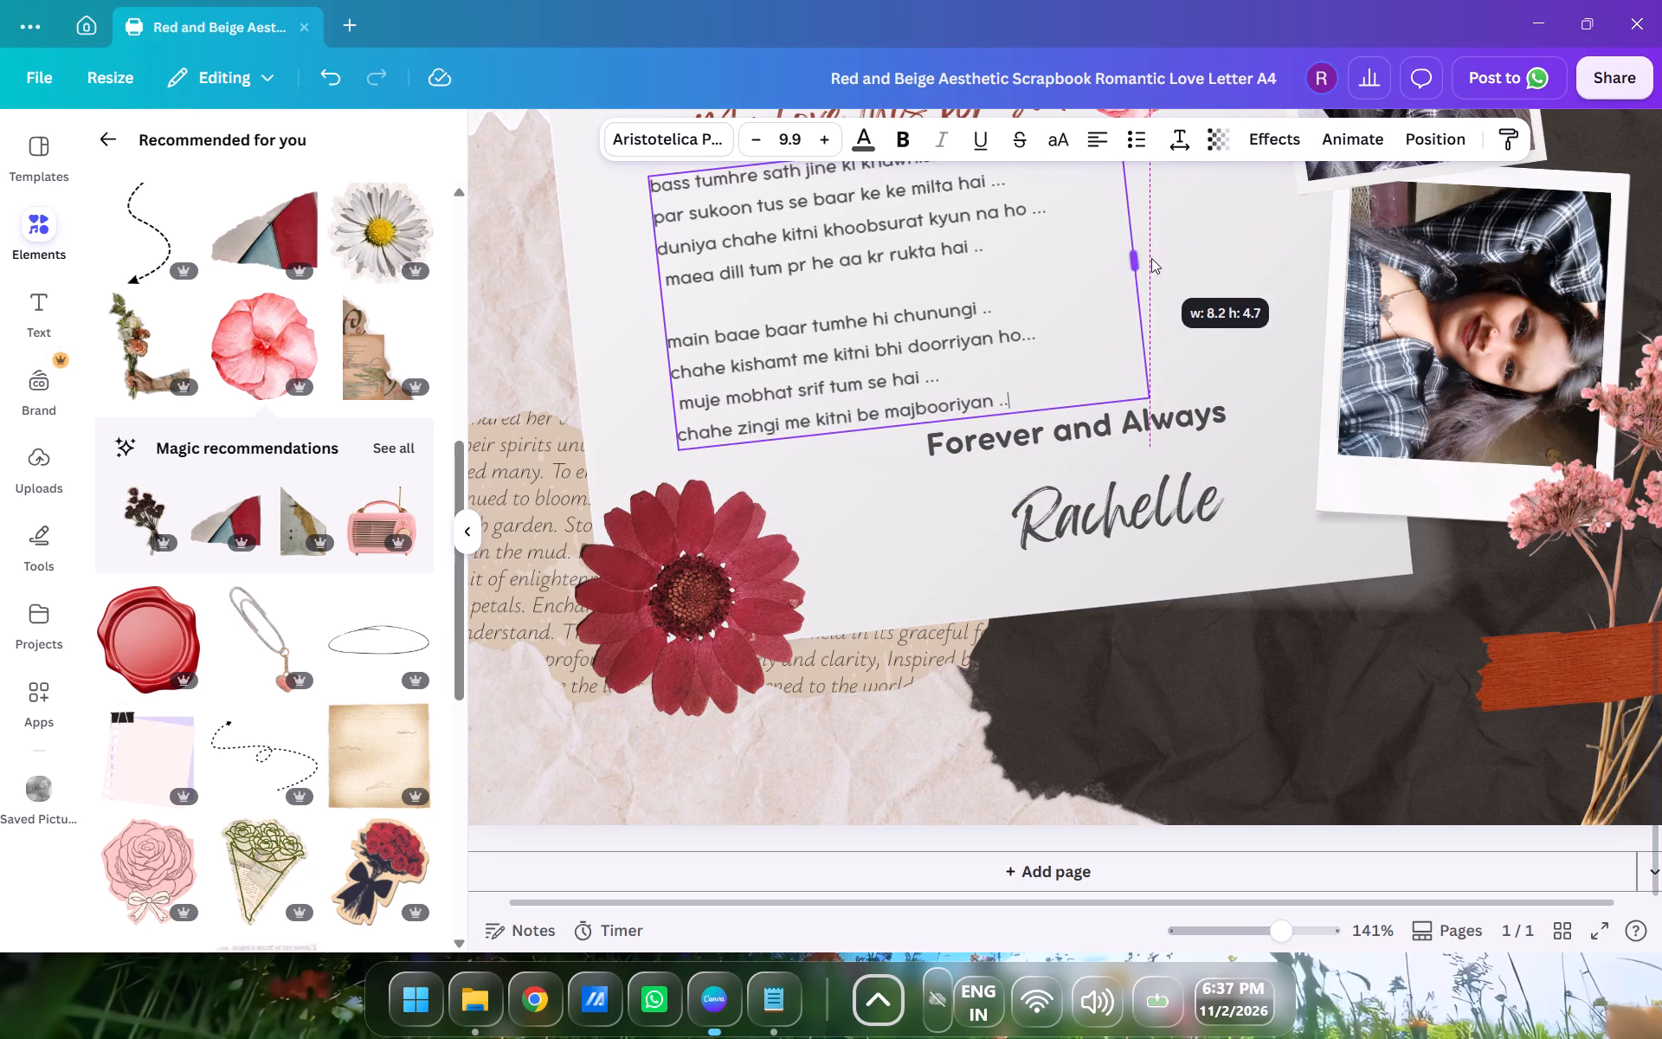
pyautogui.moveTo(1151, 258); pyautogui.dragTo(1139, 261)
# Extend the trailing dots of the line "main baae baar tumhe hi chunungi" to "...".
pyautogui.scroll(-1, 1066, 412)
pyautogui.scroll(1, 1071, 415)
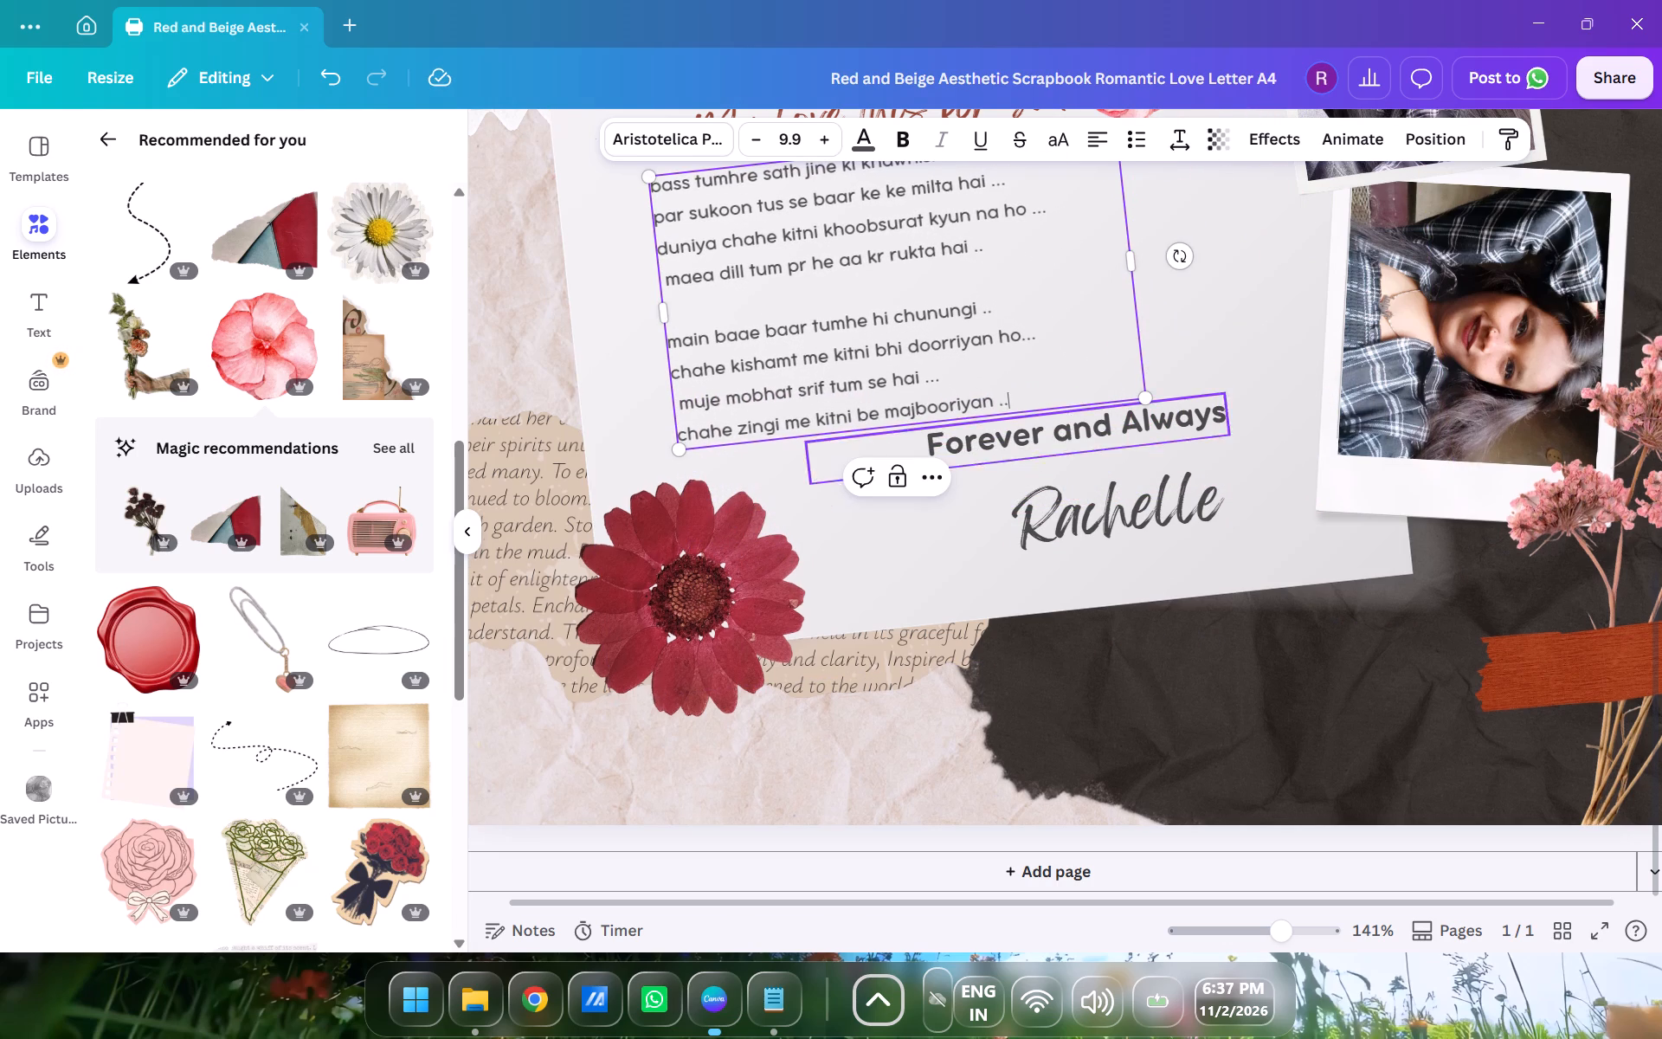
pyautogui.scroll(1, 1071, 415)
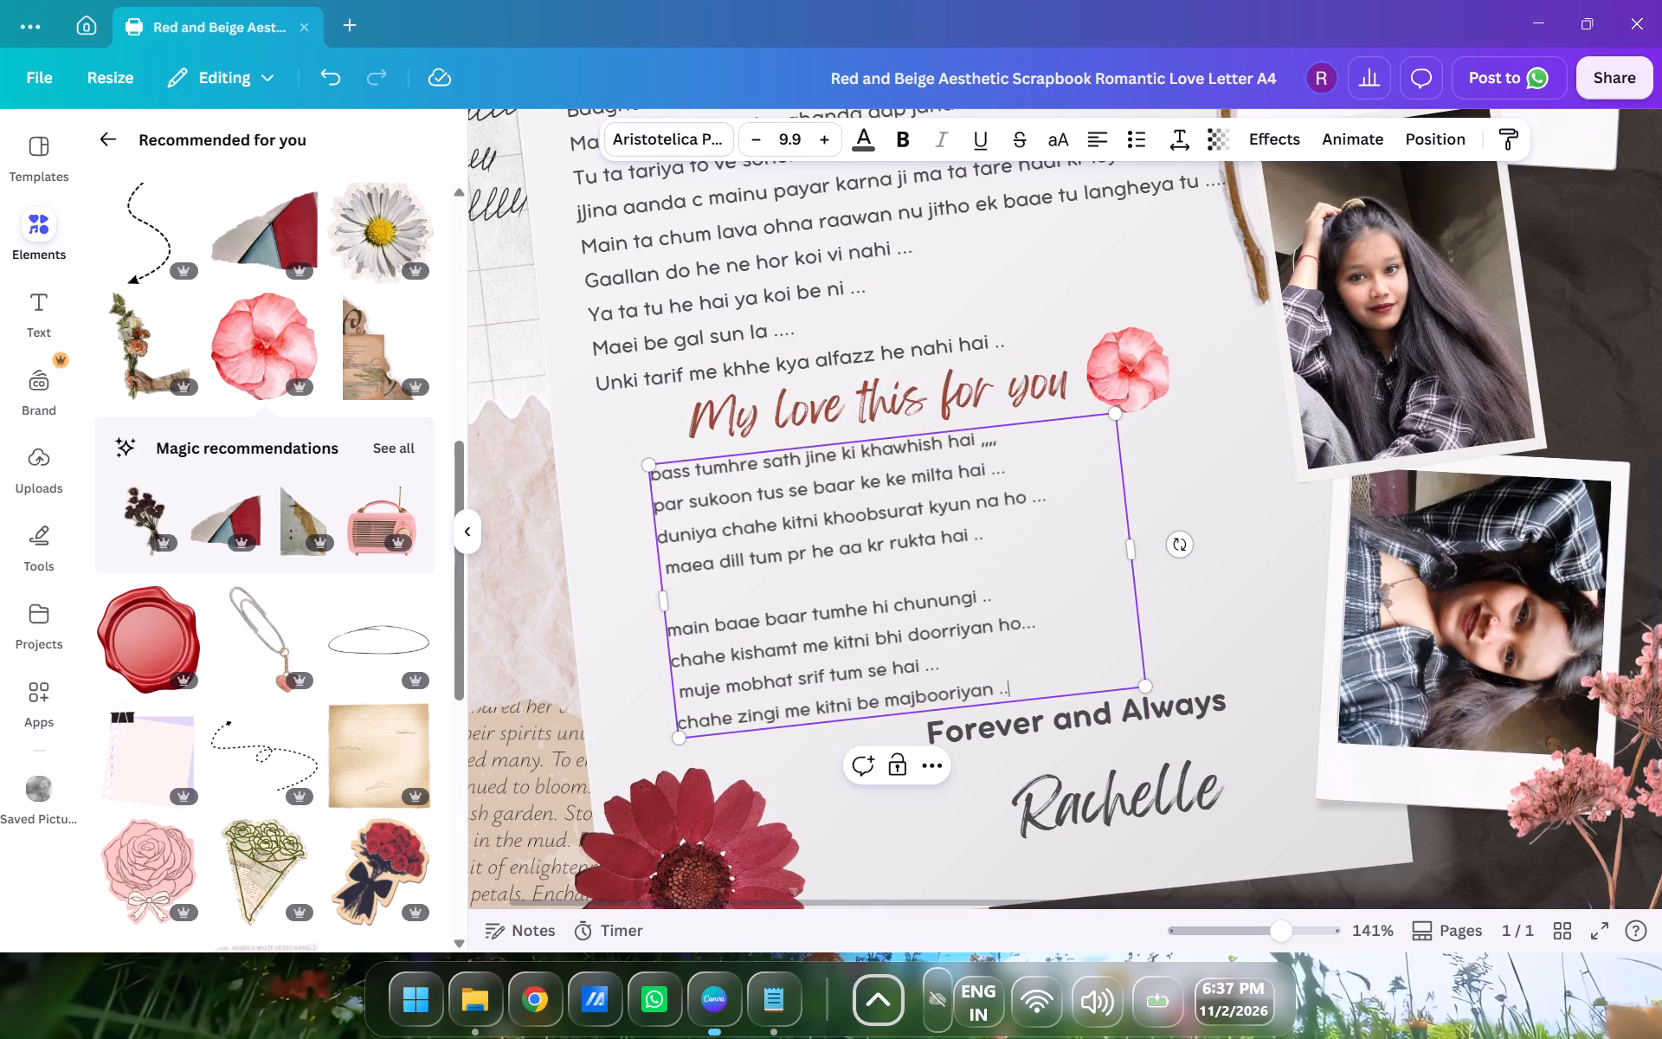
pyautogui.click(966, 583)
pyautogui.click(1004, 565)
pyautogui.click(970, 573)
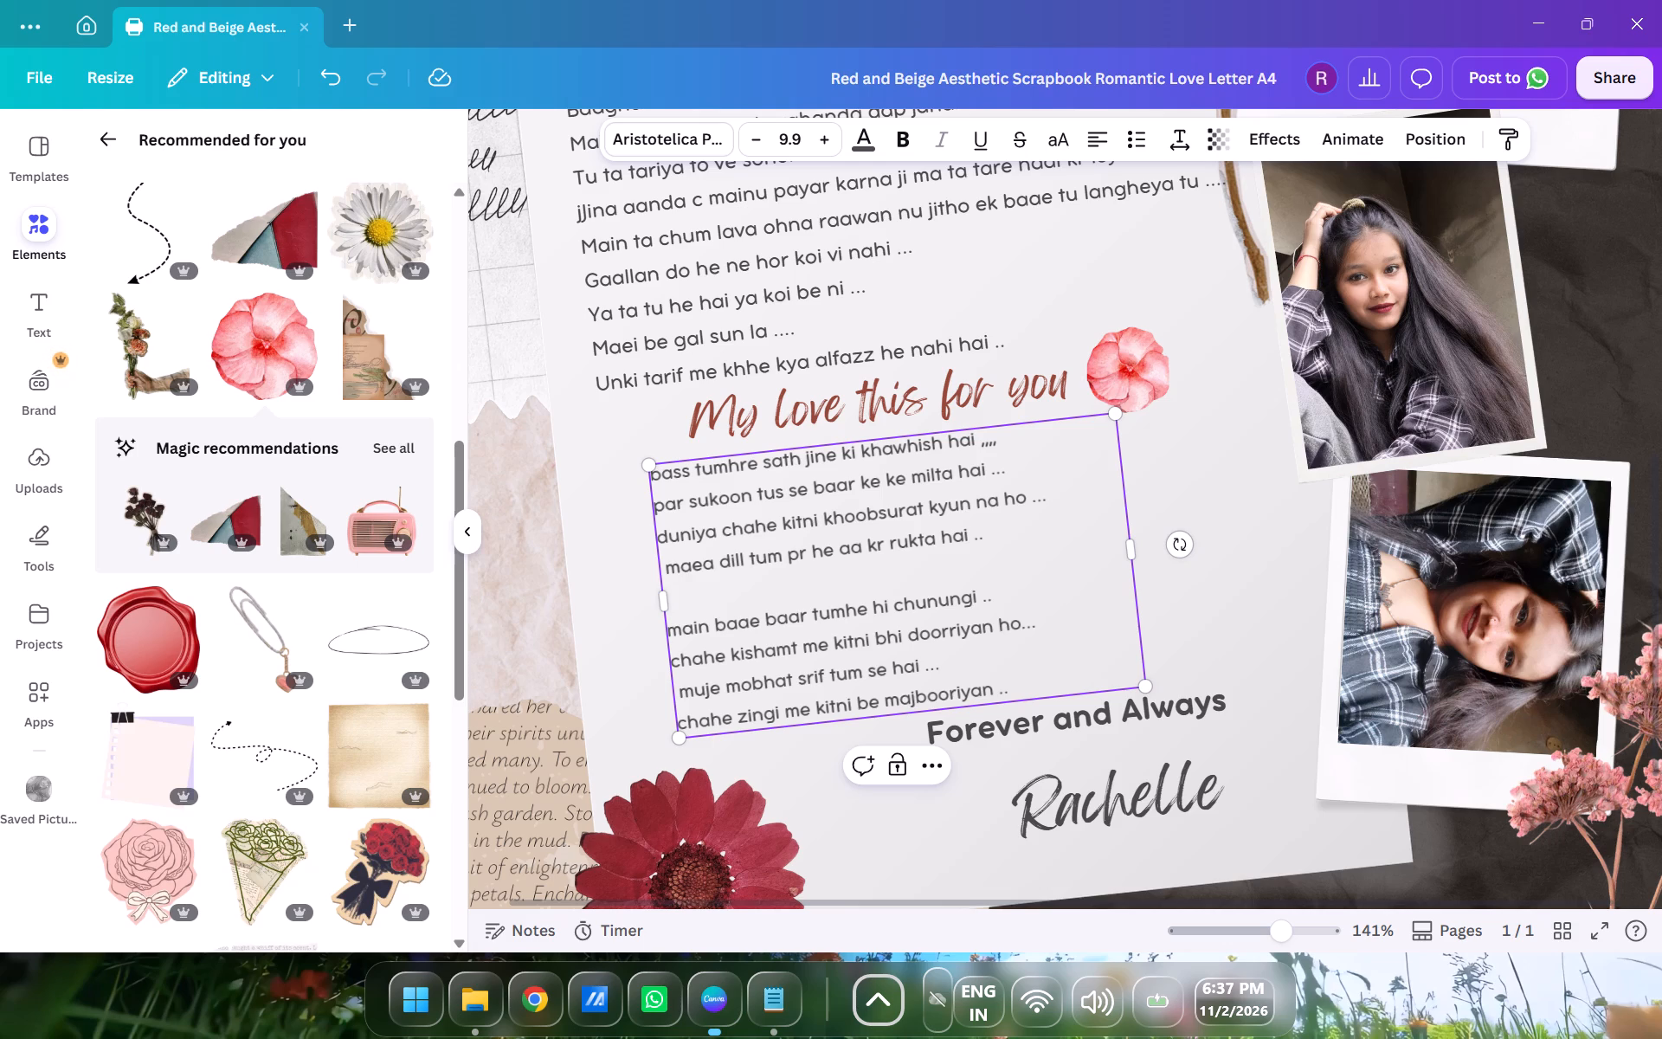
pyautogui.click(1013, 591)
pyautogui.press('BackSpace')
pyautogui.press('.')
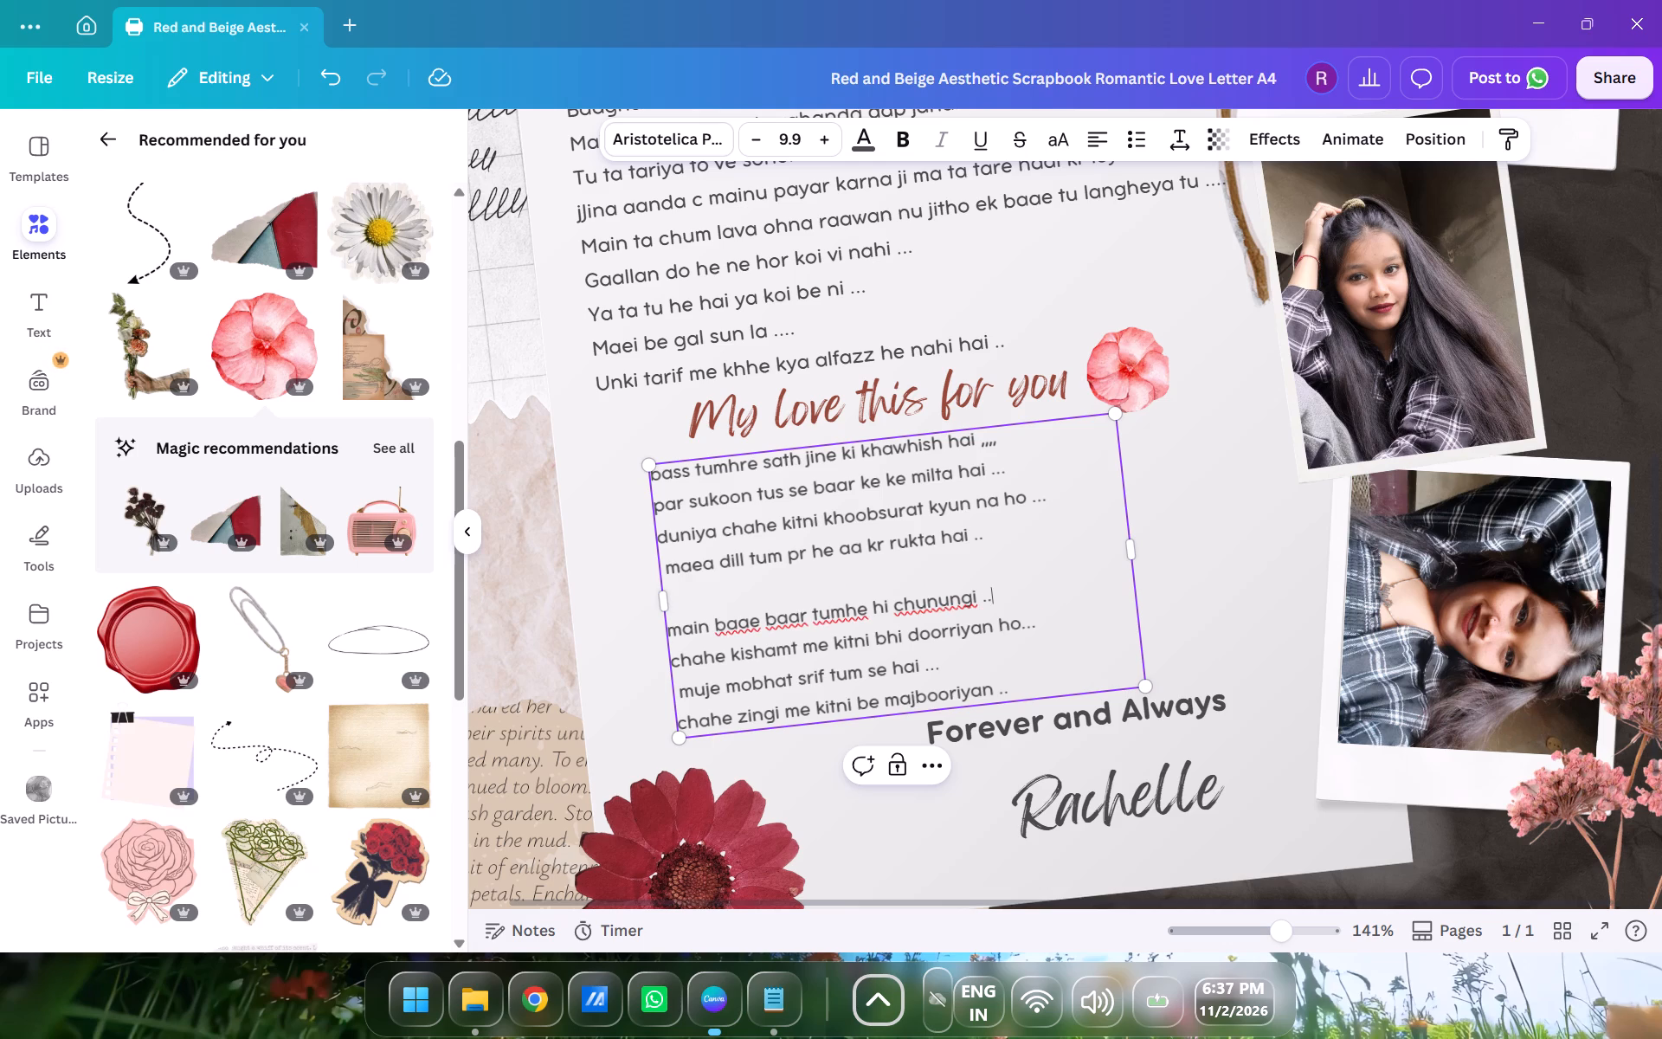
pyautogui.press('.')
# Remove the blank line between the two stanzas of the verse under "My love this for you".
pyautogui.click(981, 577)
pyautogui.press('BackSpace')
pyautogui.press('BackSpace')
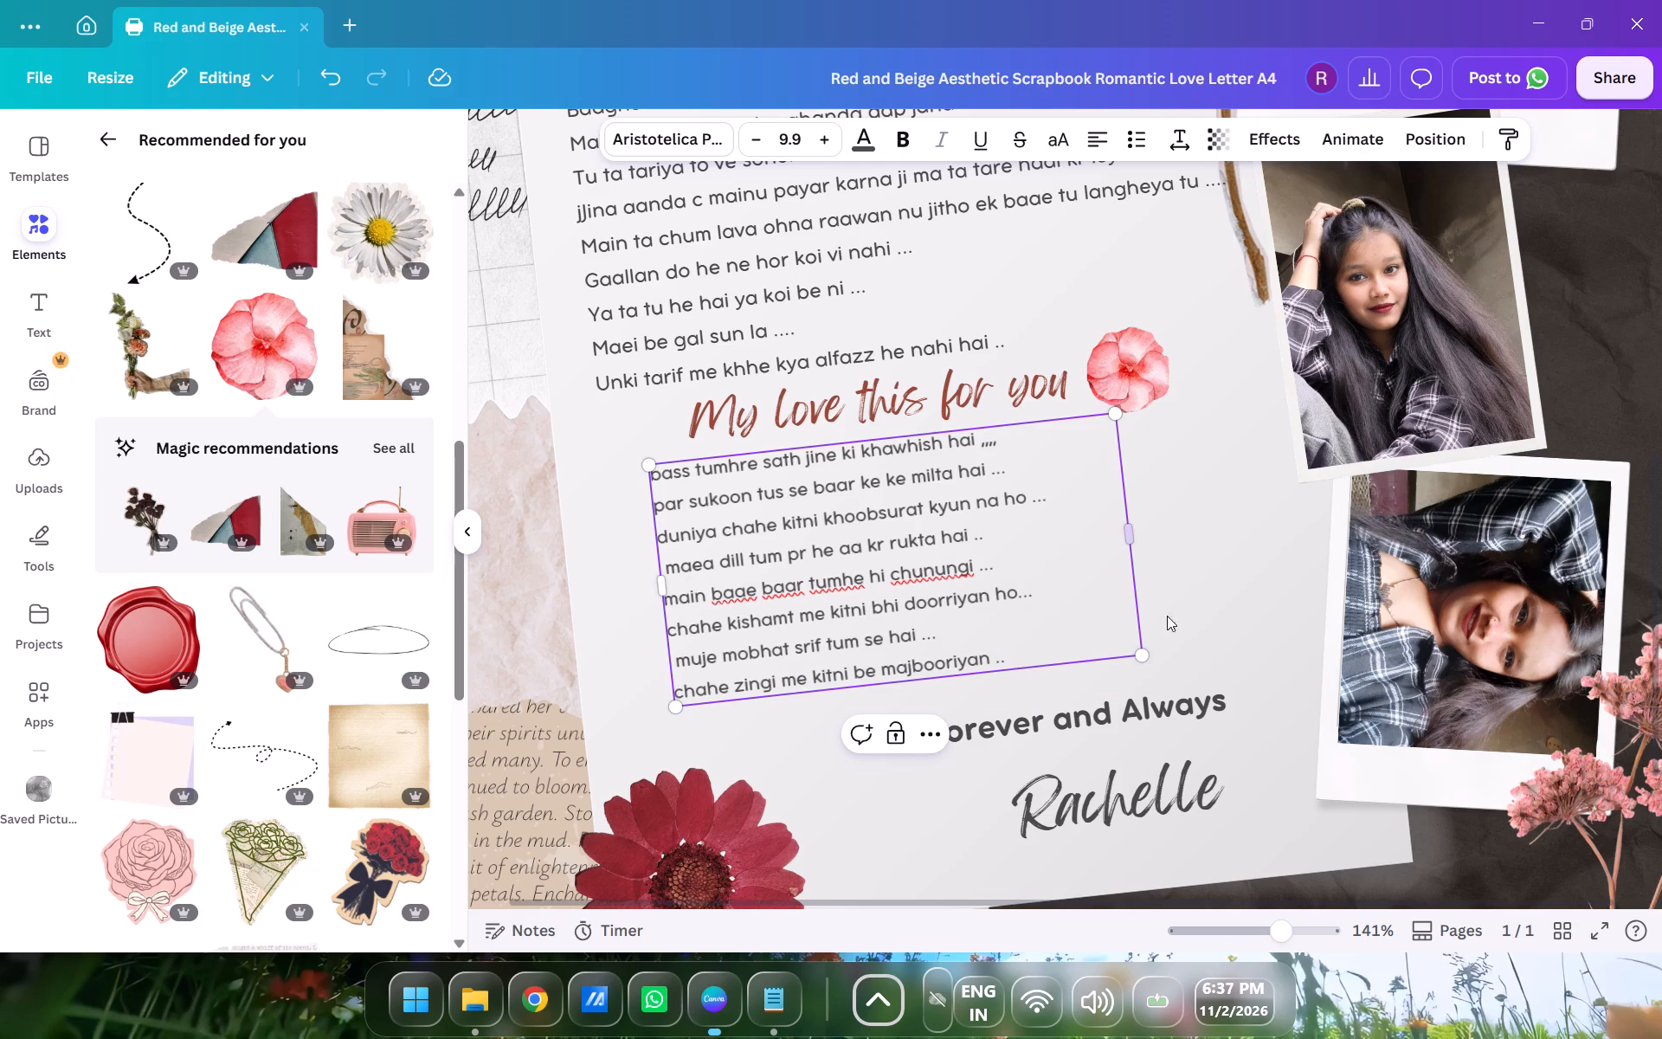
# Scale the verse under "My love this for you" up to text size 11.6.
pyautogui.moveTo(1140, 661); pyautogui.dragTo(1171, 662)
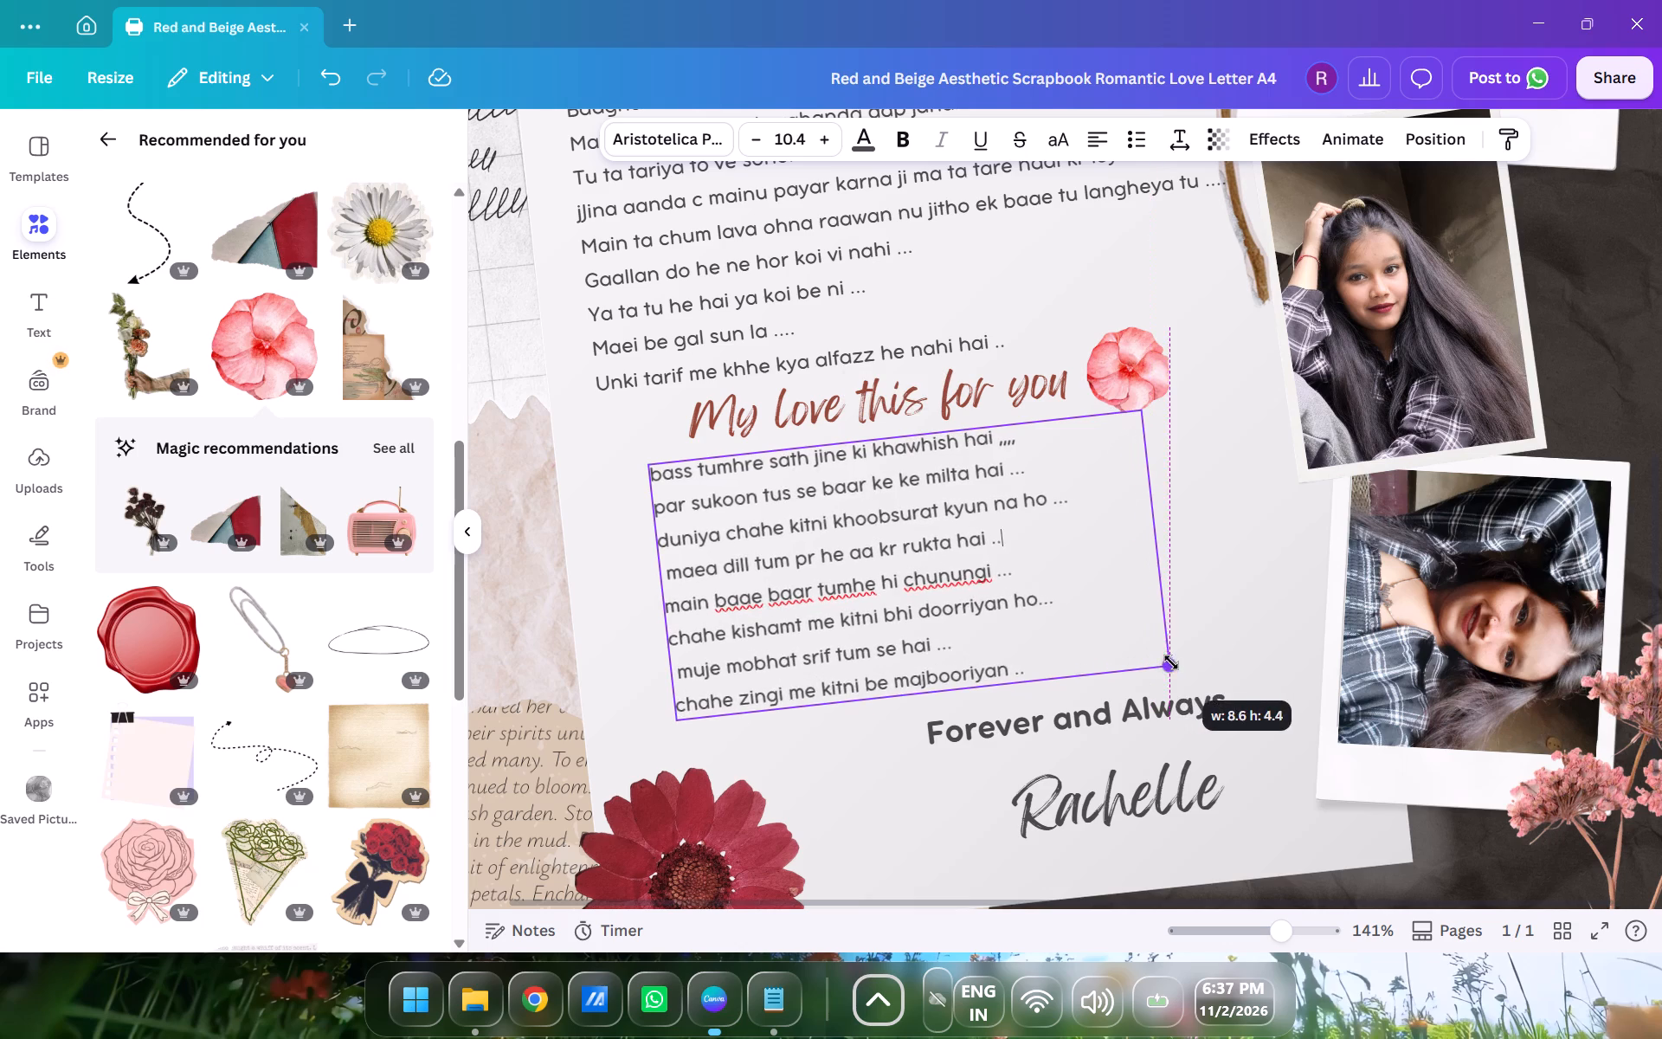
pyautogui.moveTo(1171, 662); pyautogui.dragTo(1228, 672)
pyautogui.moveTo(1168, 604); pyautogui.dragTo(1189, 590)
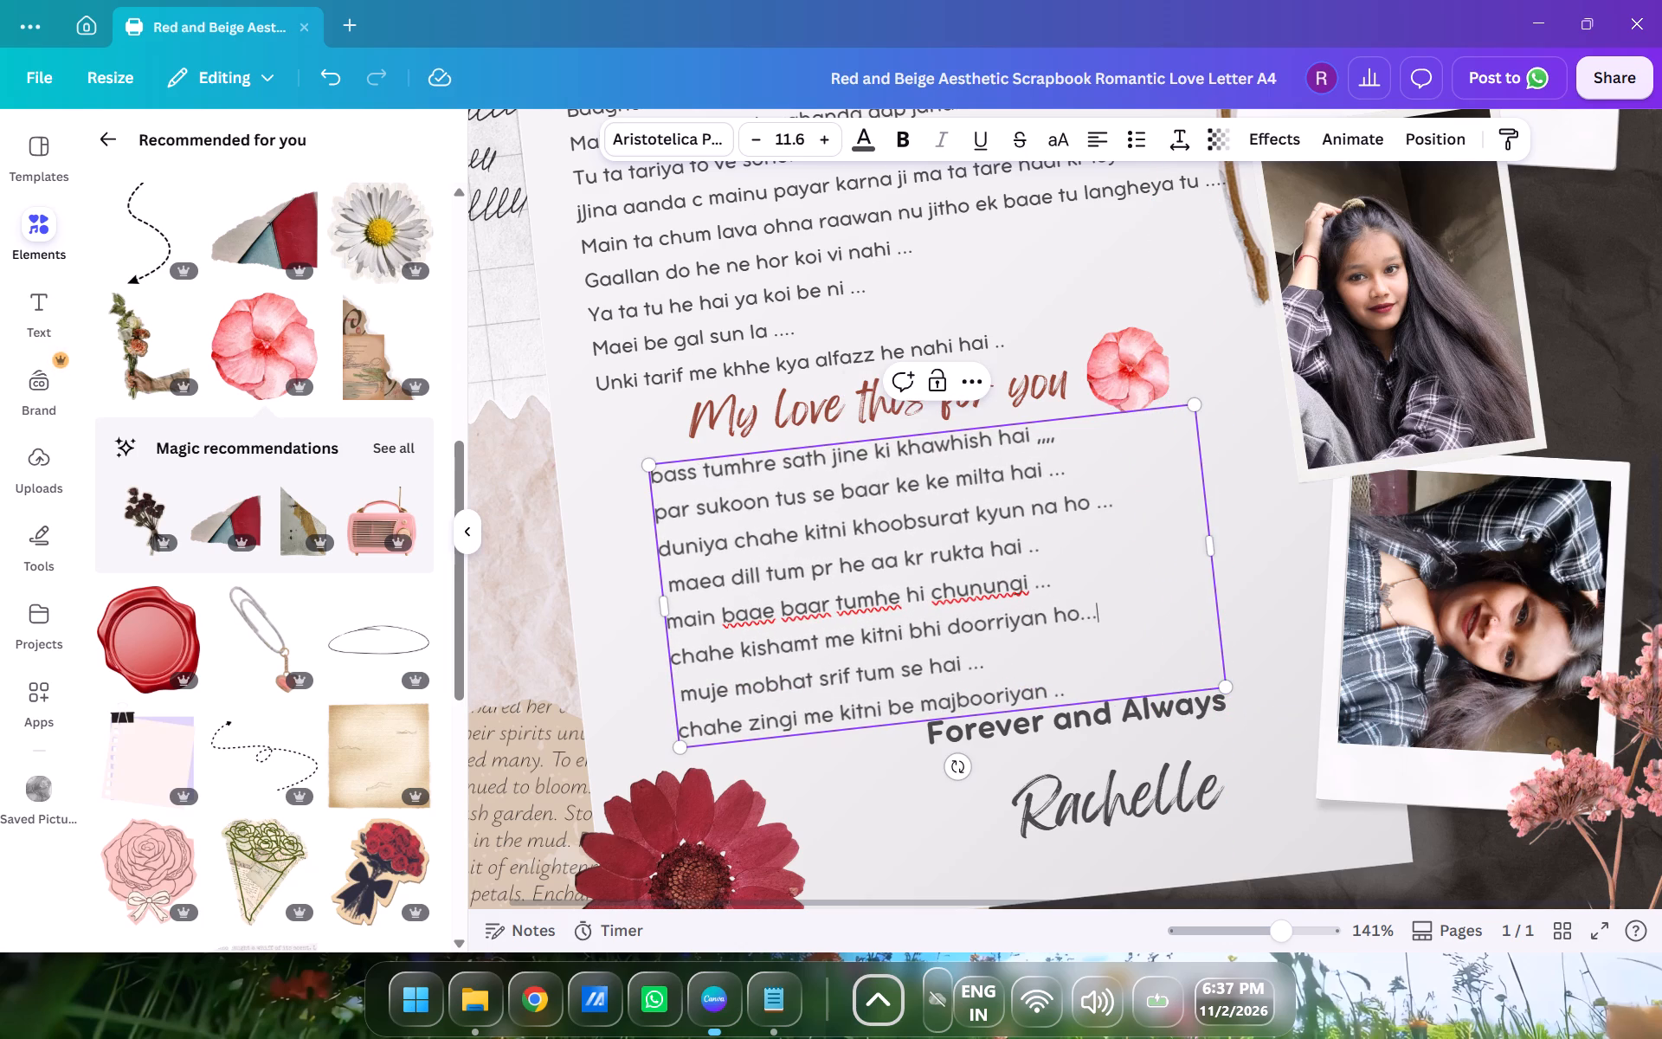
pyautogui.moveTo(1189, 590); pyautogui.dragTo(1168, 591)
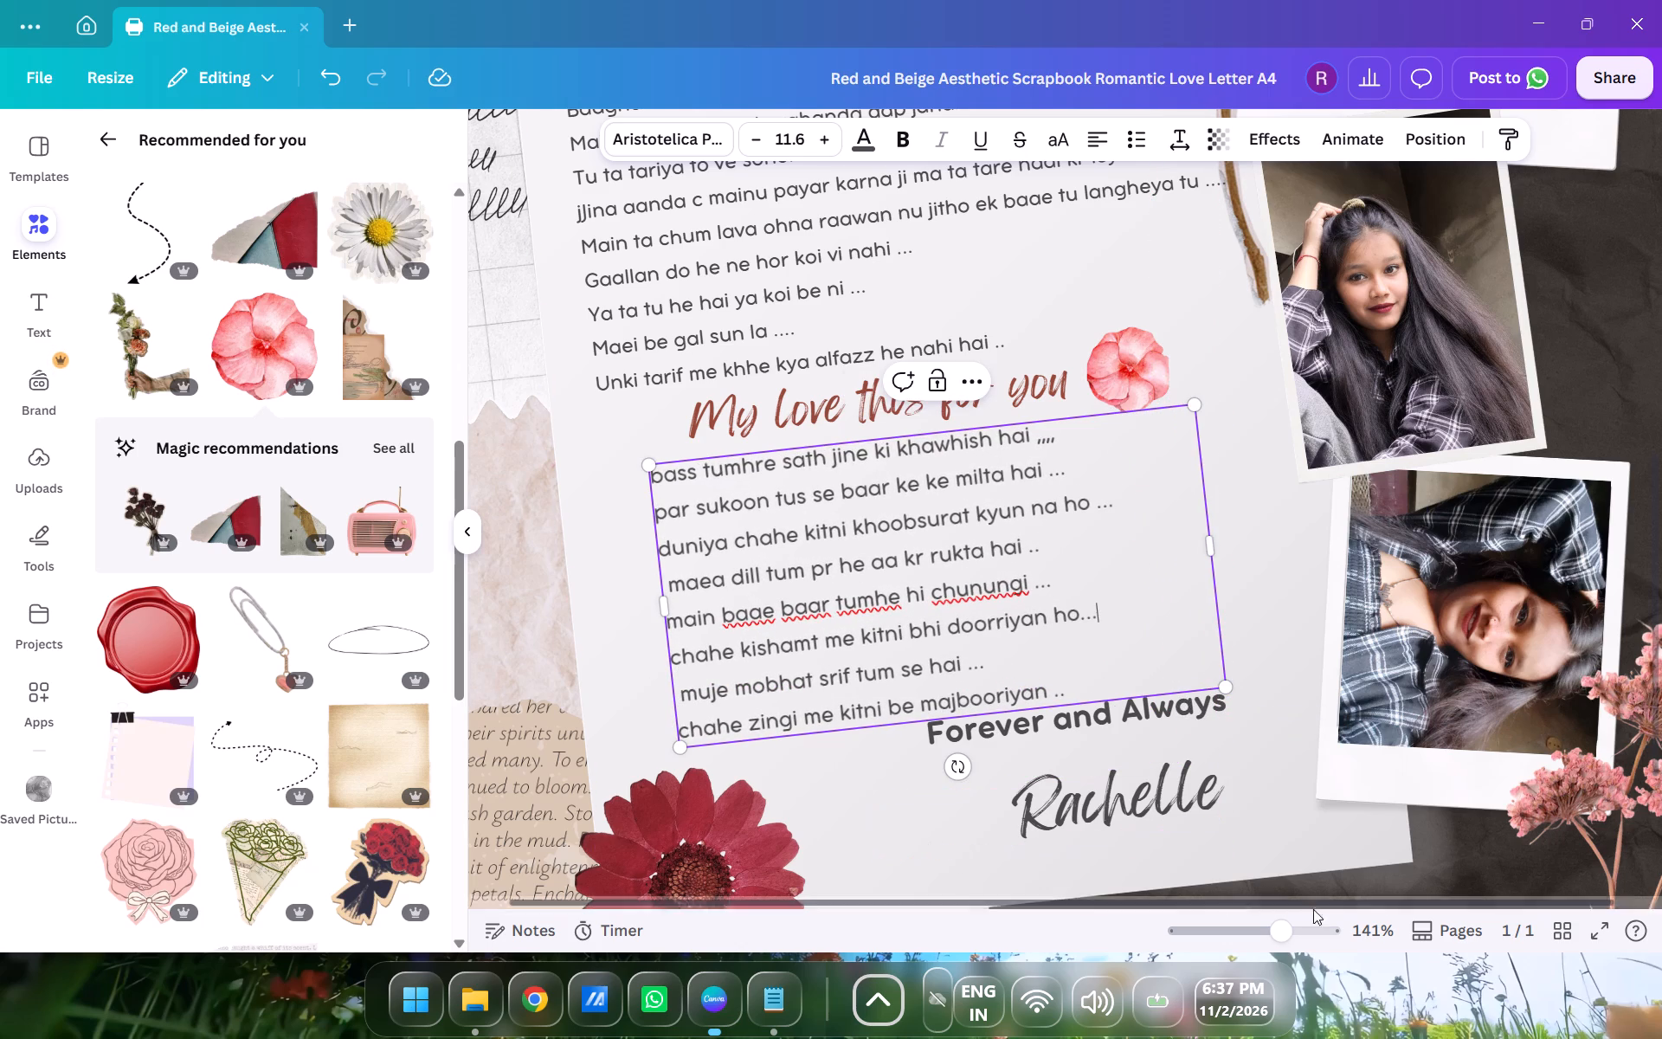
pyautogui.click(1353, 842)
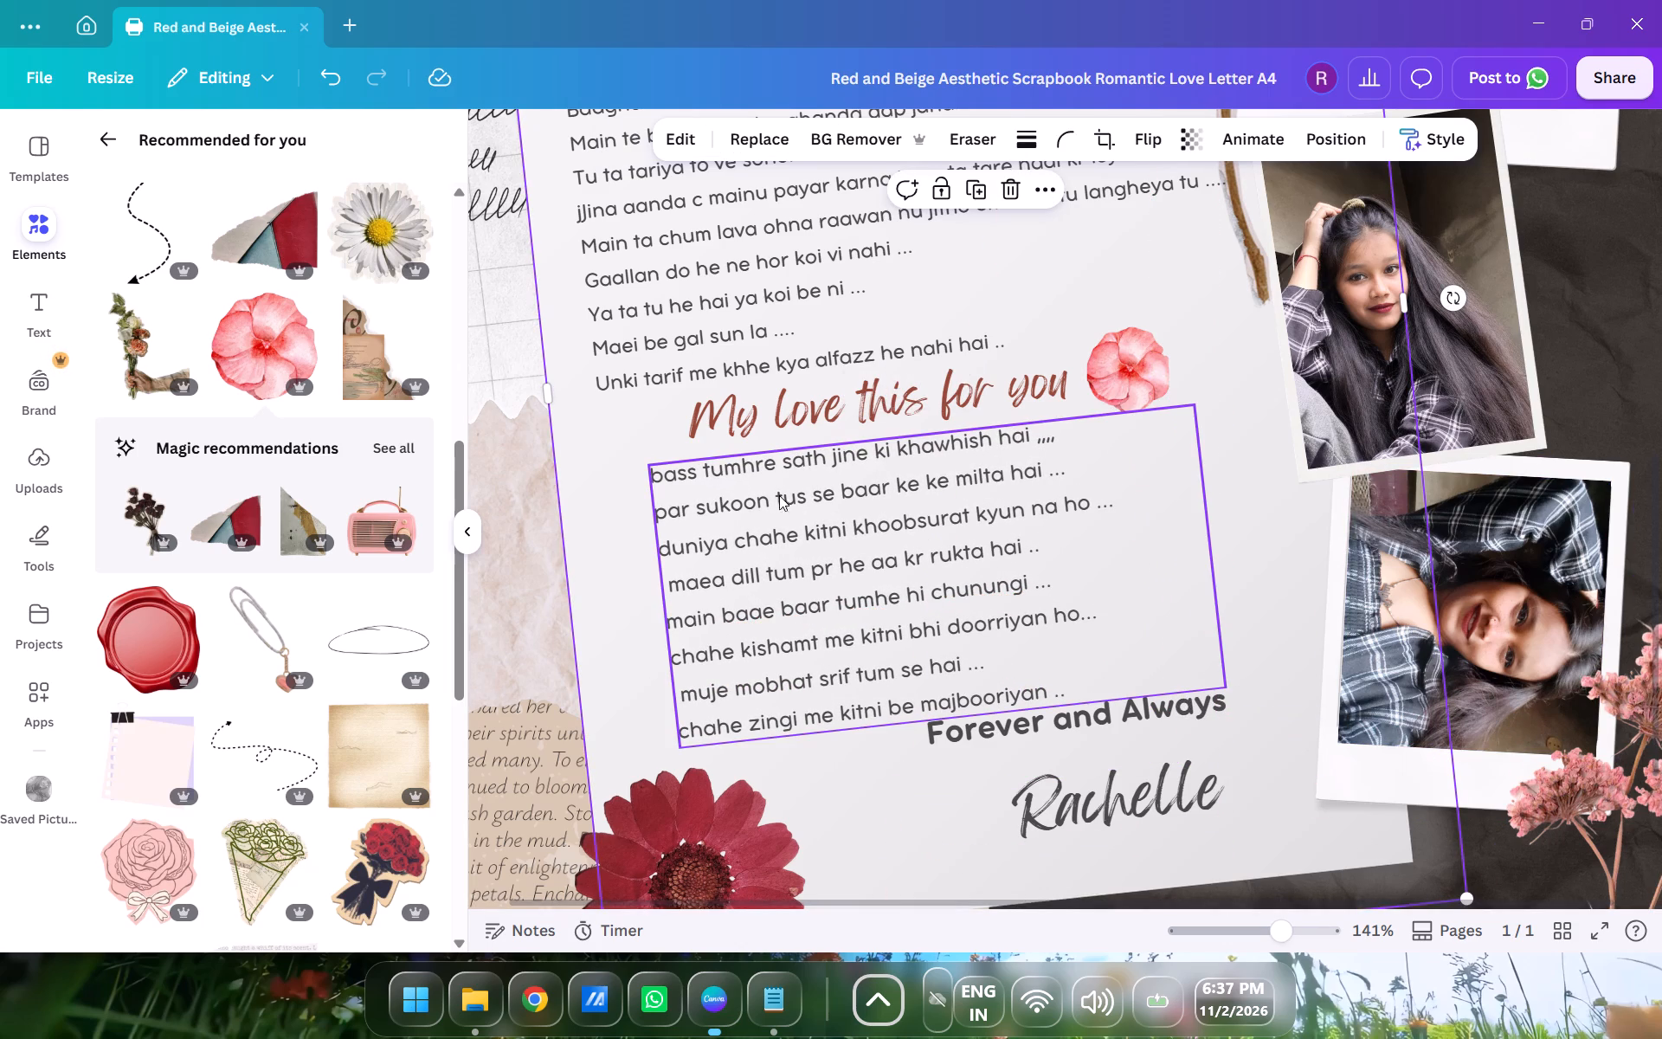
# Capitalise the first letters of the verse's first three lines, giving "Bass", "Par" and "Duniya".
pyautogui.click(661, 471)
pyautogui.click(664, 471)
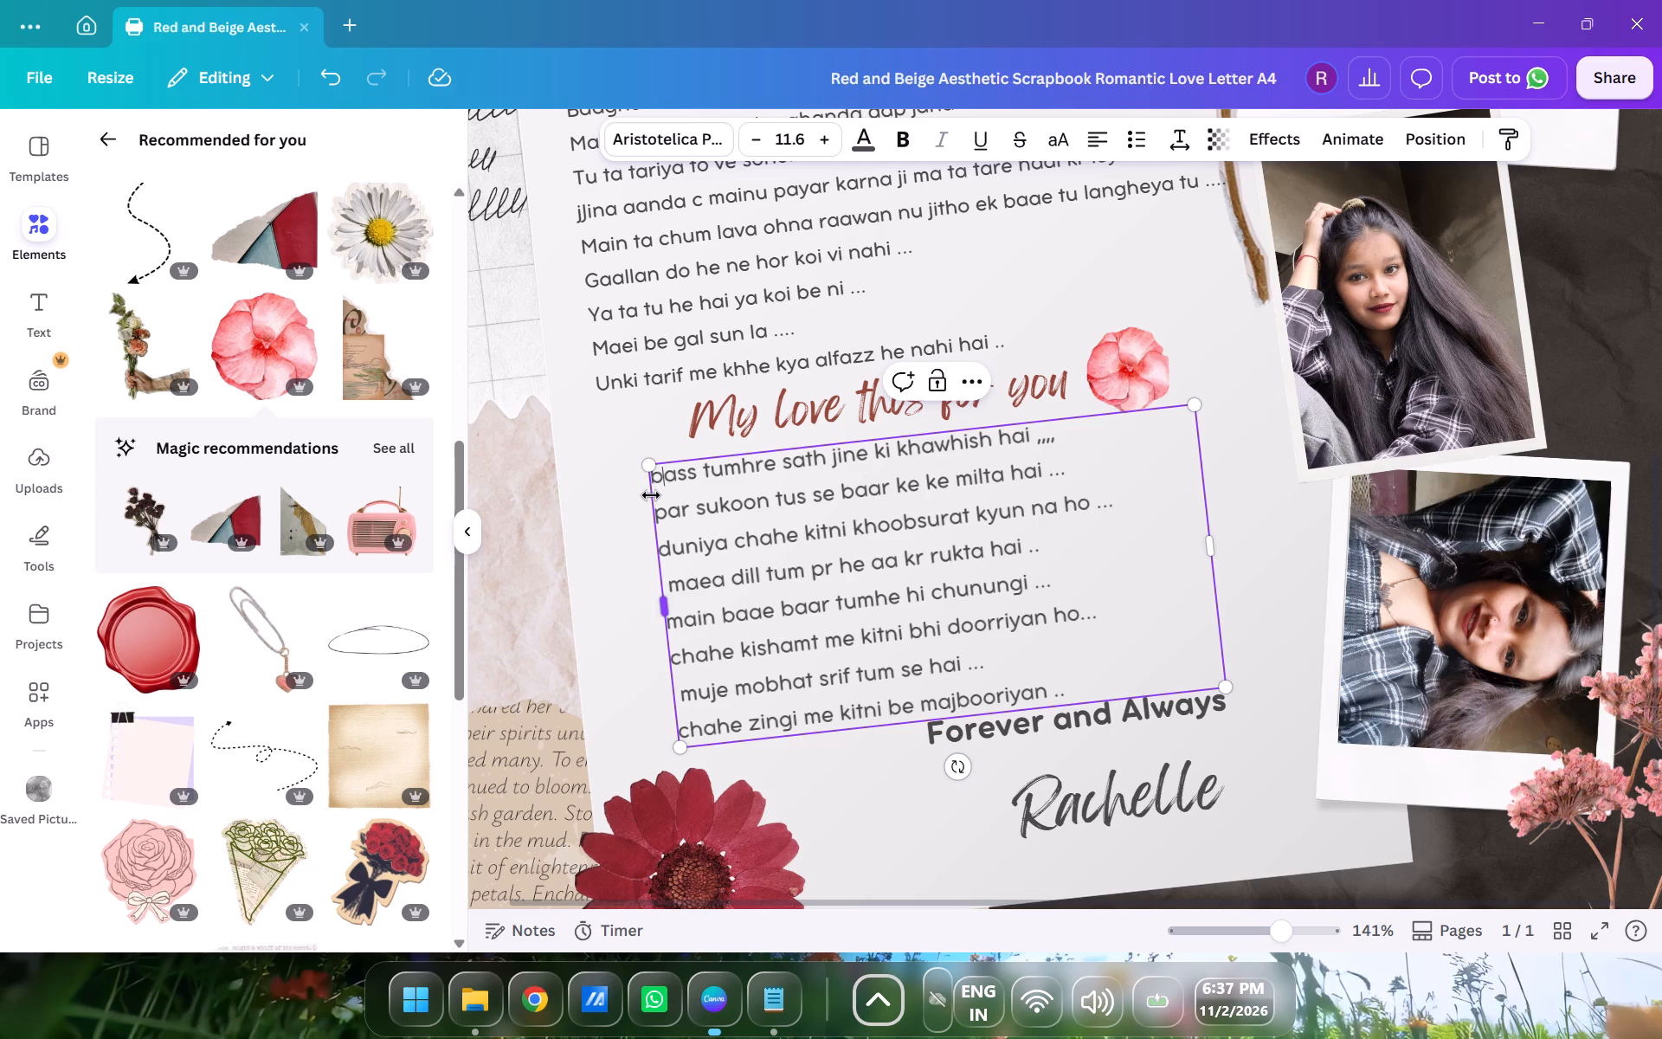
pyautogui.press('BackSpace')
pyautogui.press('b')
pyautogui.click(673, 513)
pyautogui.press('BackSpace')
pyautogui.press('p')
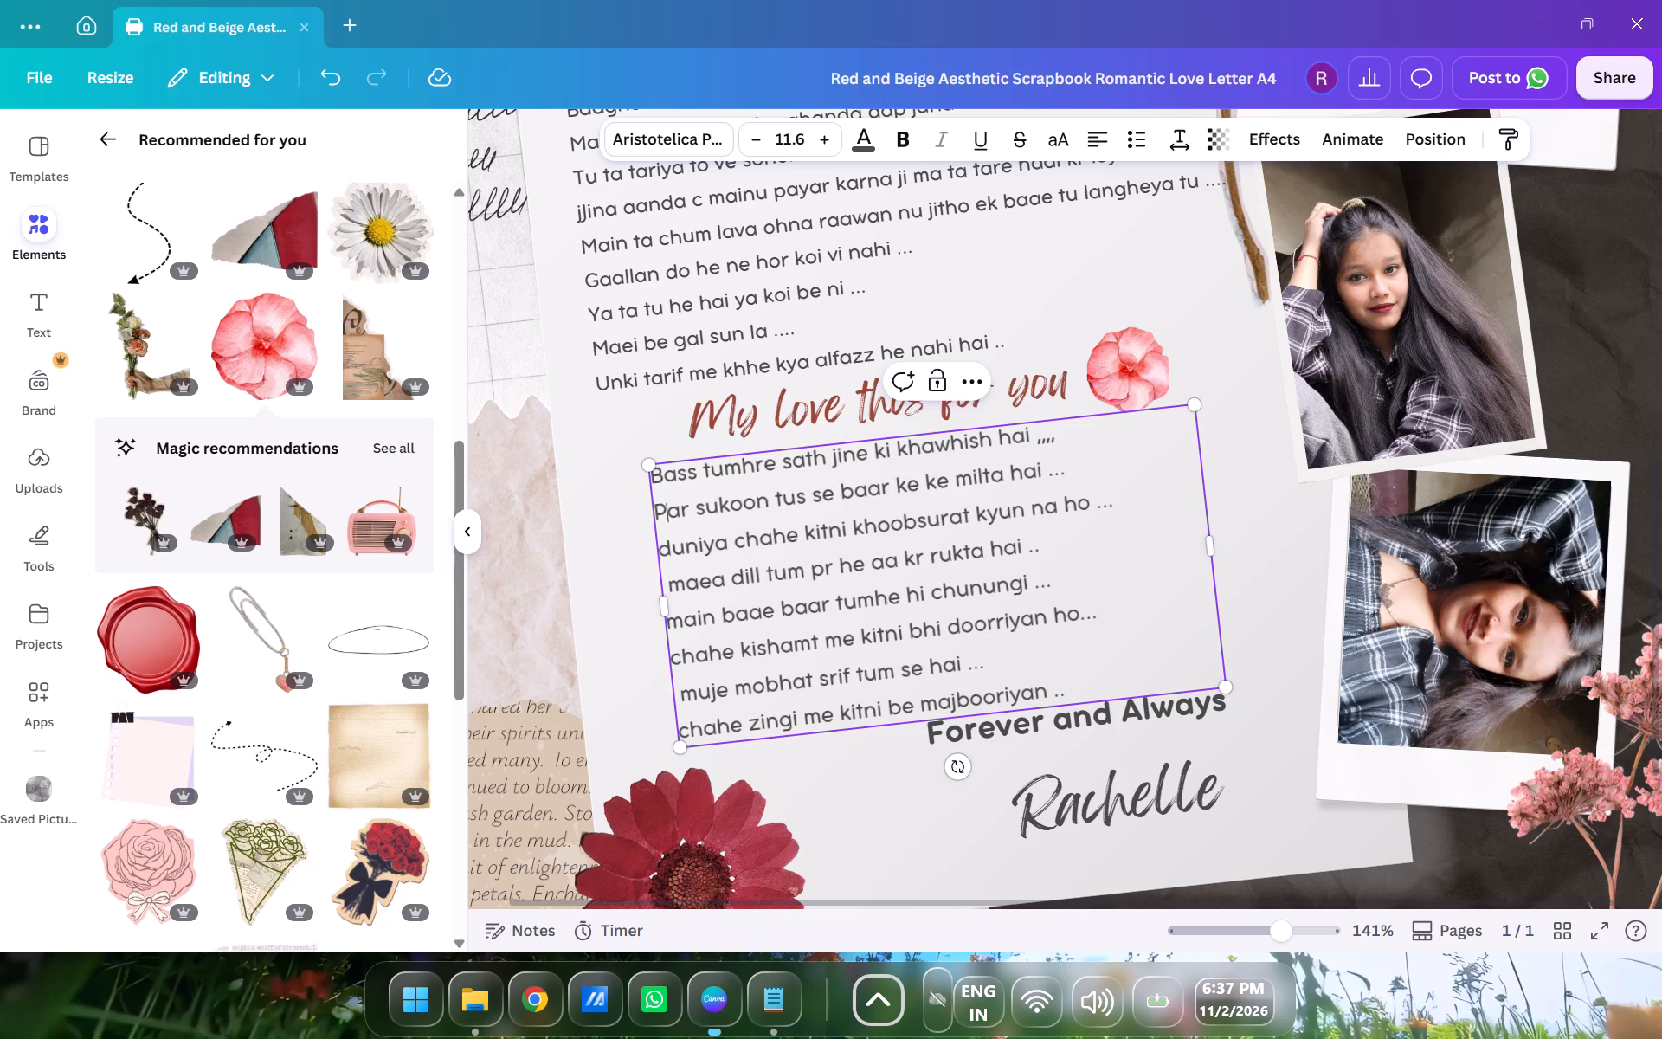
pyautogui.click(673, 548)
pyautogui.press('BackSpace')
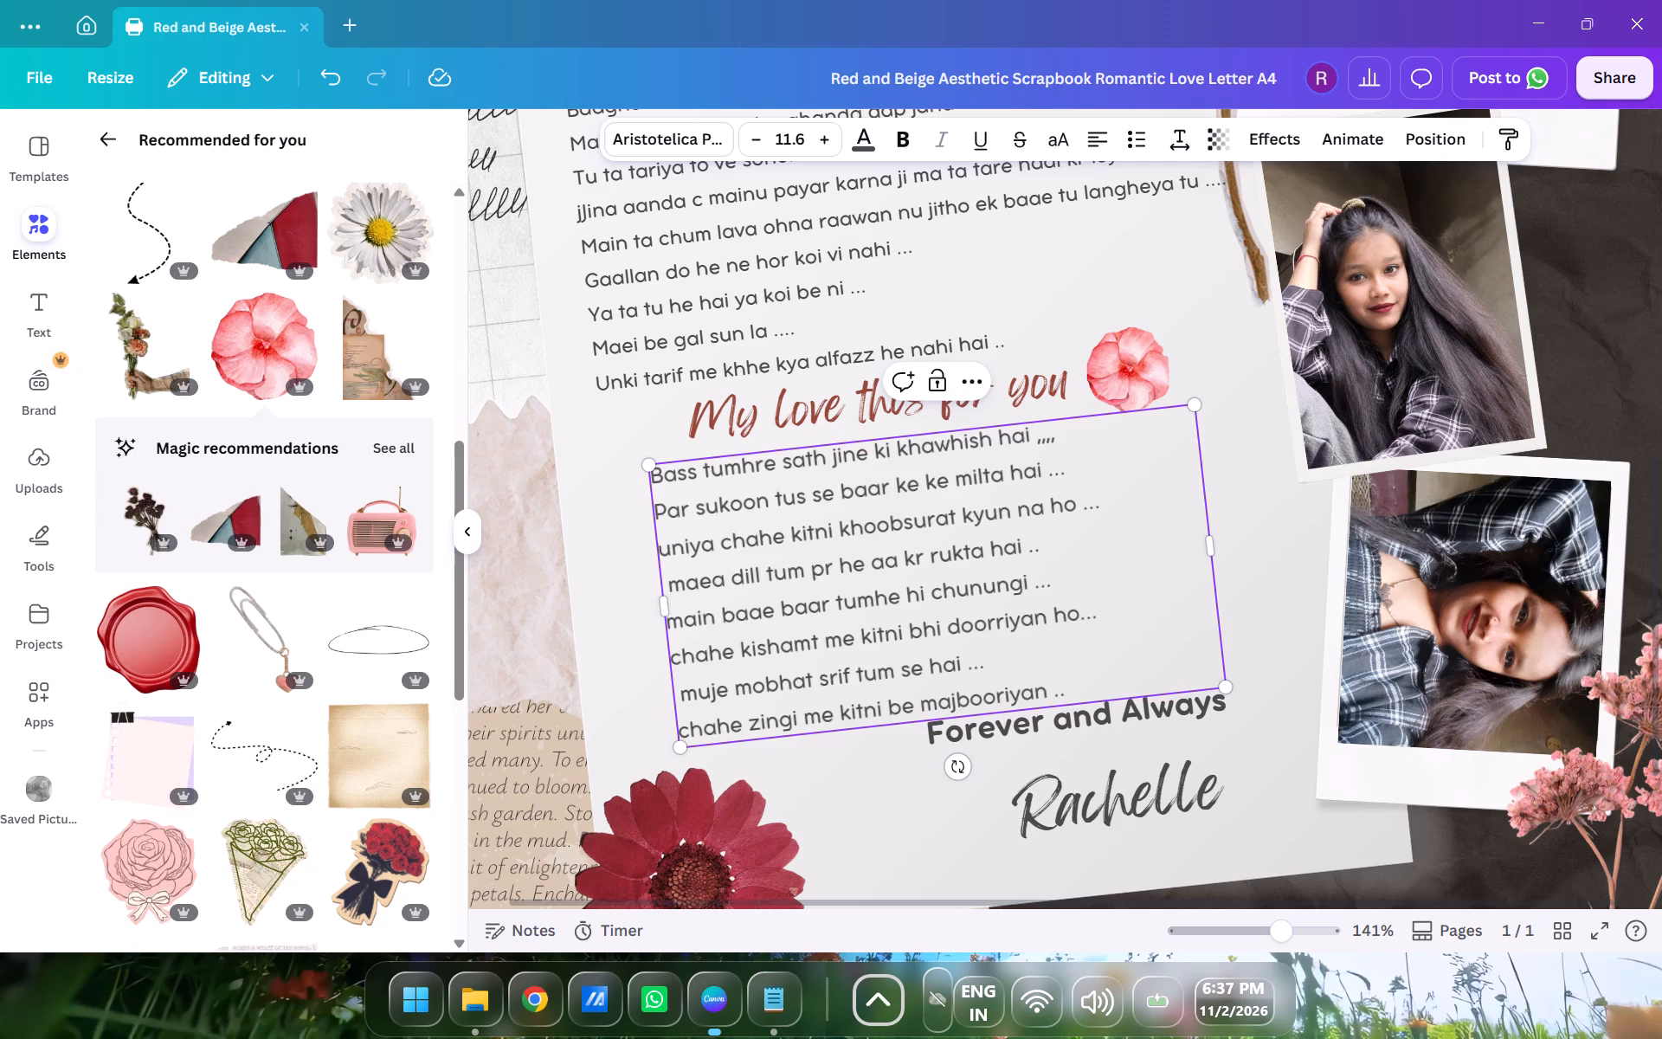
pyautogui.press('d')
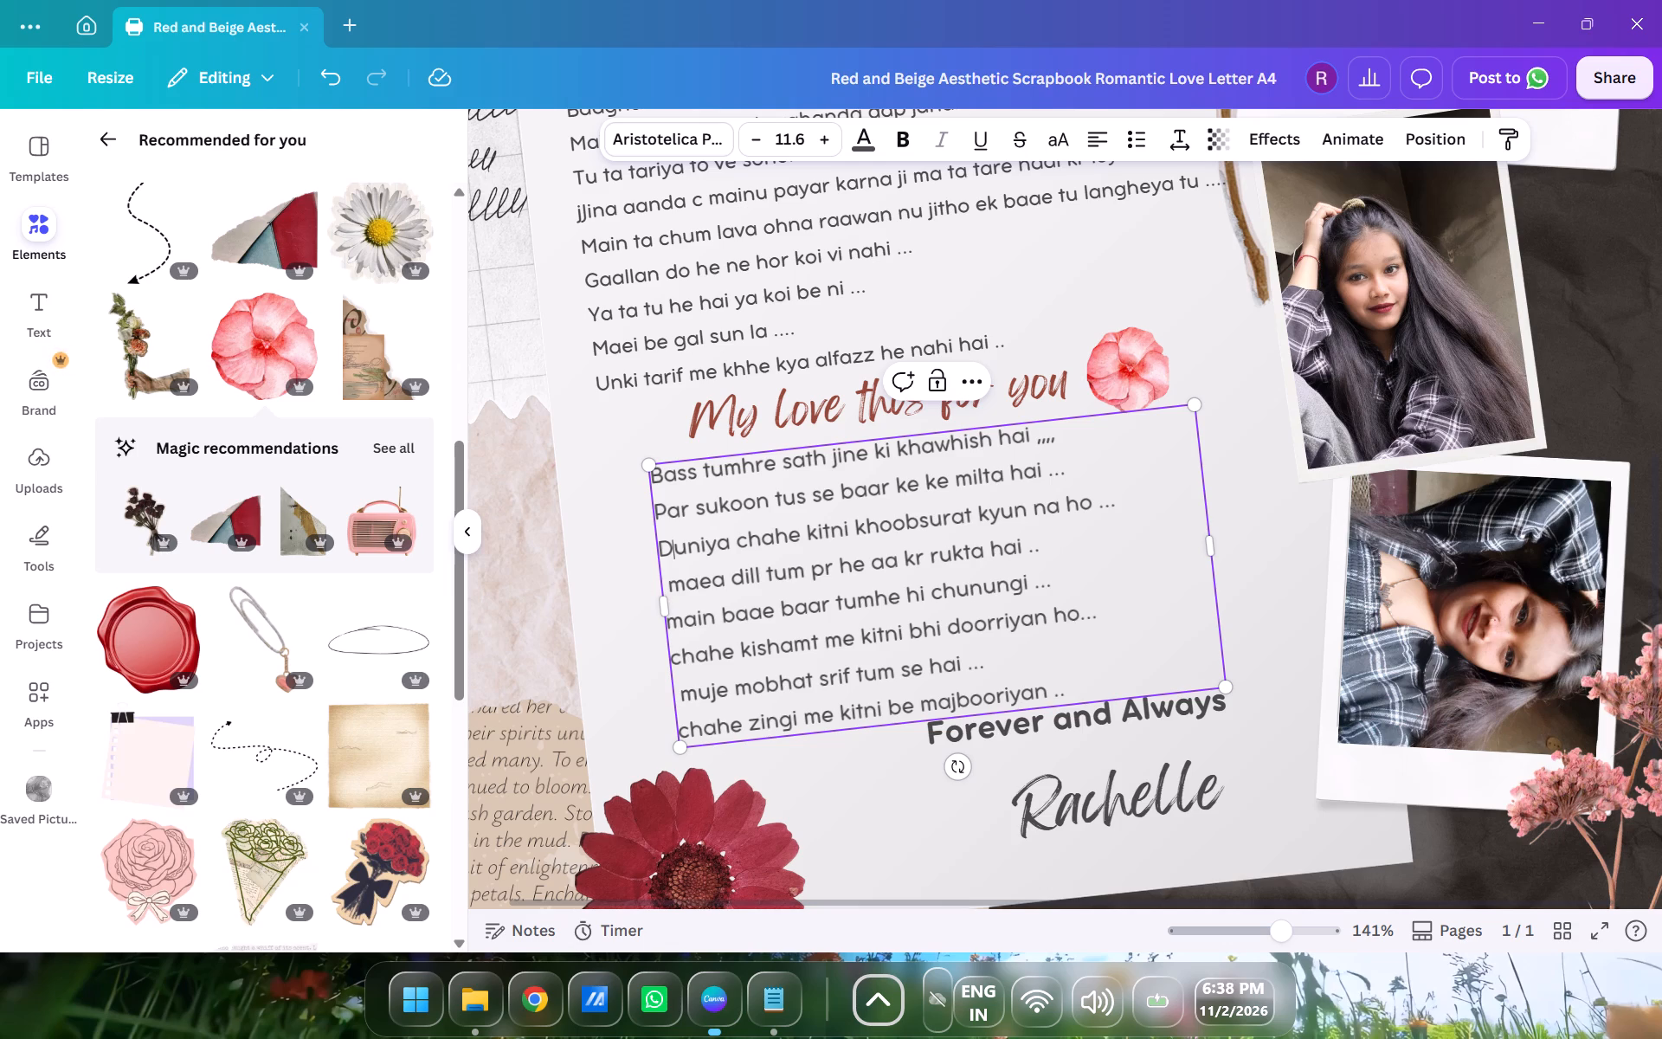
# Capitalise the starts of verse lines four to six as "Maea", "Main" and "Chahe", removing the leading space before "Maea".
pyautogui.click(682, 580)
pyautogui.press('BackSpace')
pyautogui.press('m')
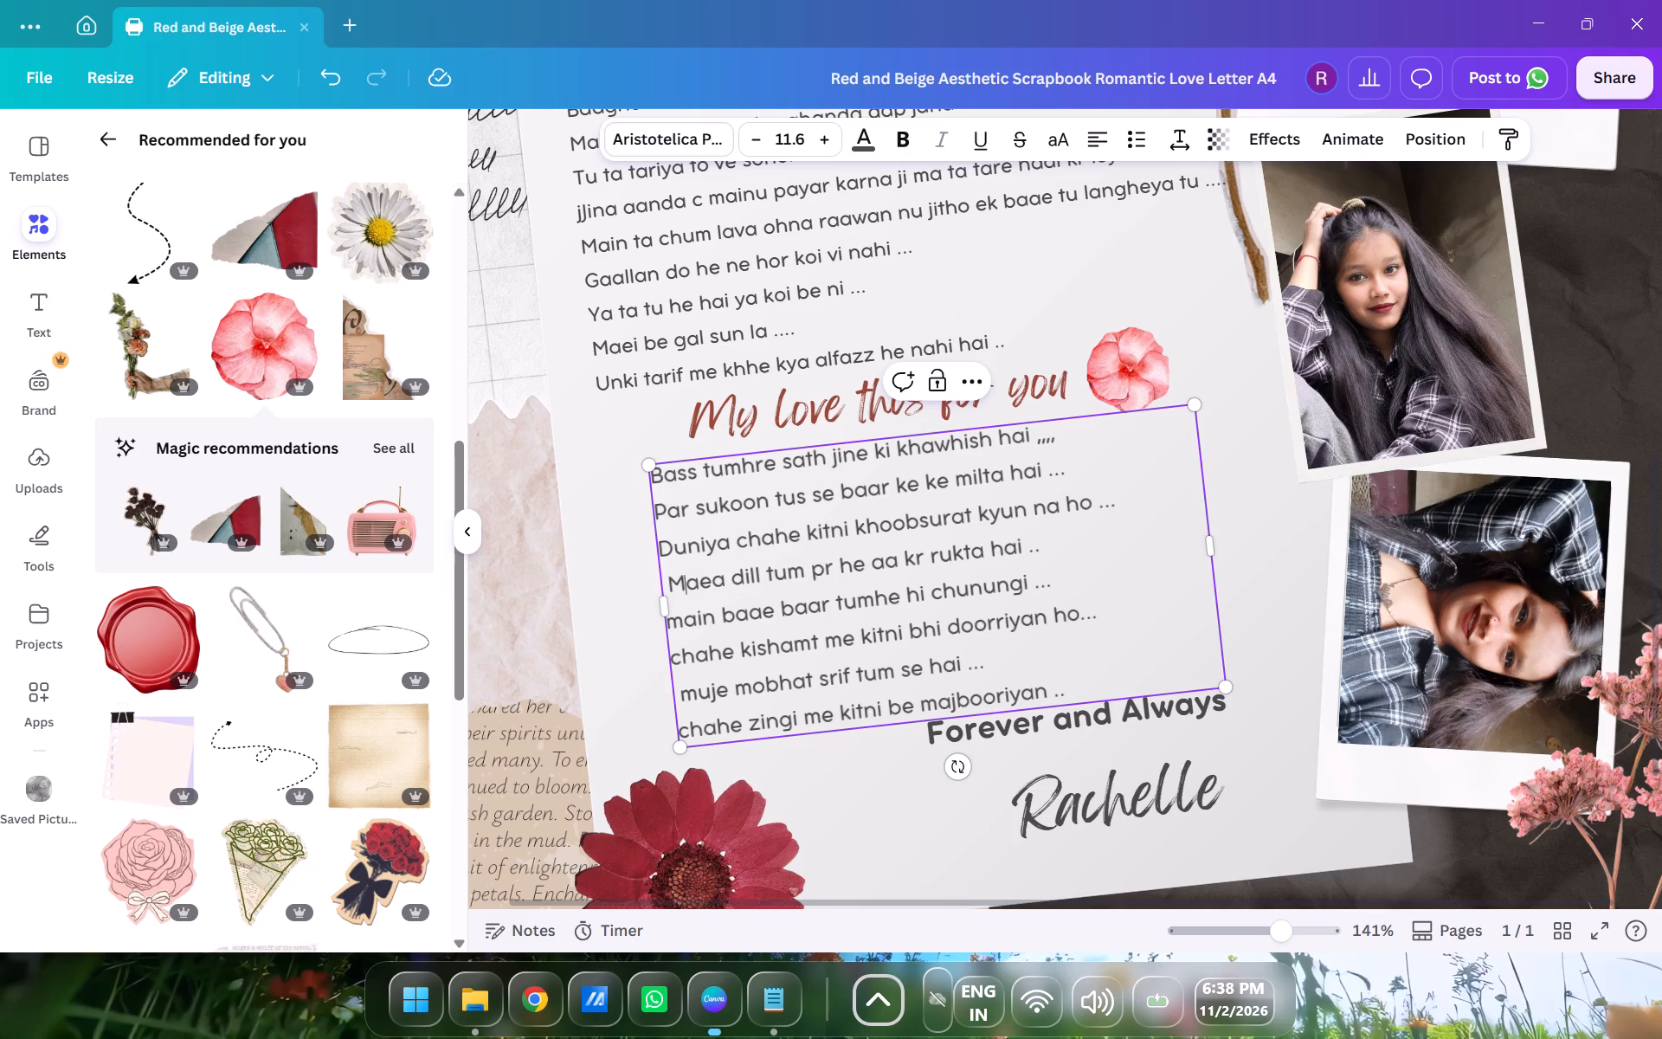
pyautogui.click(668, 583)
pyautogui.press('BackSpace')
pyautogui.click(681, 623)
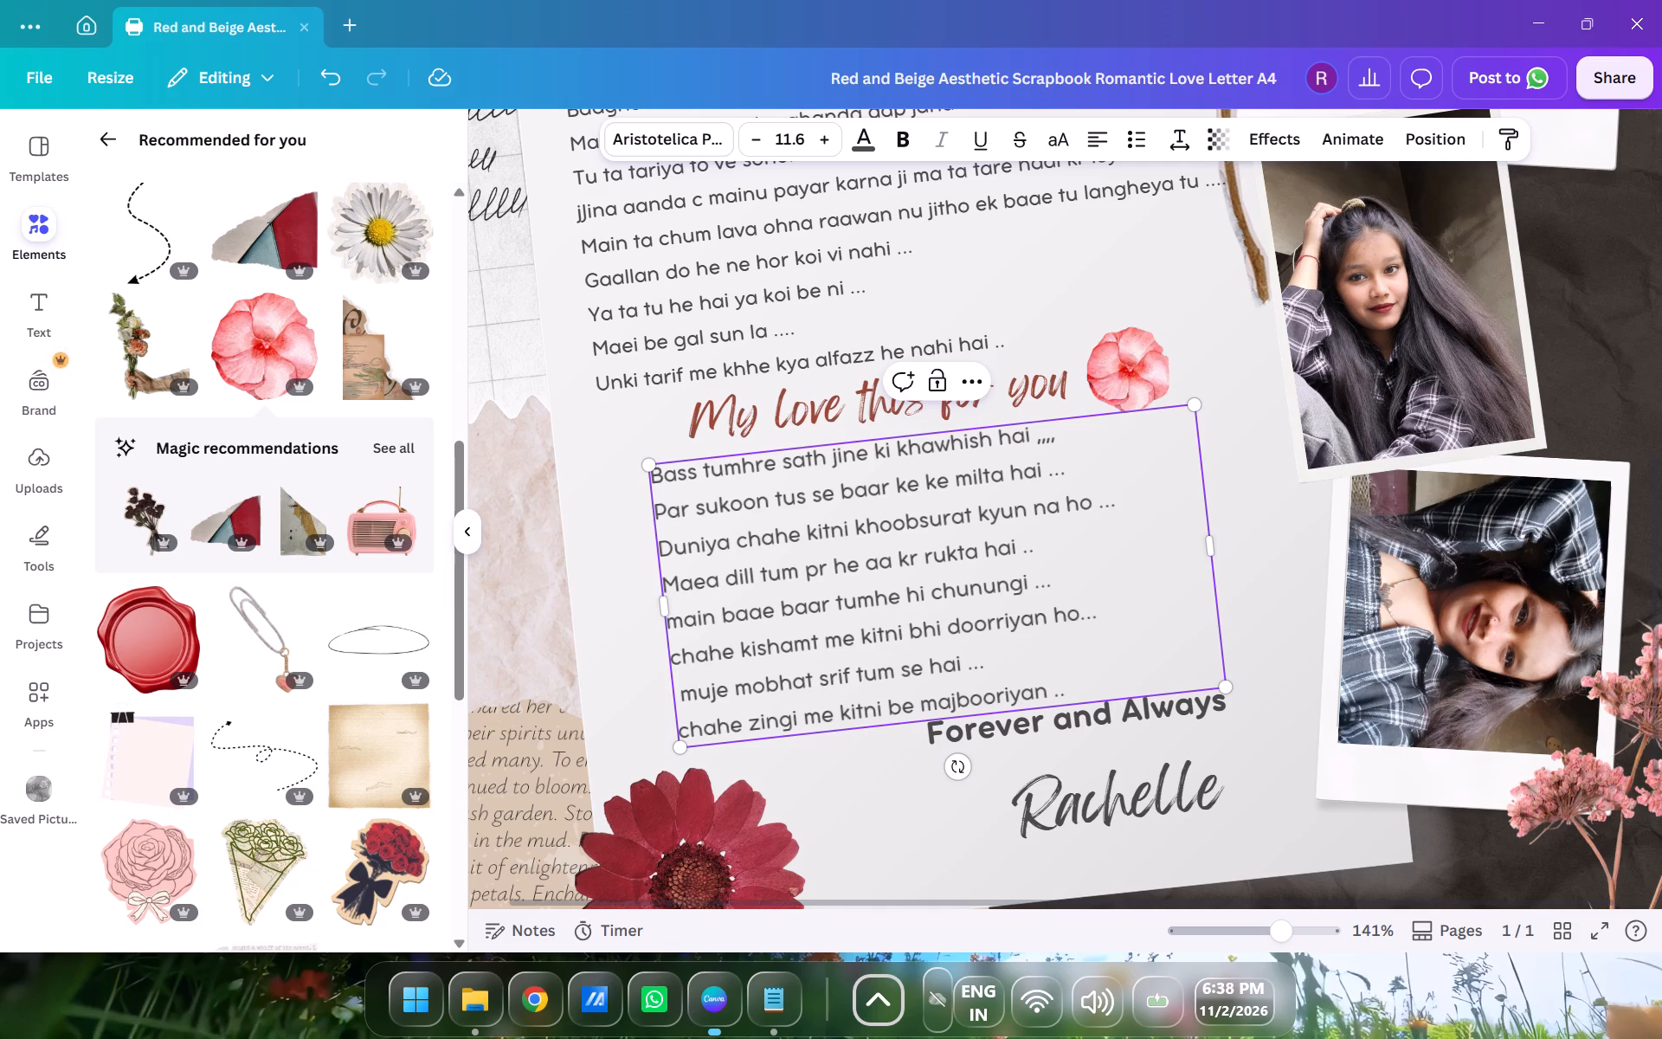
pyautogui.press('BackSpace')
pyautogui.press('m')
pyautogui.click(697, 665)
pyautogui.press('BackSpace')
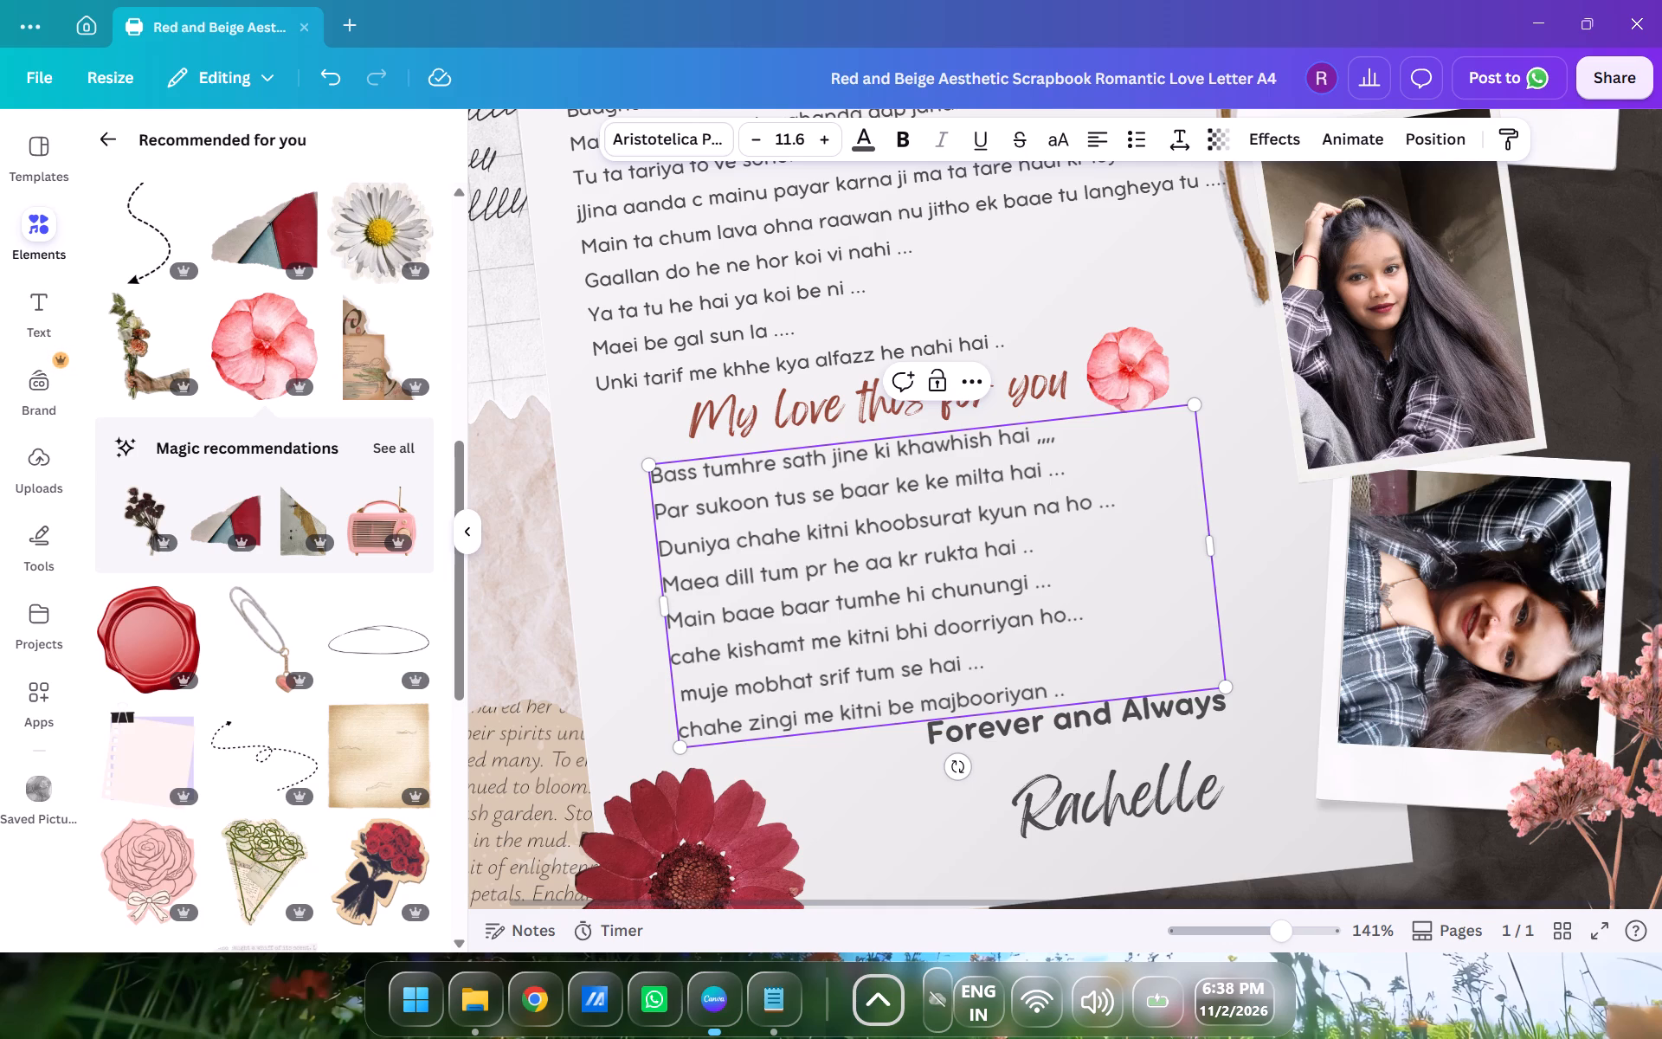
pyautogui.press('BackSpace')
pyautogui.press('c')
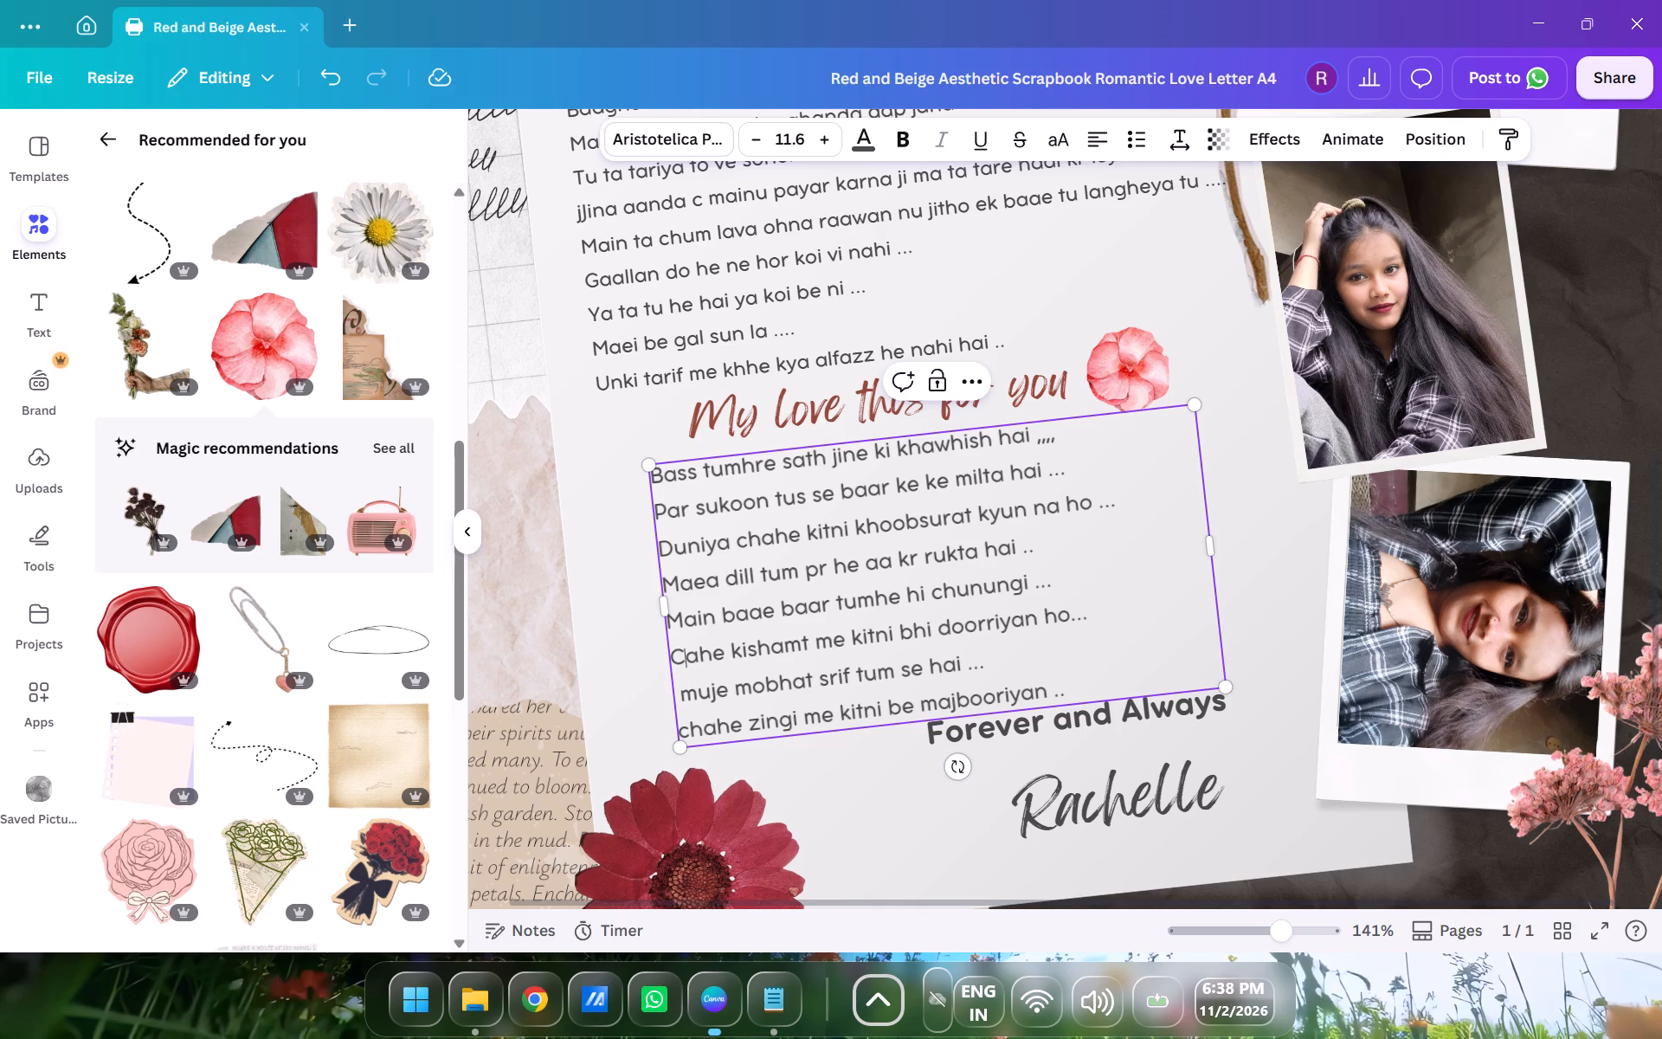
pyautogui.press('h')
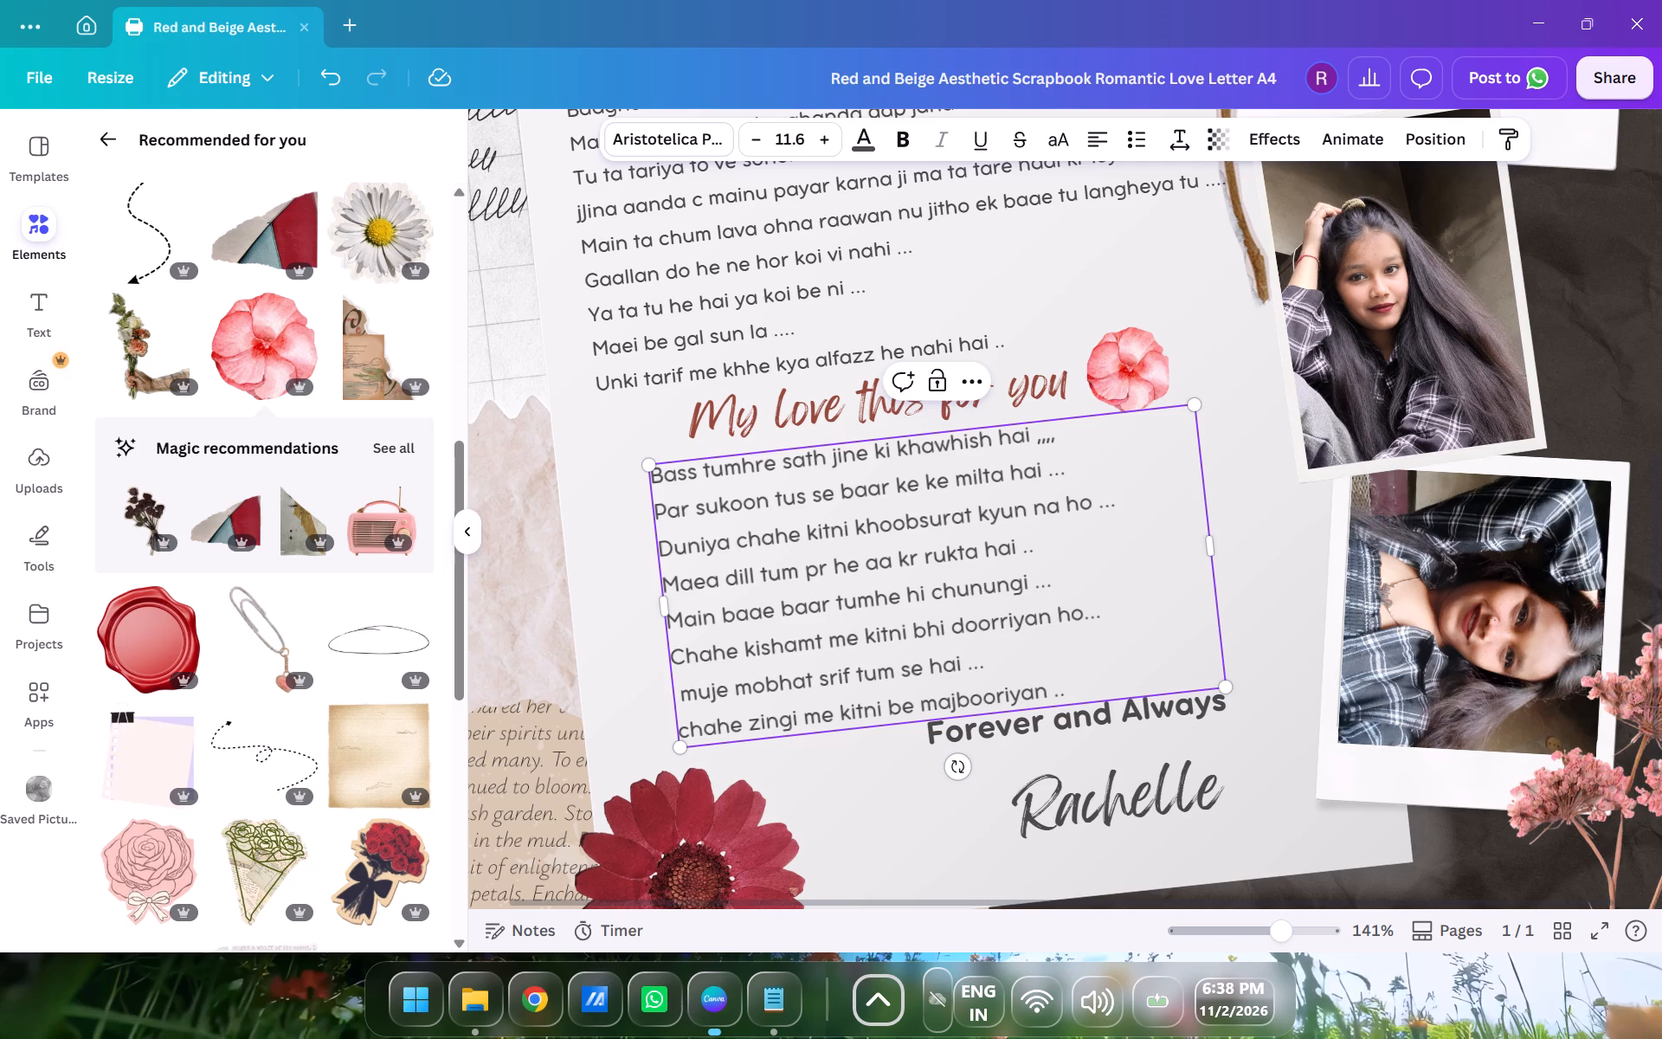
# Capitalise the starts of the last two verse lines as "Muje" and "Chahe", removing the leading space before "Muje".
pyautogui.click(697, 692)
pyautogui.press('BackSpace')
pyautogui.press('m')
pyautogui.press('BackSpace')
pyautogui.press('m')
pyautogui.press('BackSpace')
pyautogui.press('m')
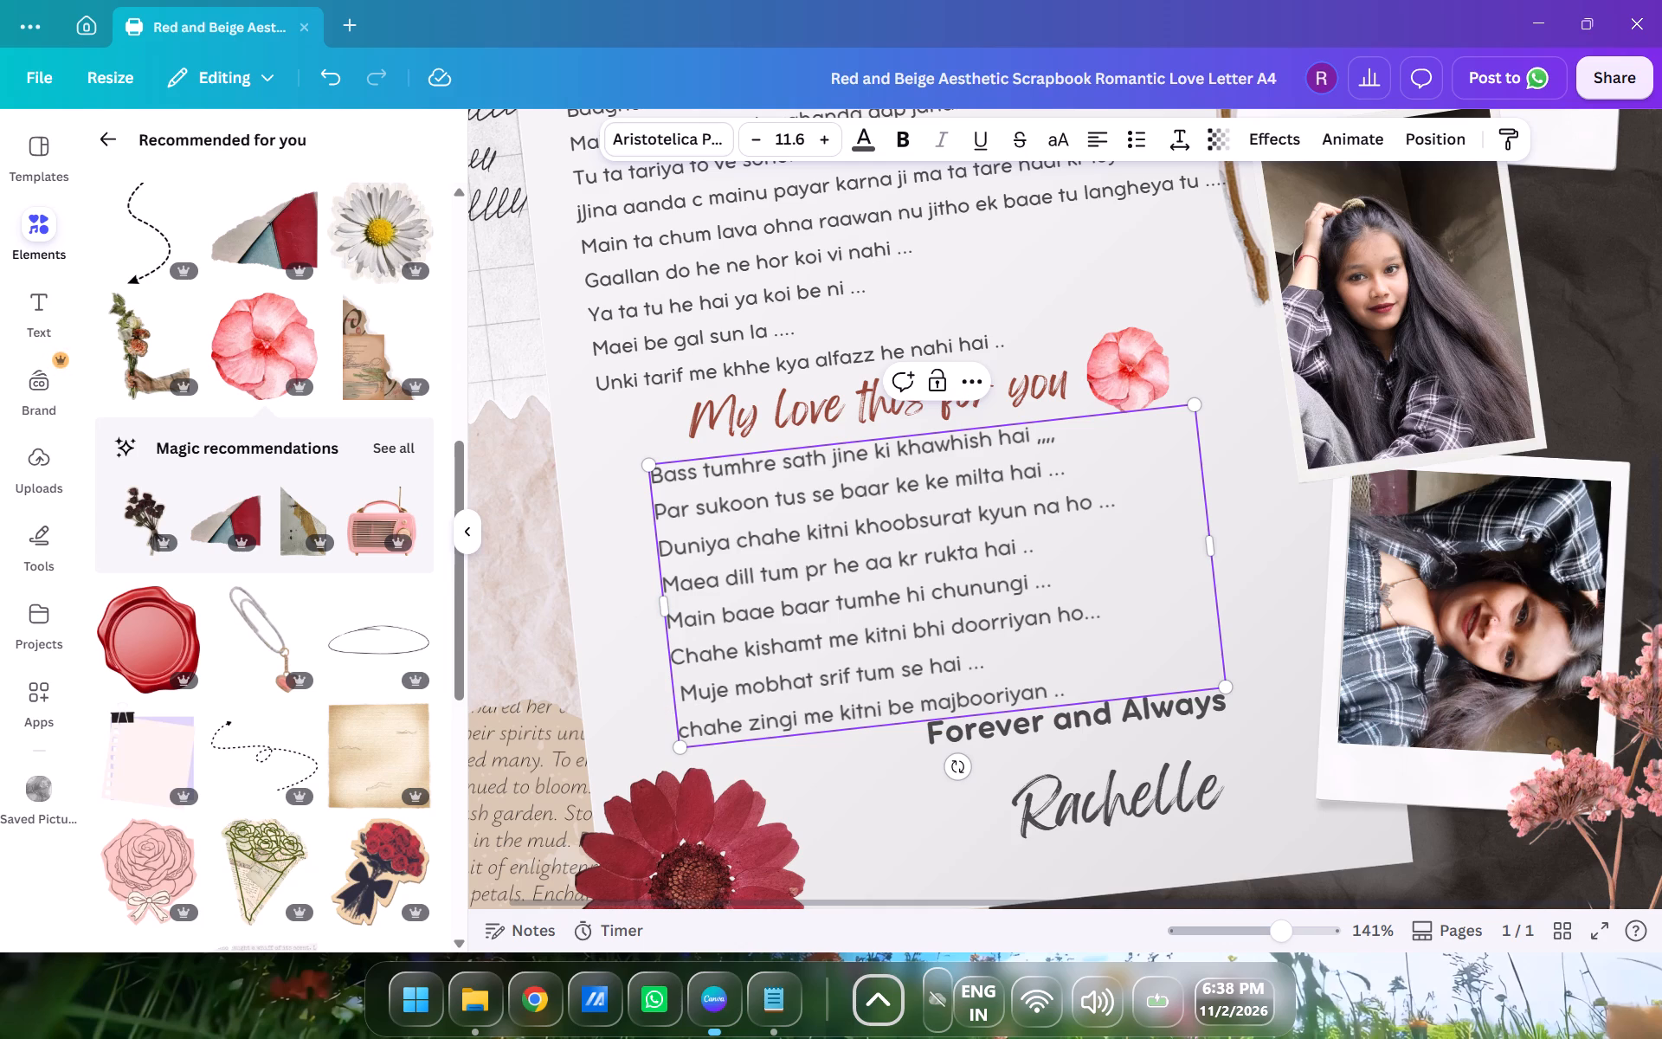
pyautogui.click(678, 689)
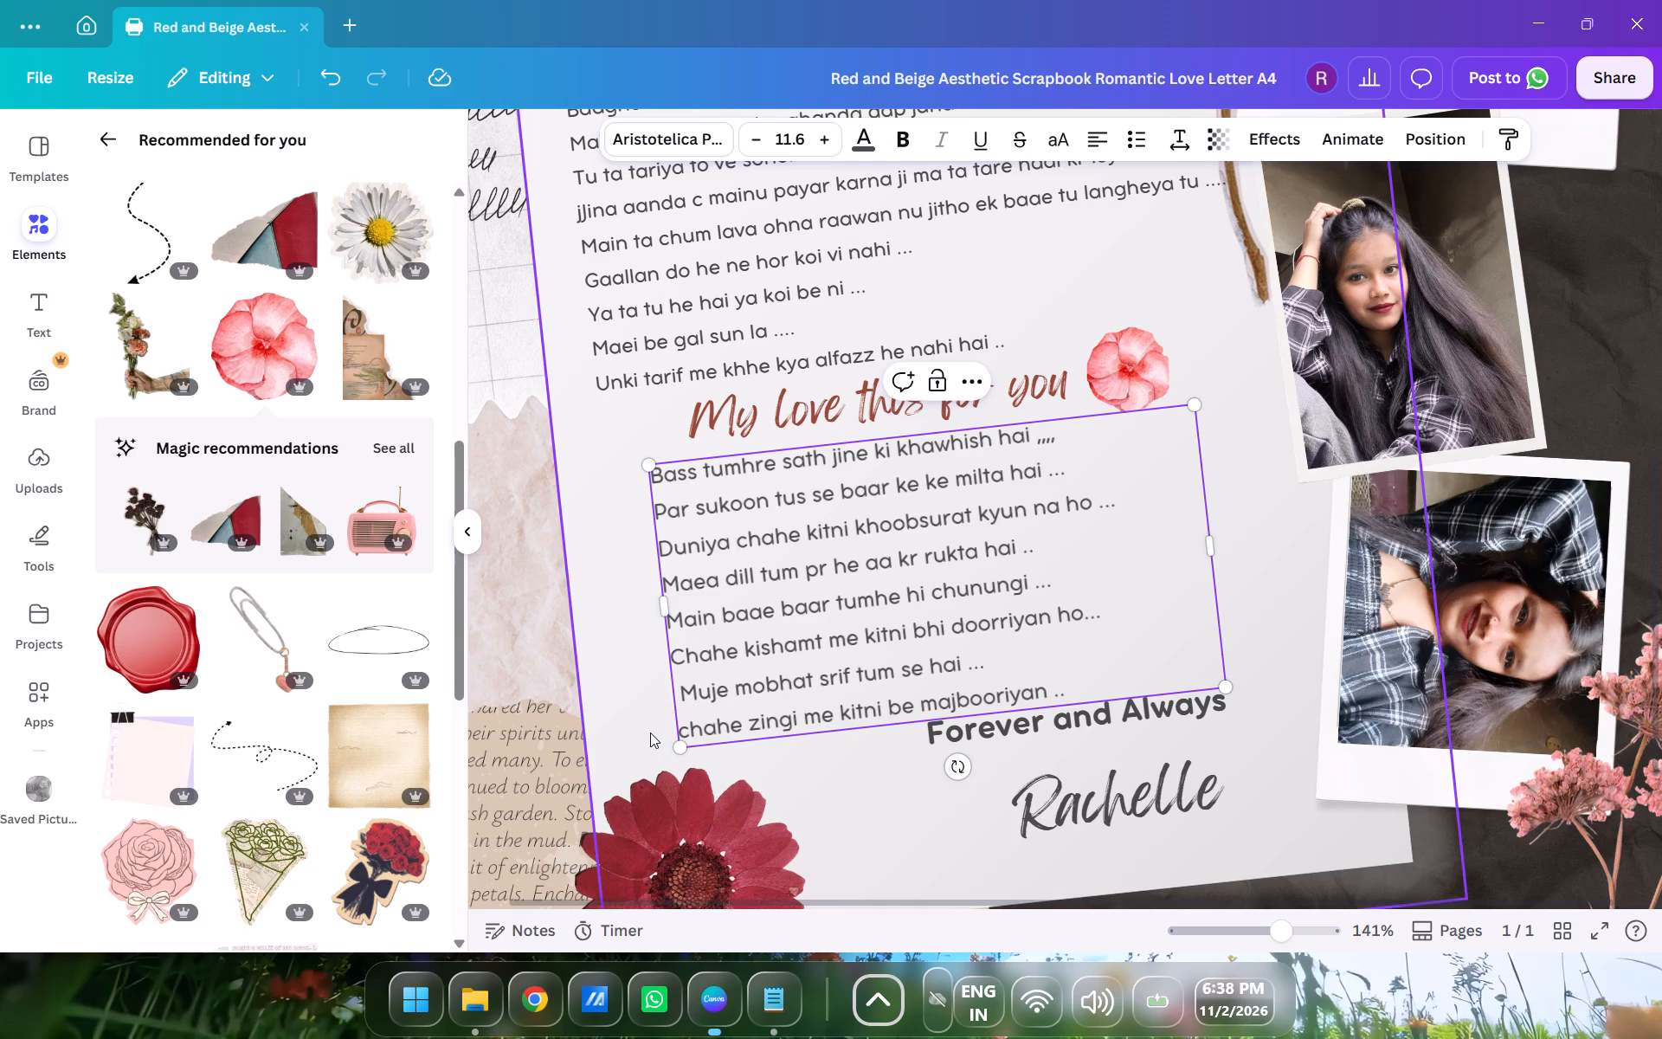
pyautogui.press('BackSpace')
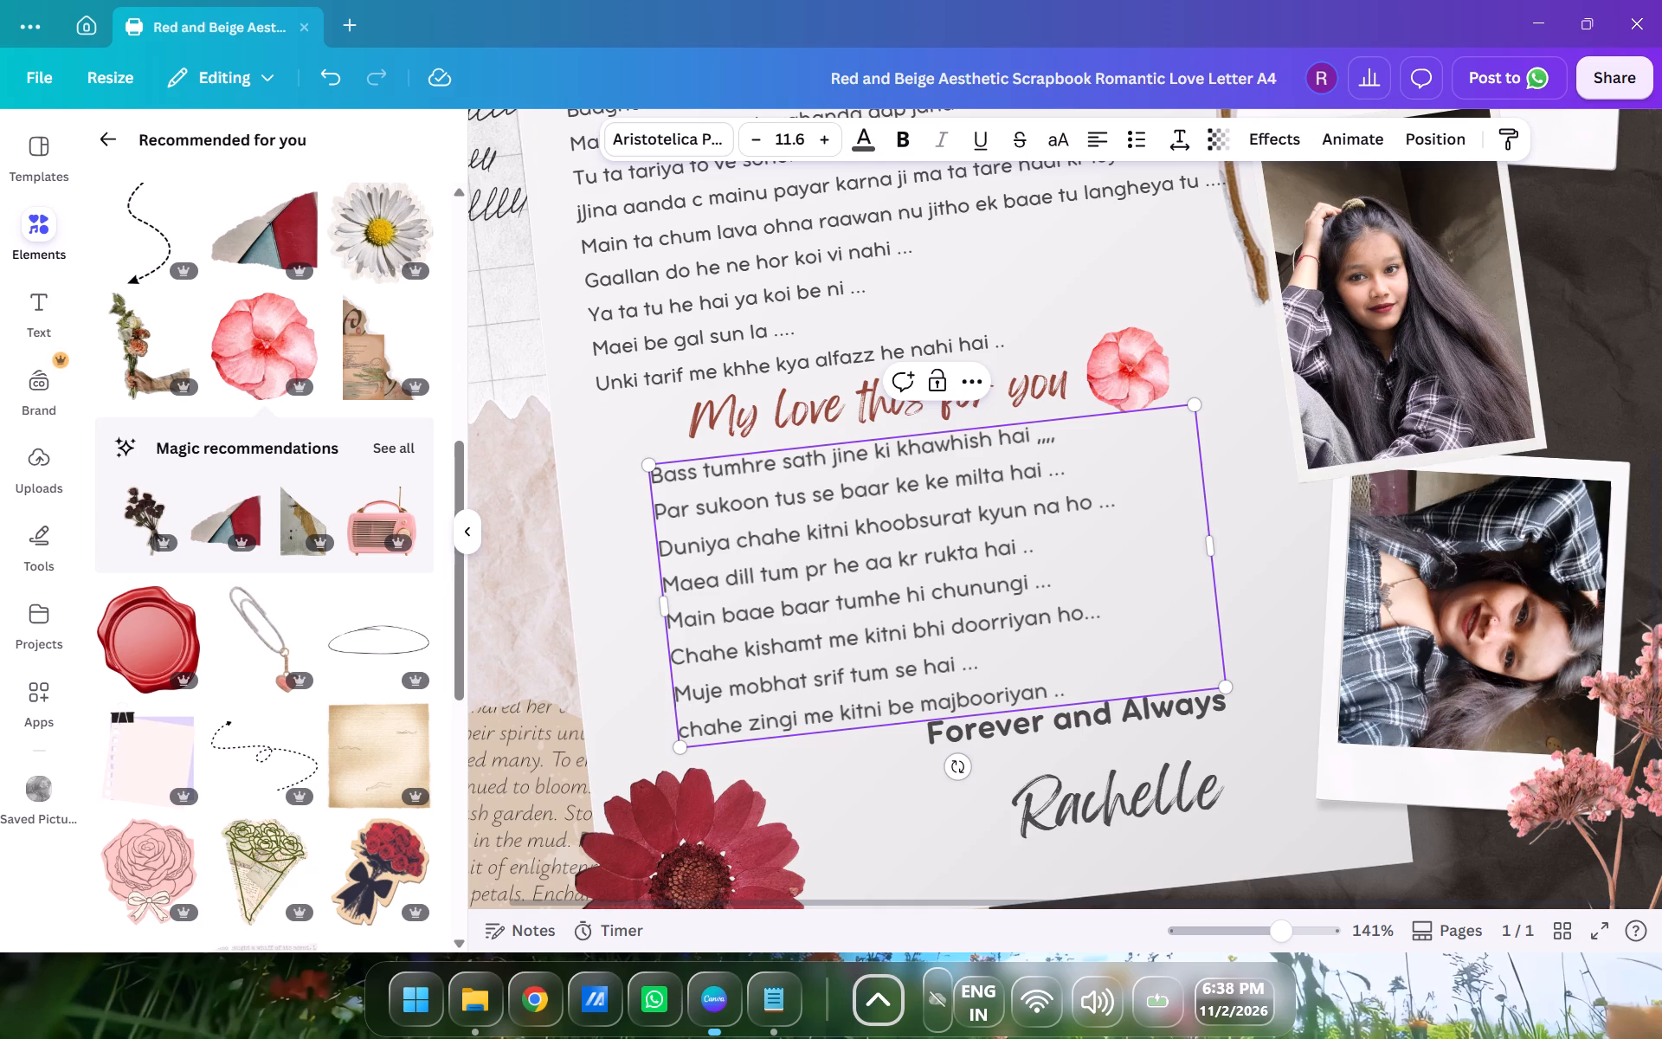
pyautogui.click(692, 732)
pyautogui.press('BackSpace')
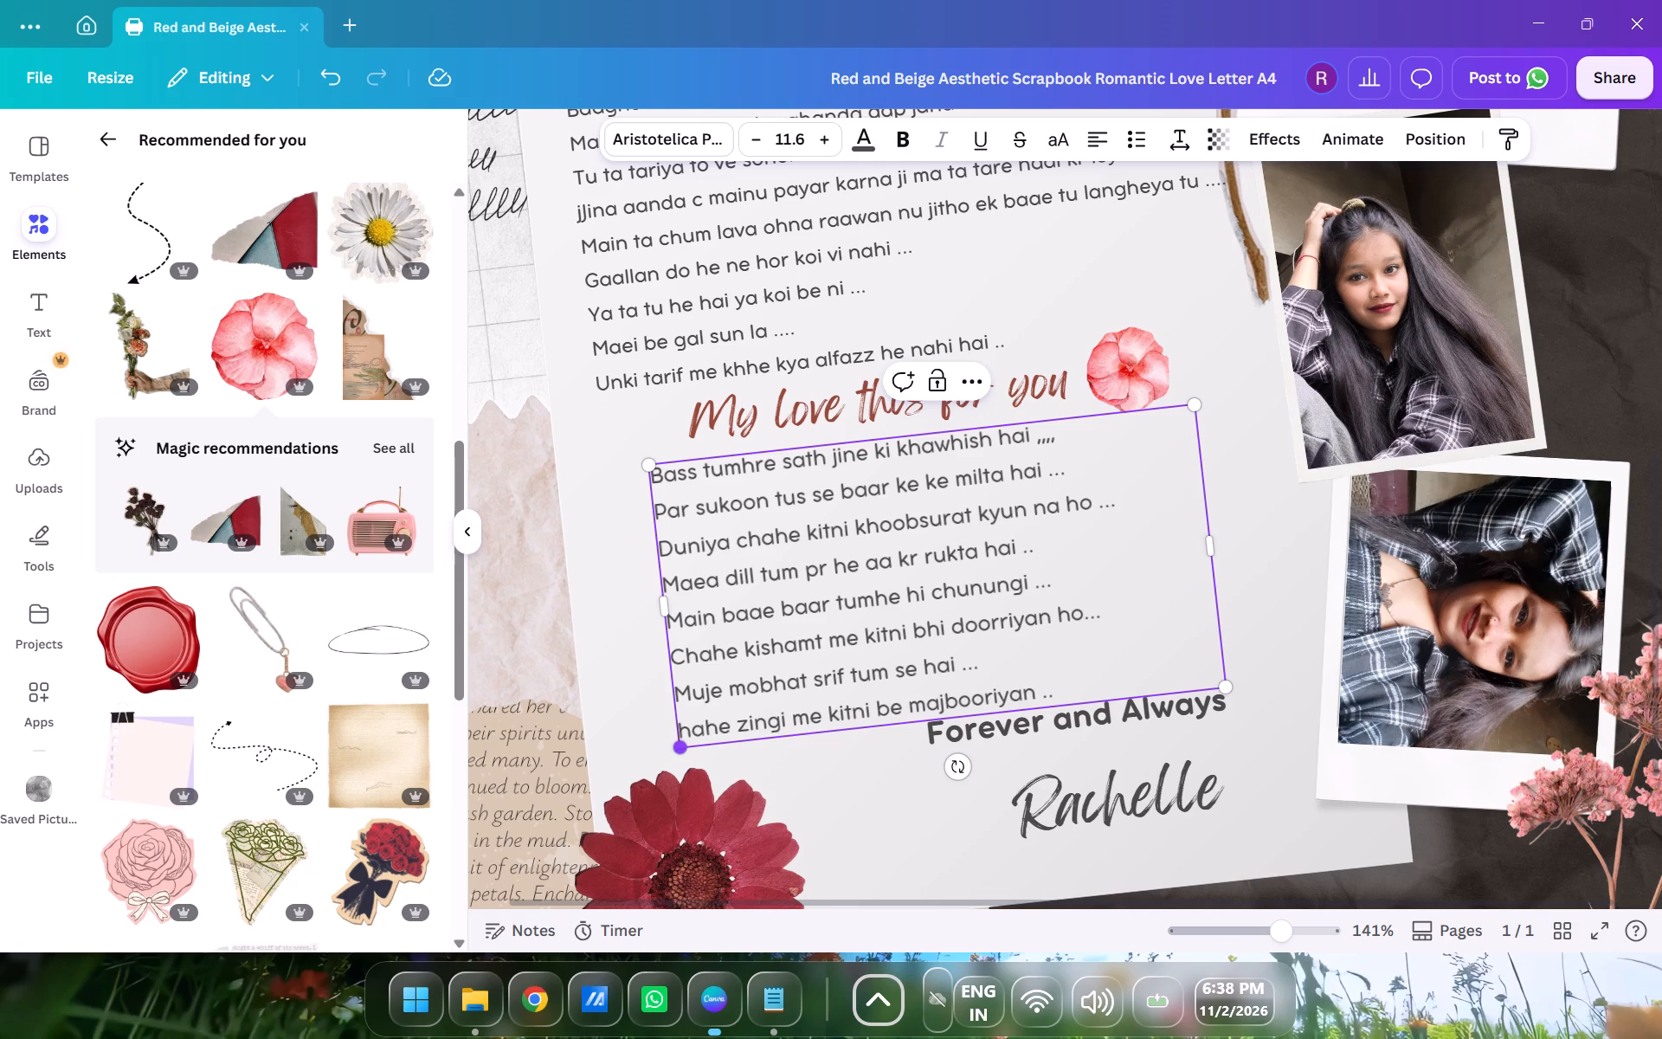
pyautogui.press('v')
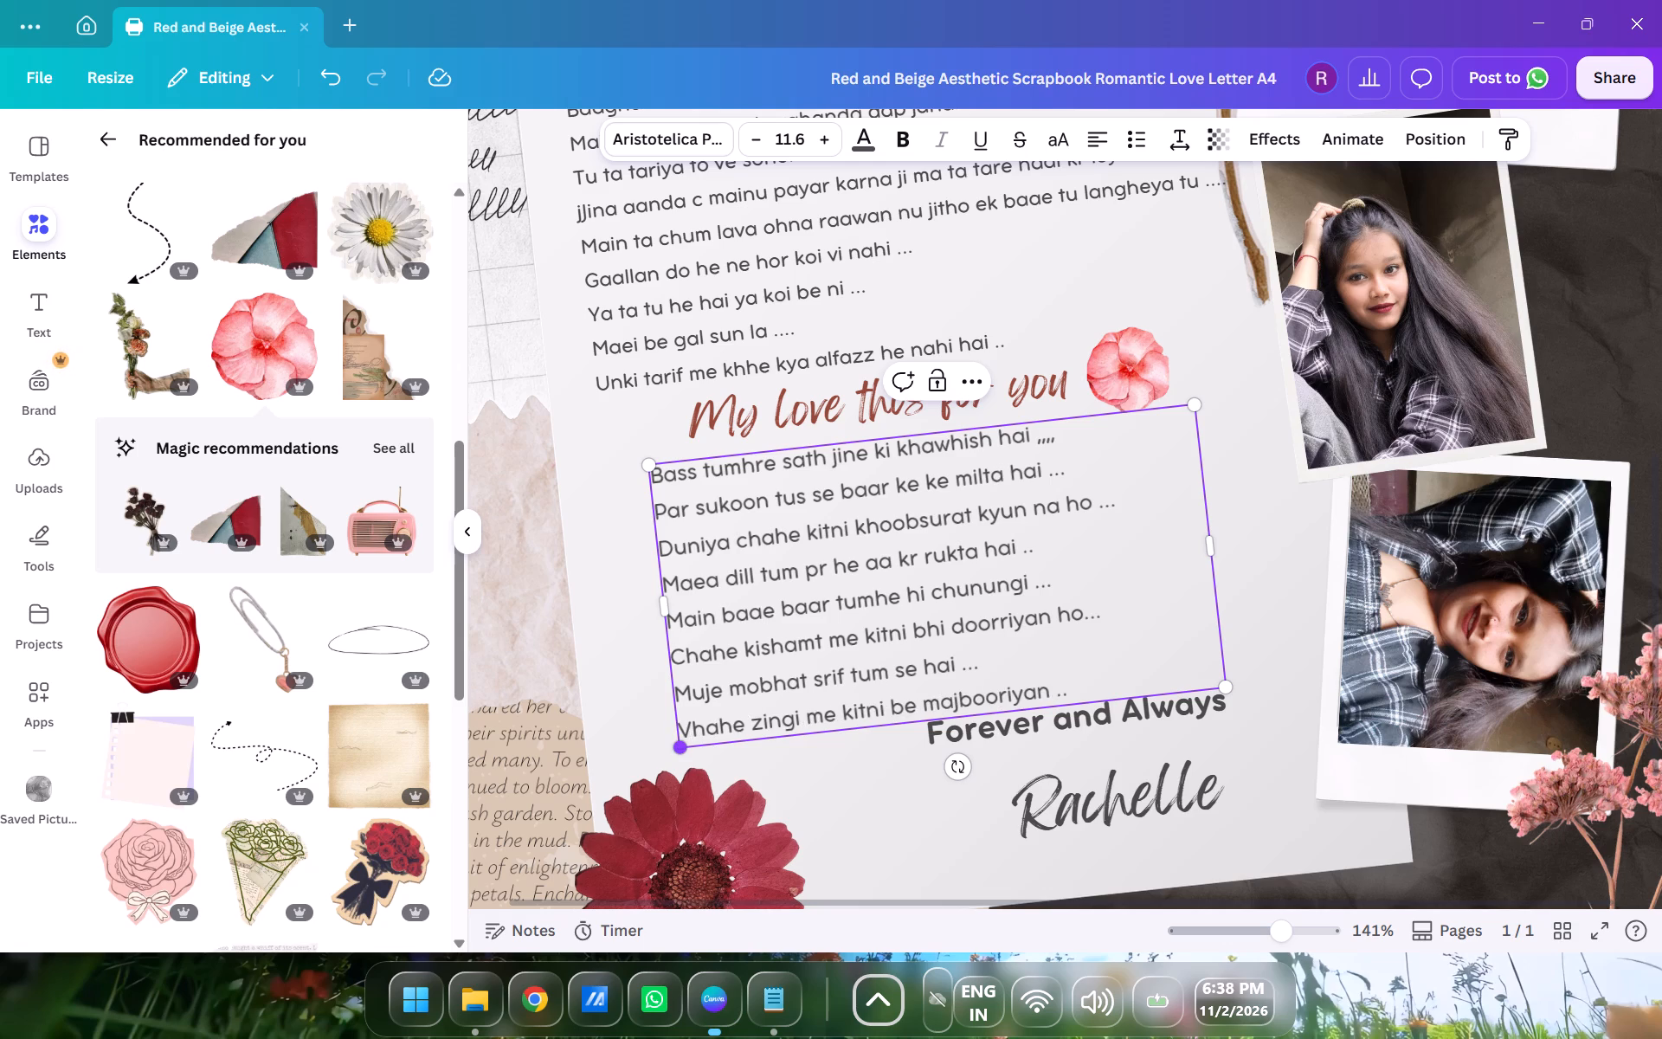
pyautogui.press('BackSpace')
pyautogui.press('c')
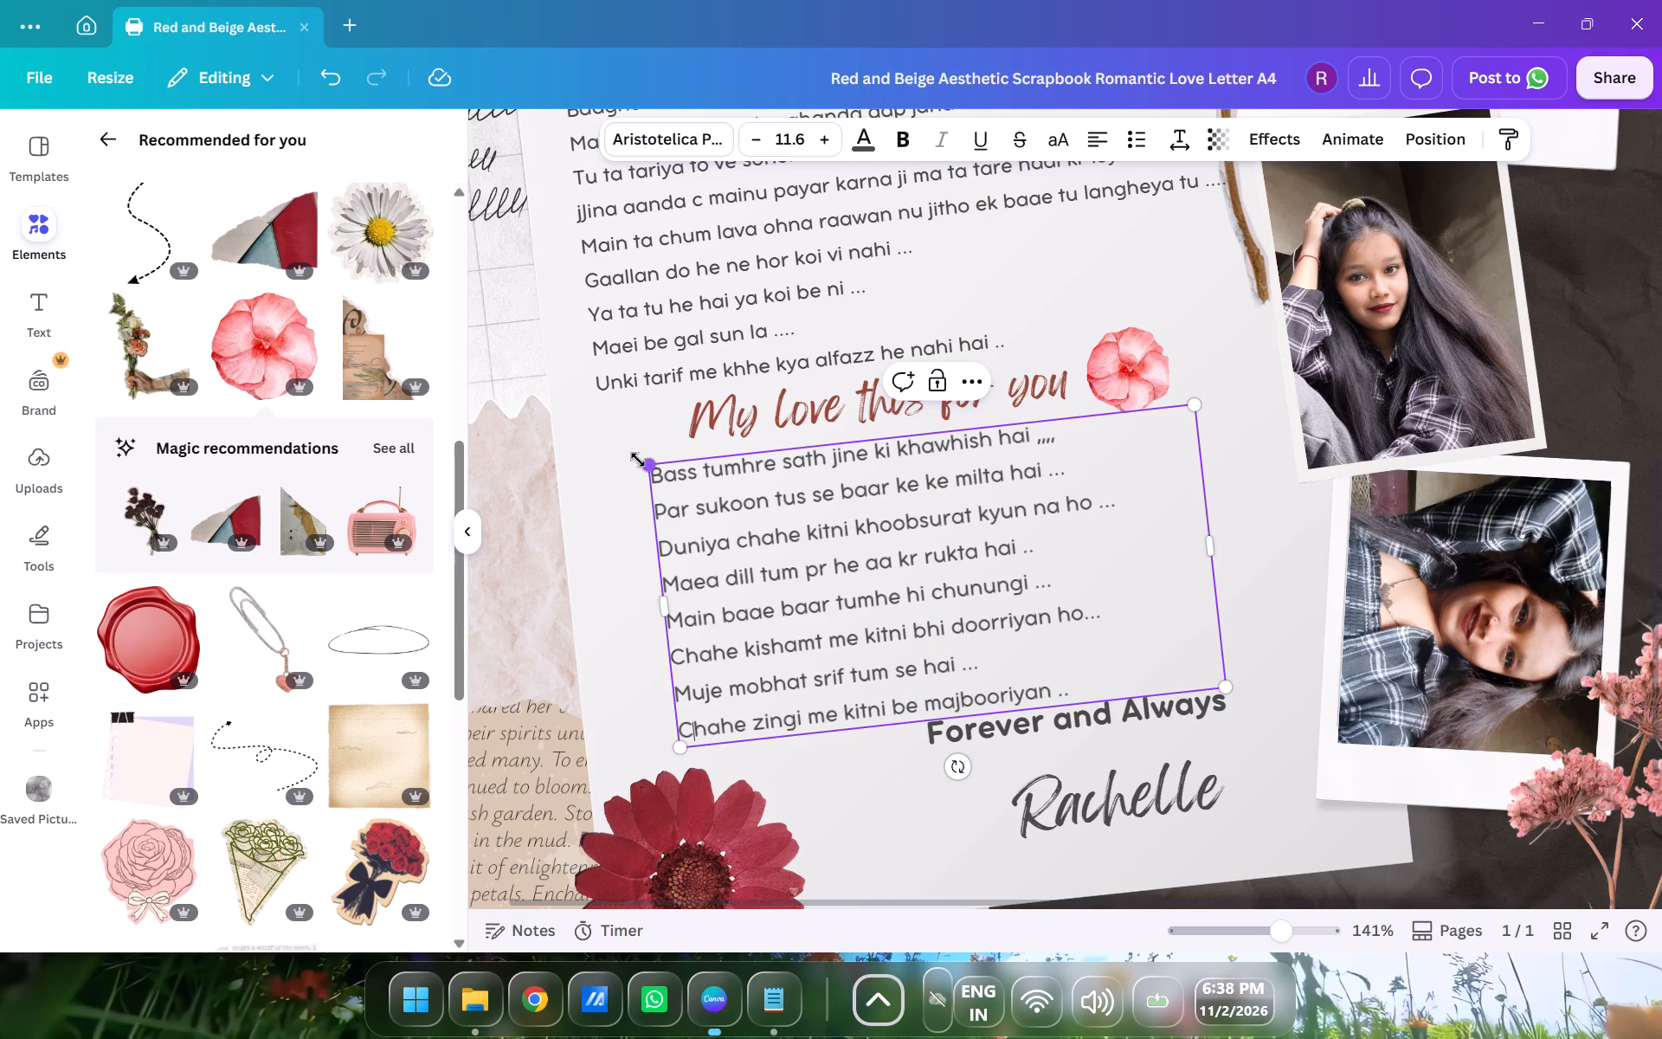
pyautogui.click(606, 492)
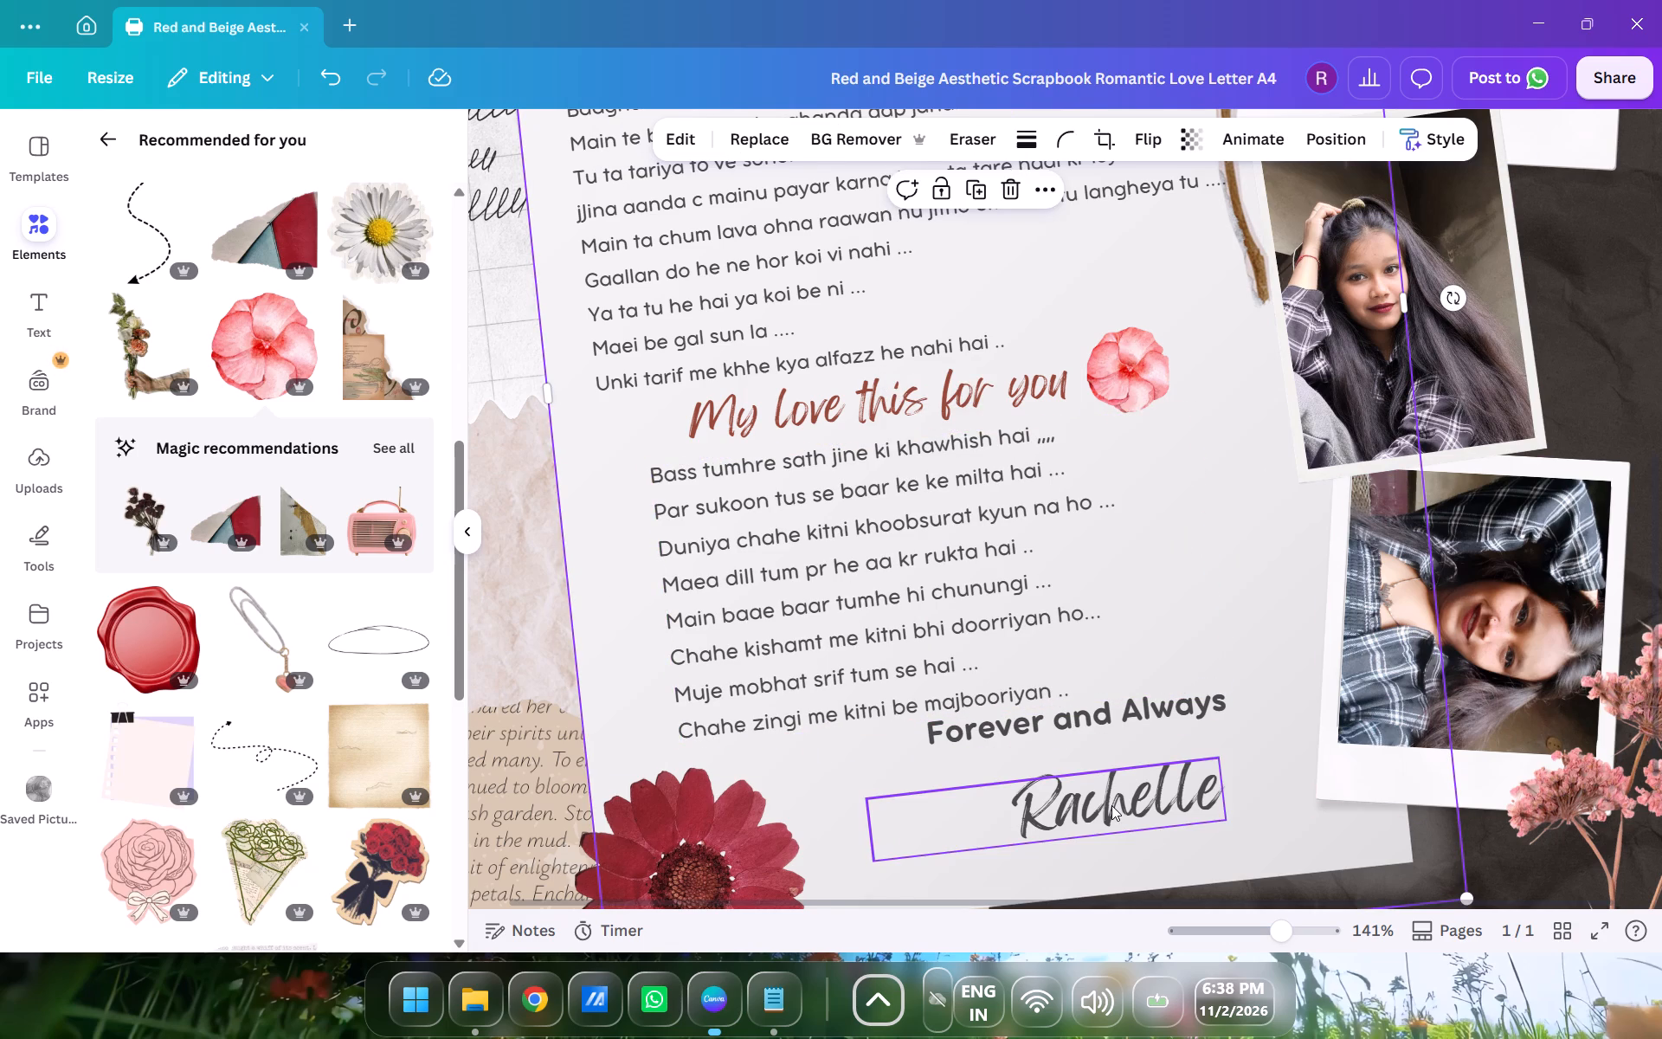
# Shift the signature and the "Forever and Always" line slightly down and to the right, clear of the verse's last line.
pyautogui.moveTo(1111, 805); pyautogui.dragTo(1134, 824)
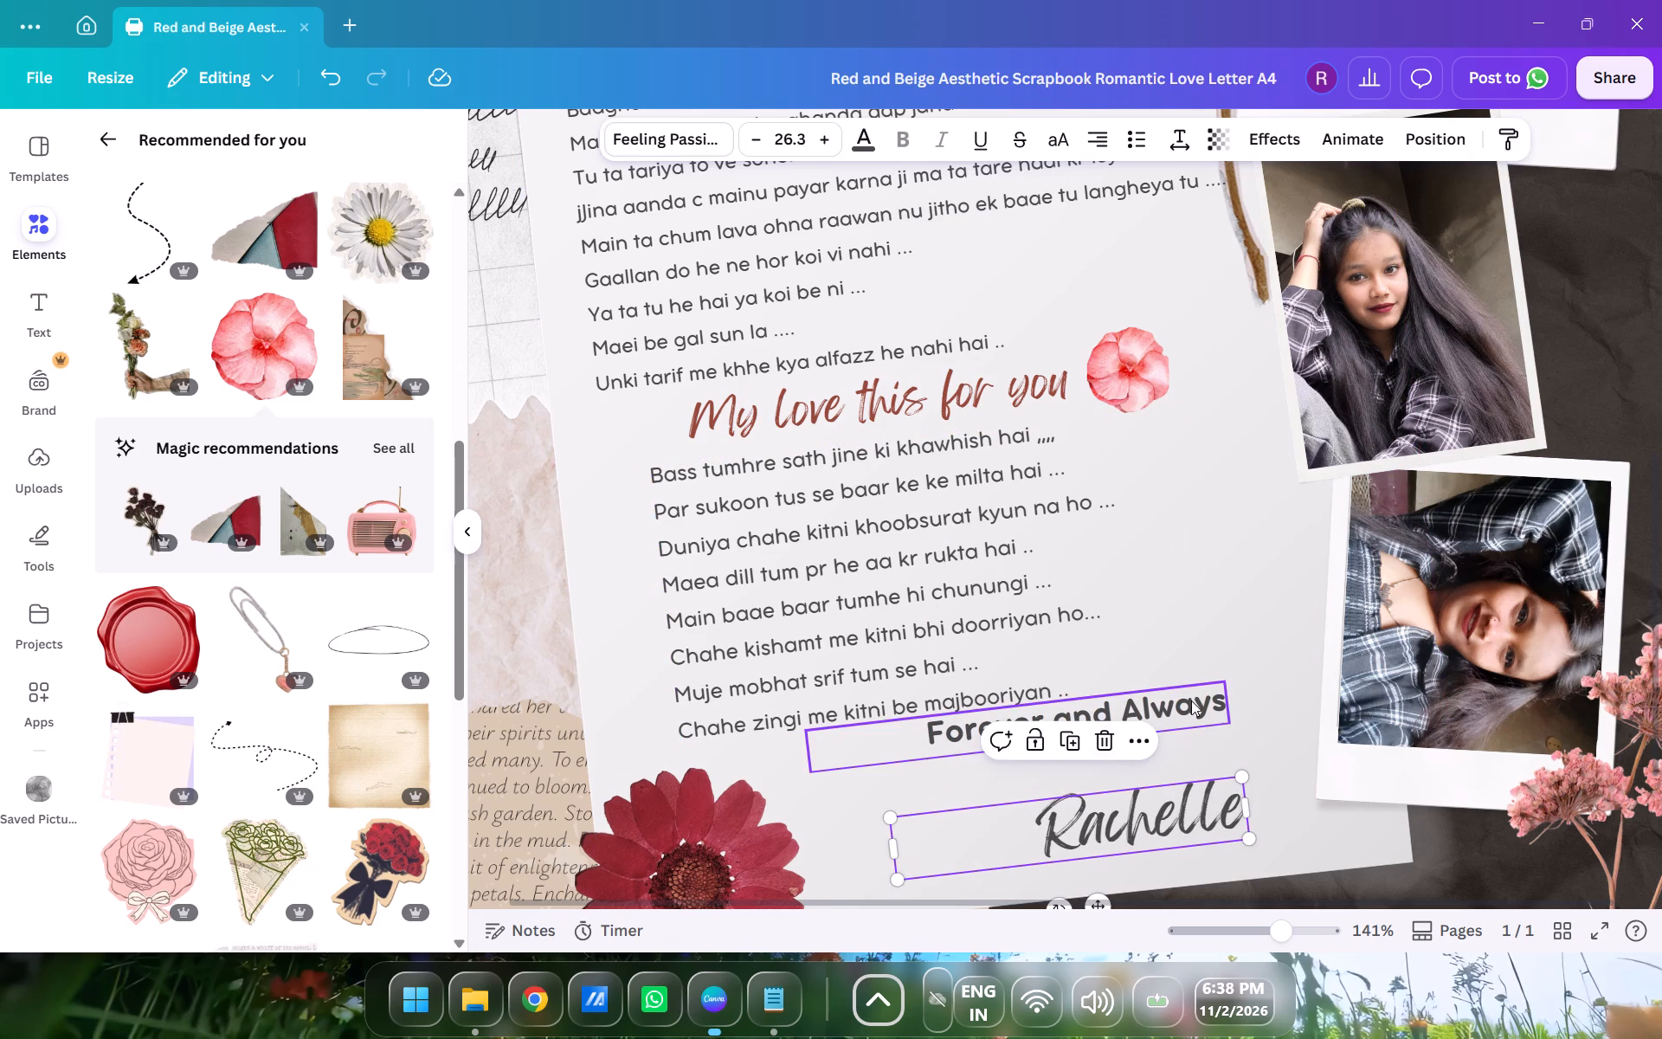
pyautogui.moveTo(1191, 700); pyautogui.dragTo(1201, 720)
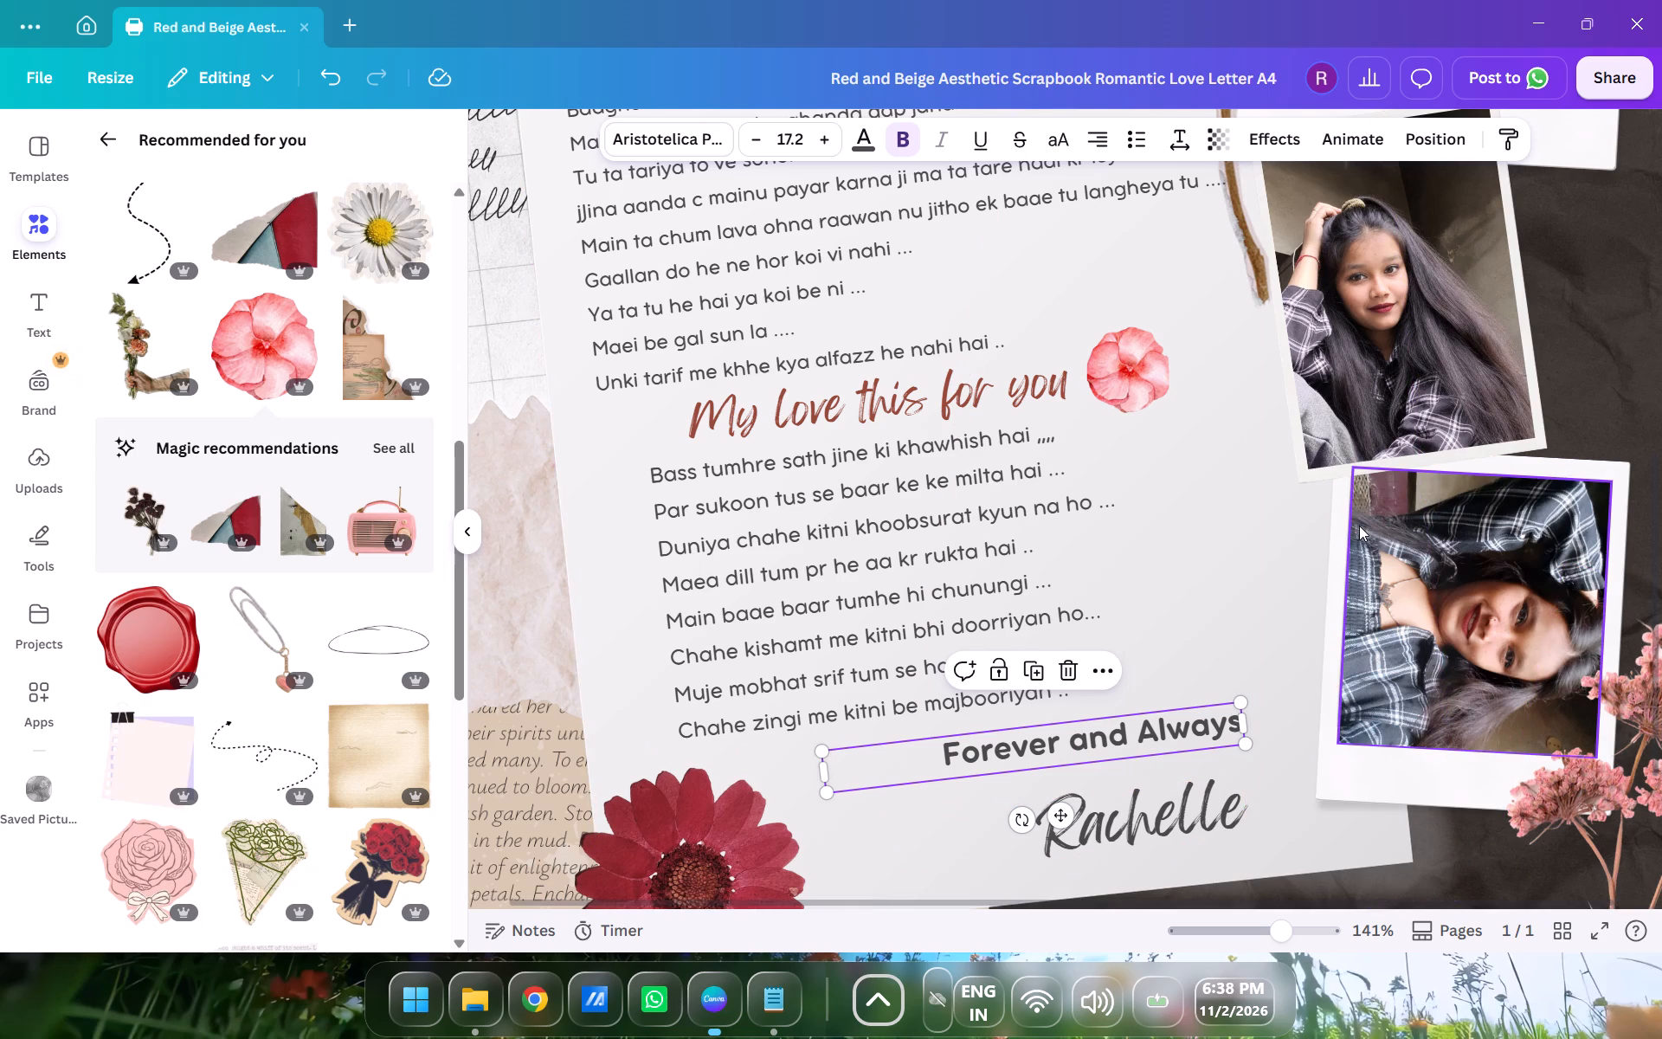
# Look over both verses and the overall layout of the full letter page.
pyautogui.scroll(2, 1167, 515)
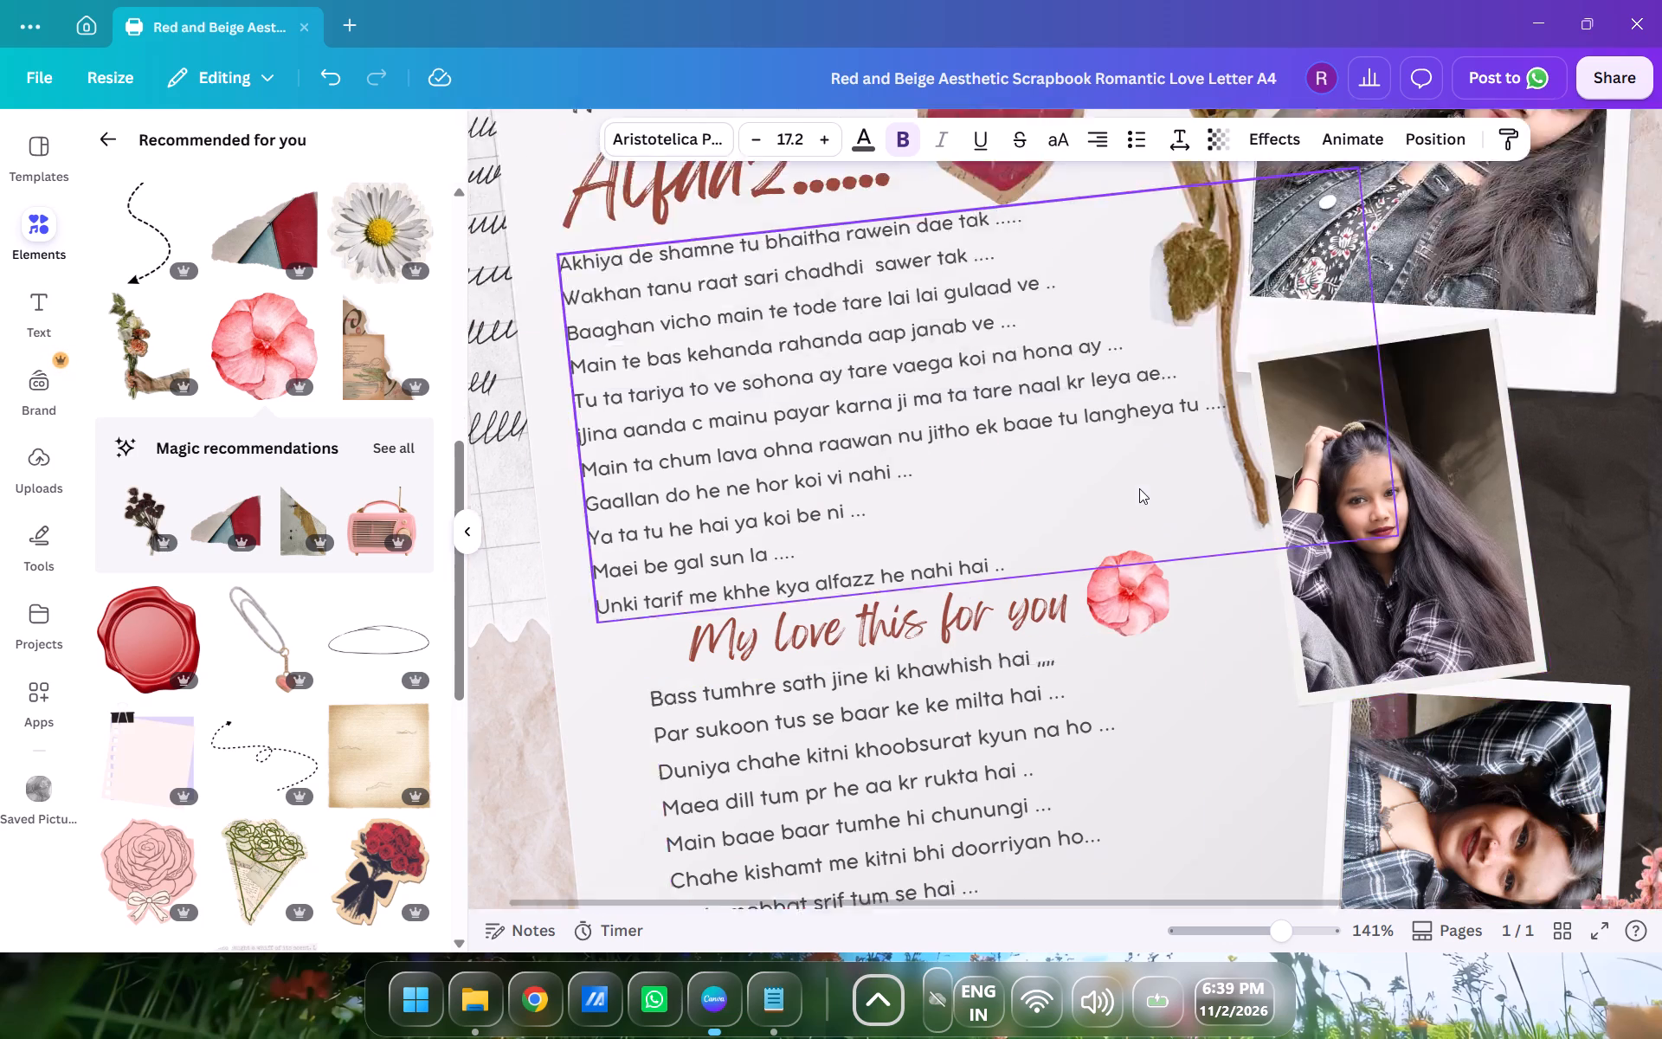
pyautogui.scroll(4, 1139, 488)
pyautogui.scroll(-4, 1141, 489)
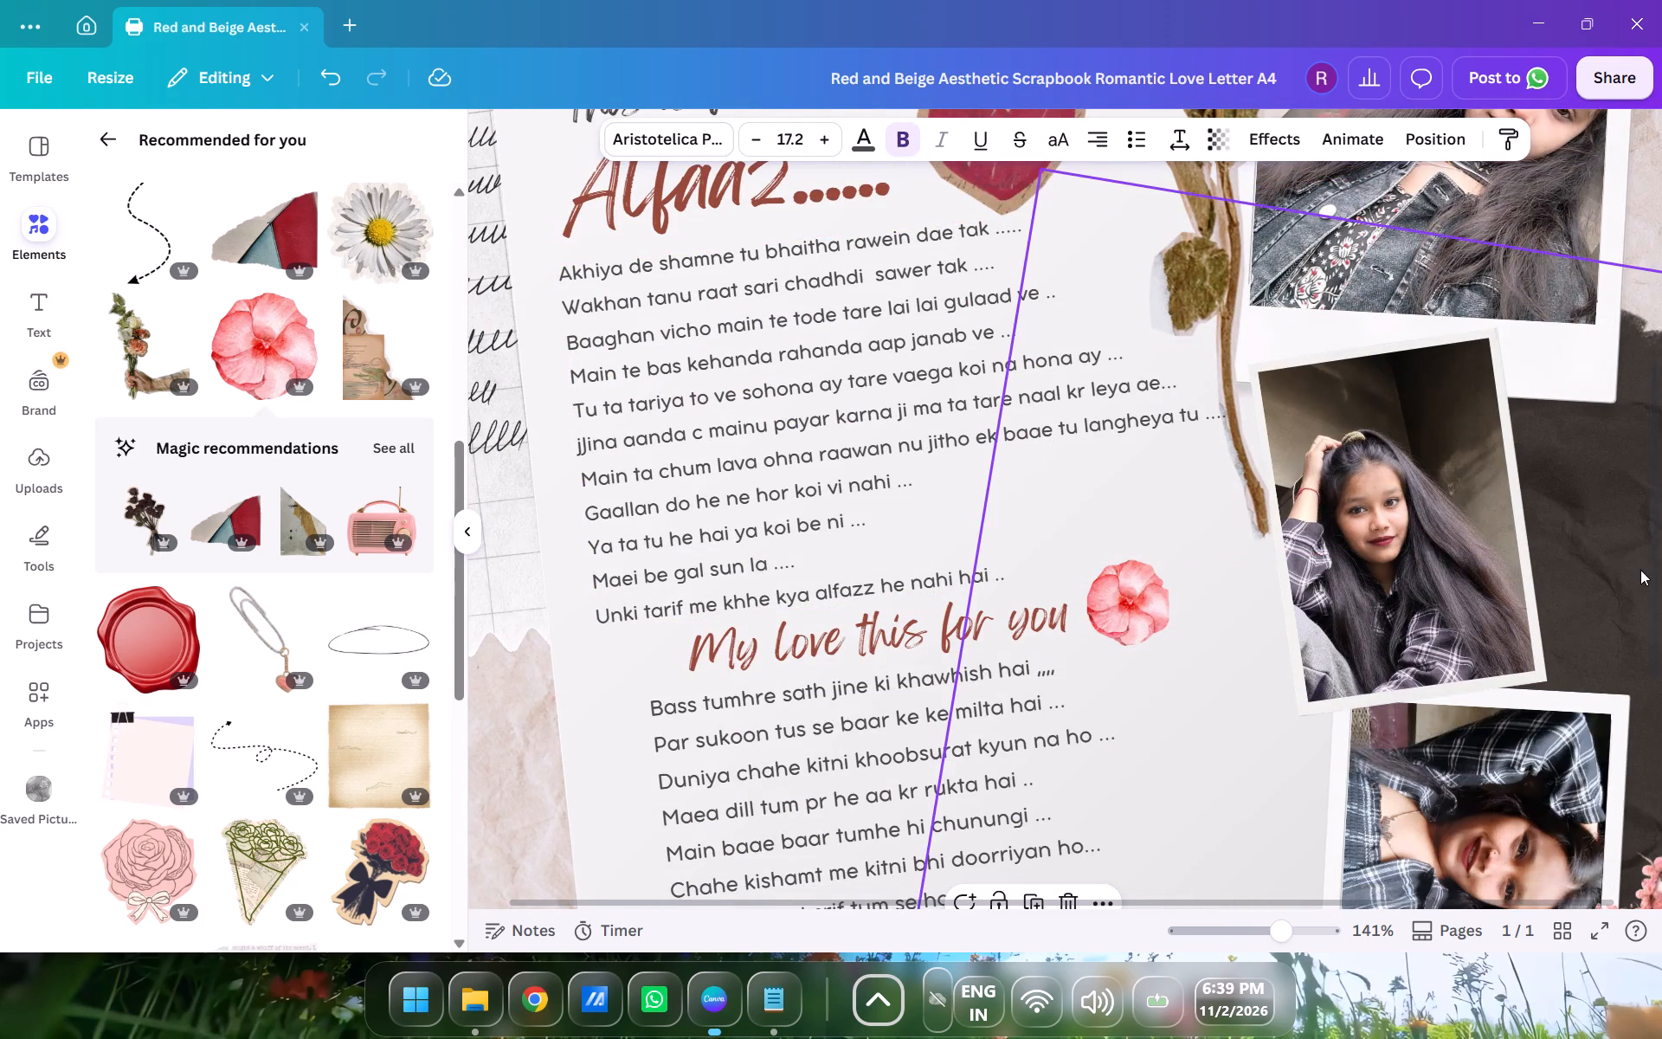
pyautogui.scroll(-4, 1635, 564)
pyautogui.moveTo(1292, 924); pyautogui.dragTo(1289, 931)
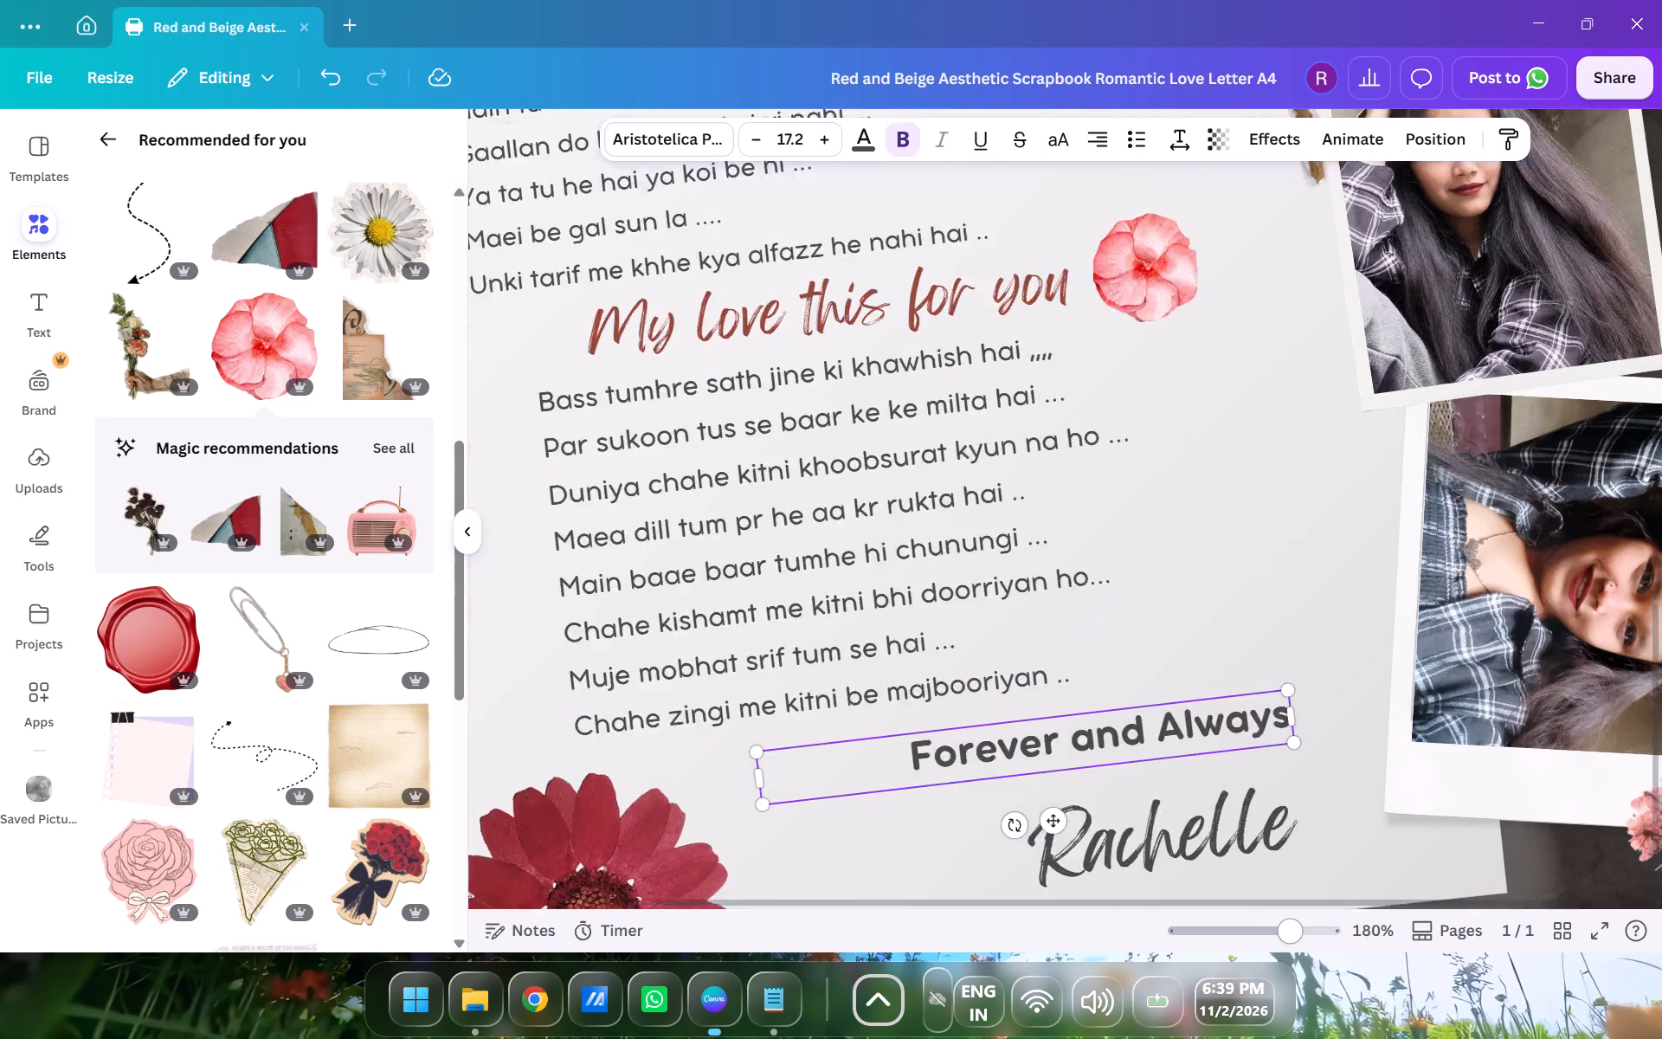
pyautogui.moveTo(1289, 931); pyautogui.dragTo(1242, 931)
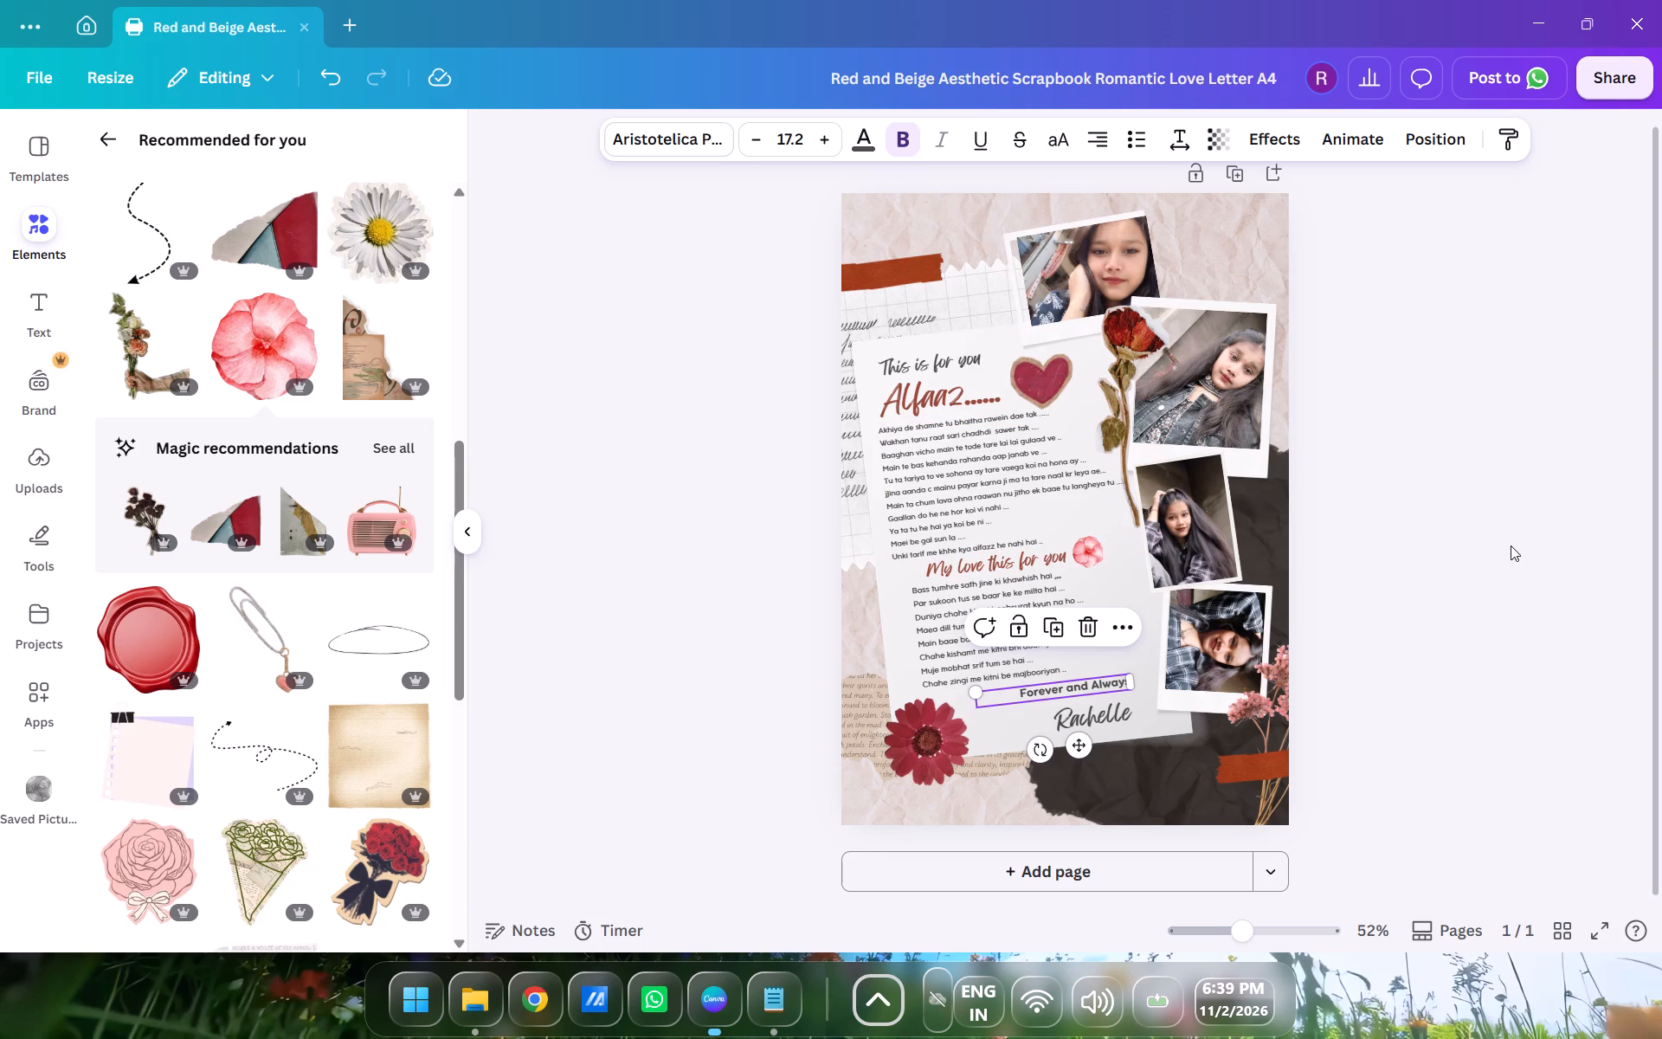
# Replace the signature "Rachelle" with "Kajal....", copied from the last line of the alfaaz text file, and clean up its trailing end.
pyautogui.scroll(-1, 1511, 545)
pyautogui.click(1096, 720)
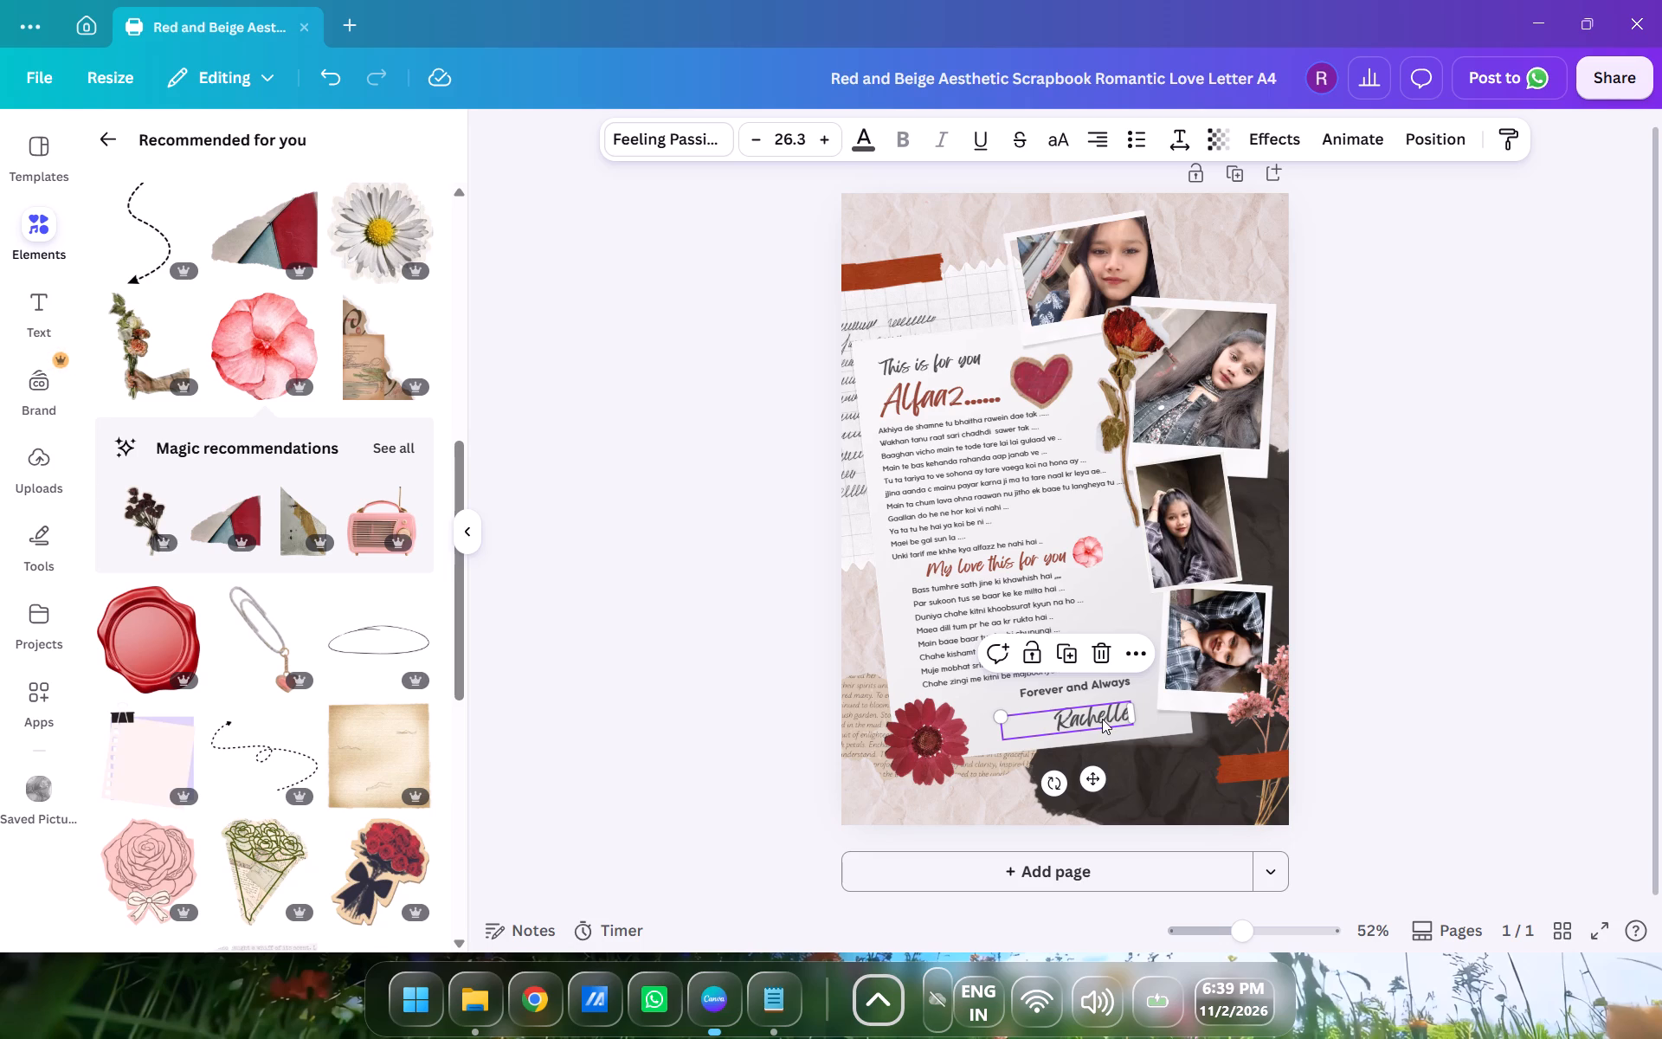
pyautogui.click(1102, 719)
pyautogui.press('BackSpace')
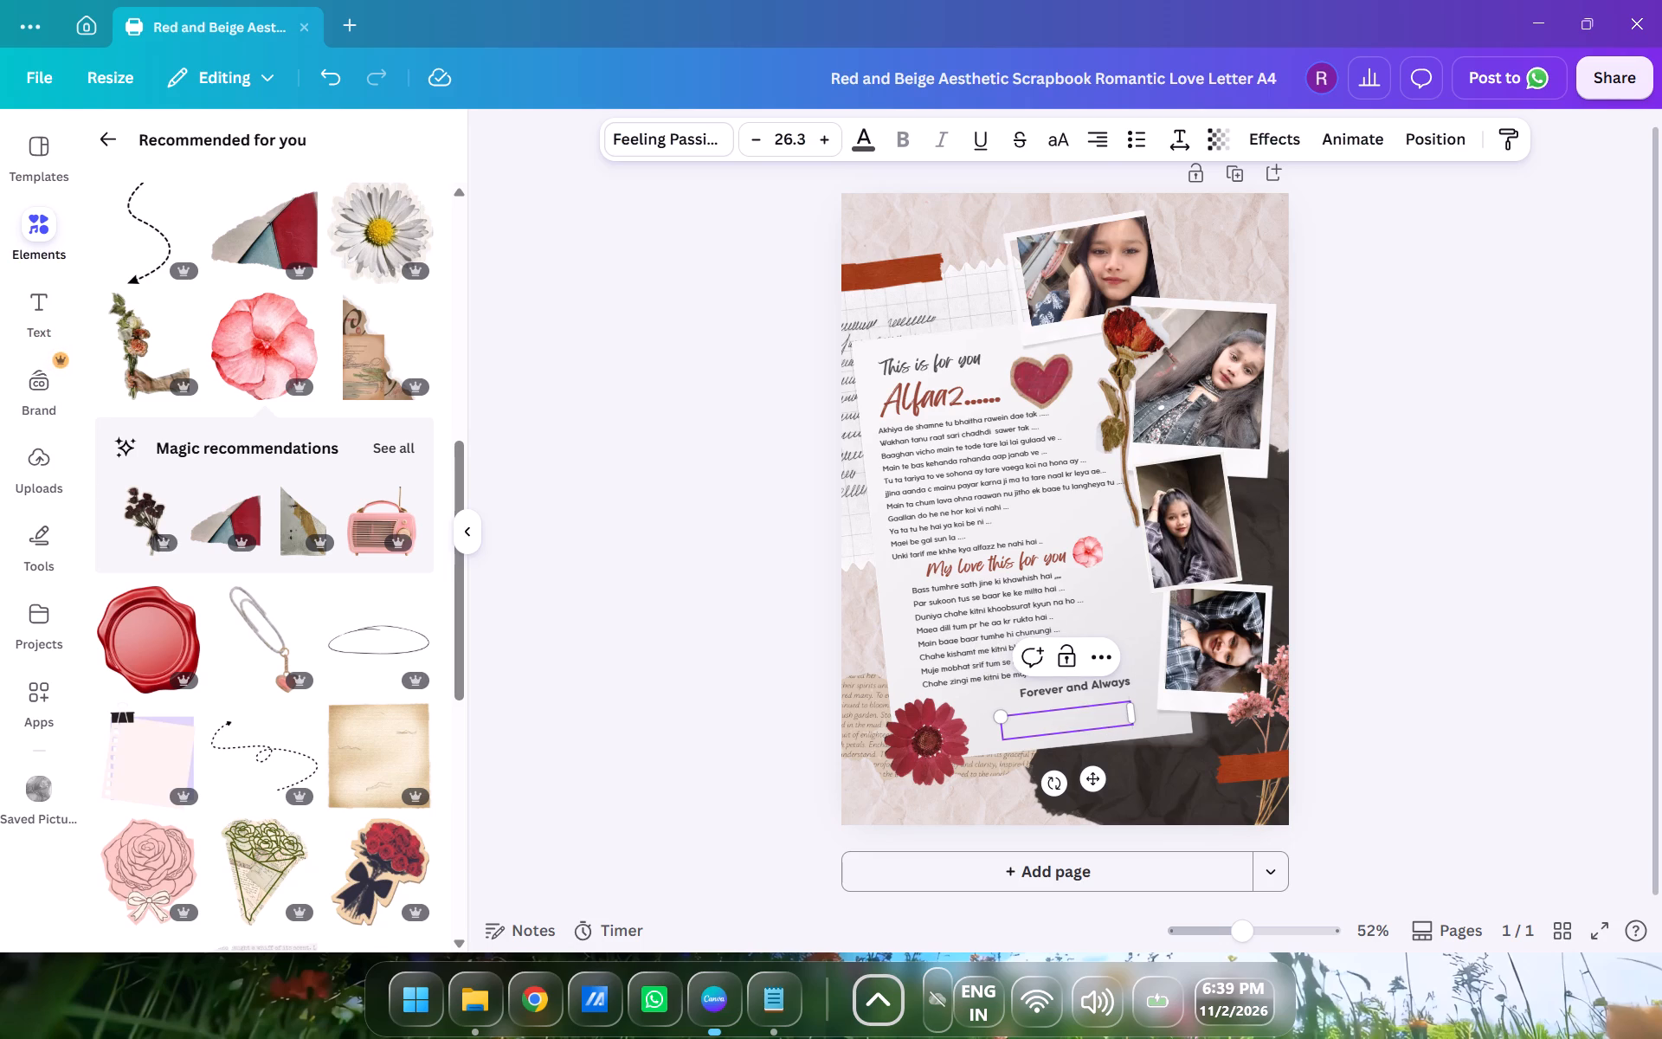
pyautogui.click(772, 975)
pyautogui.moveTo(106, 532); pyautogui.dragTo(0, 528)
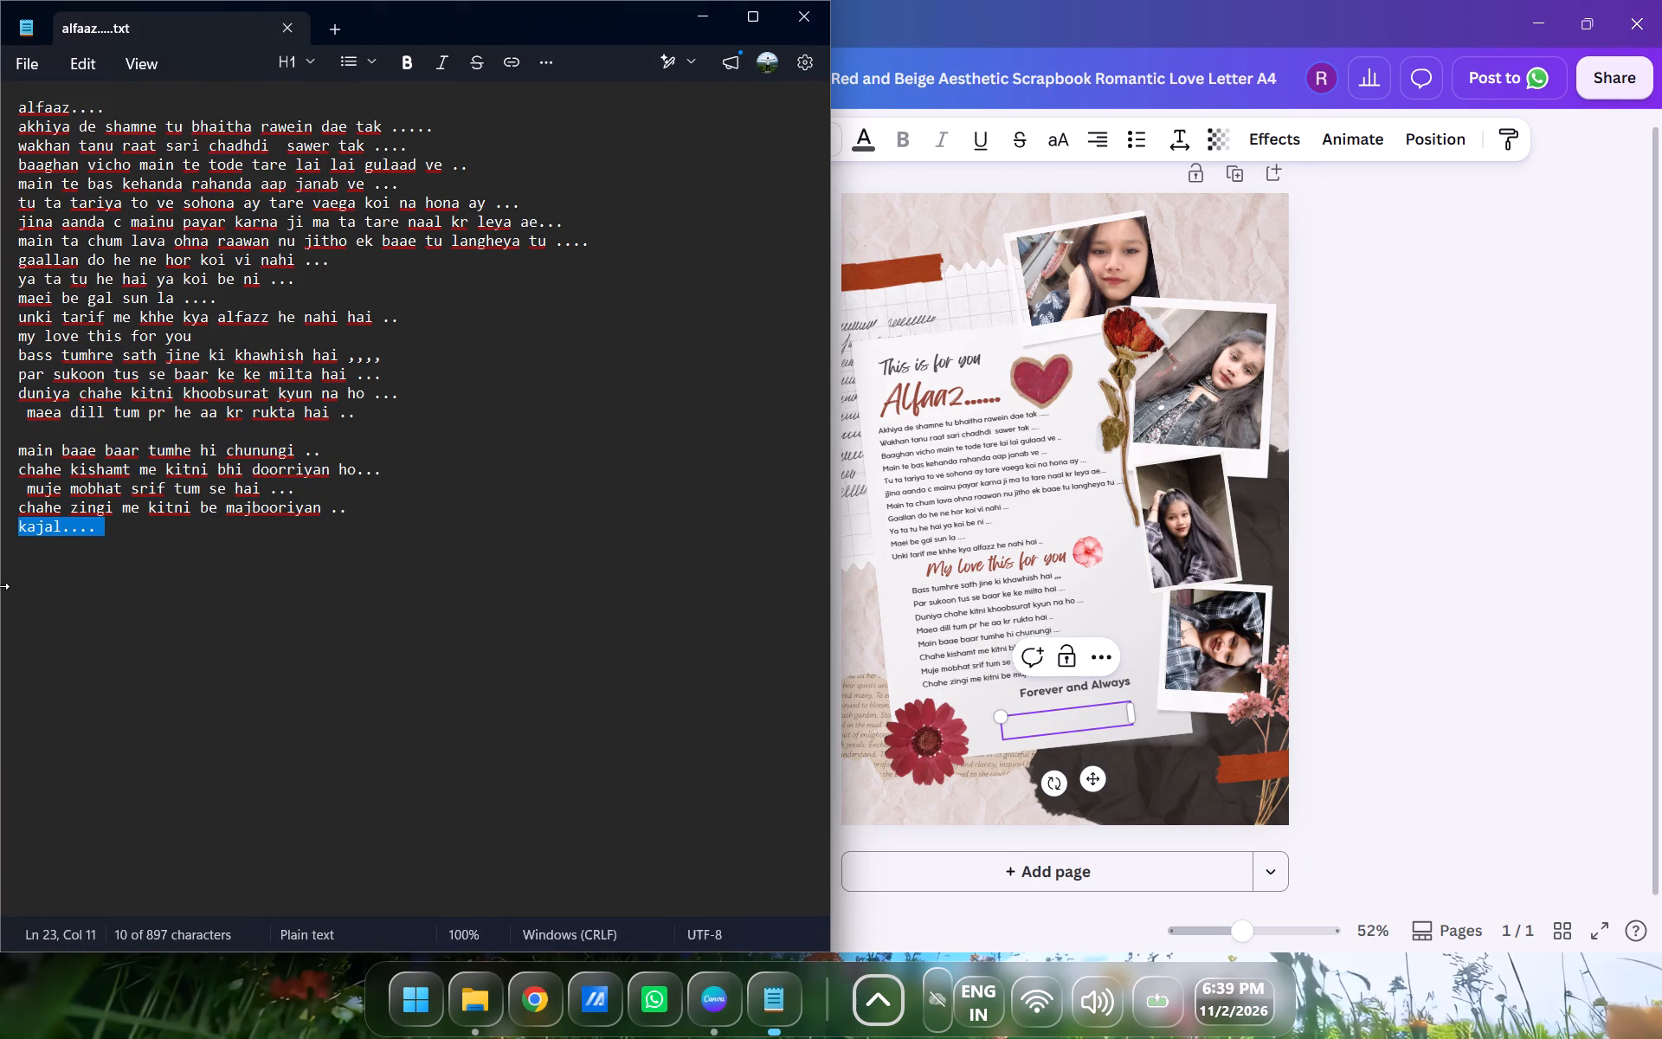
pyautogui.hotkey('ctrl', 'c')
pyautogui.click(1043, 720)
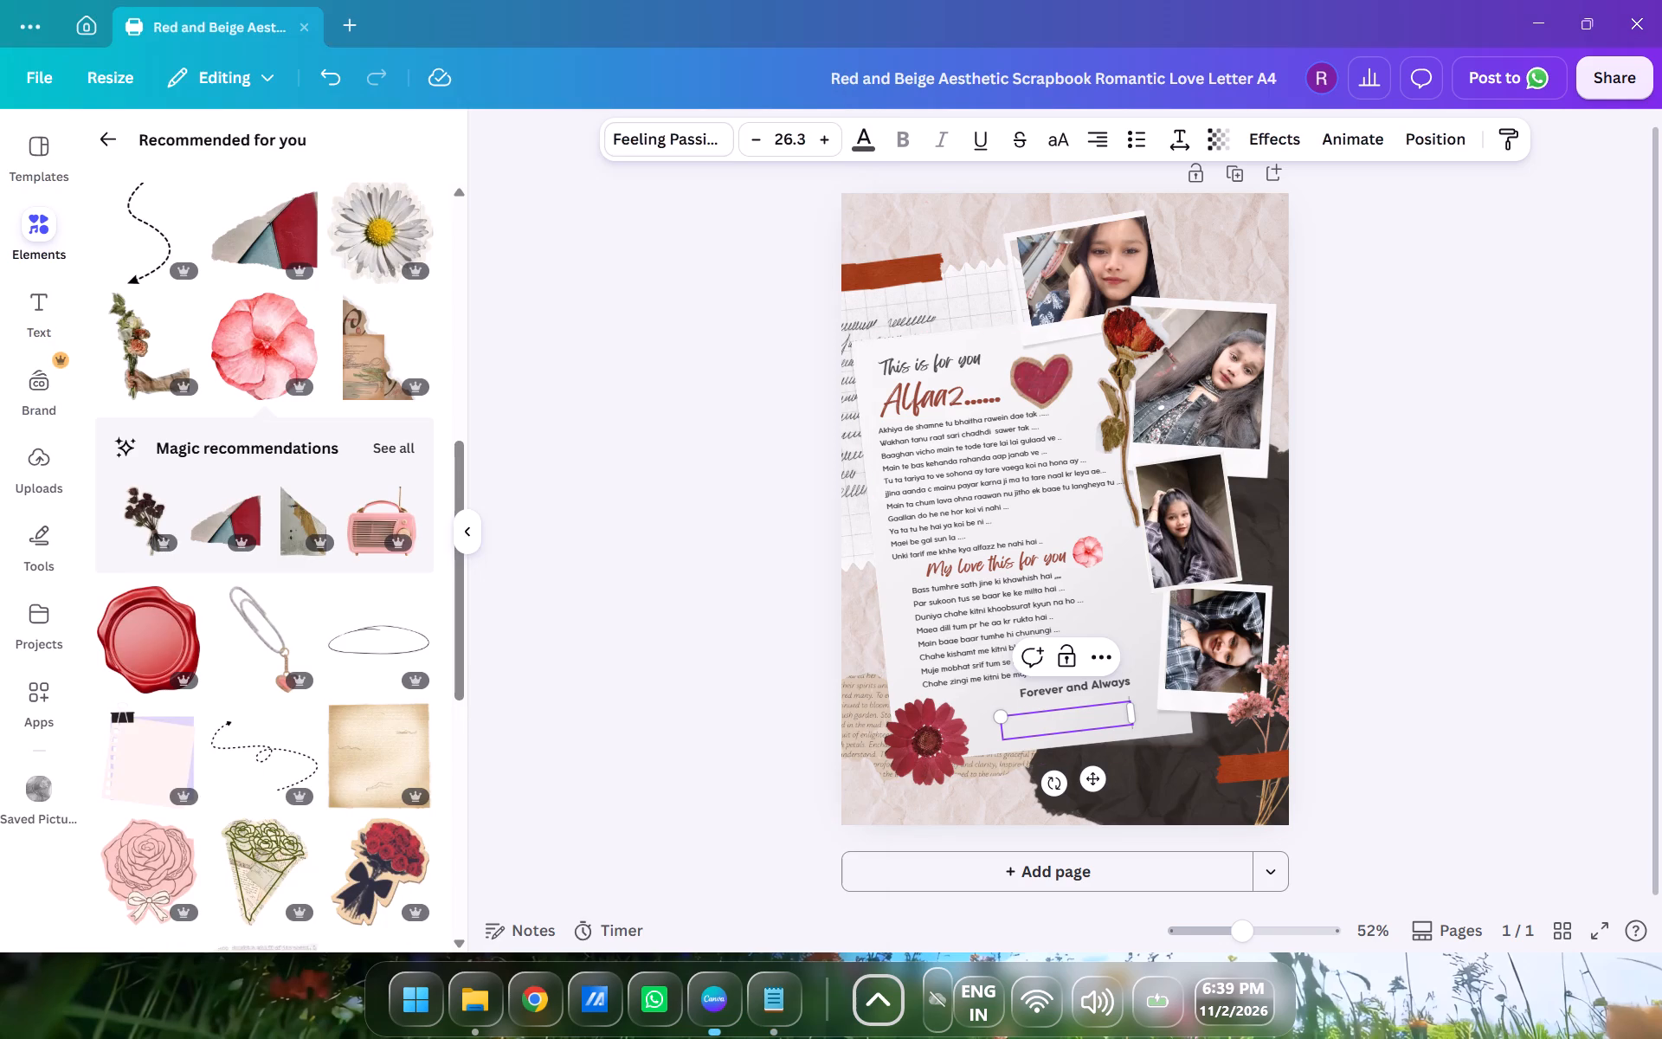
pyautogui.hotkey('ctrl', 'v')
pyautogui.click(1062, 719)
pyautogui.press('BackSpace')
pyautogui.press('BackSpace')
pyautogui.press('BackSpace')
pyautogui.press('BackSpace')
pyautogui.press('BackSpace')
pyautogui.press('BackSpace')
pyautogui.press('BackSpace')
pyautogui.press('BackSpace')
pyautogui.click(1137, 715)
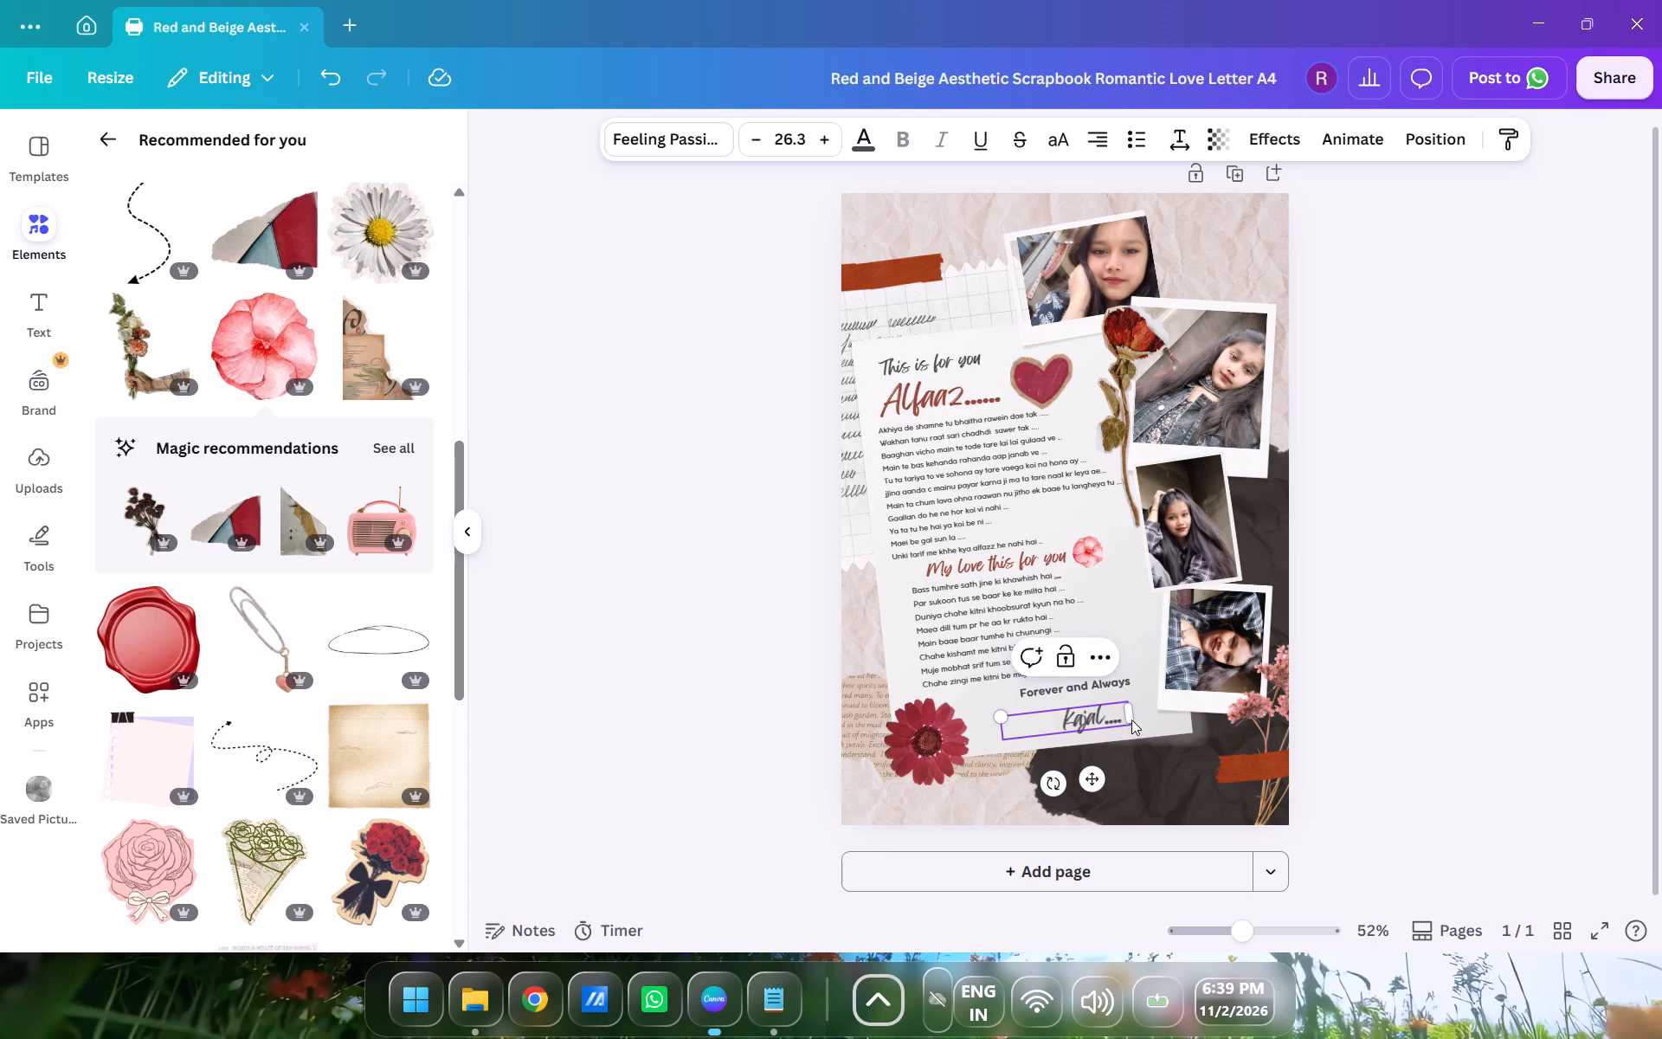
# Enlarge the signature to about size 30.6 and narrow its text box to fit the name closely.
pyautogui.scroll(4, 1137, 717)
pyautogui.scroll(3, 1330, 933)
pyautogui.click(1318, 926)
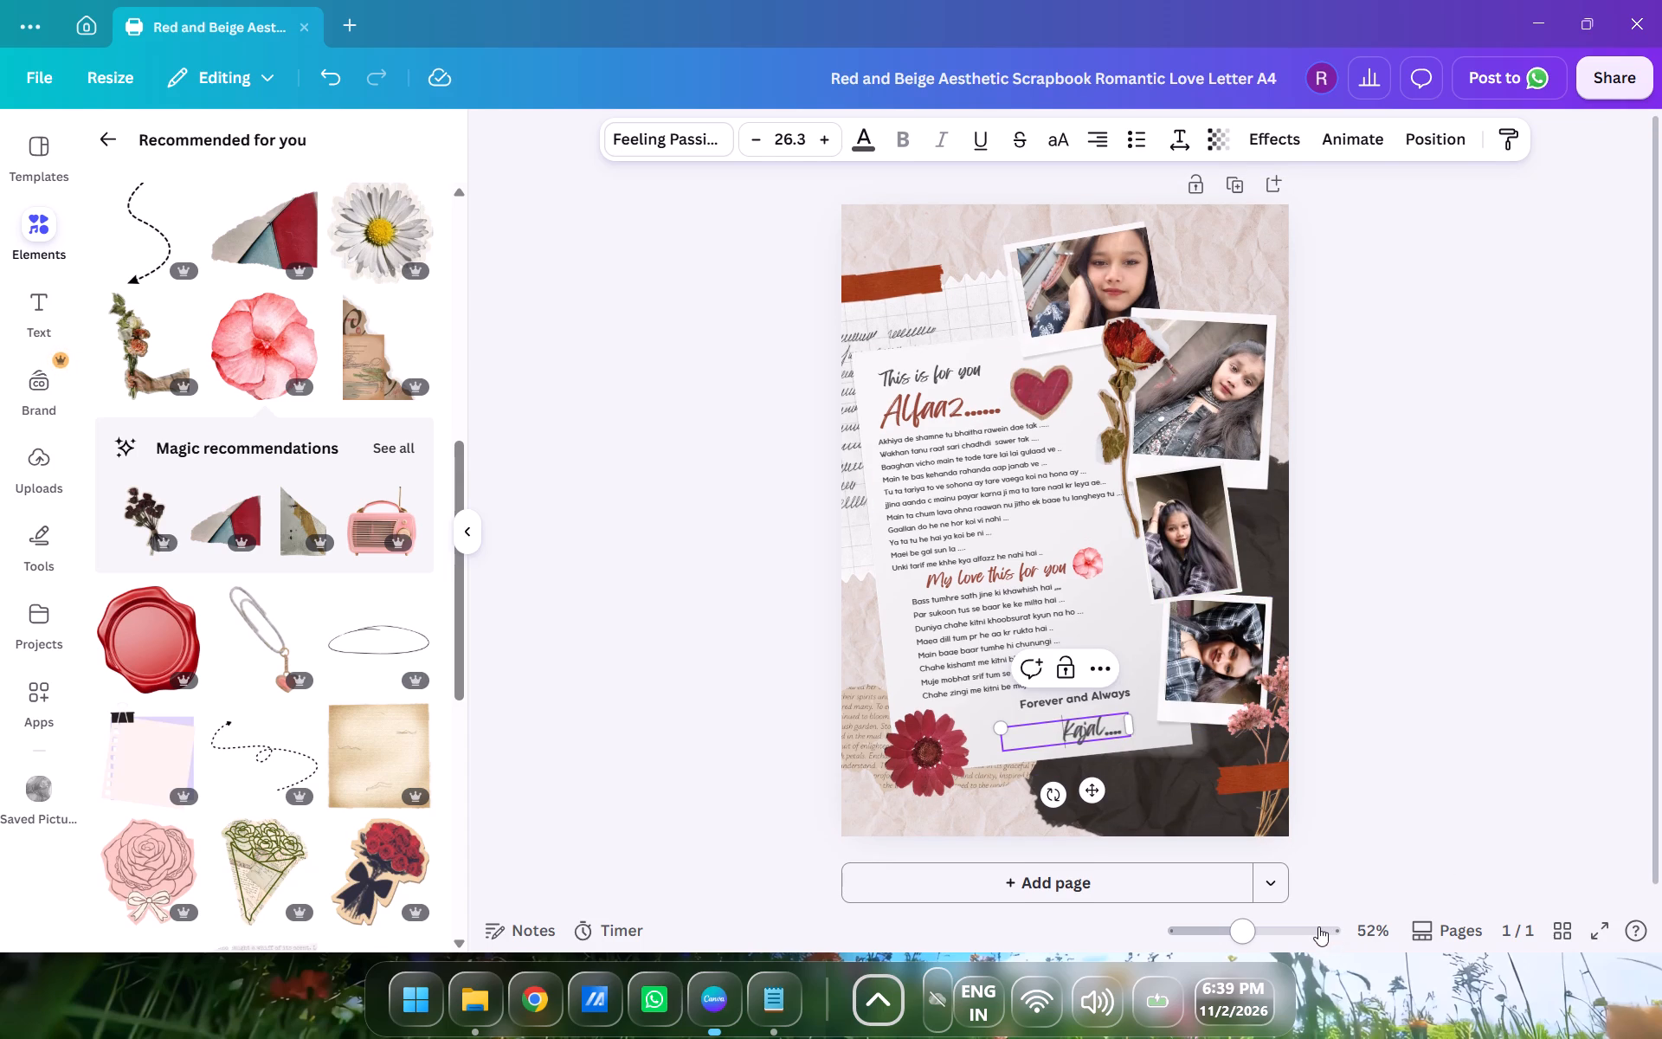
pyautogui.moveTo(1321, 939); pyautogui.dragTo(1268, 944)
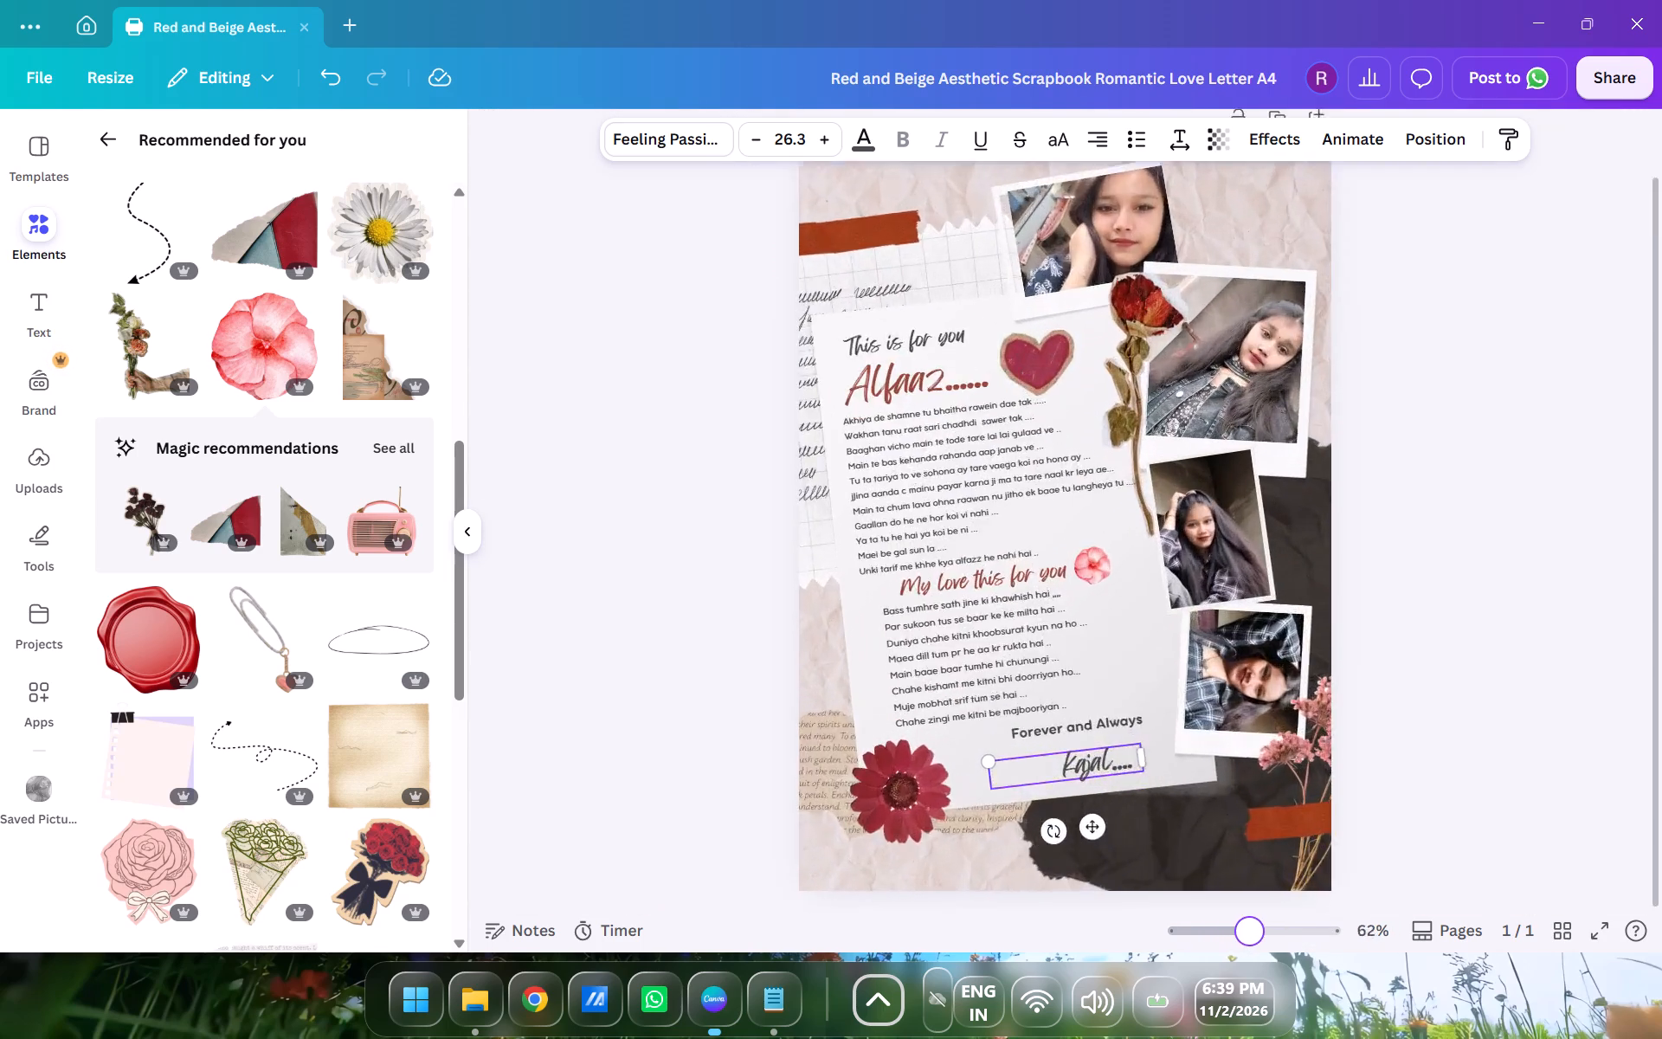
pyautogui.moveTo(1268, 944); pyautogui.dragTo(1272, 944)
pyautogui.scroll(-4, 1387, 477)
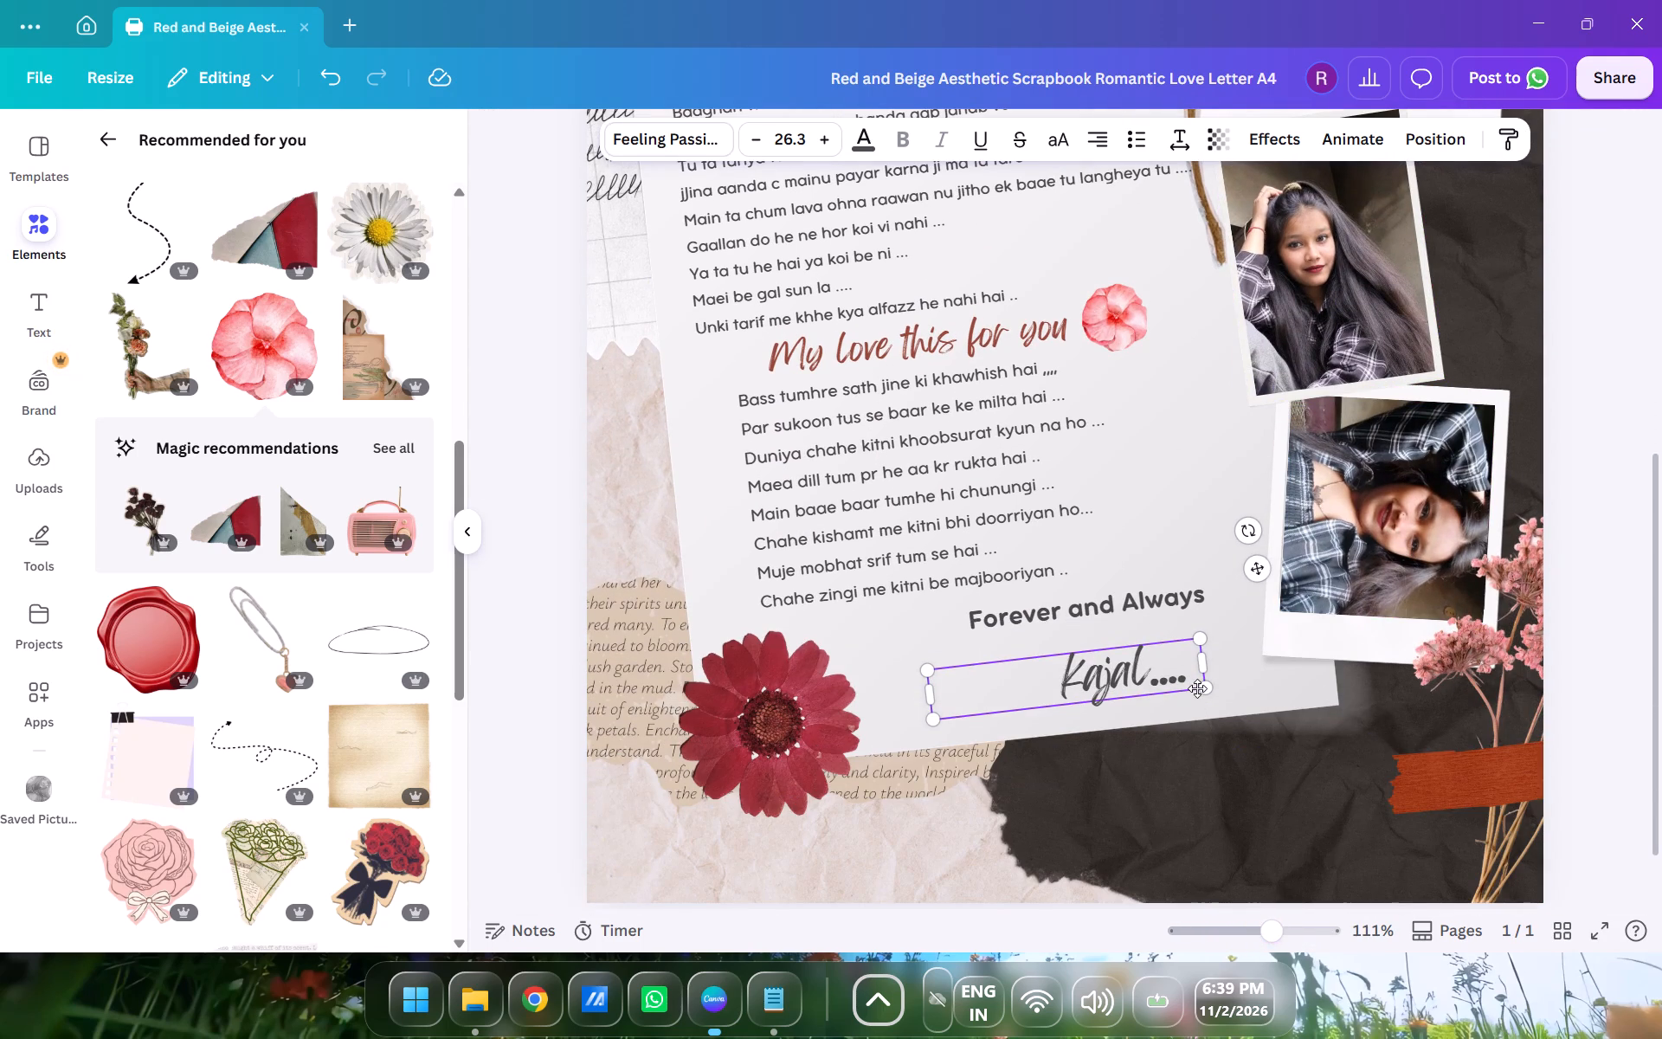
pyautogui.moveTo(1206, 691); pyautogui.dragTo(1251, 692)
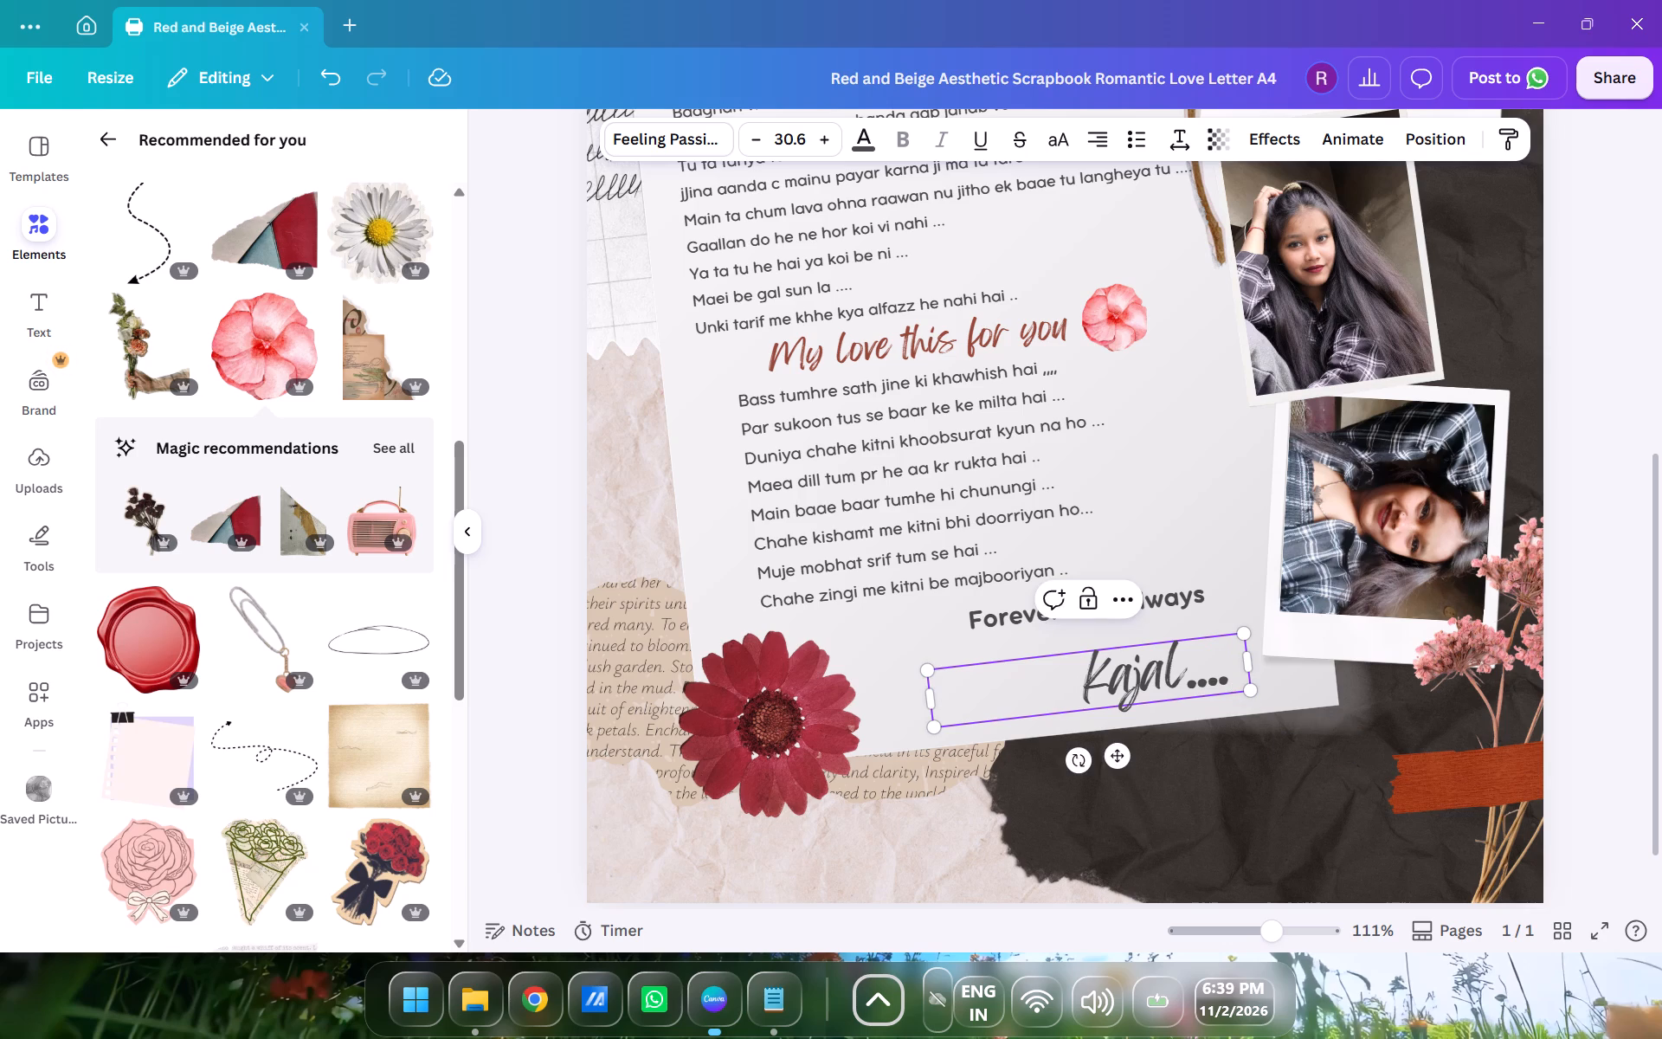
pyautogui.moveTo(929, 709); pyautogui.dragTo(1069, 687)
pyautogui.click(1206, 676)
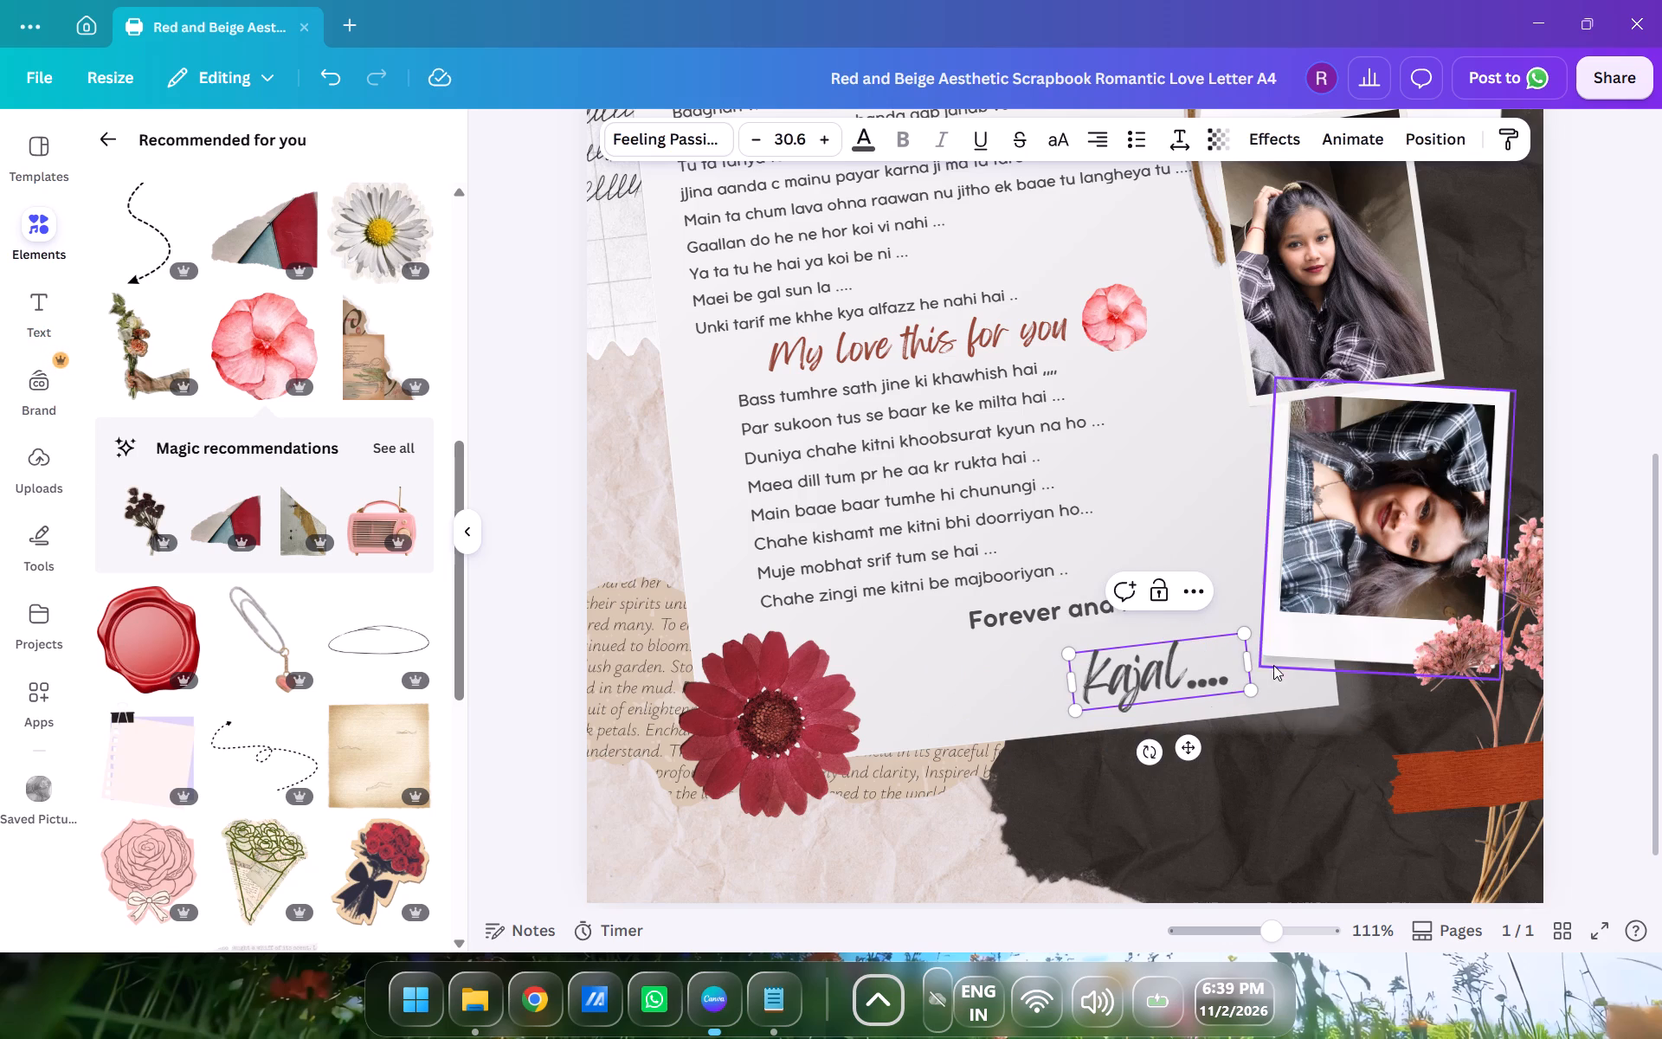
# Enlarge the signature further to about size 36.1 and place it just beneath the "Forever and Always" line.
pyautogui.moveTo(1187, 745); pyautogui.dragTo(1120, 743)
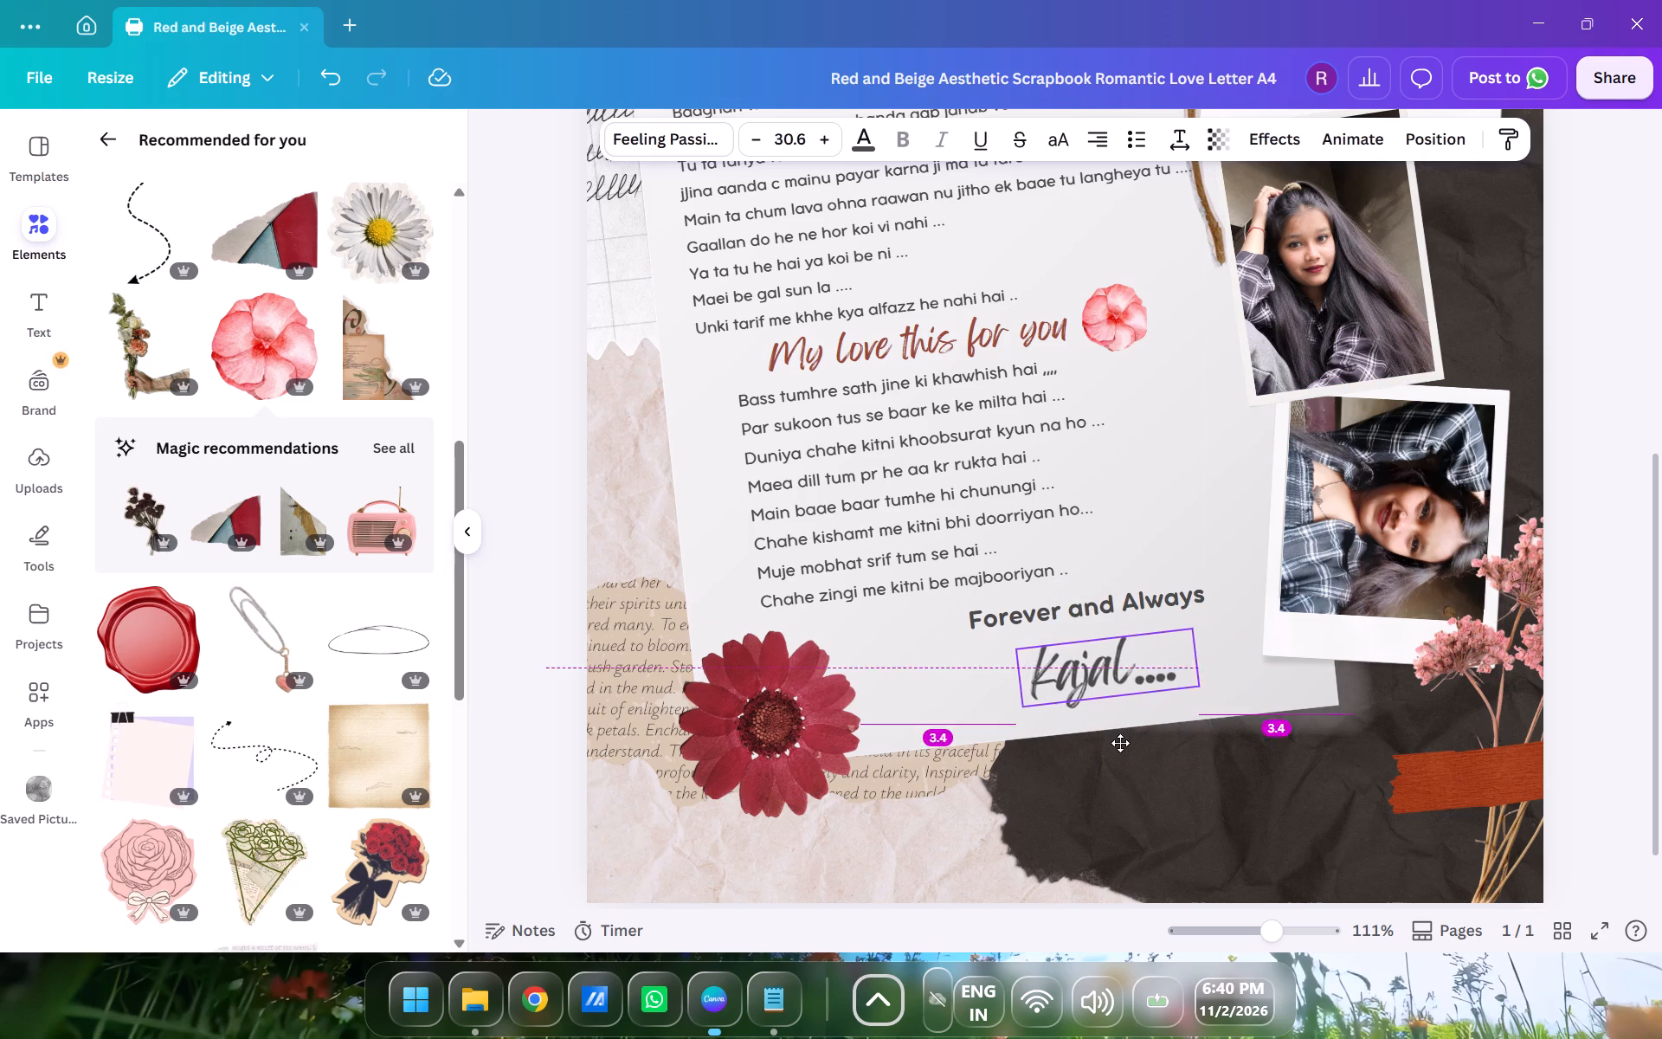
pyautogui.moveTo(1120, 743); pyautogui.dragTo(1111, 744)
pyautogui.moveTo(1181, 692); pyautogui.dragTo(1220, 695)
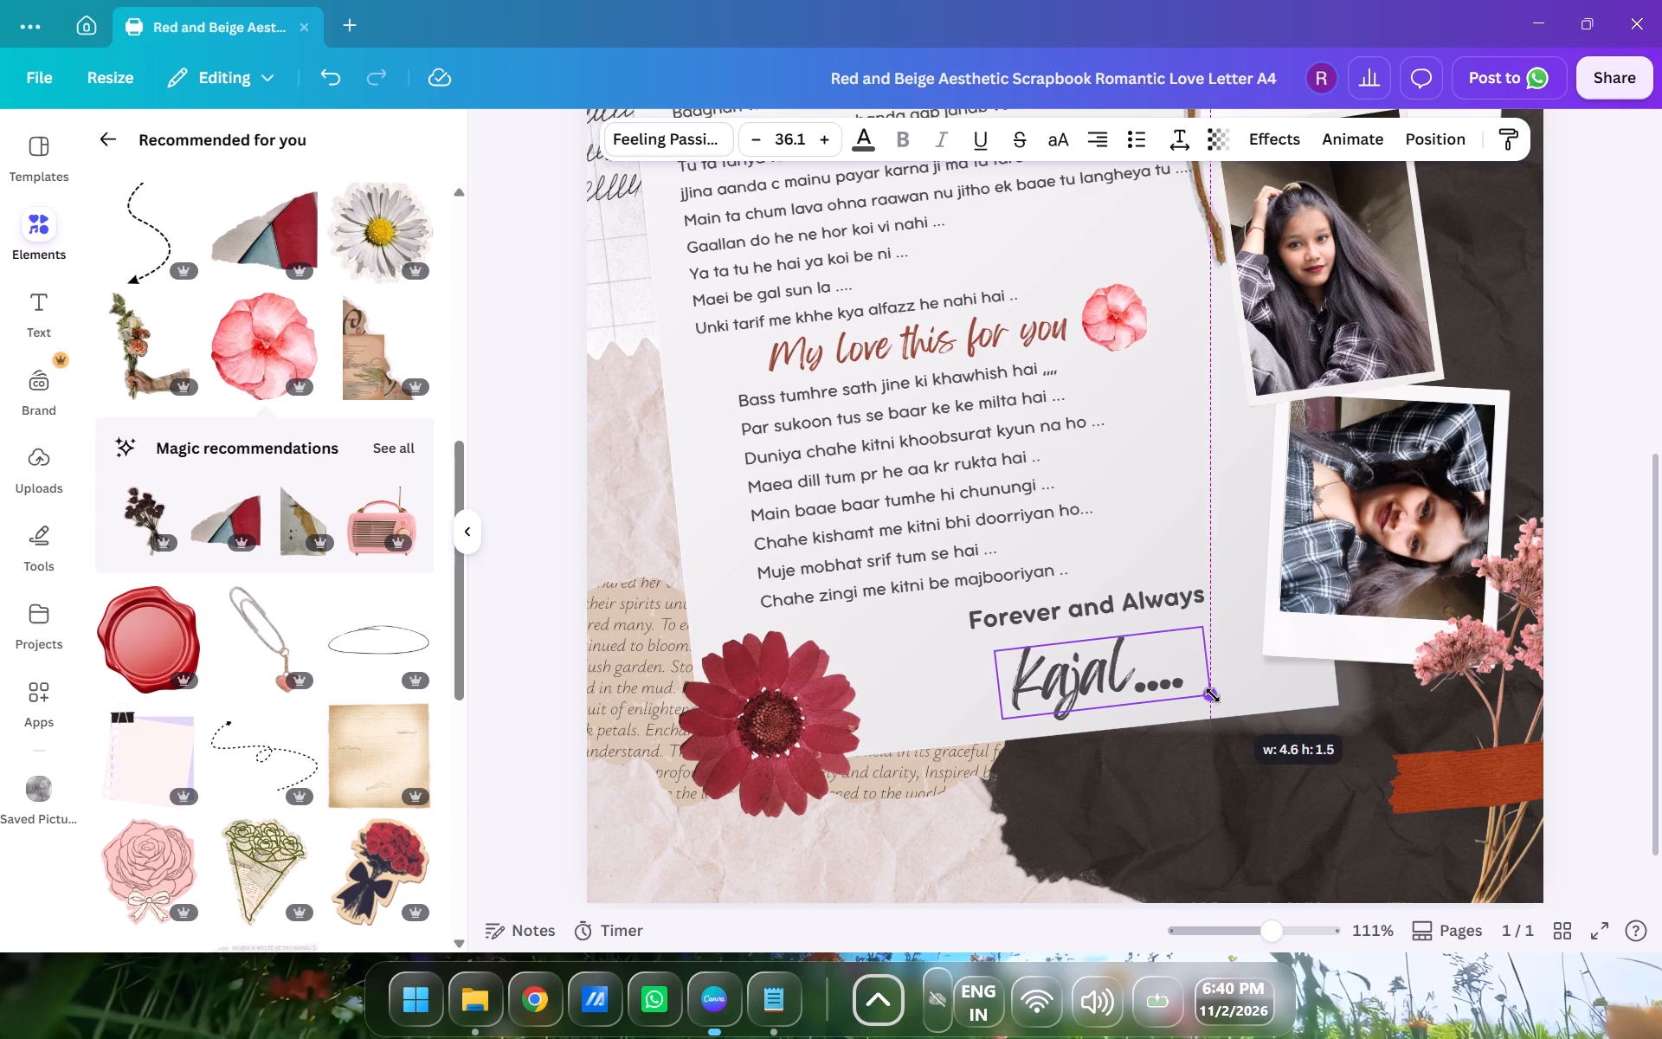
pyautogui.moveTo(1132, 751); pyautogui.dragTo(1147, 743)
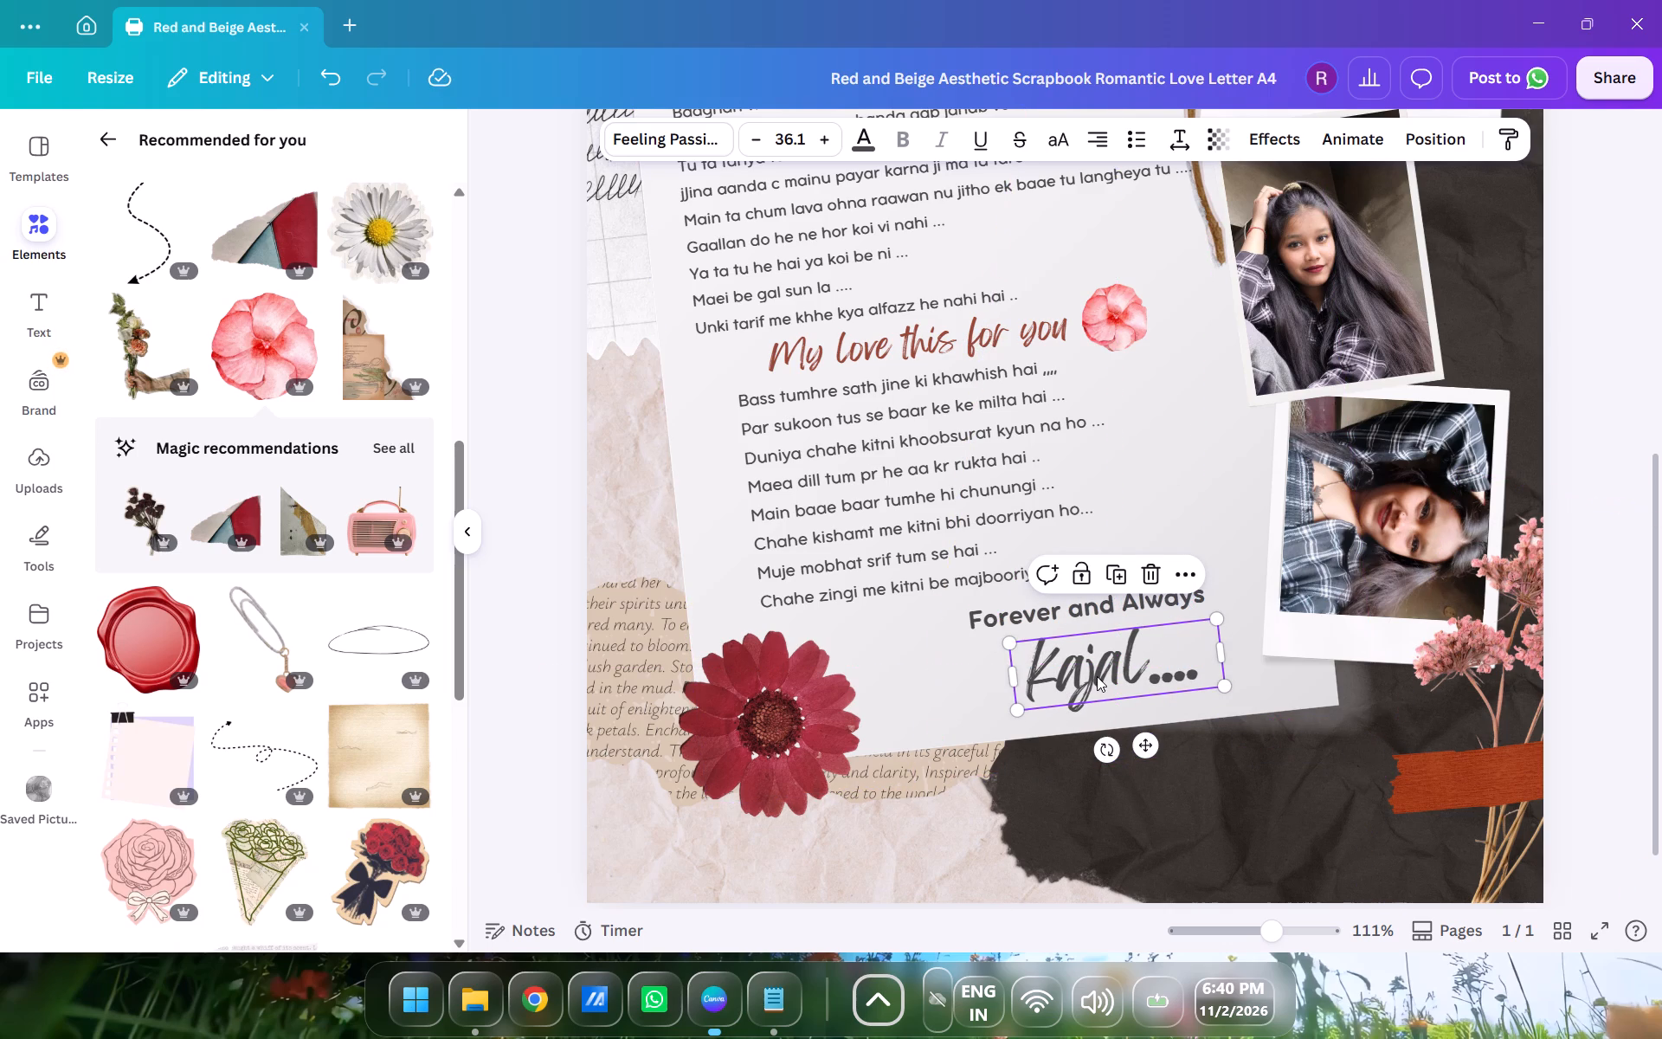
# Recolour the signature text in the reddish-brown used for the letter's headings.
pyautogui.click(1097, 676)
pyautogui.click(1109, 658)
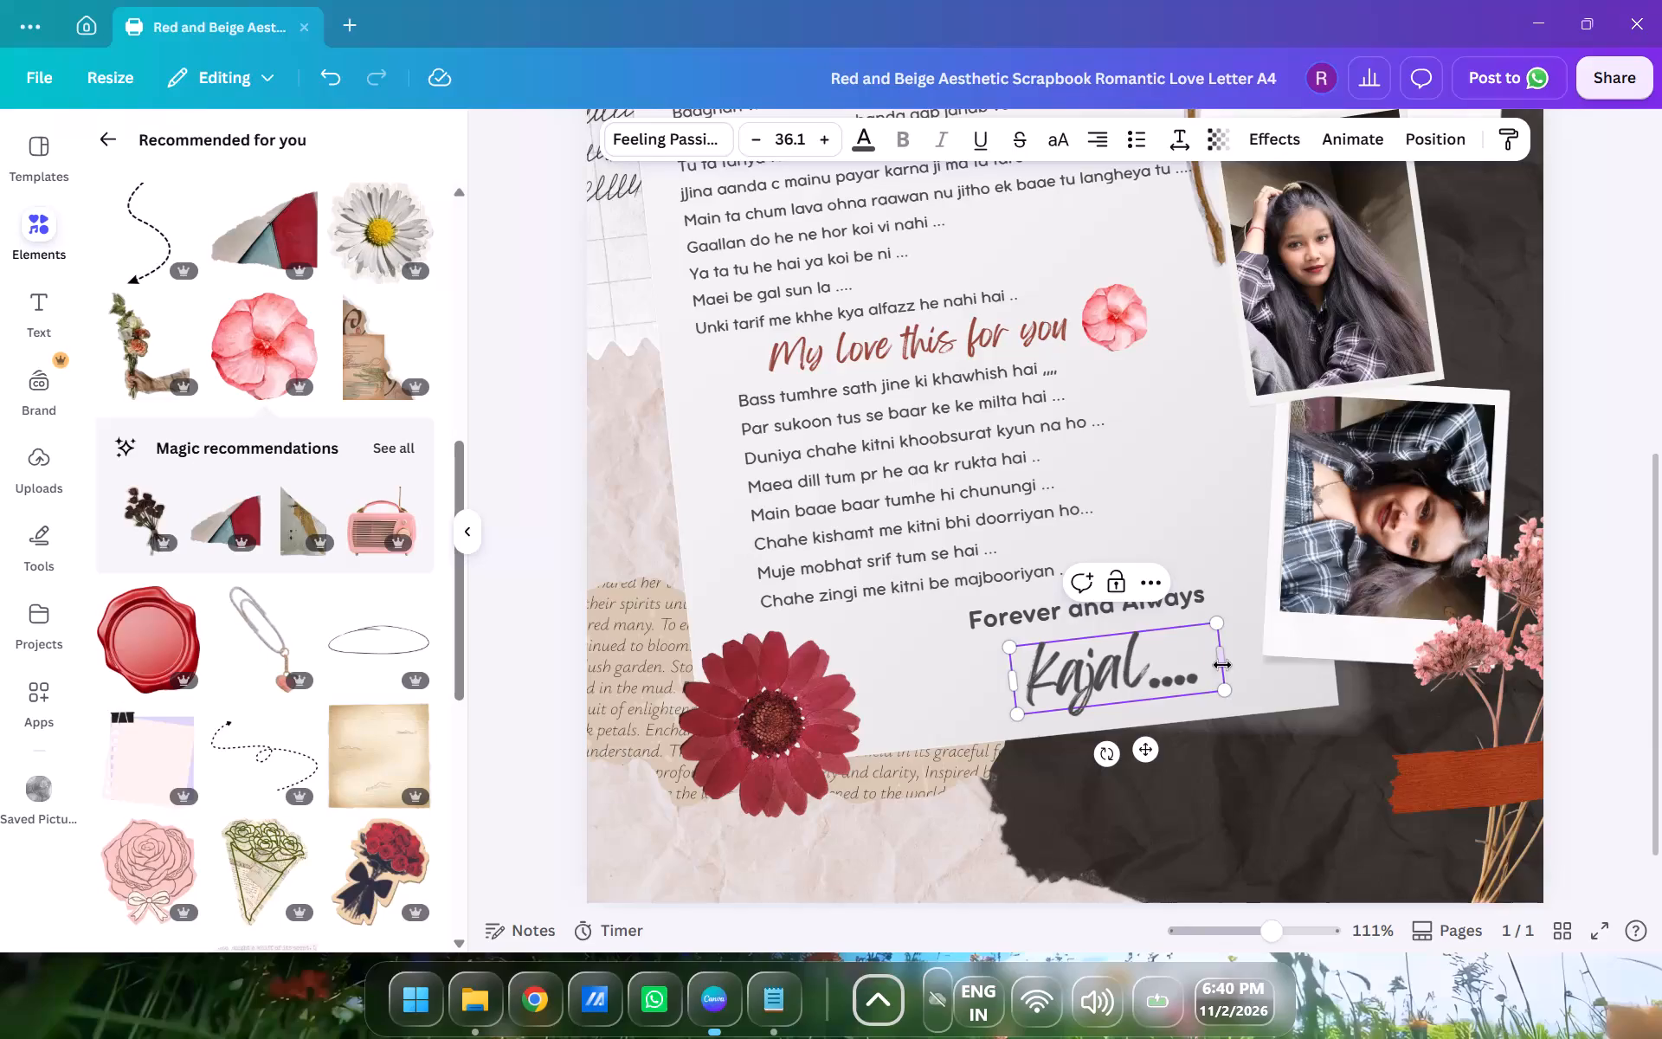
pyautogui.moveTo(1203, 674); pyautogui.dragTo(1030, 681)
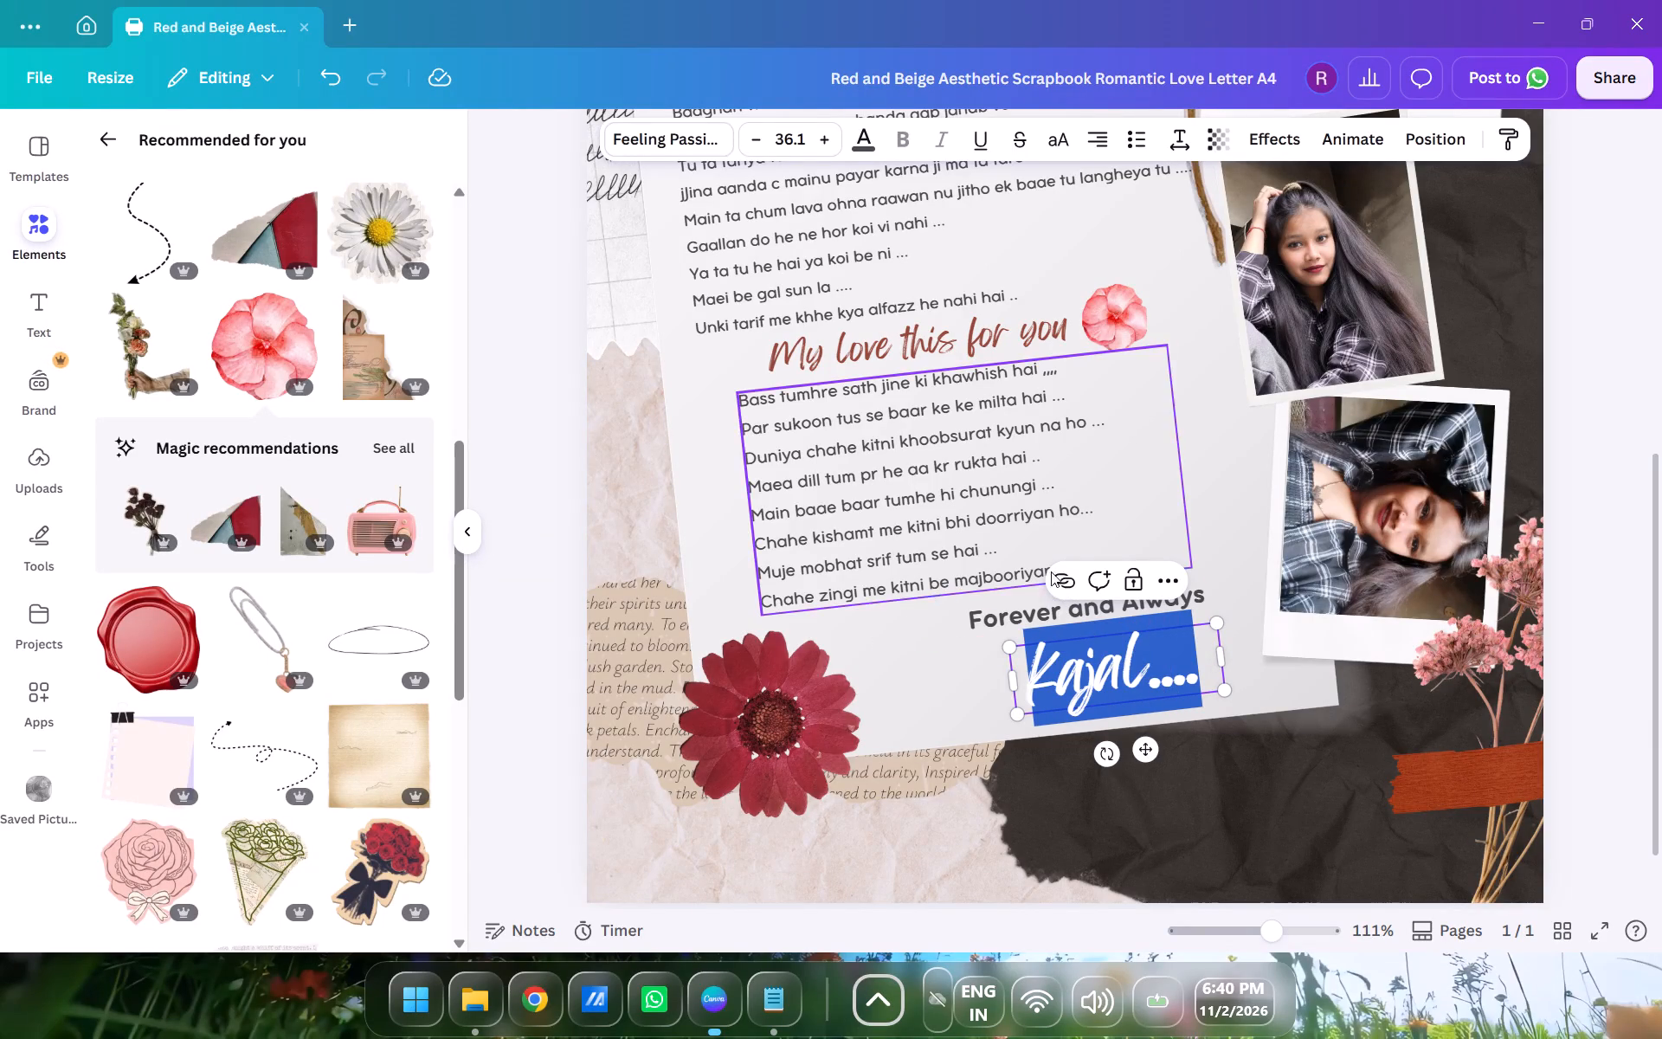
pyautogui.click(869, 124)
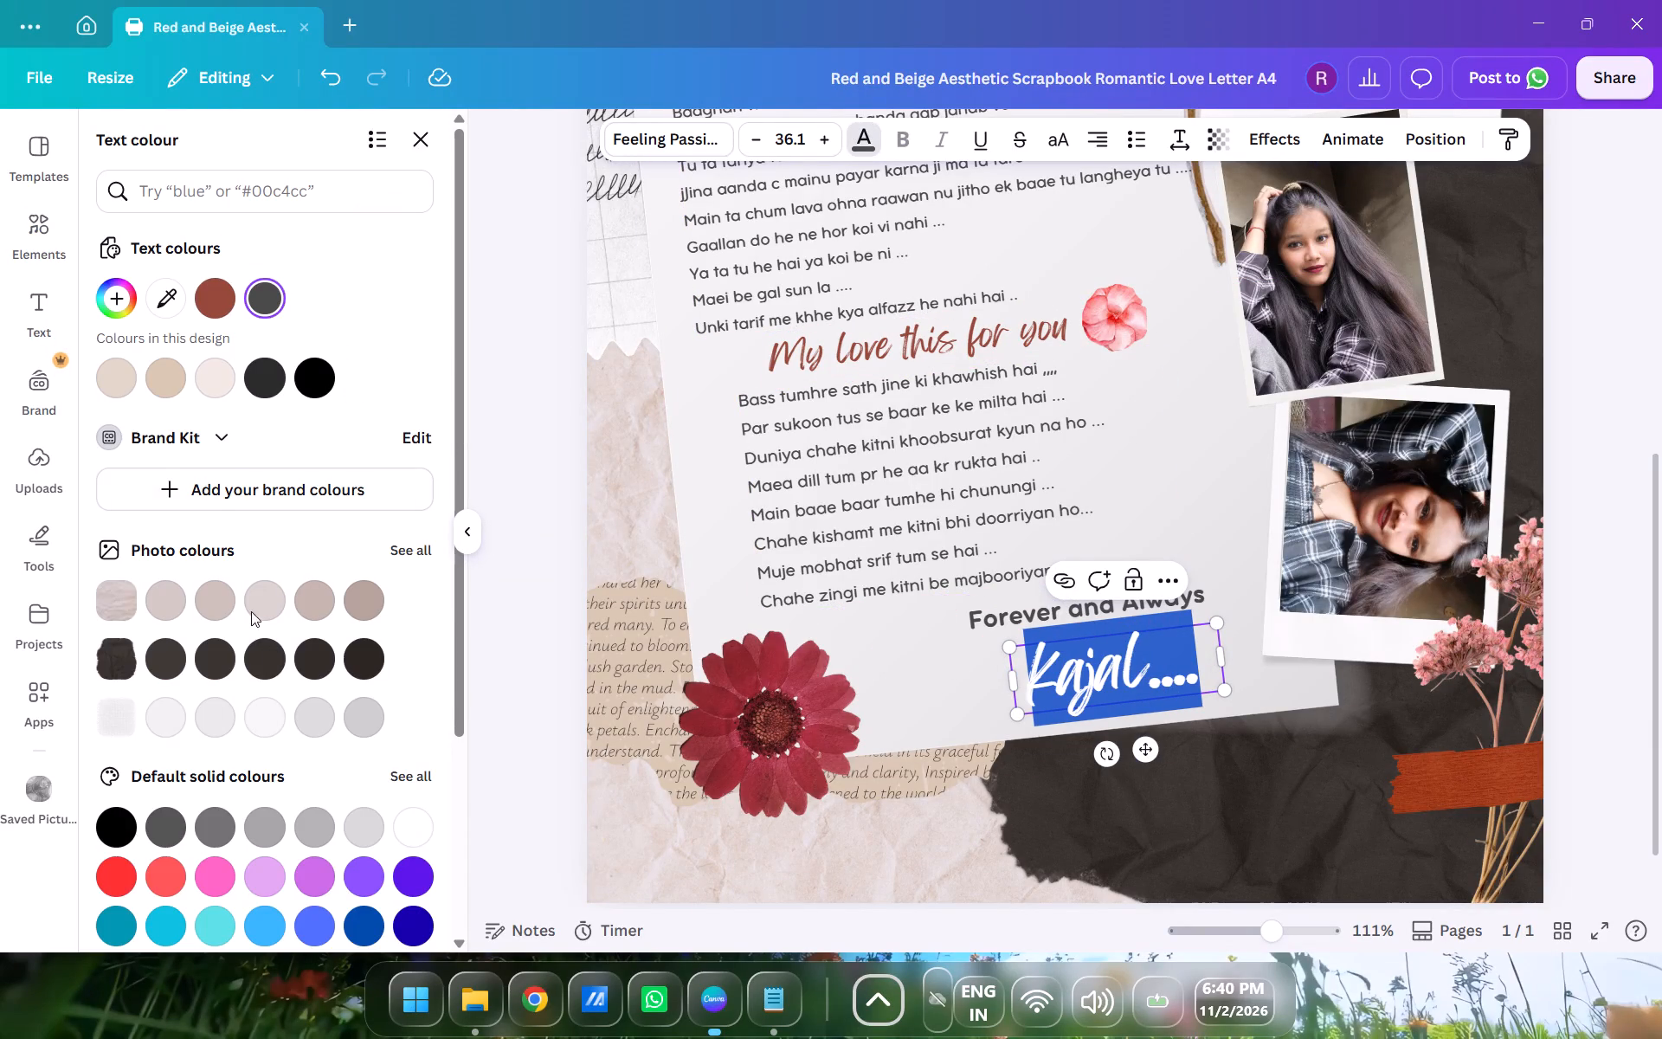
pyautogui.click(209, 307)
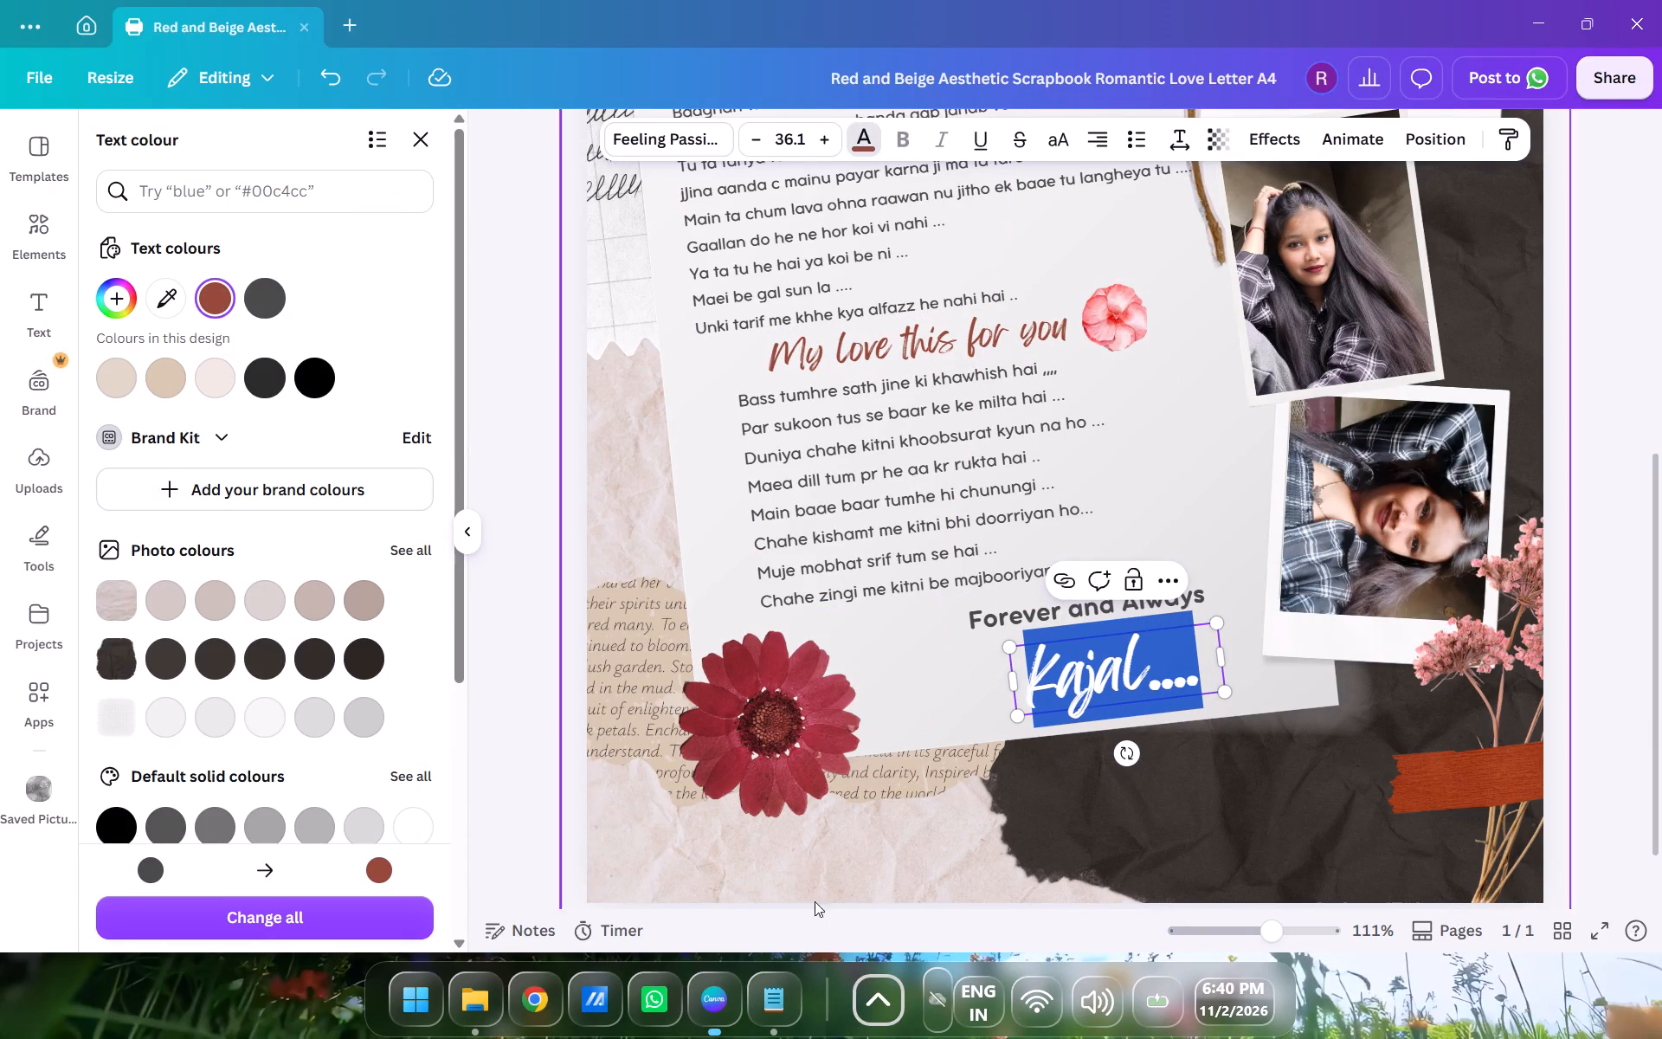
pyautogui.click(695, 881)
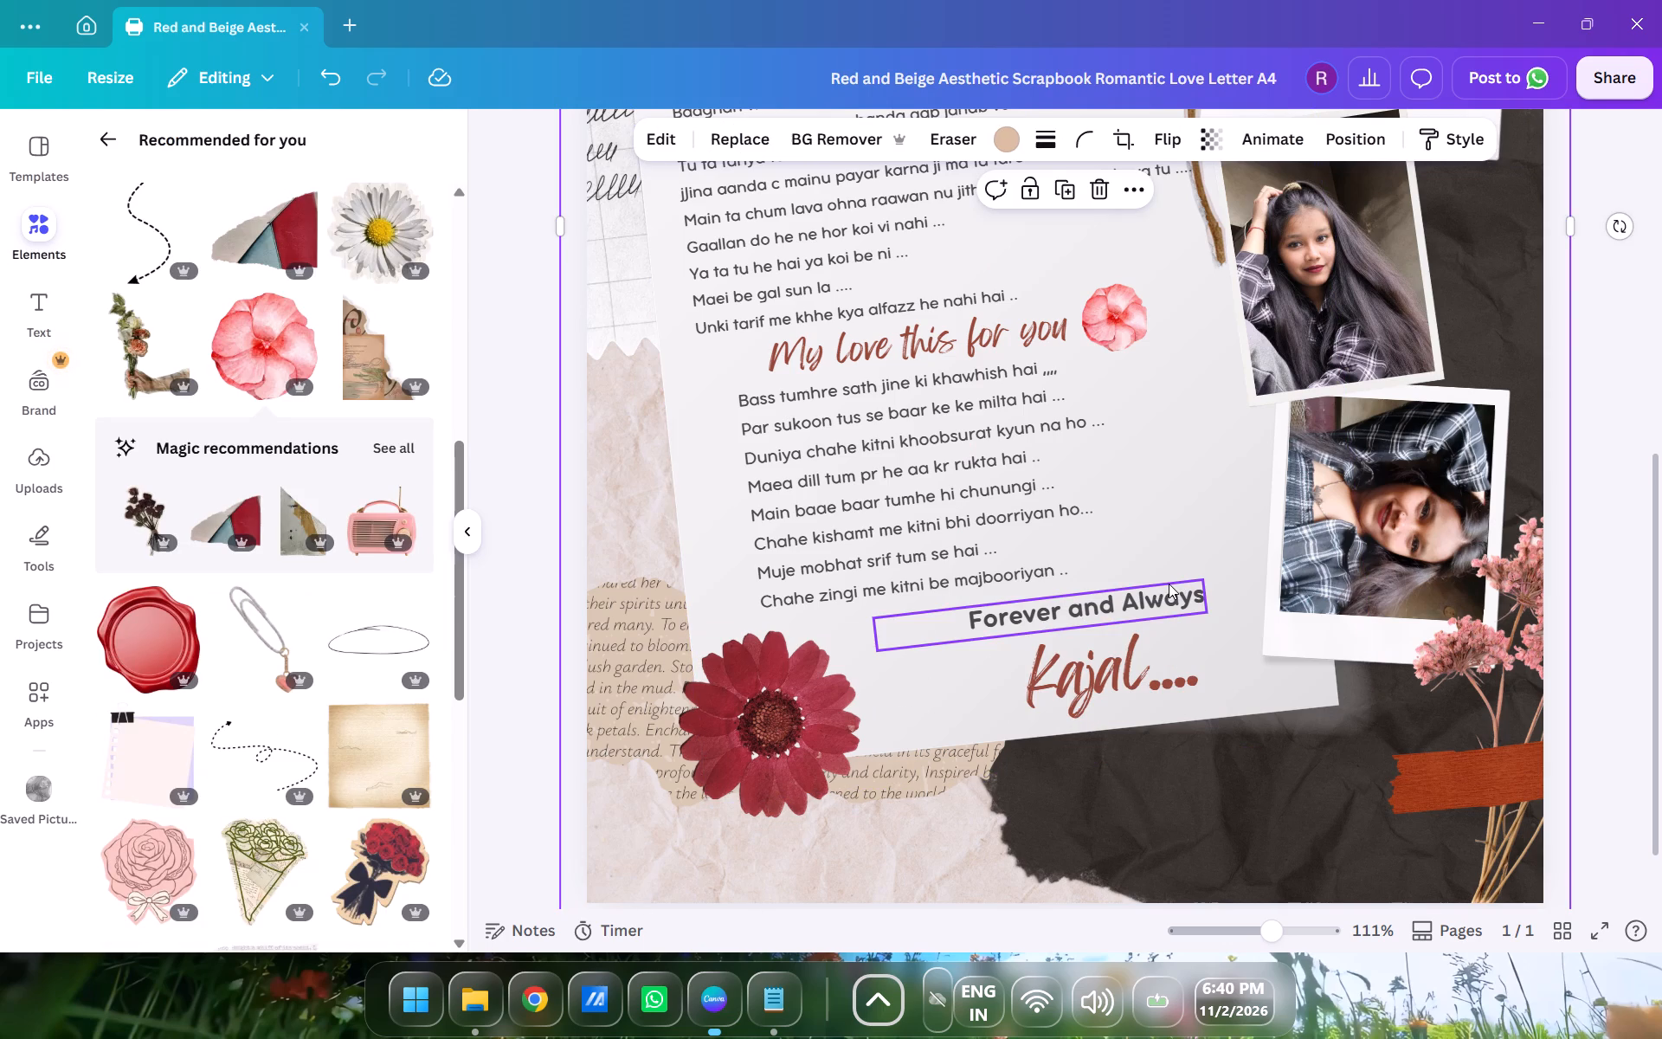
# Shift the "Forever and Always" line slightly to the left above the signature.
pyautogui.moveTo(1176, 601); pyautogui.dragTo(1106, 610)
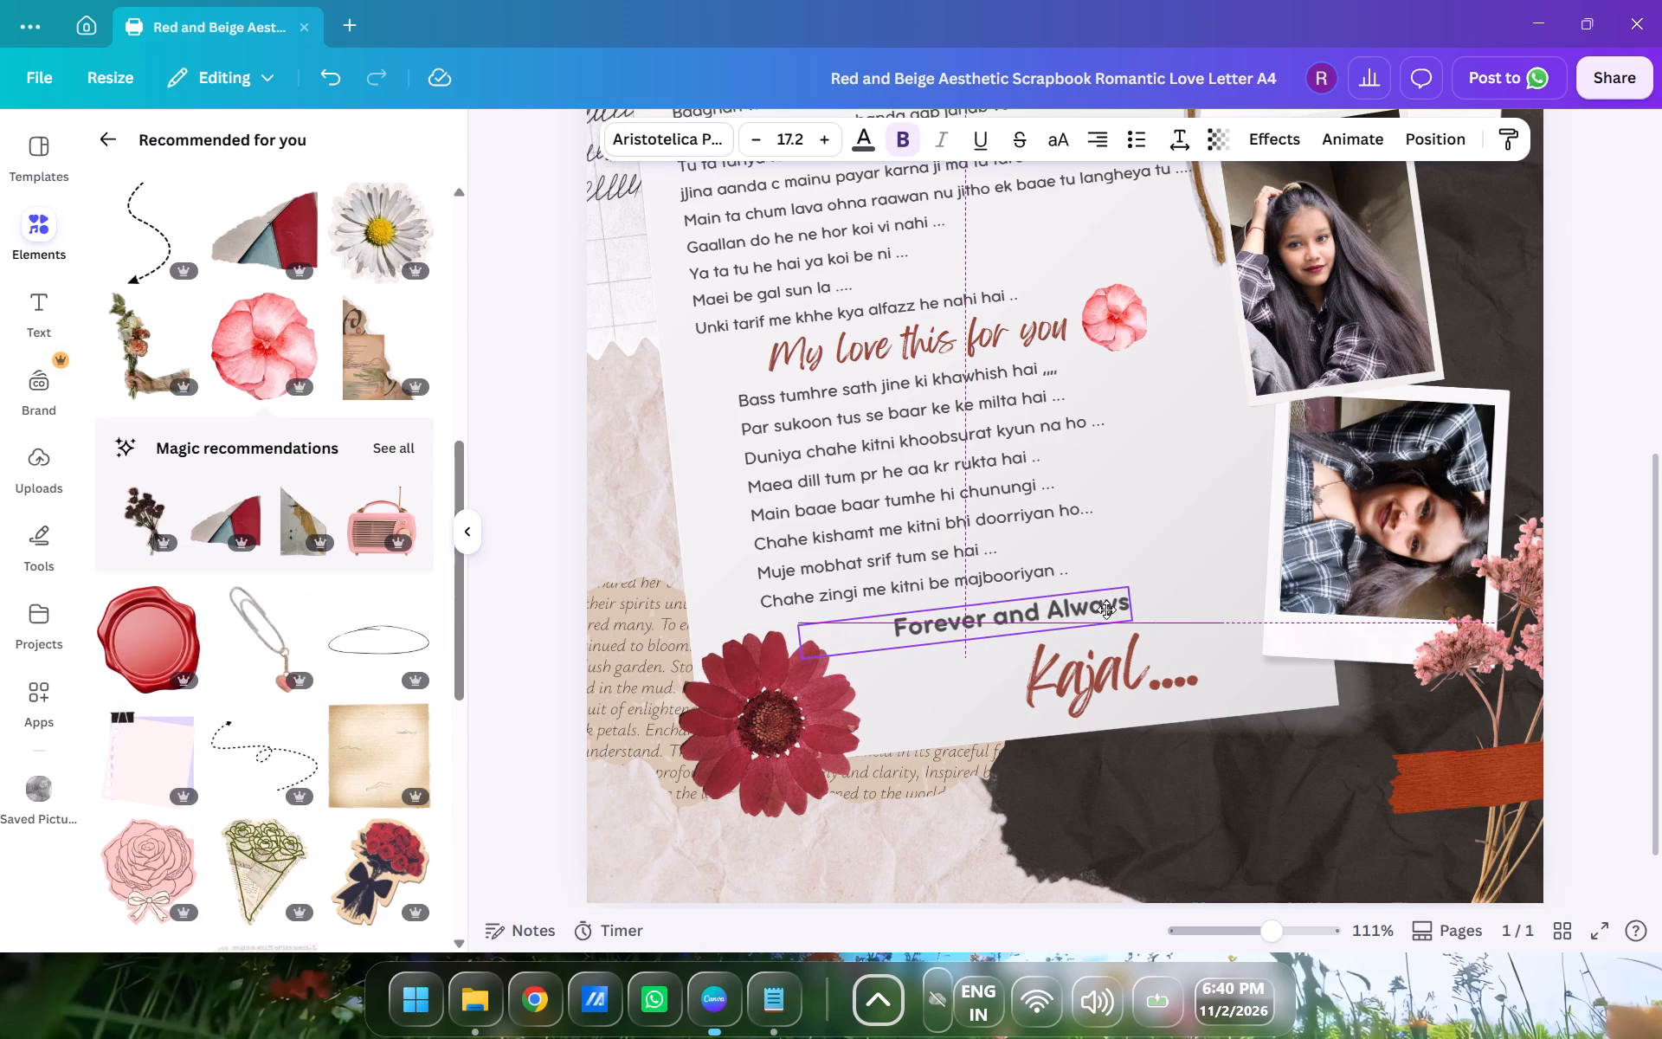
pyautogui.moveTo(1106, 610); pyautogui.dragTo(1111, 610)
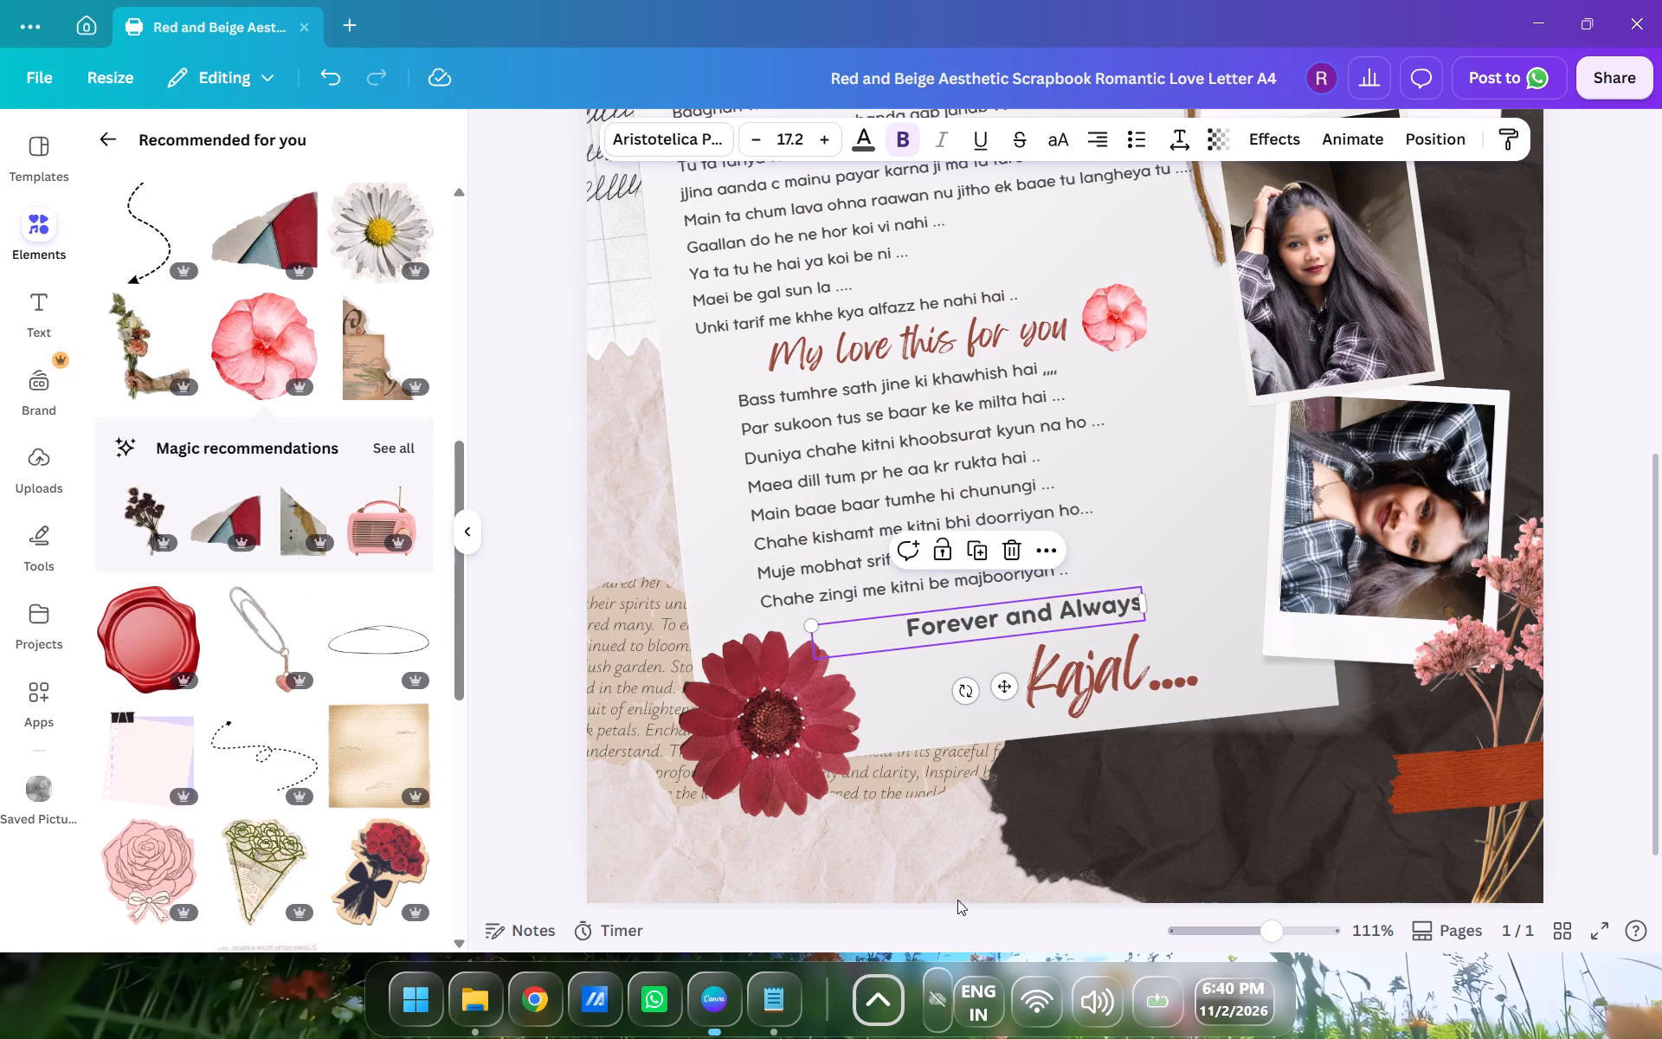
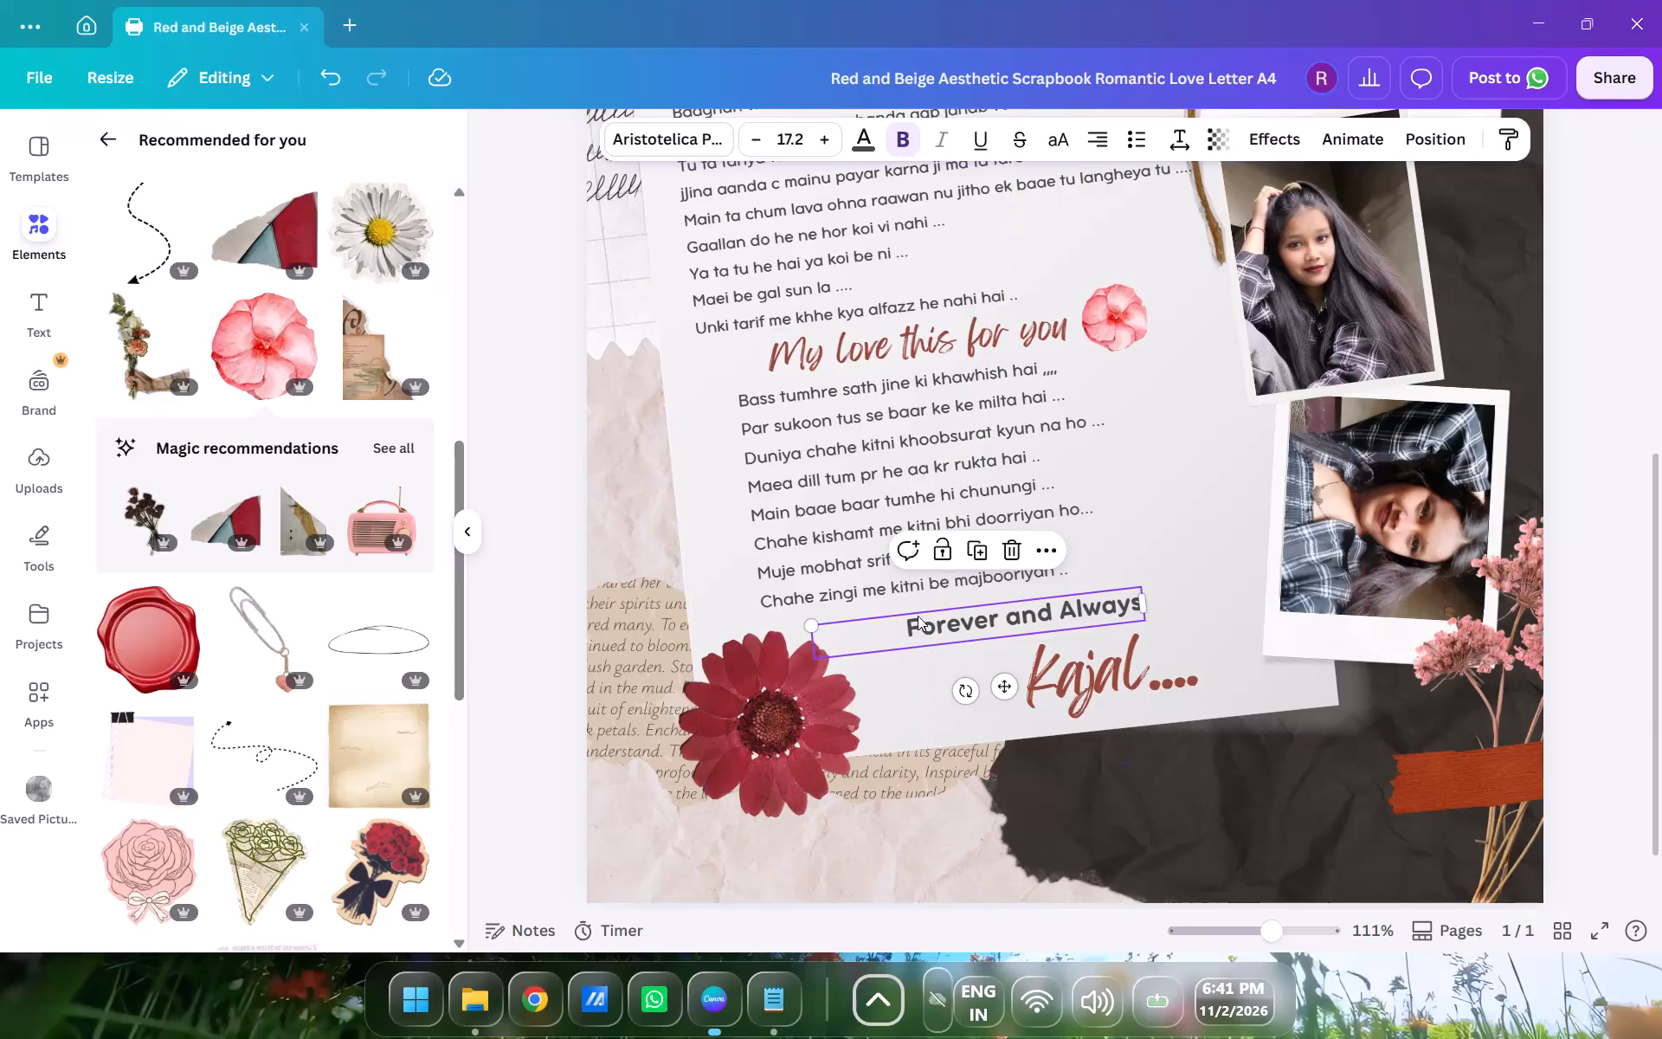
# Narrow the "Forever and Always" text box so it fits closely around its words.
pyautogui.click(917, 615)
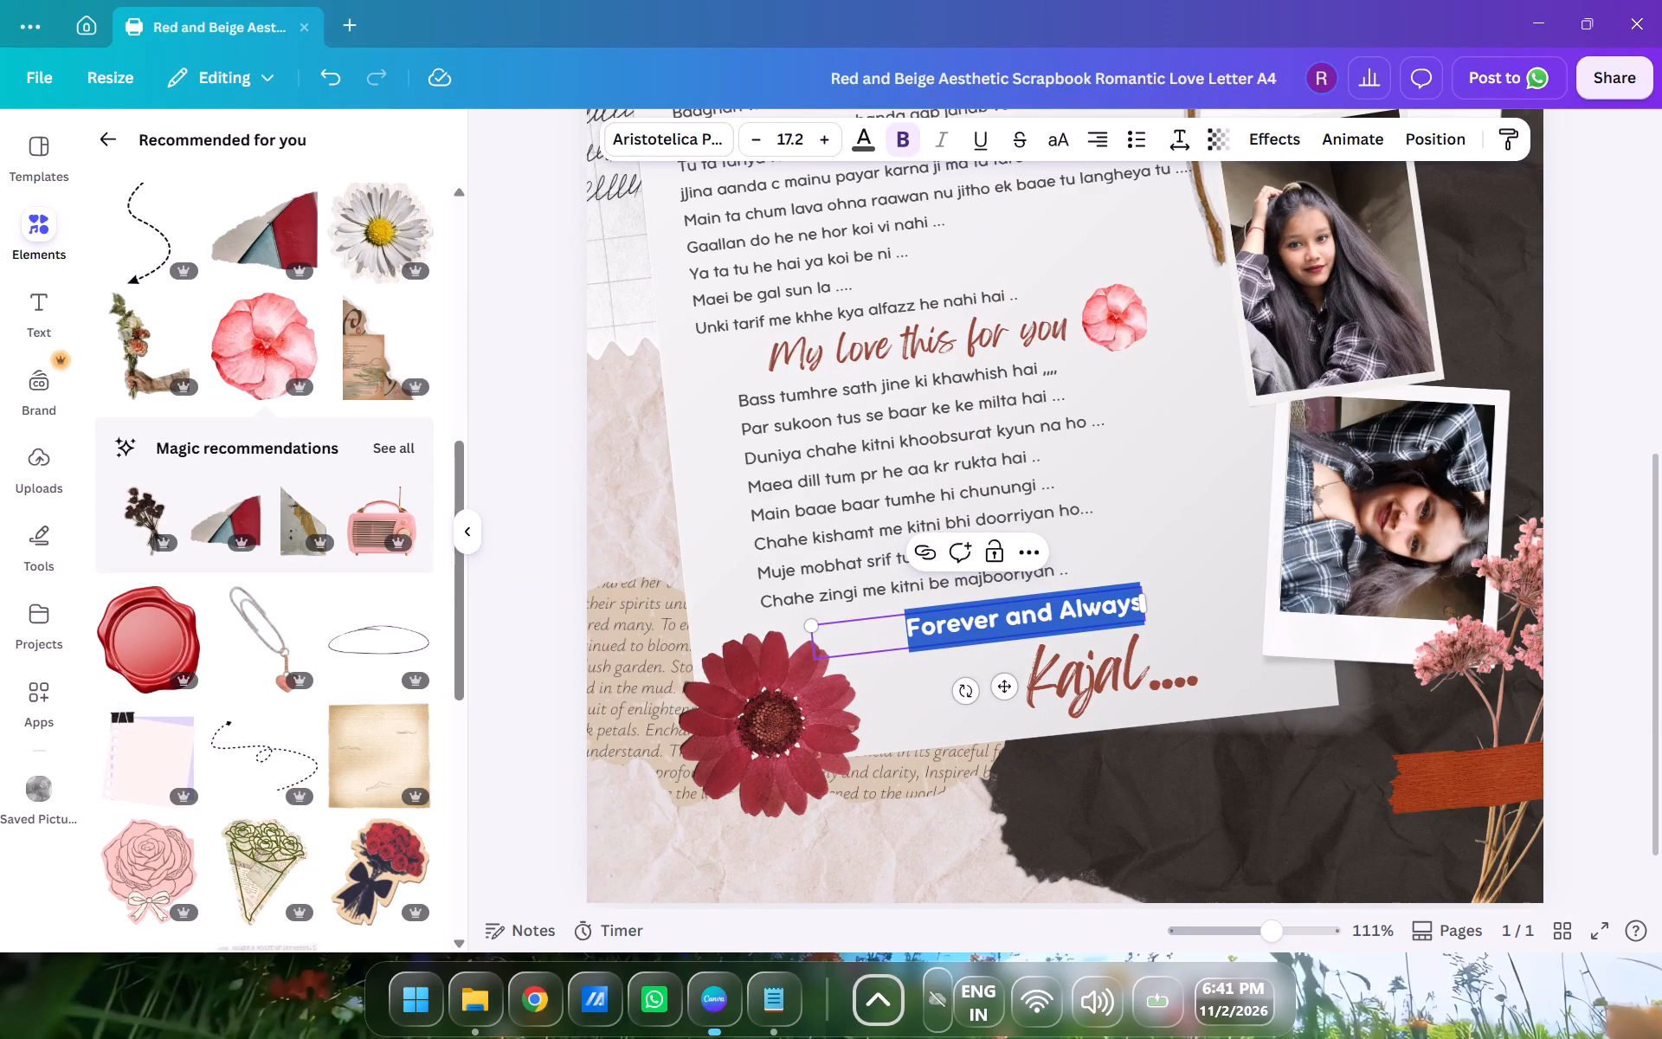
pyautogui.moveTo(807, 638); pyautogui.dragTo(824, 638)
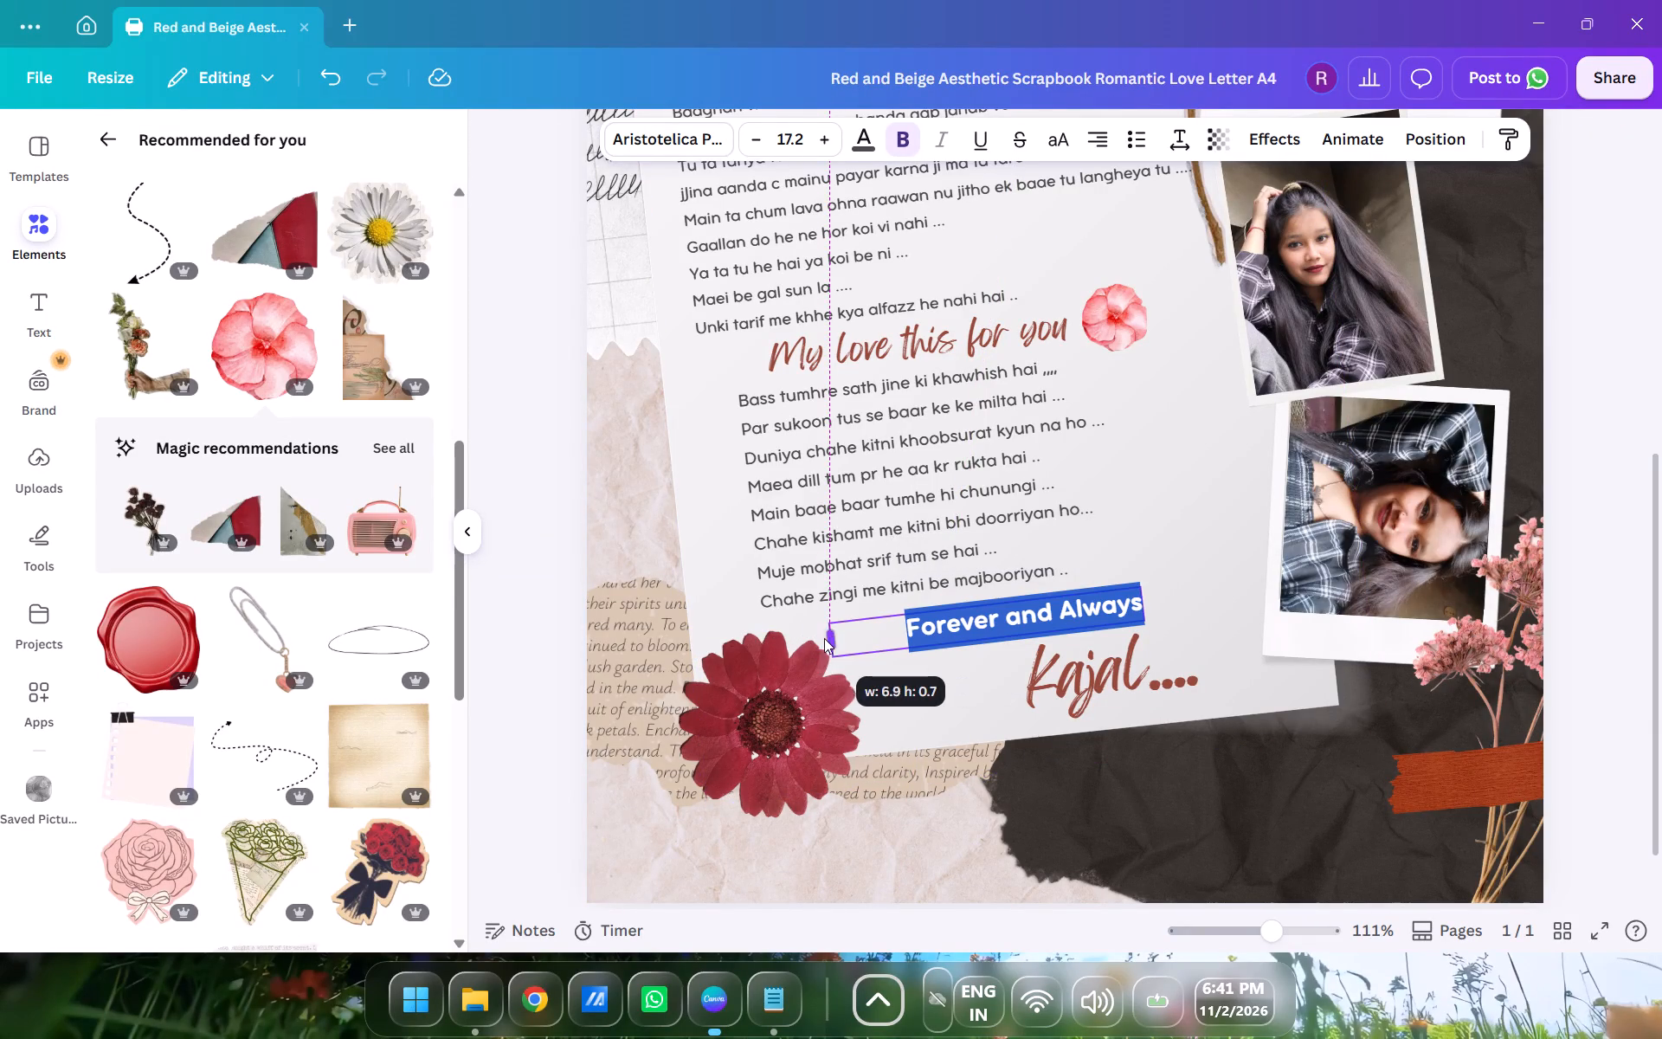
pyautogui.moveTo(824, 638); pyautogui.dragTo(894, 626)
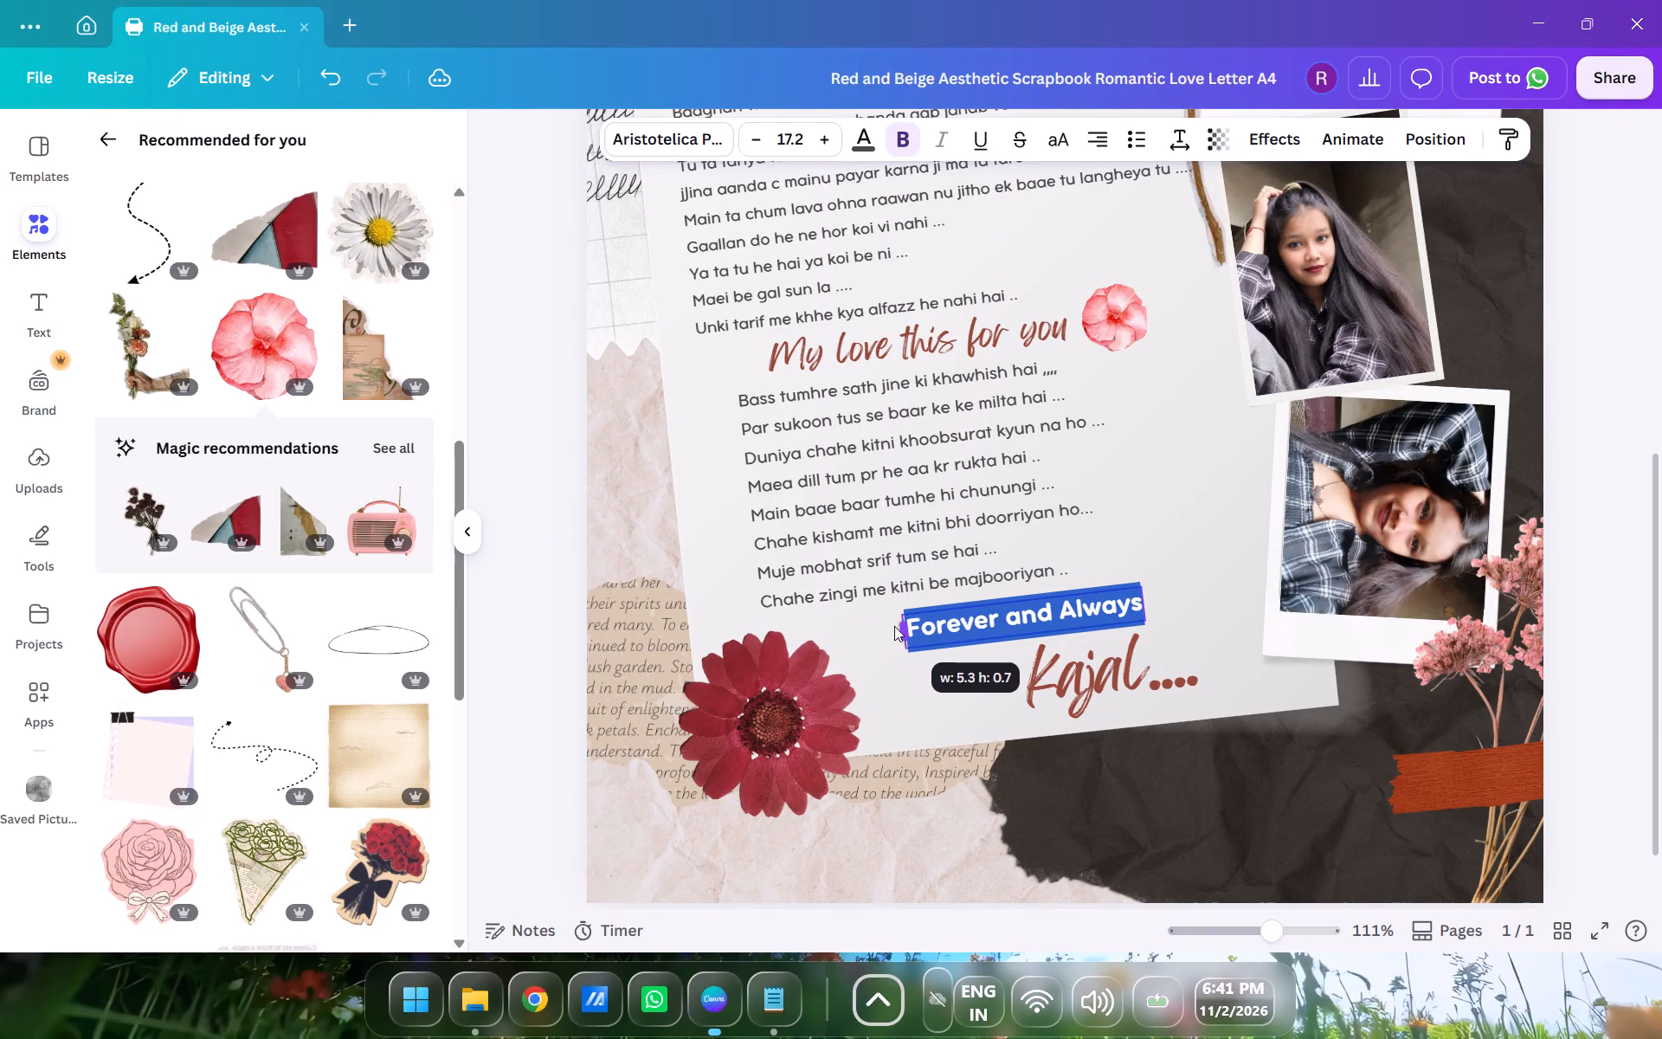
pyautogui.moveTo(894, 626); pyautogui.dragTo(886, 632)
pyautogui.moveTo(1152, 612); pyautogui.dragTo(1195, 594)
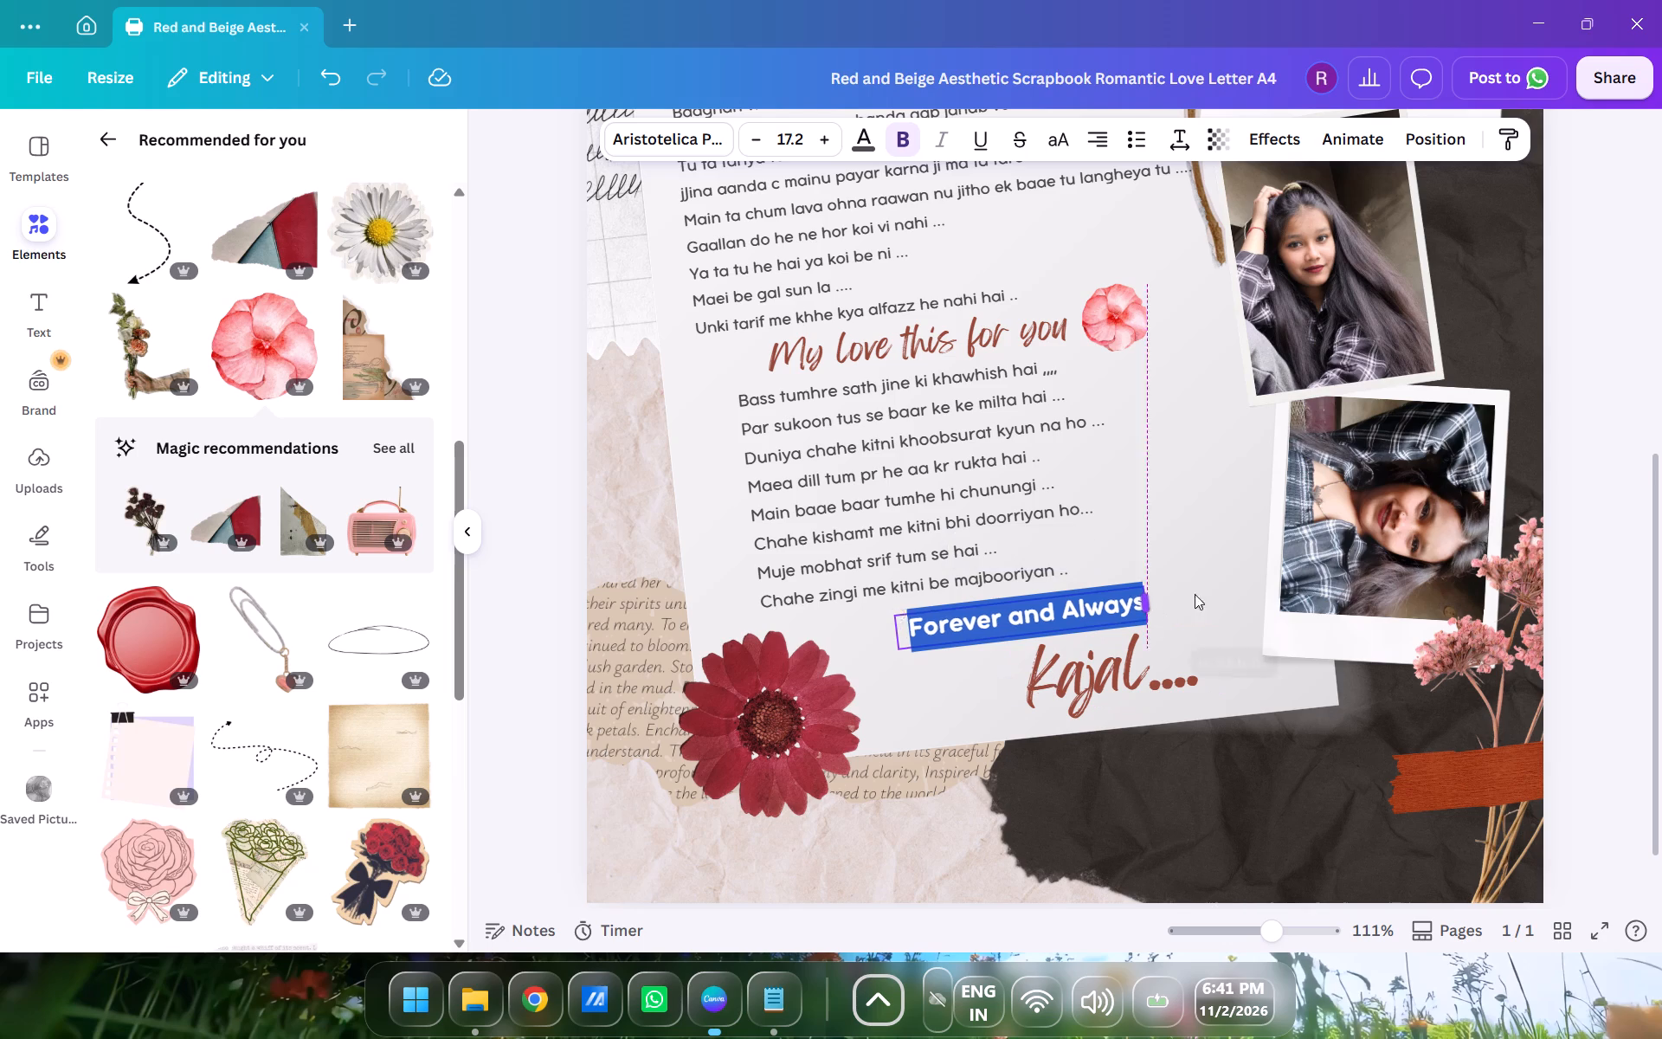
pyautogui.moveTo(1195, 594); pyautogui.dragTo(1149, 596)
pyautogui.click(1148, 597)
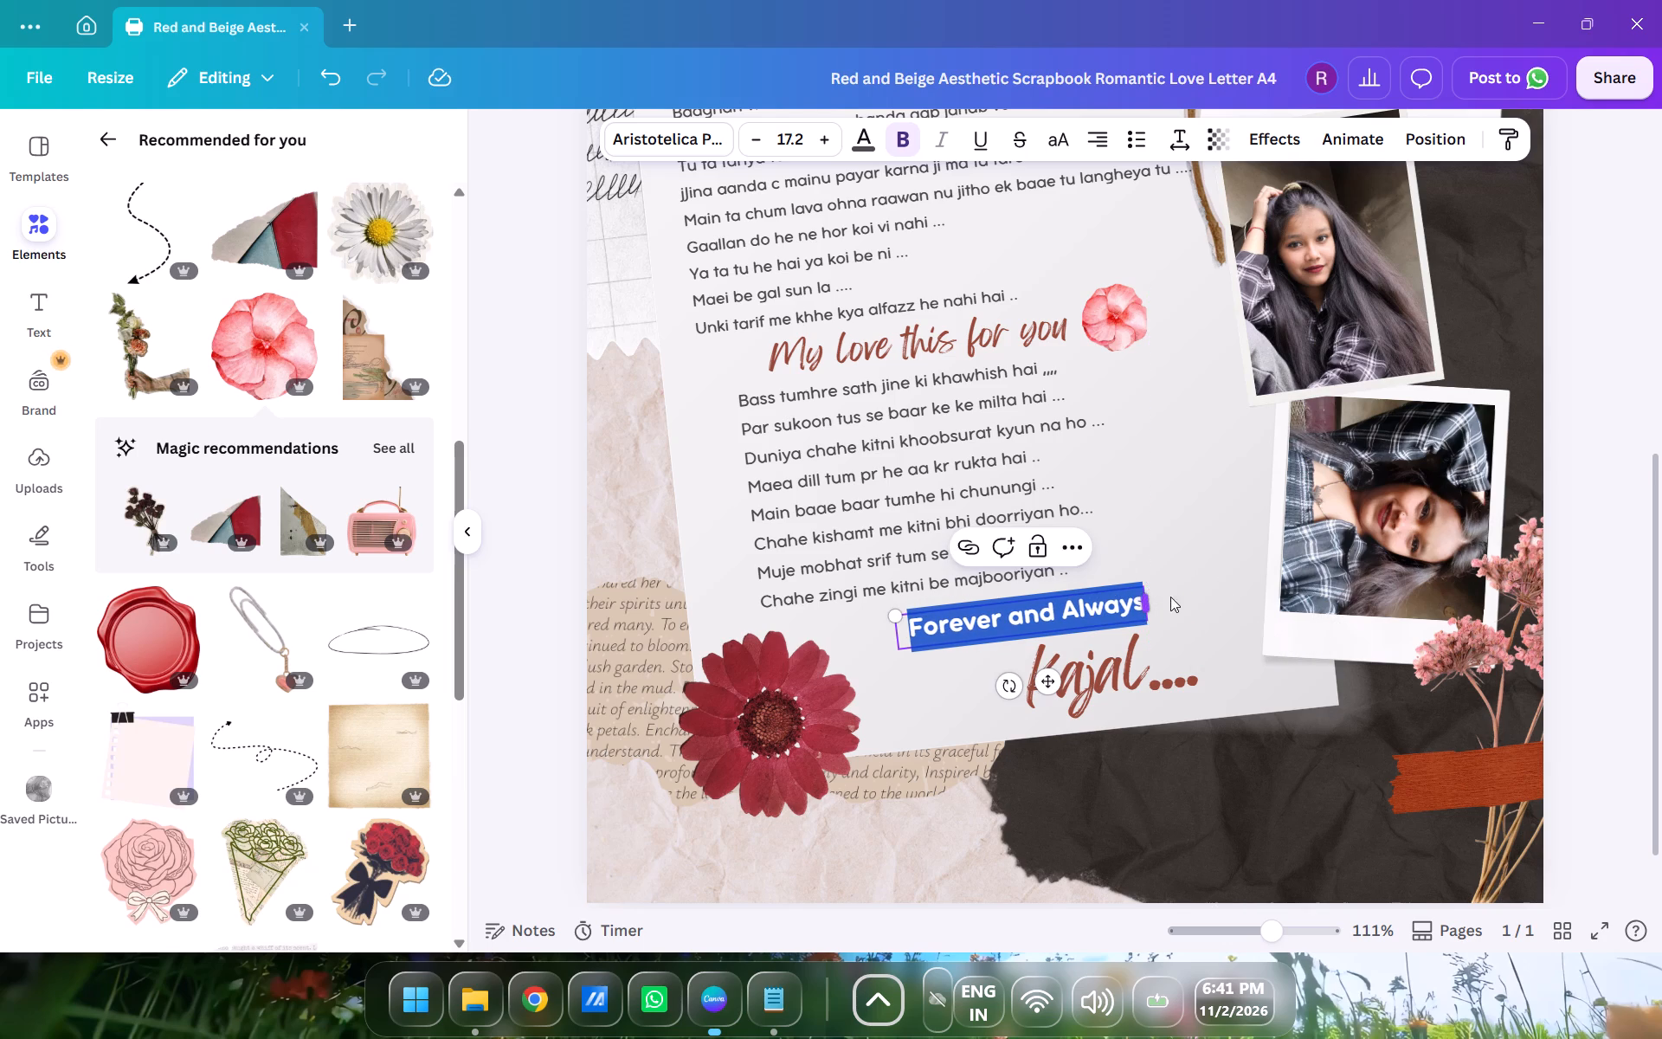
# Extend the "Forever and Always" closing line with the words "in my heart".
pyautogui.click(1136, 602)
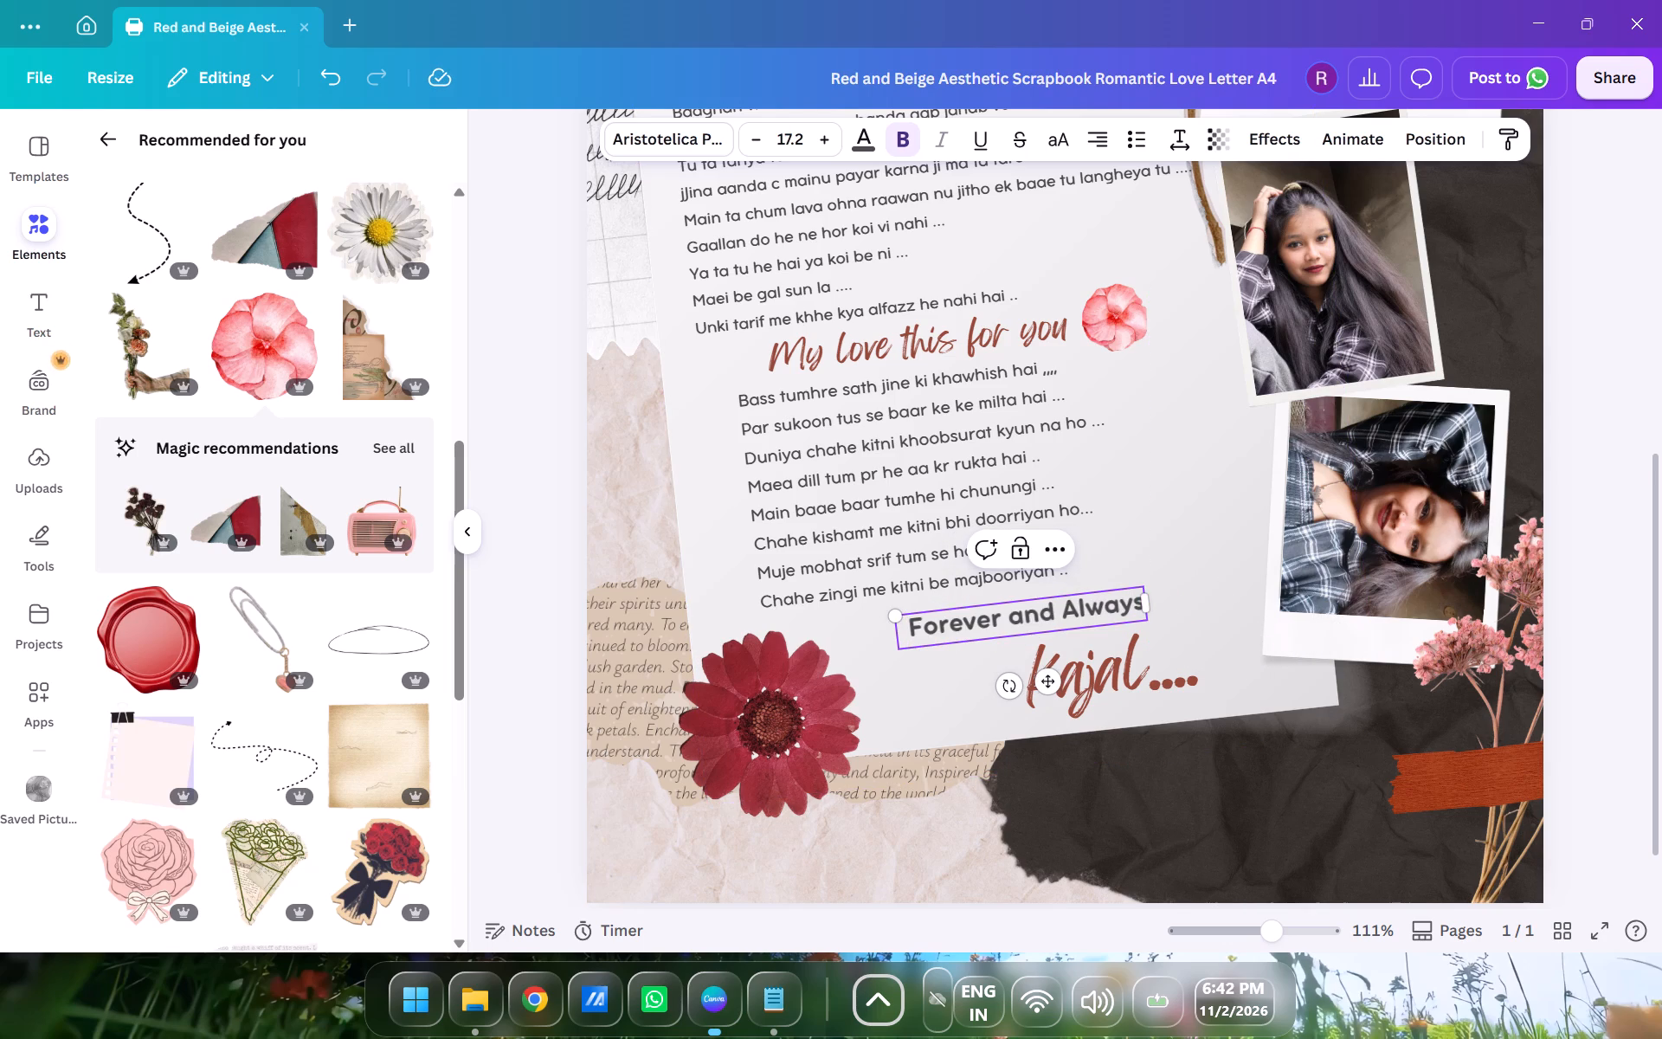
pyautogui.press('Right')
pyautogui.press('space')
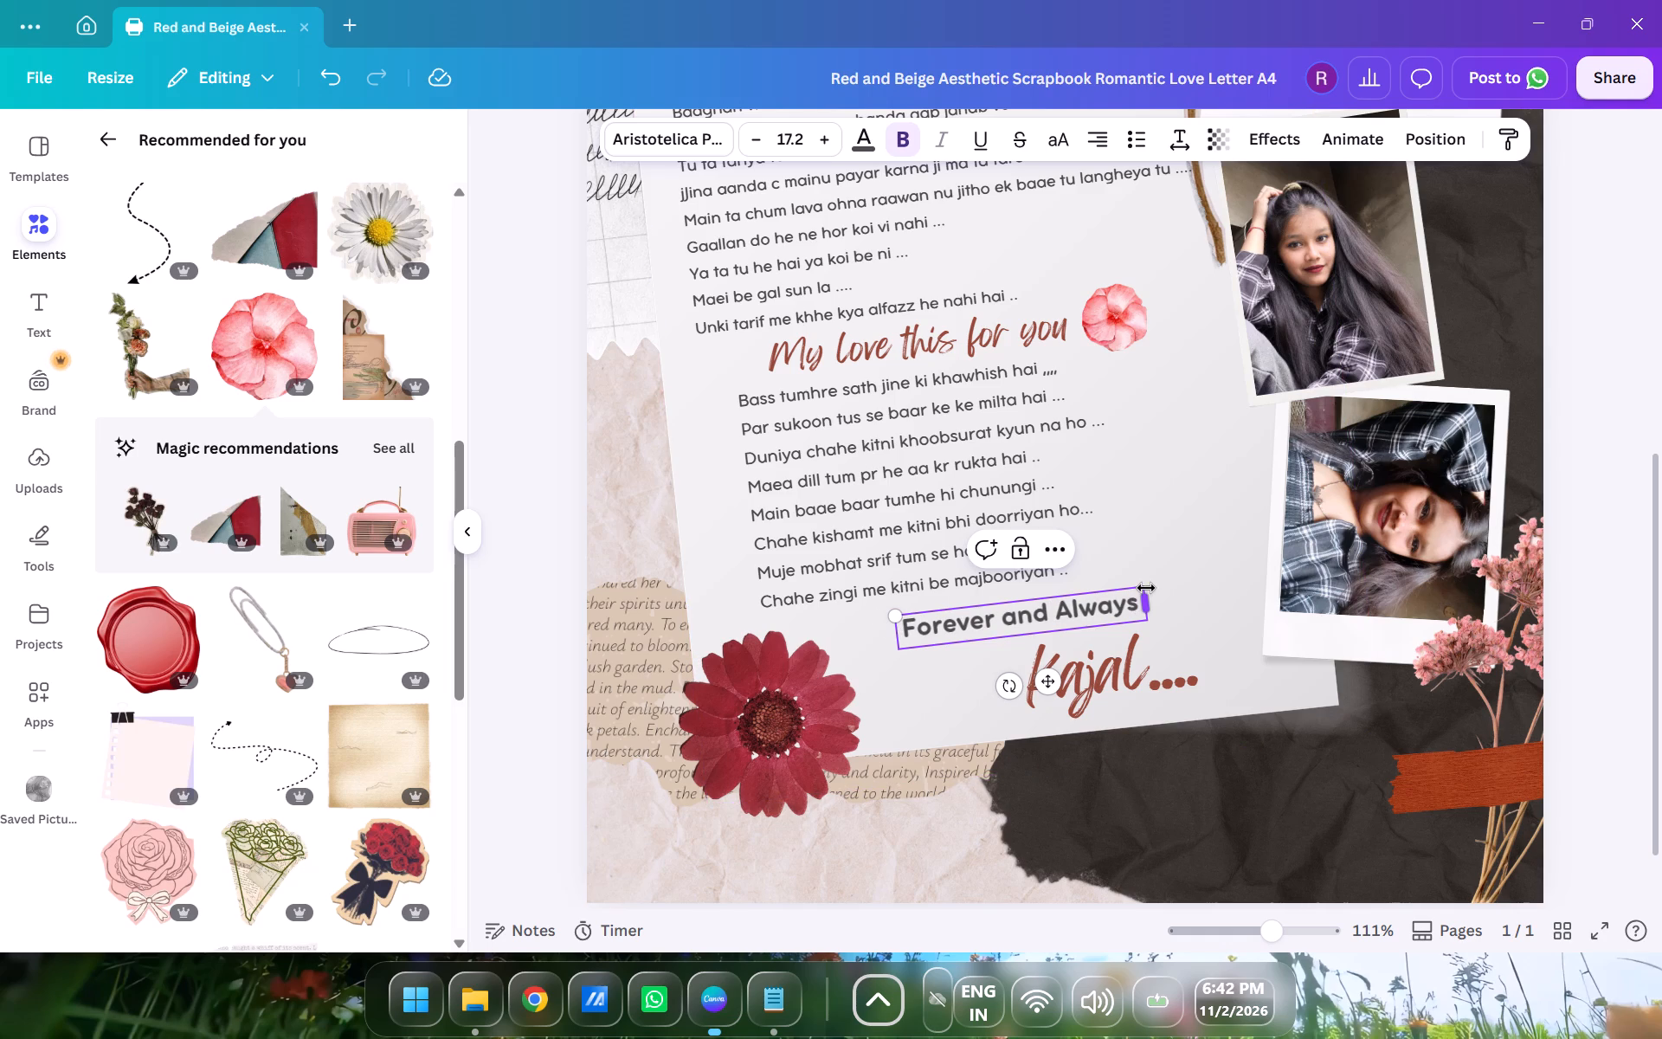
pyautogui.write('IN')
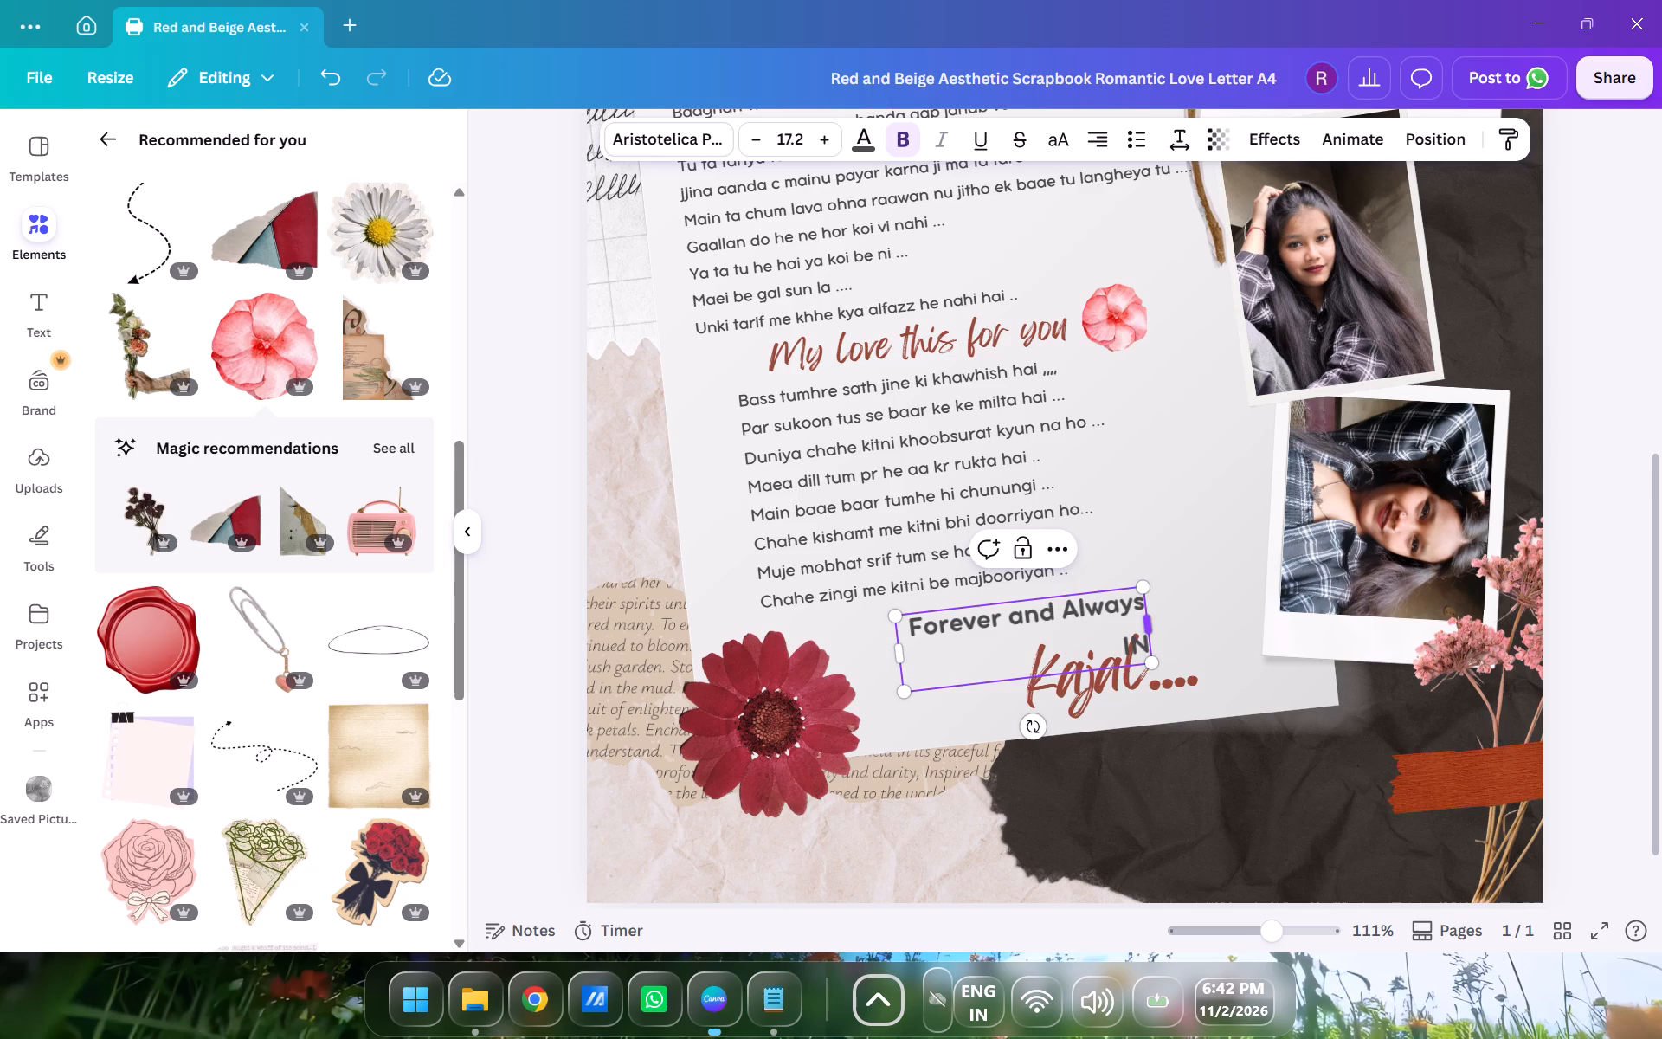
pyautogui.press('BackSpace')
pyautogui.press('BackSpace')
pyautogui.write('in my')
pyautogui.press('space')
pyautogui.press('h')
pyautogui.write('eart')
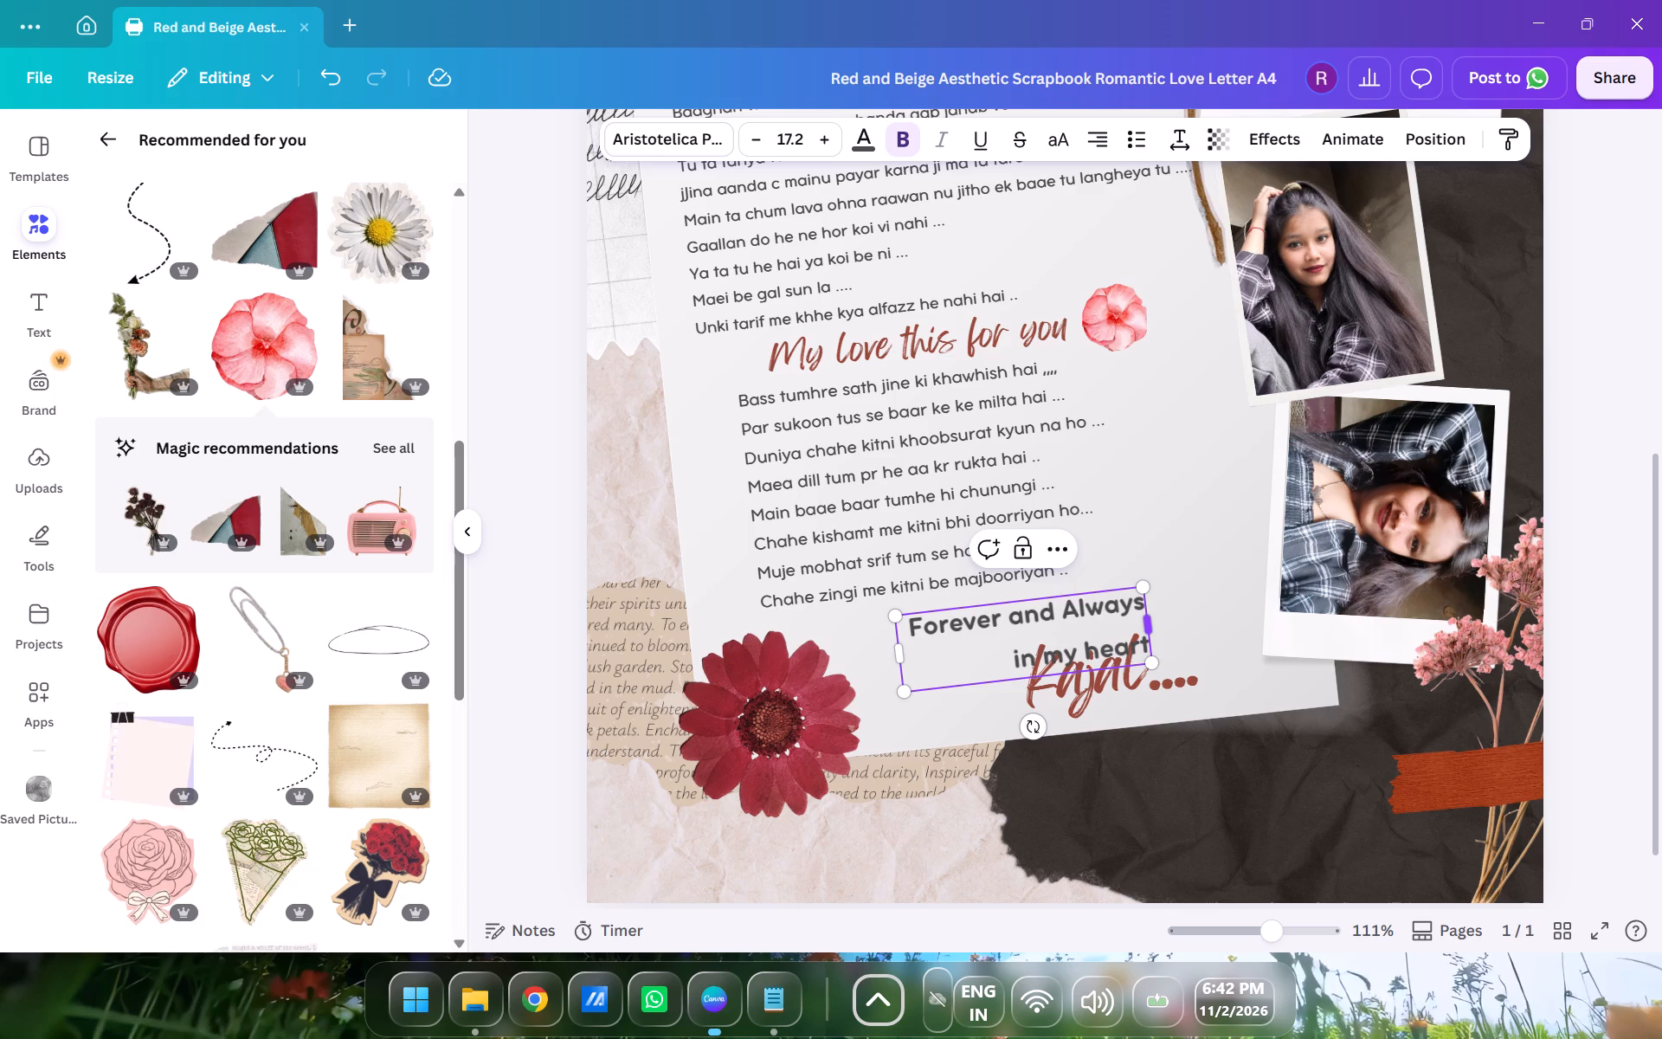
# Fit the closing line on a single row at size 18 and shift it left above the signature.
pyautogui.moveTo(1156, 657); pyautogui.dragTo(1183, 644)
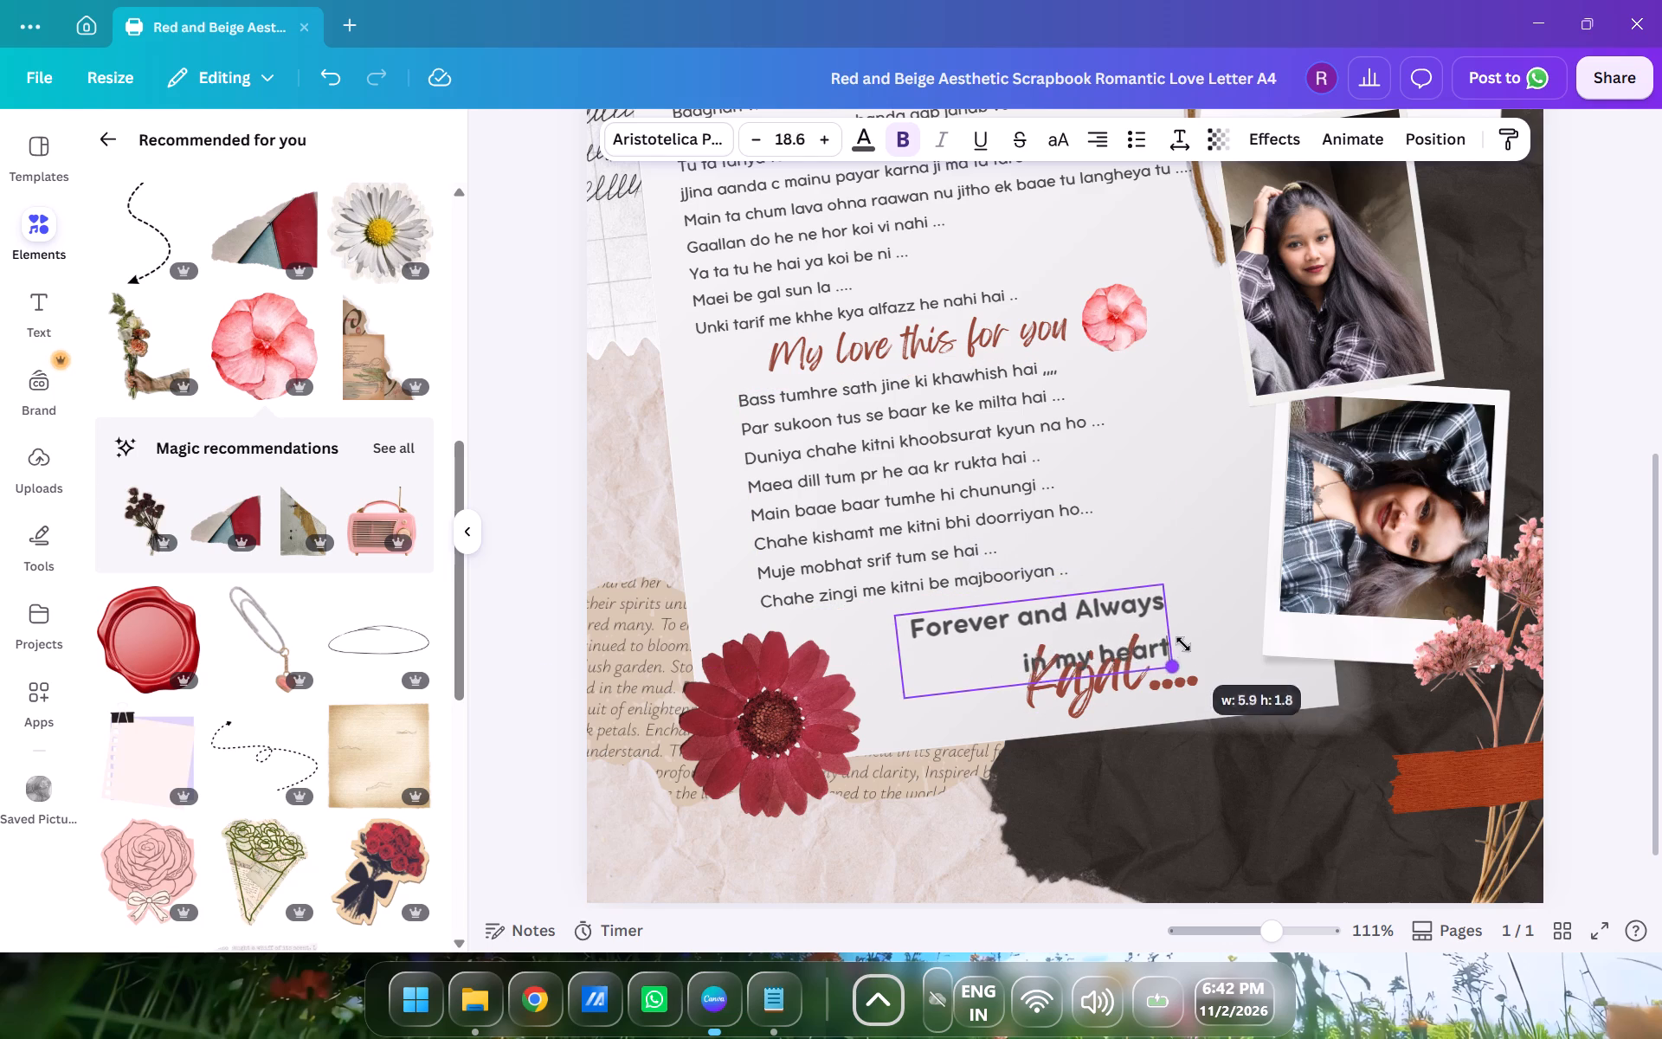
pyautogui.moveTo(1183, 644); pyautogui.dragTo(1172, 634)
pyautogui.moveTo(1166, 627); pyautogui.dragTo(1224, 598)
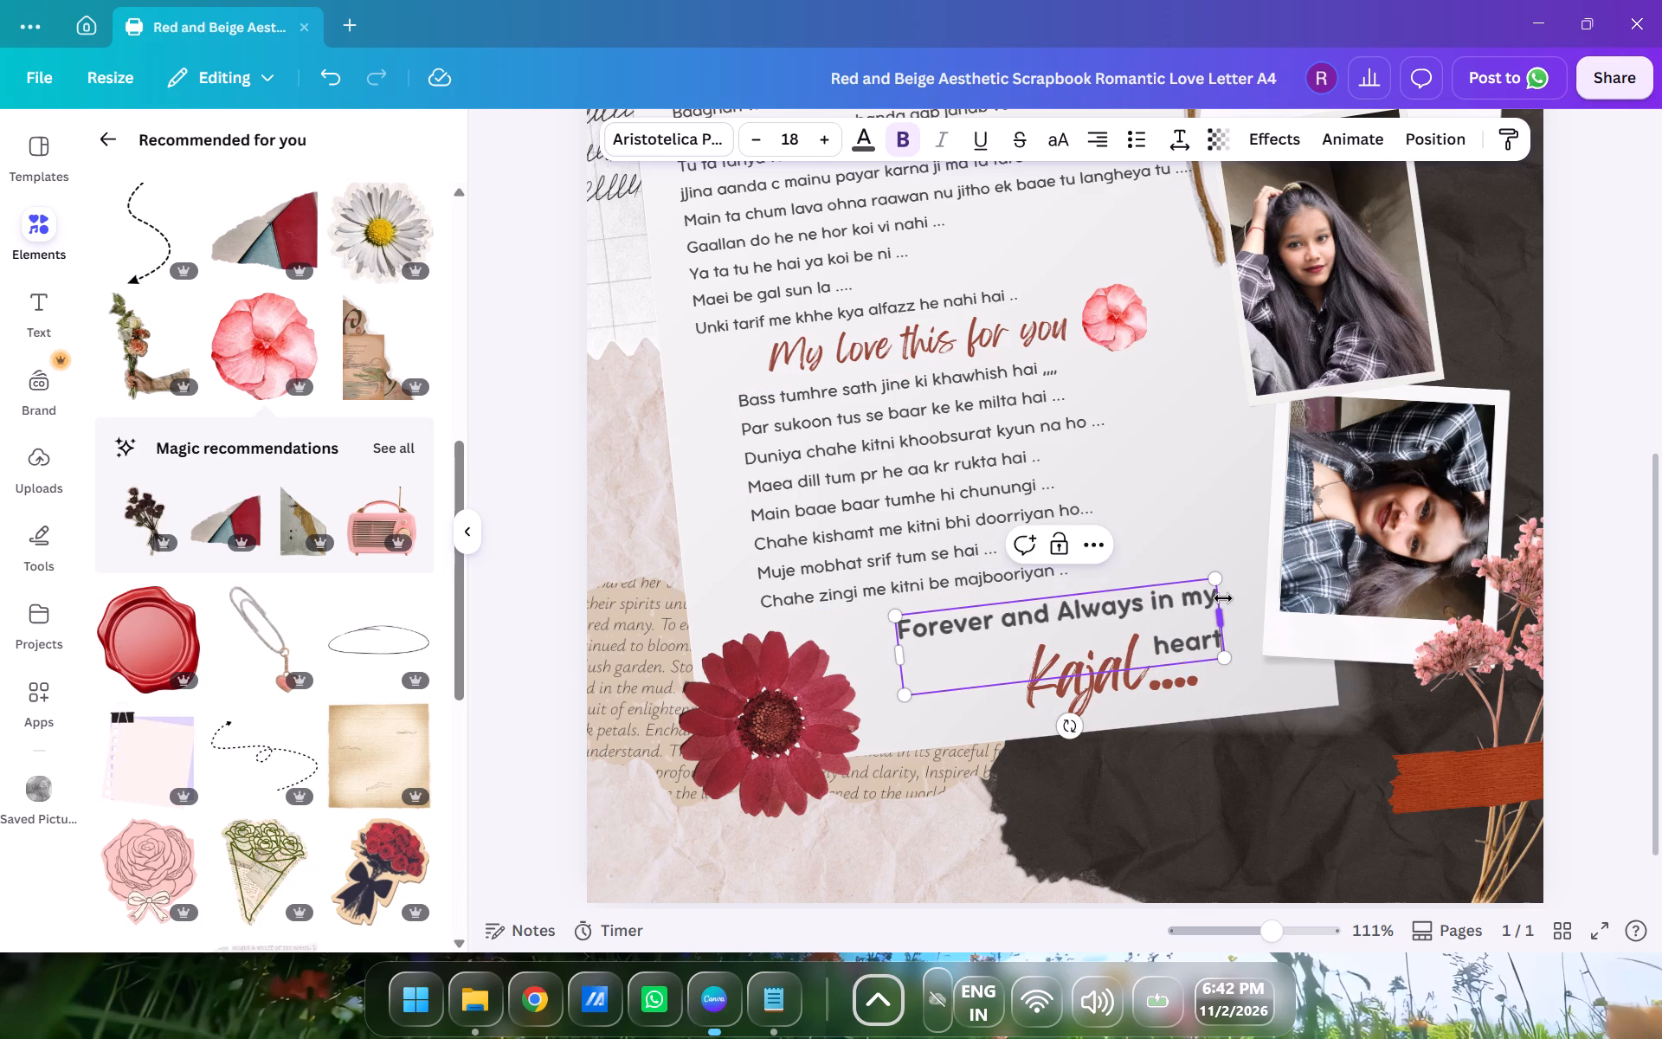
pyautogui.moveTo(1221, 613); pyautogui.dragTo(1301, 600)
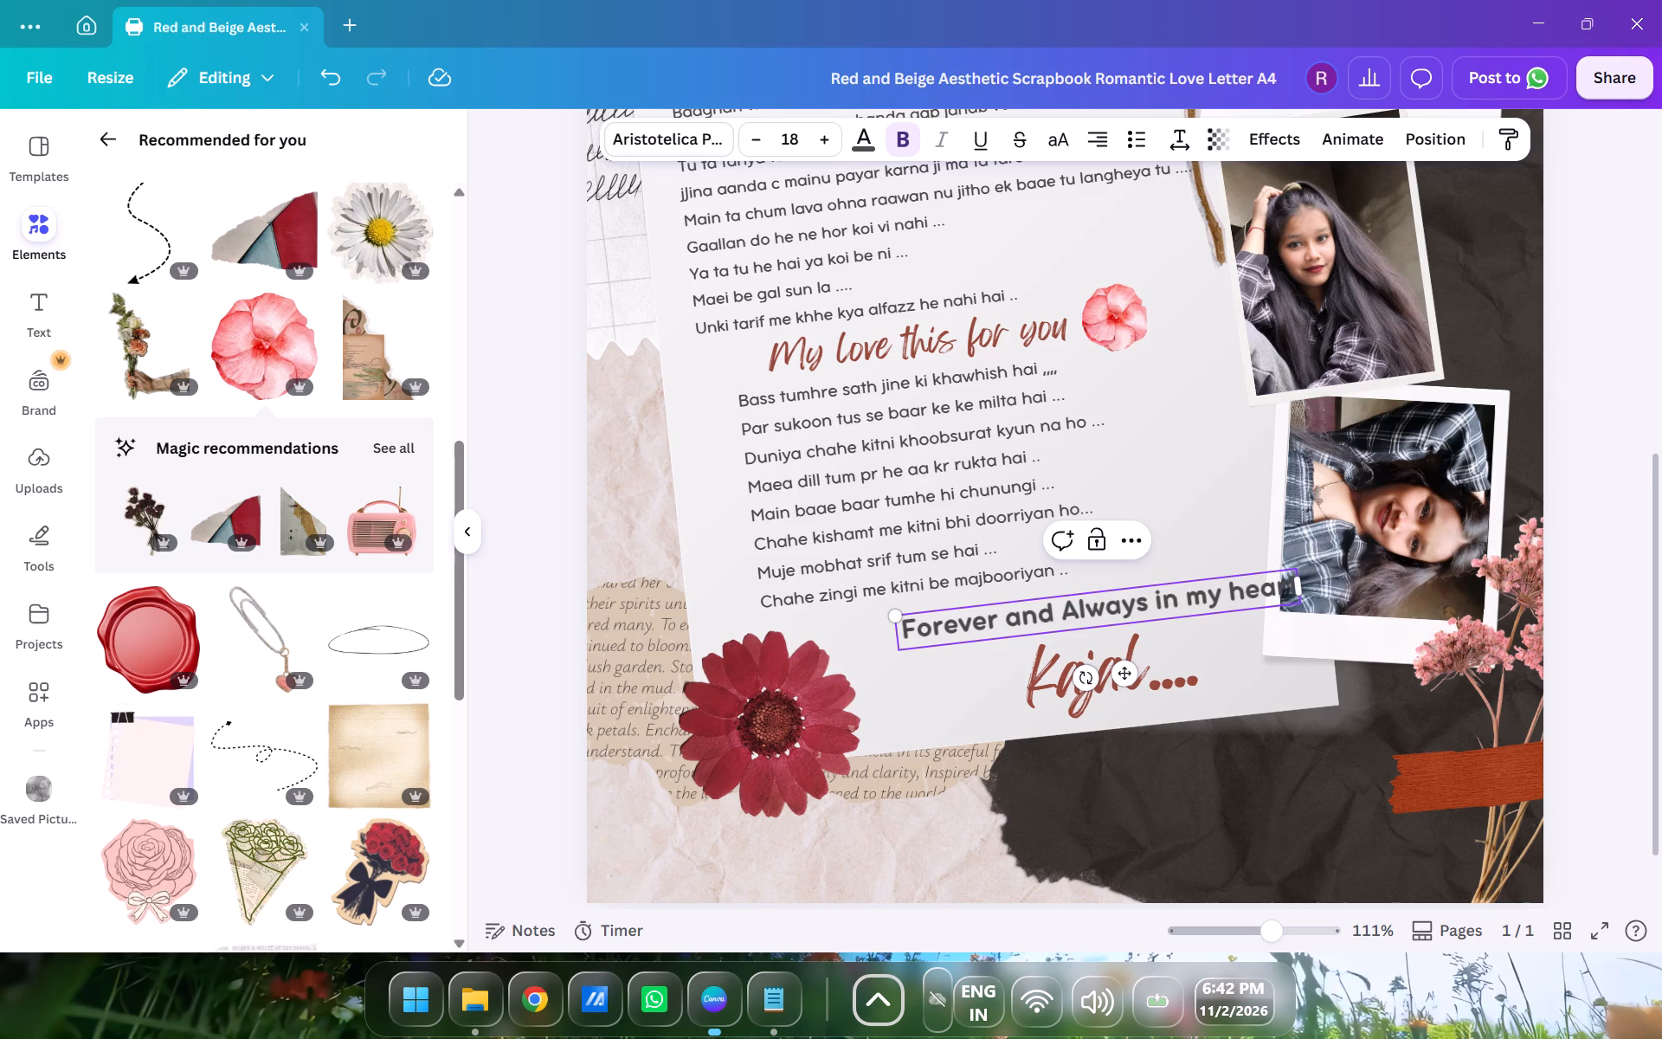
pyautogui.moveTo(1128, 664); pyautogui.dragTo(1075, 668)
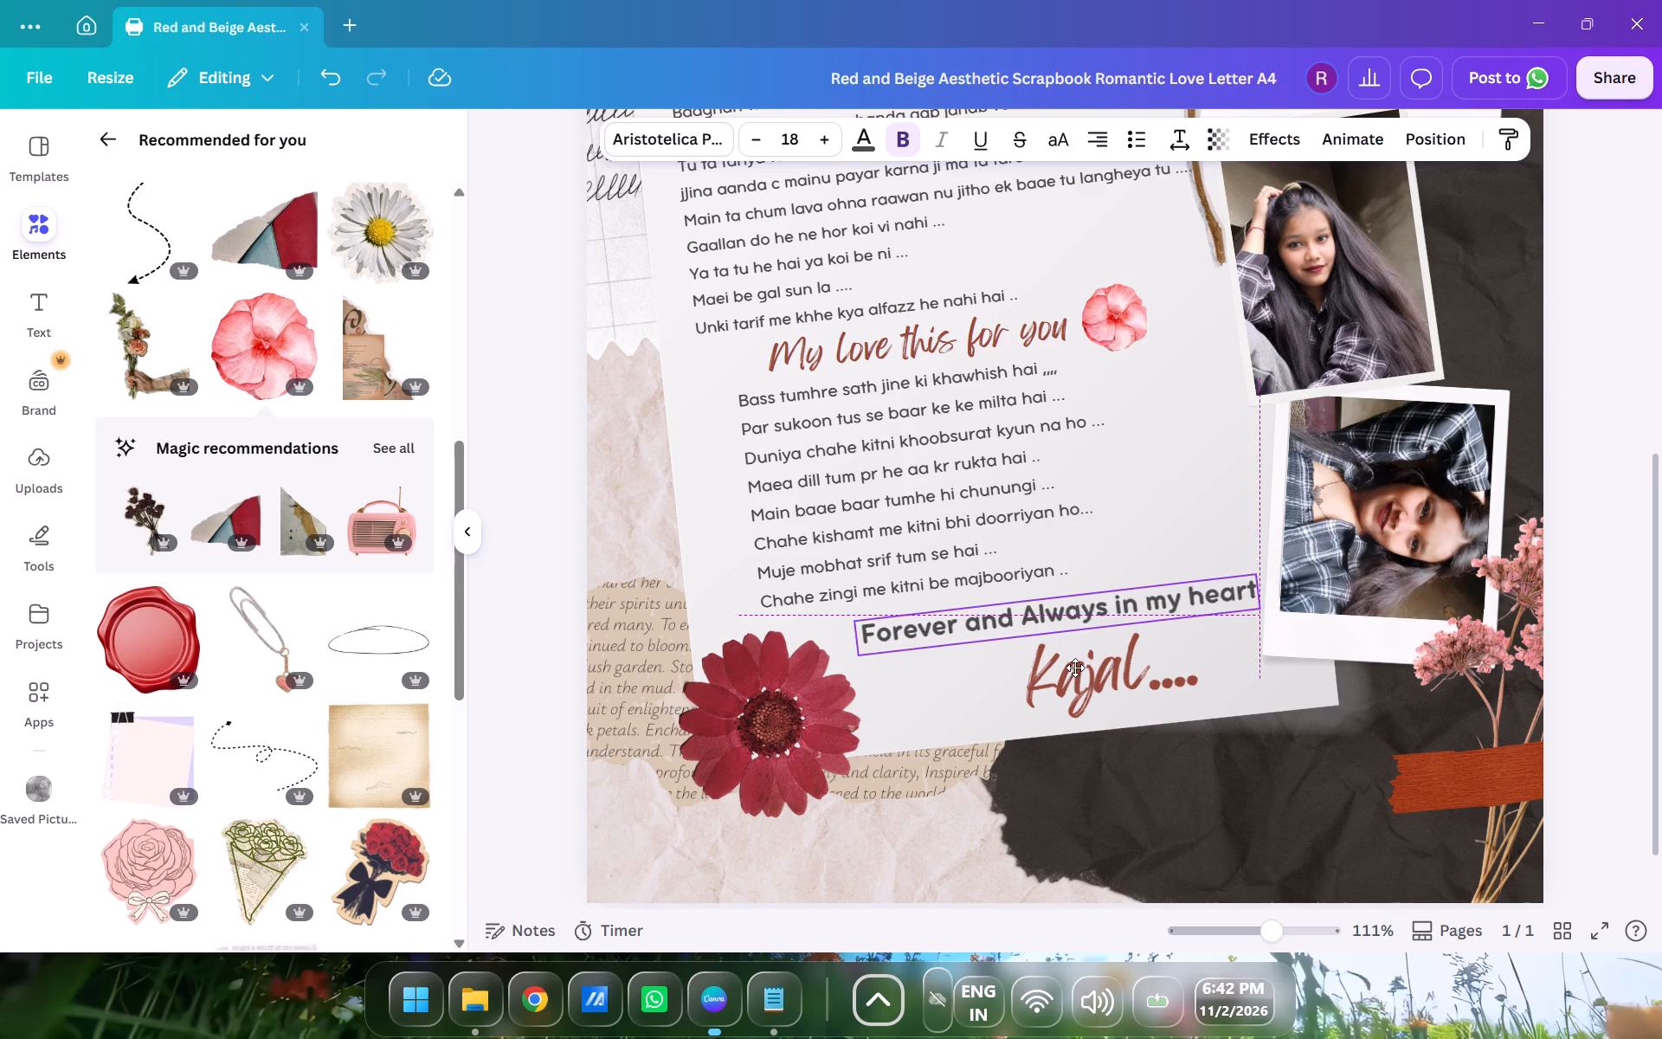
pyautogui.moveTo(1075, 668); pyautogui.dragTo(1066, 668)
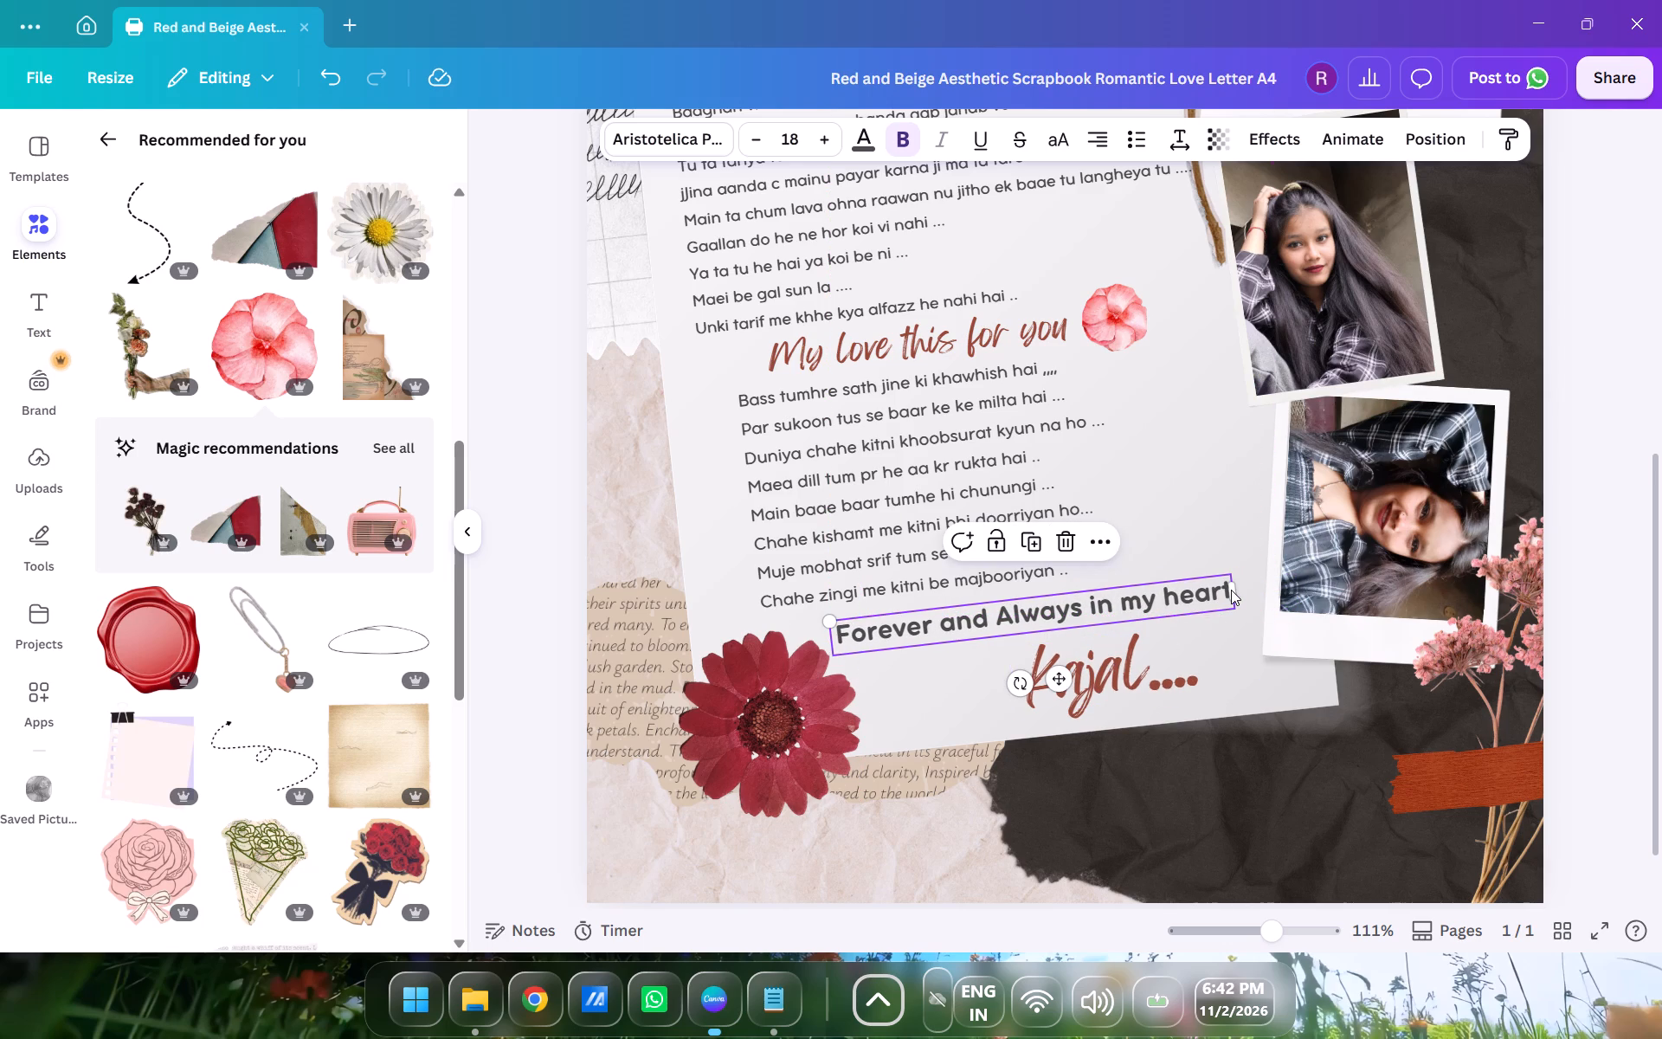
# Widen the closing line's text box slightly and add two spaces after "heart".
pyautogui.moveTo(1233, 589); pyautogui.dragTo(1259, 584)
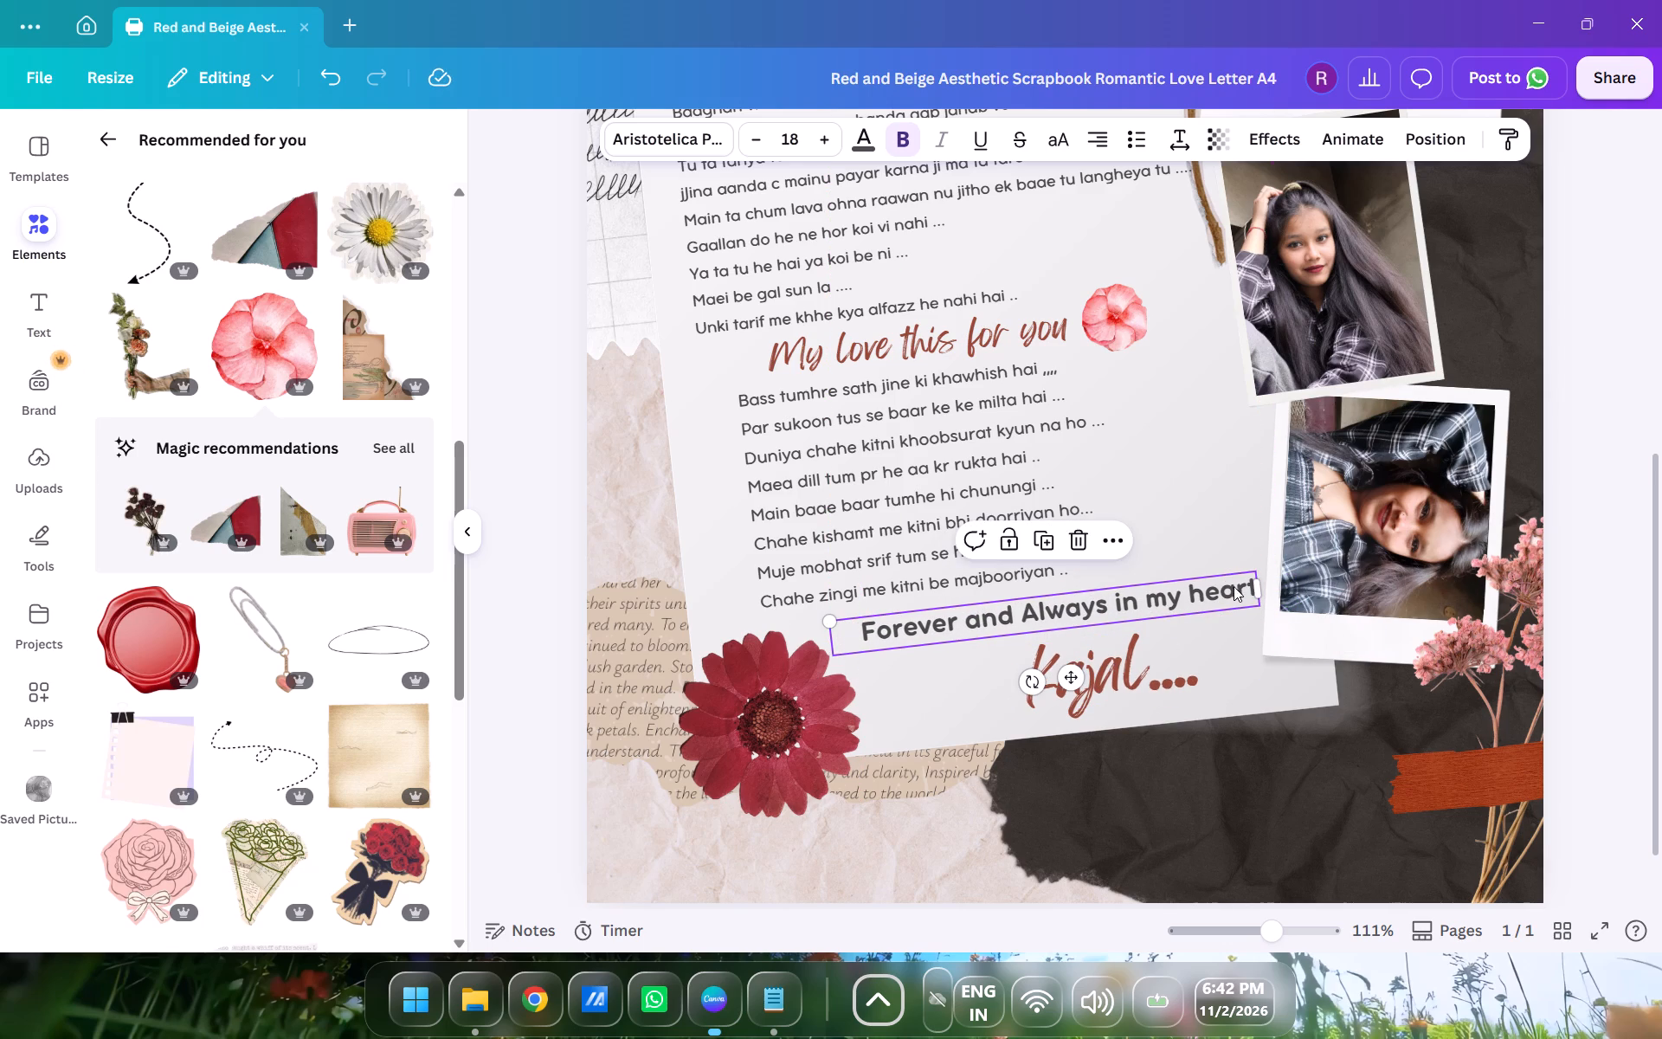
pyautogui.click(1253, 578)
pyautogui.press('space')
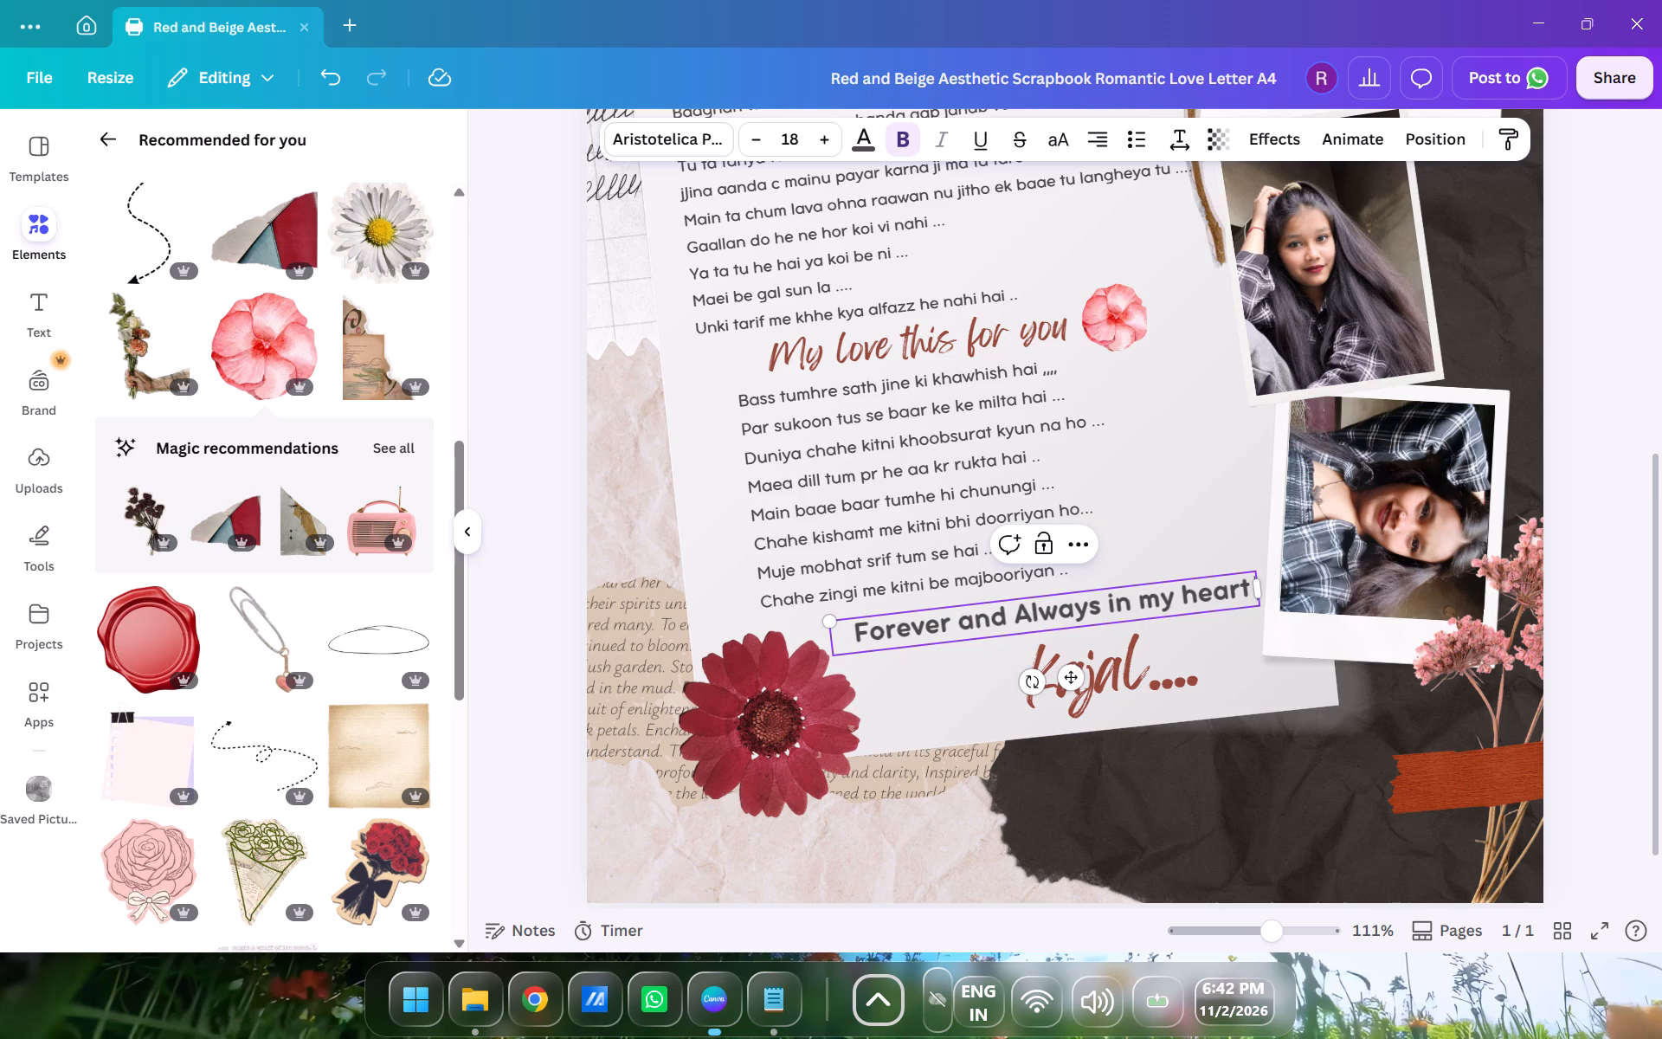
pyautogui.press('space')
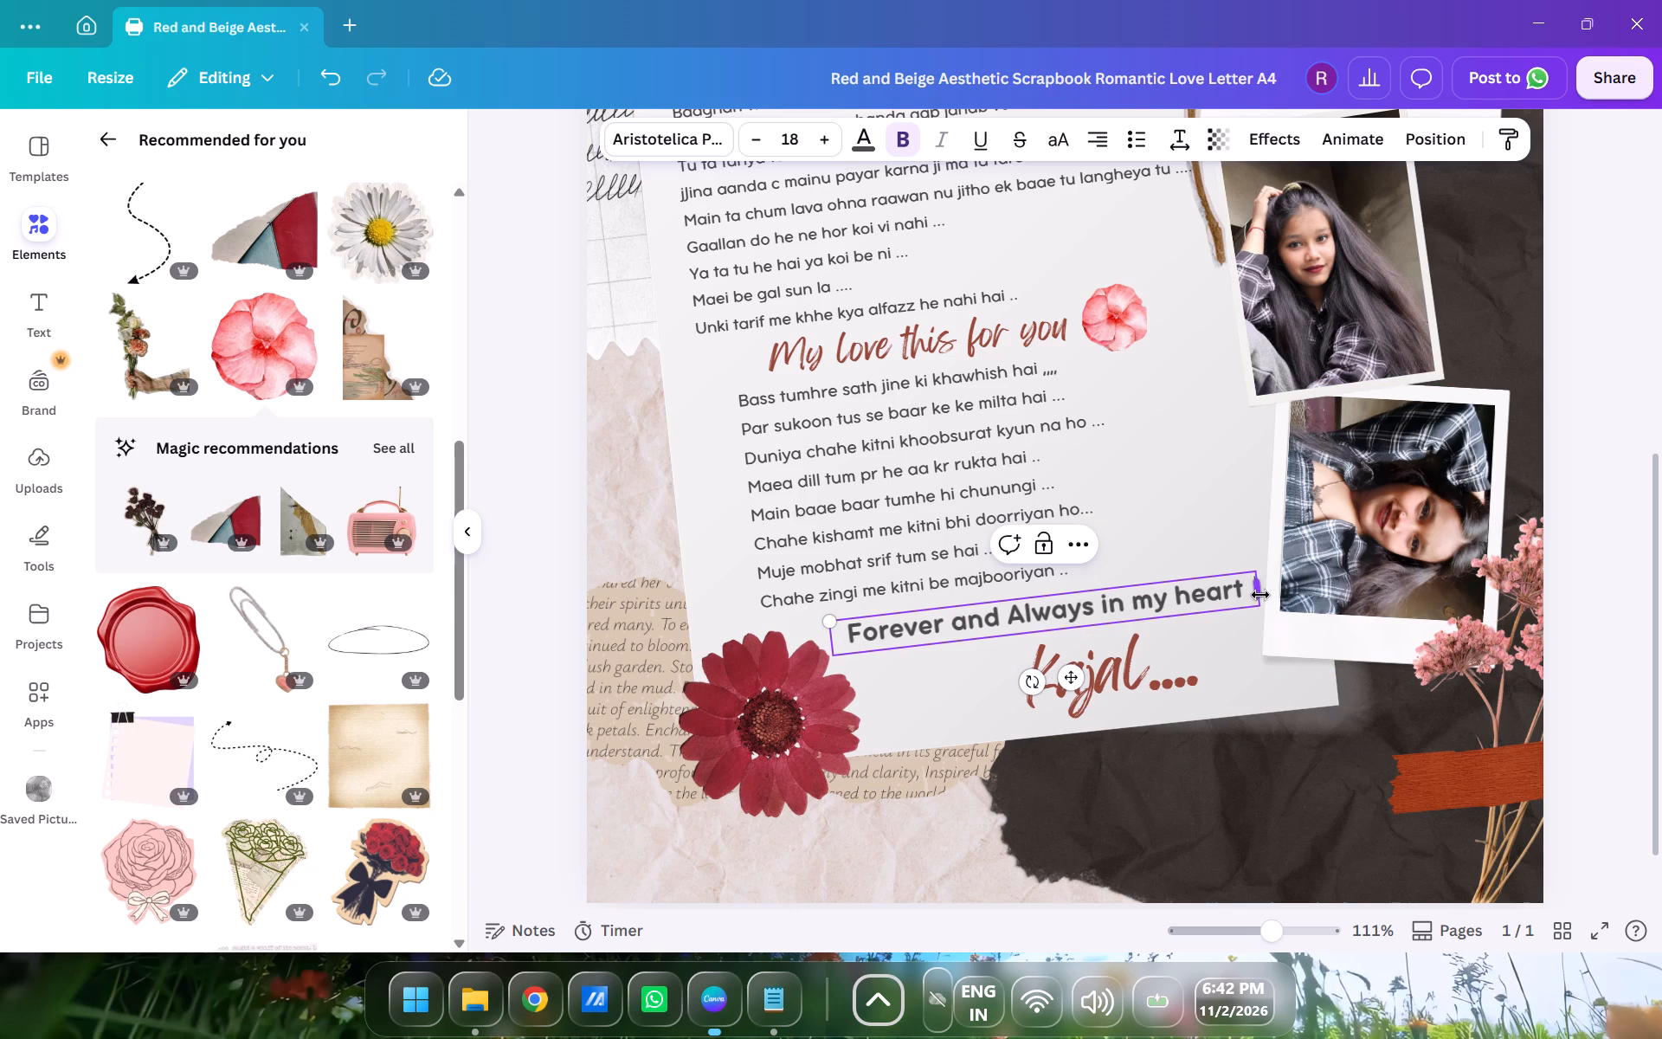
pyautogui.click(1244, 593)
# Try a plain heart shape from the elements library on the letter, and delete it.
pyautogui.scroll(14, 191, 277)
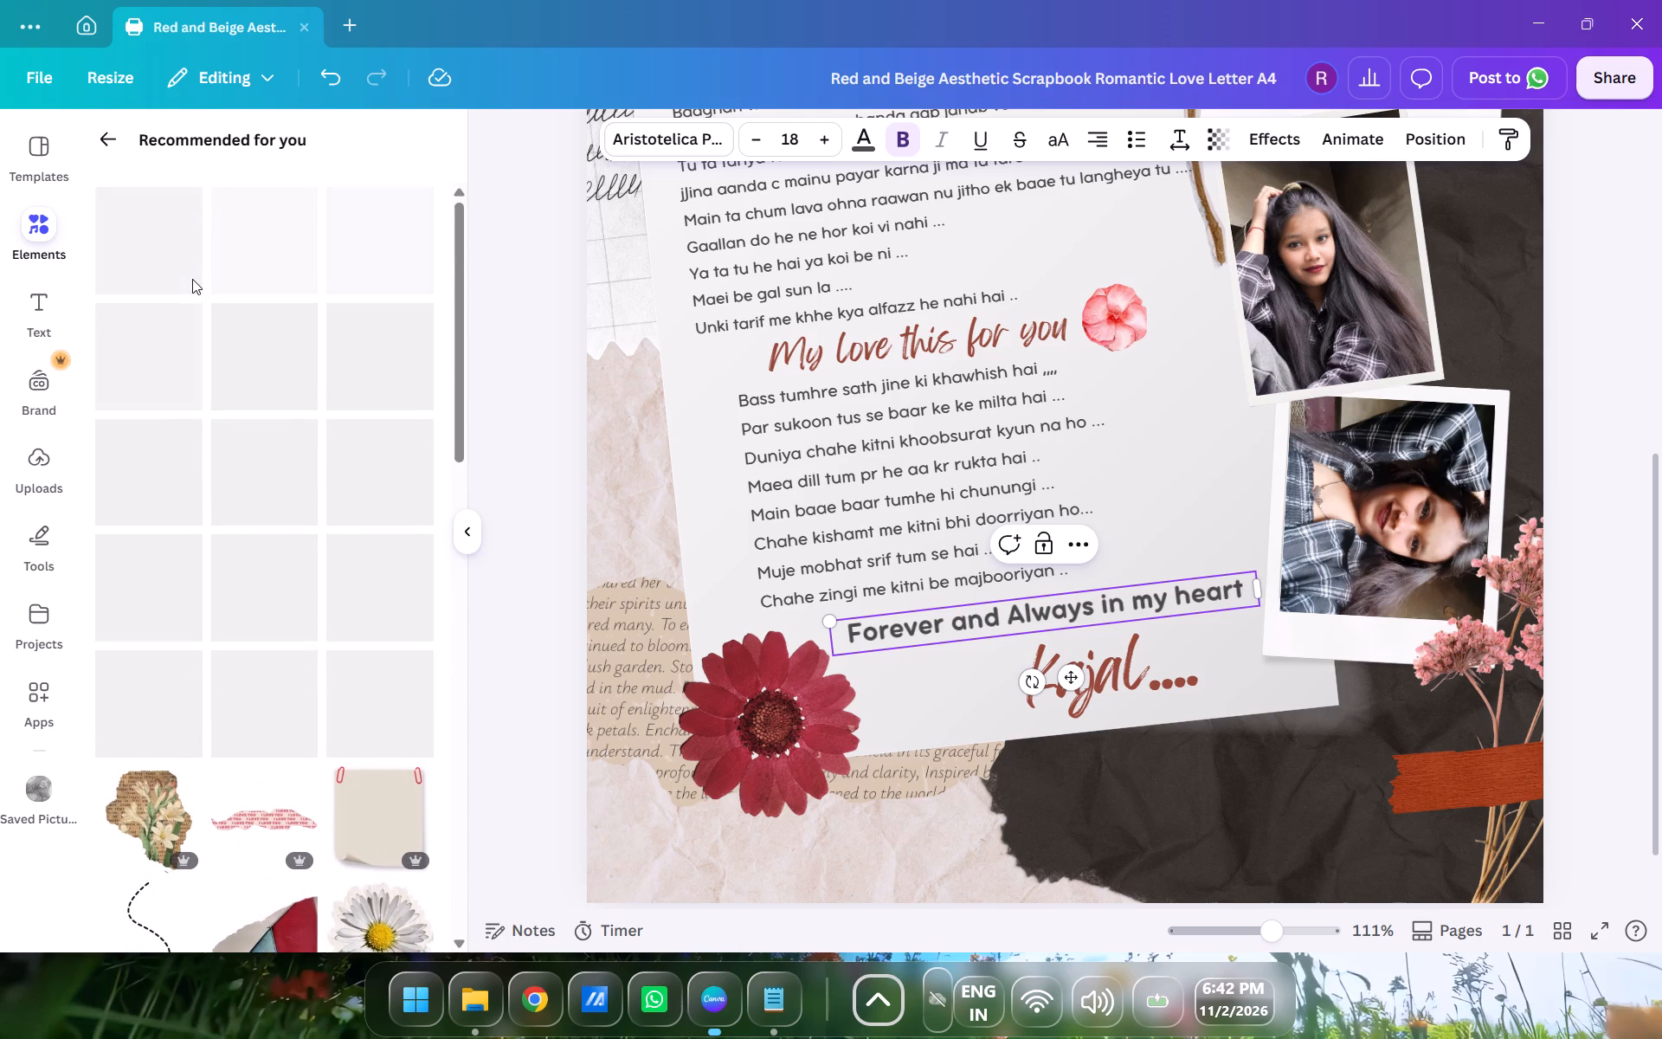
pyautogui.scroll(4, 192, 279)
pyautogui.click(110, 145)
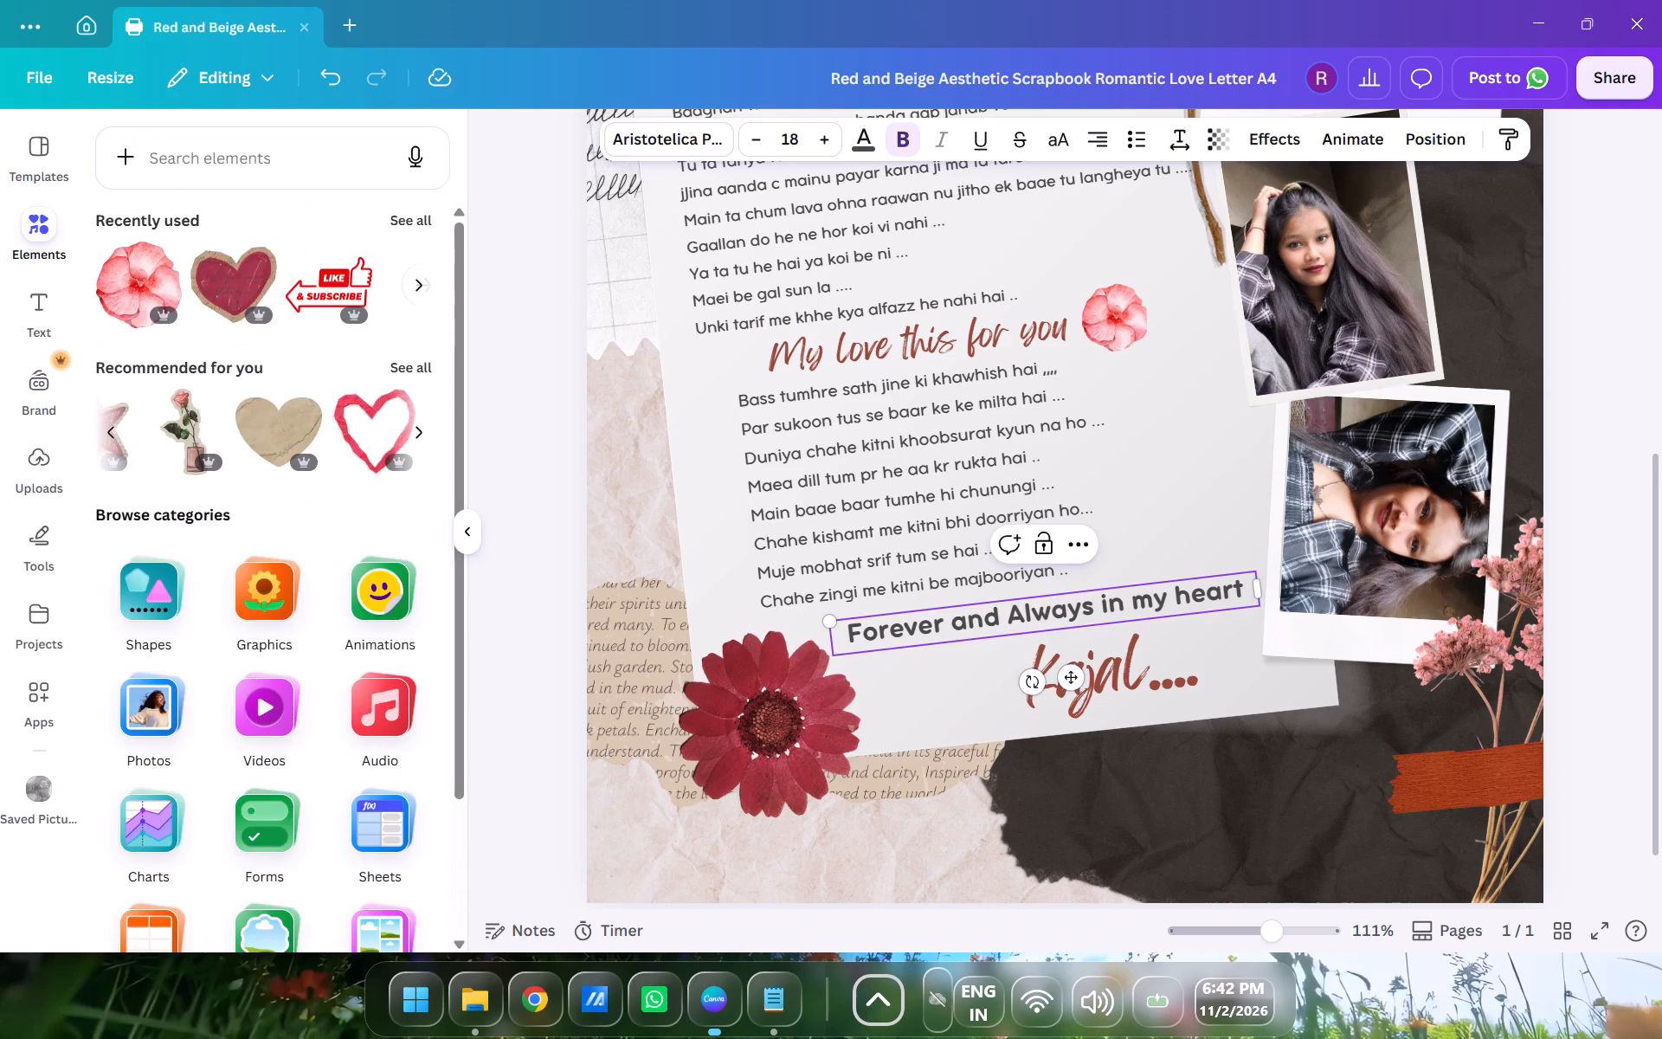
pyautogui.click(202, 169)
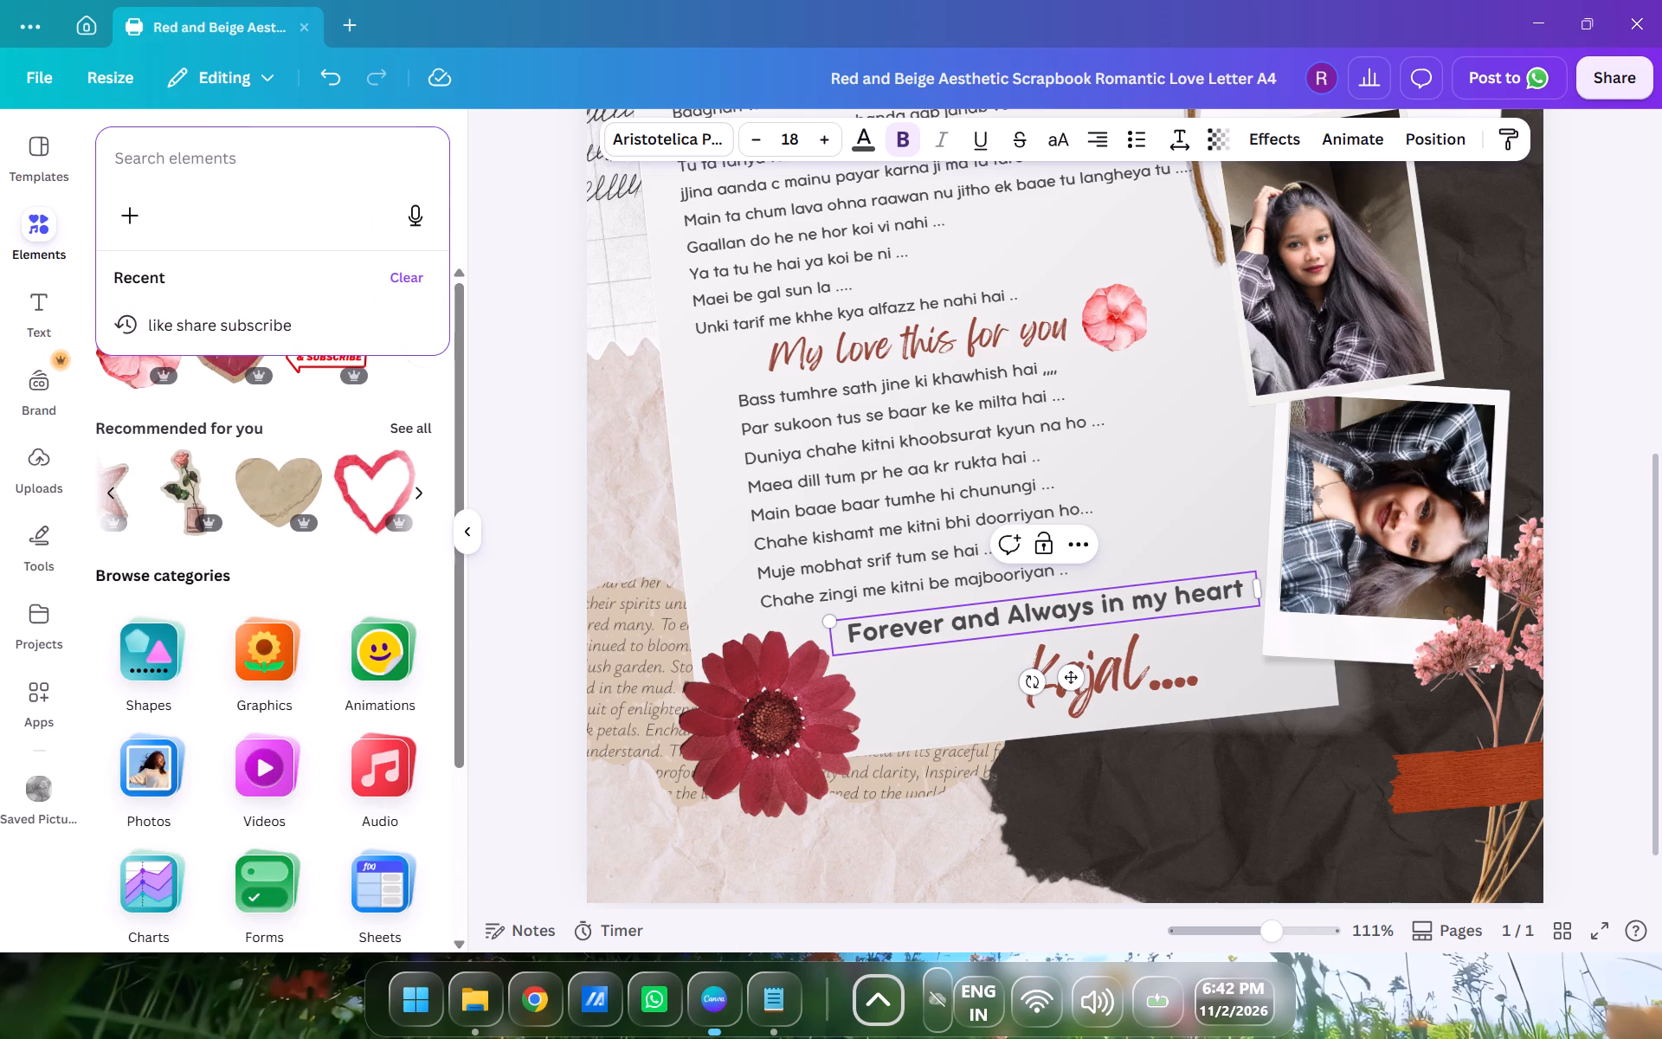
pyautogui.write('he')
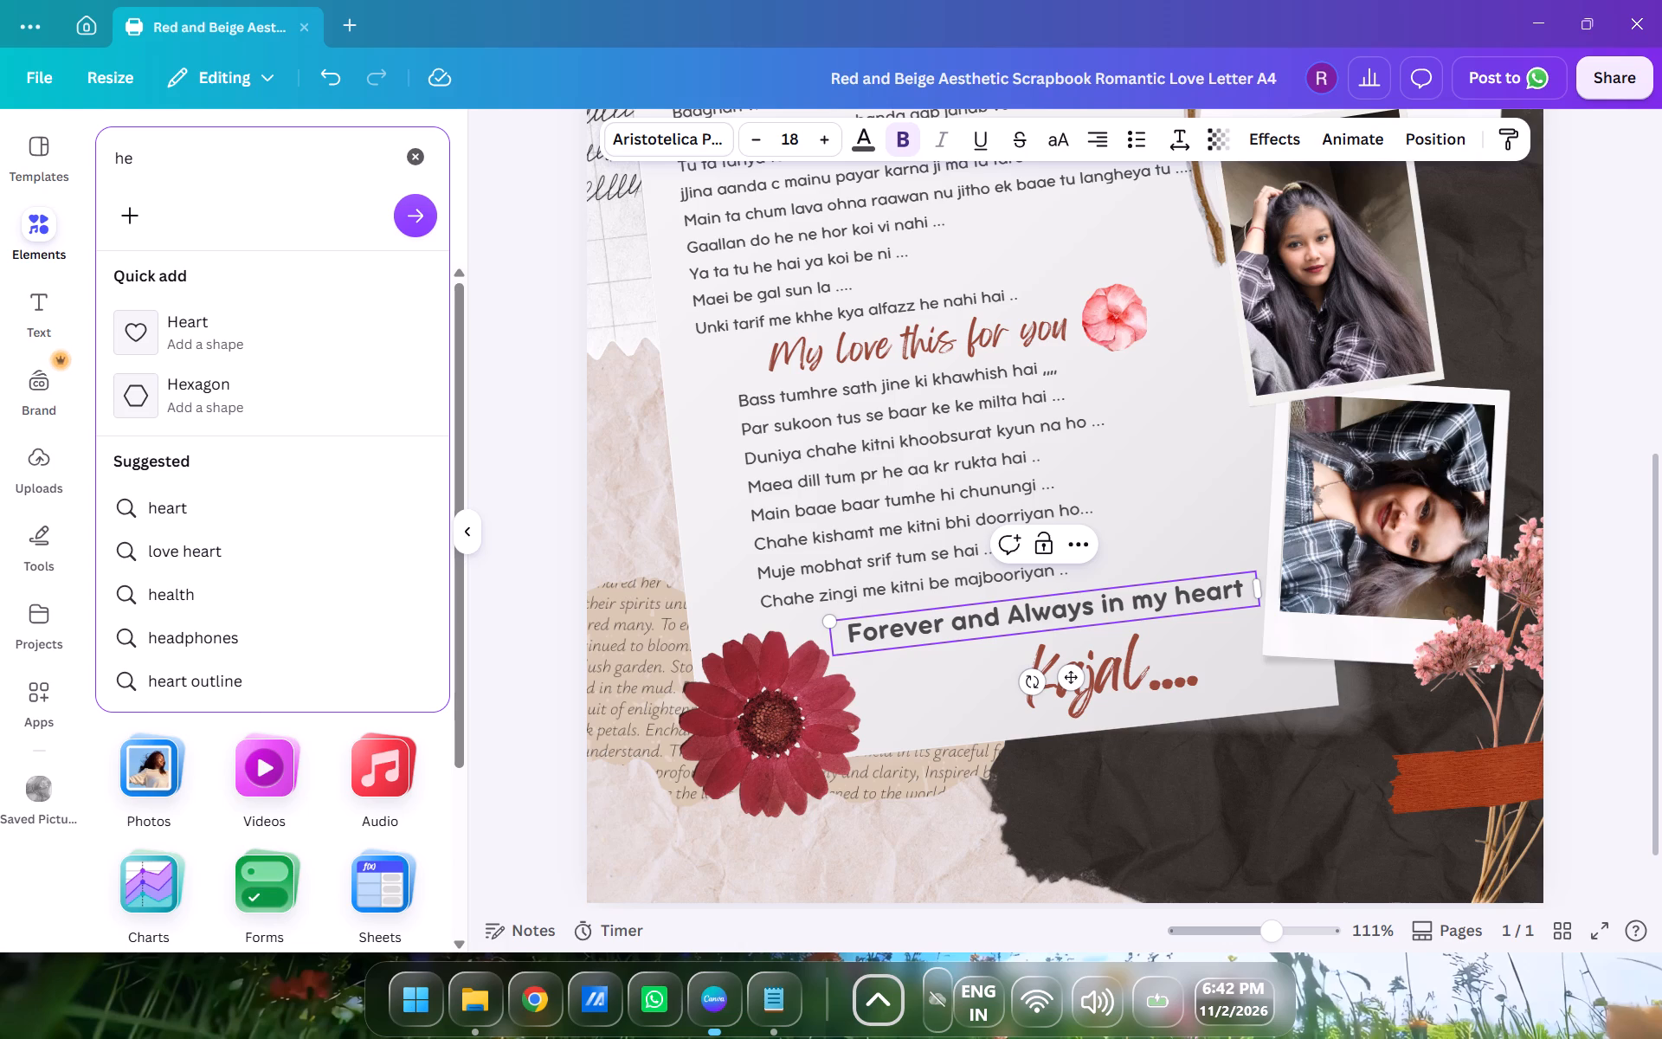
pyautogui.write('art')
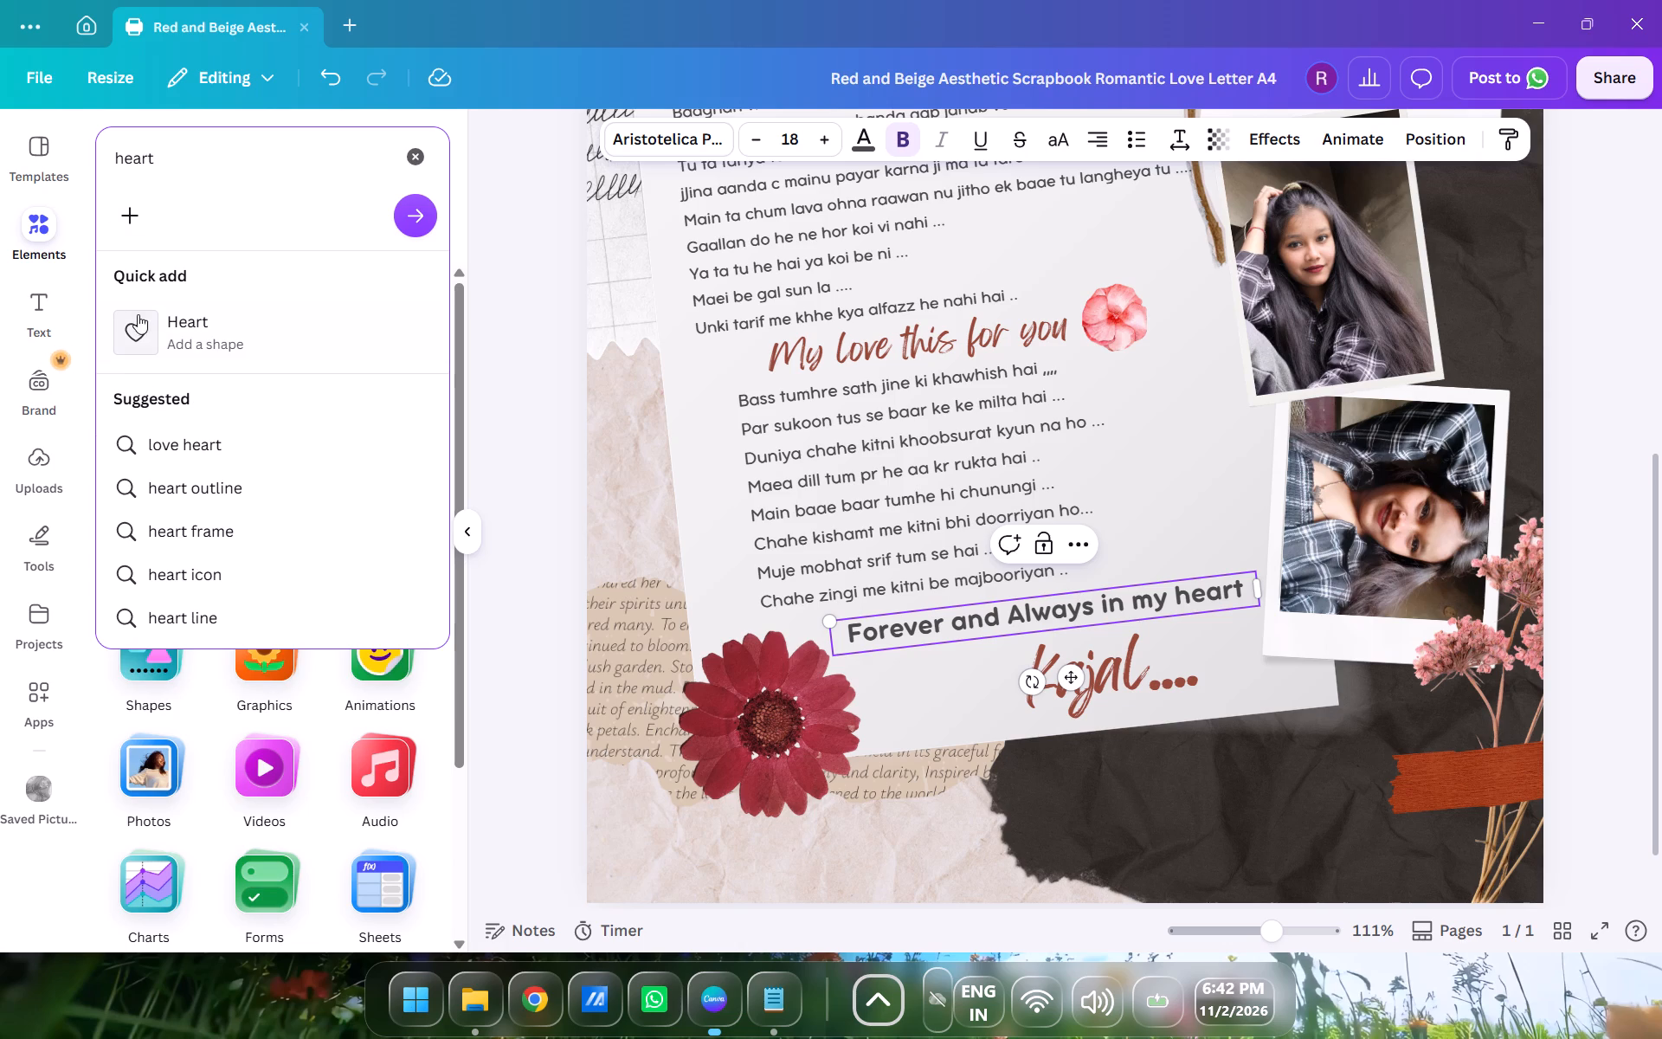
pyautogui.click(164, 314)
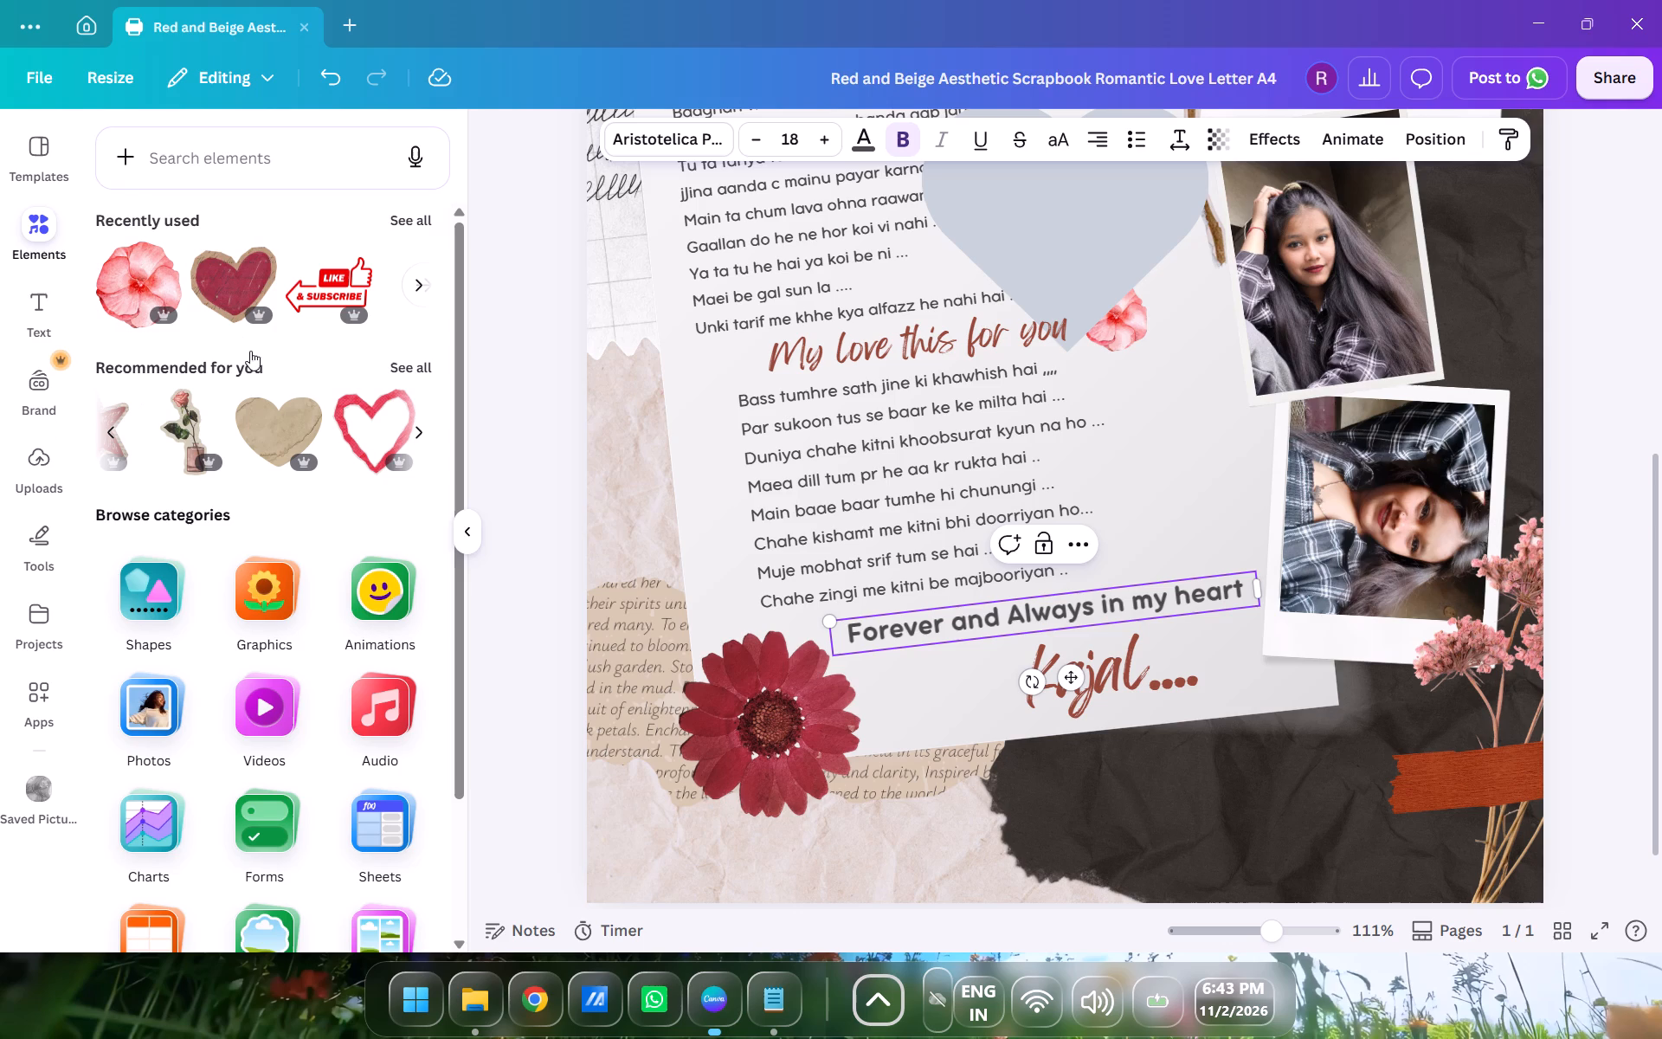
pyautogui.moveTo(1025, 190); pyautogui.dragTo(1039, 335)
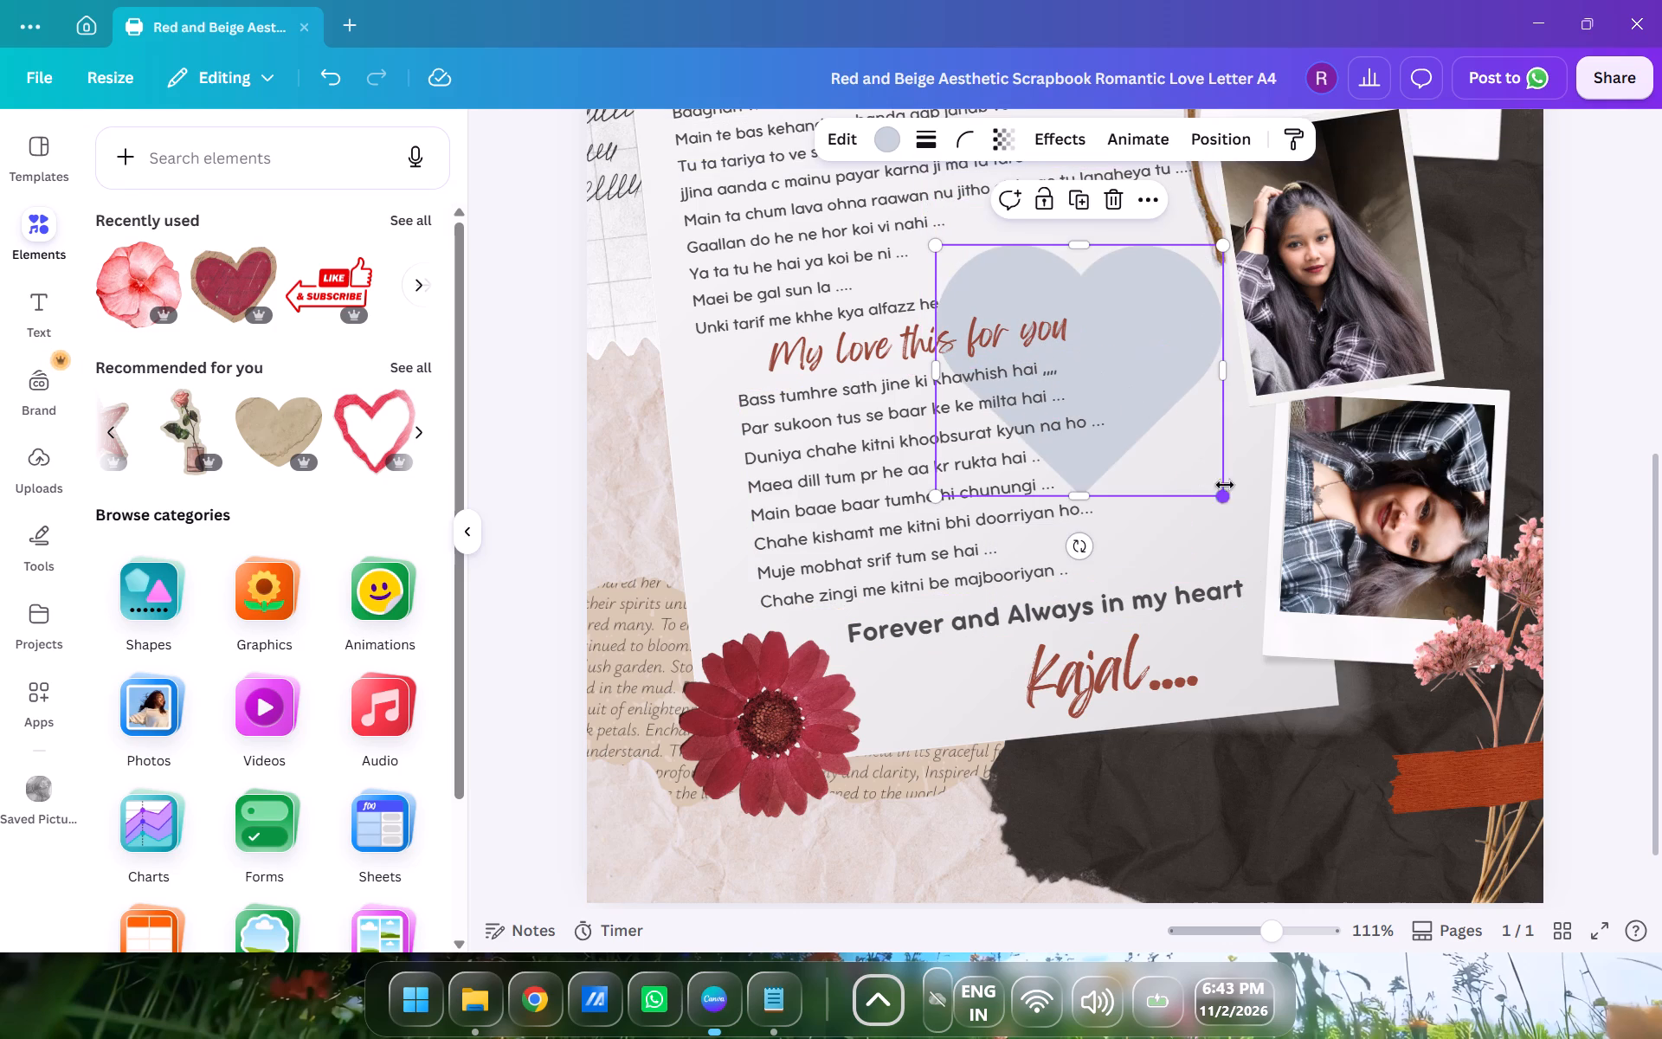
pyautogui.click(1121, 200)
# Search the elements library for "heart" and insert the glossy red 3D heart photo.
pyautogui.click(215, 162)
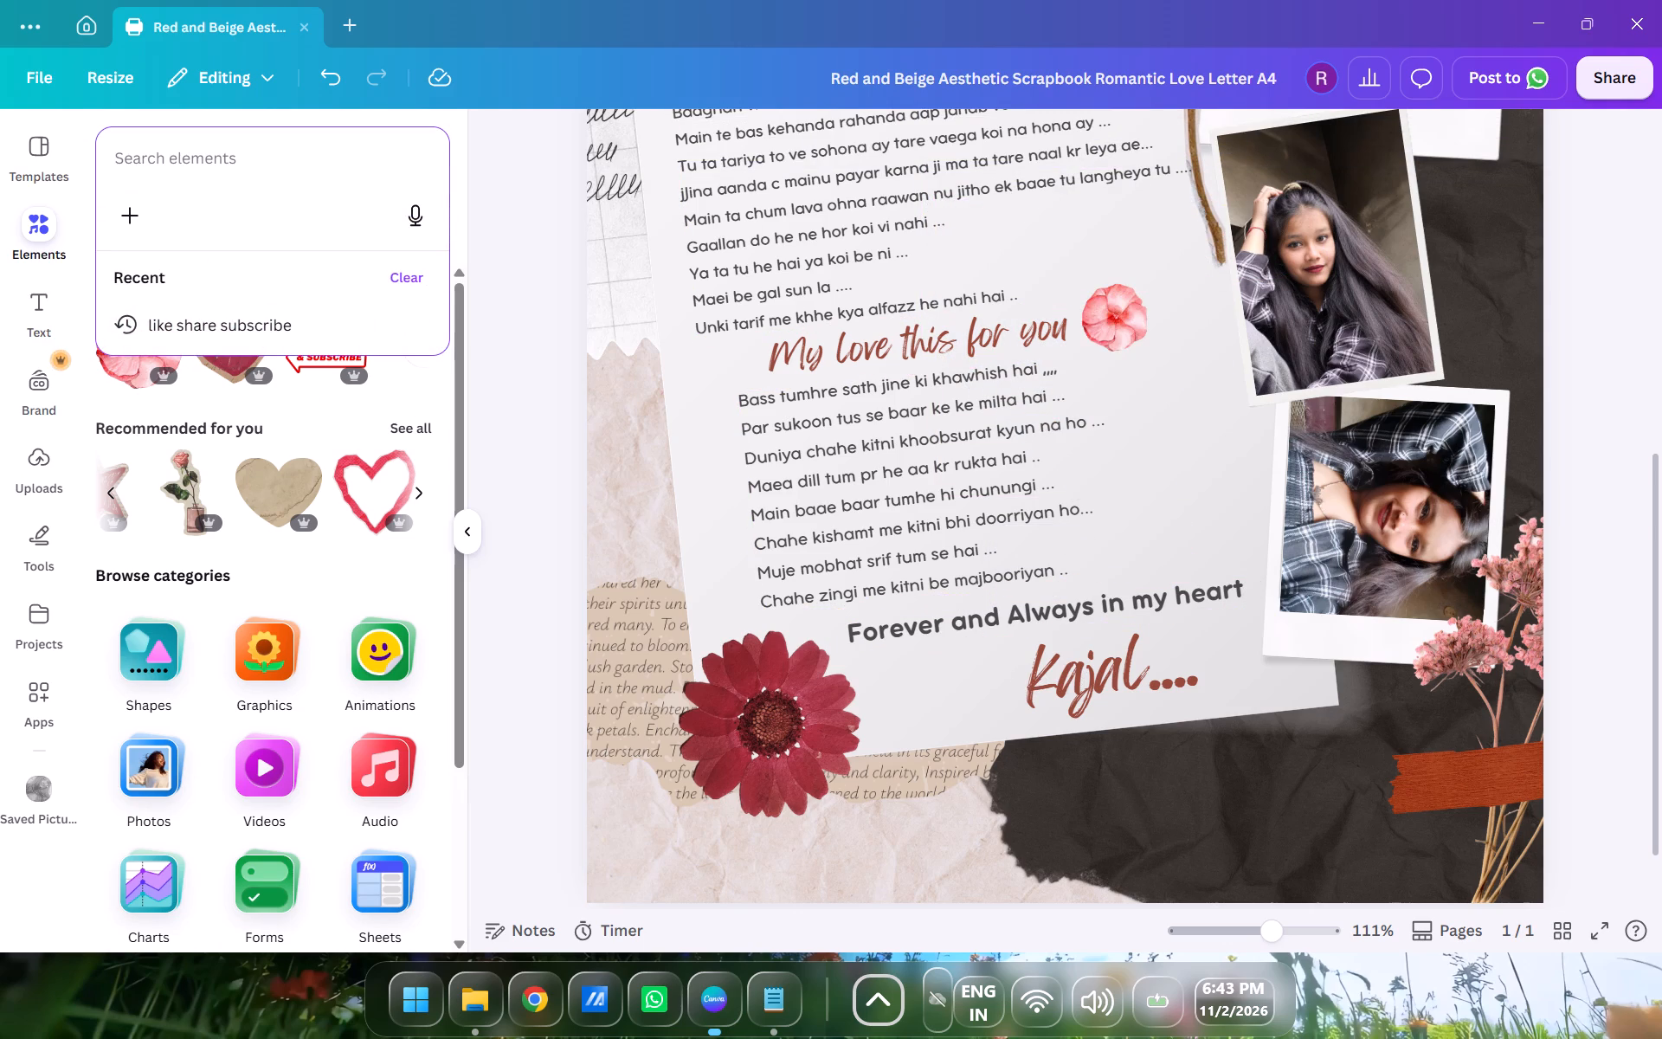
pyautogui.press('h')
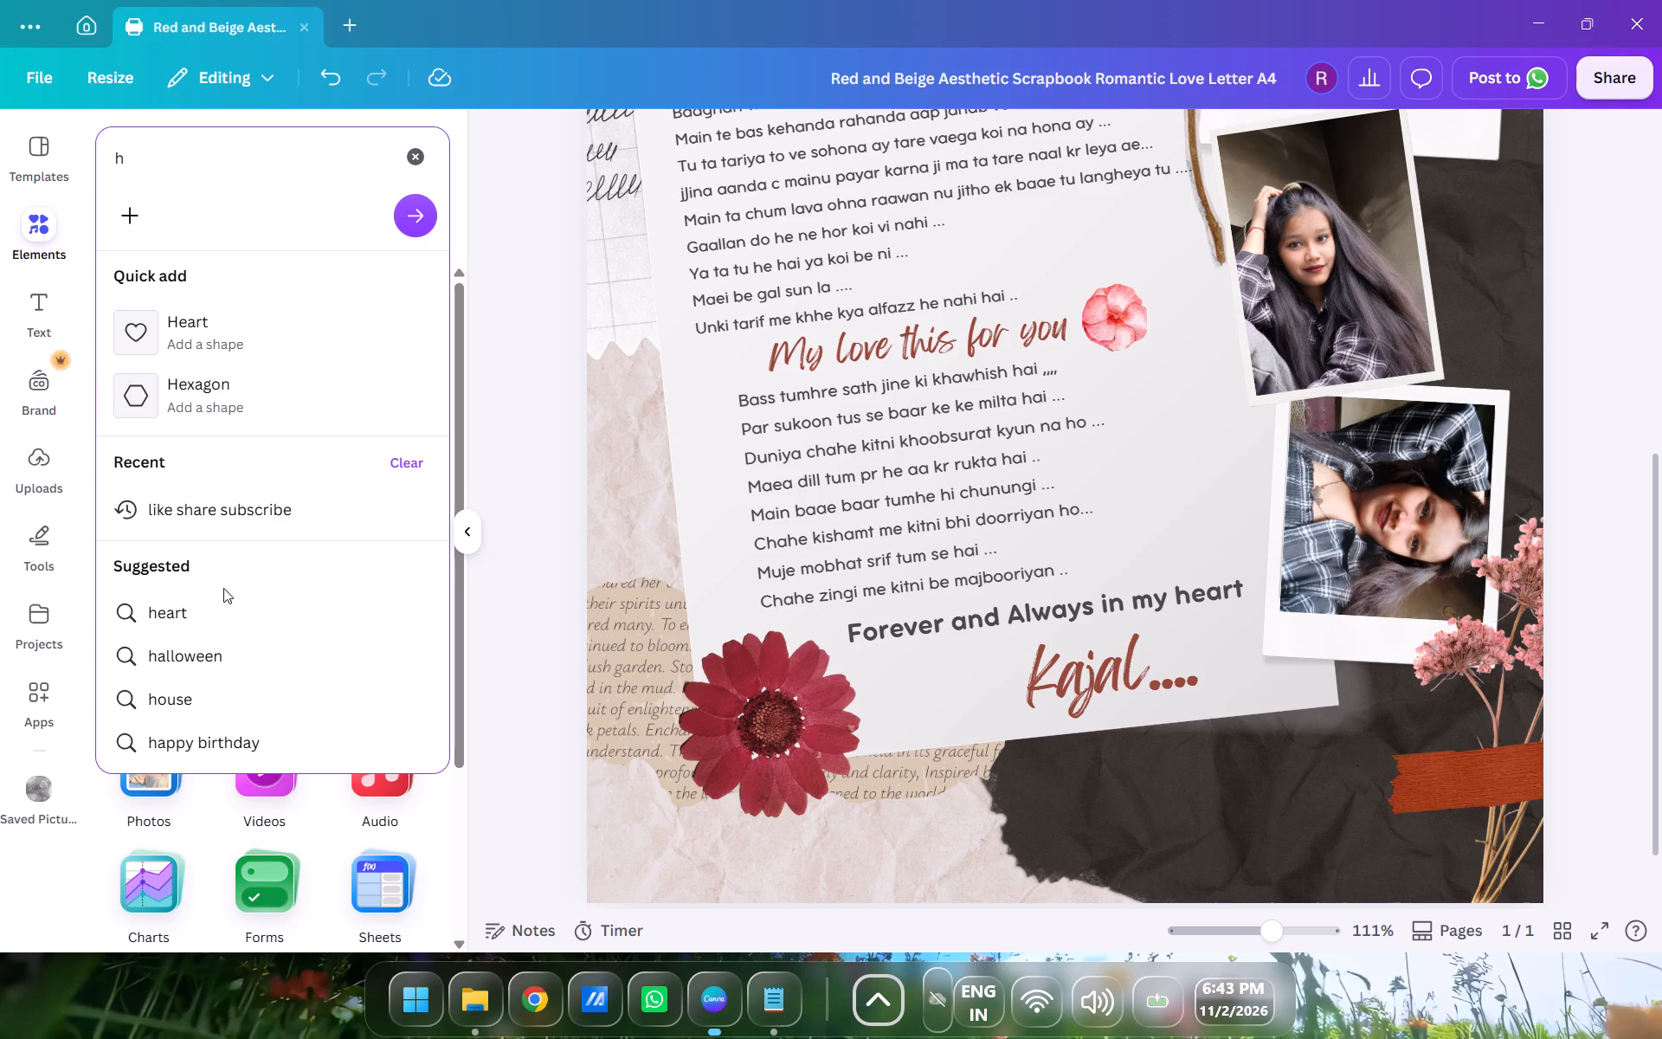
pyautogui.click(218, 613)
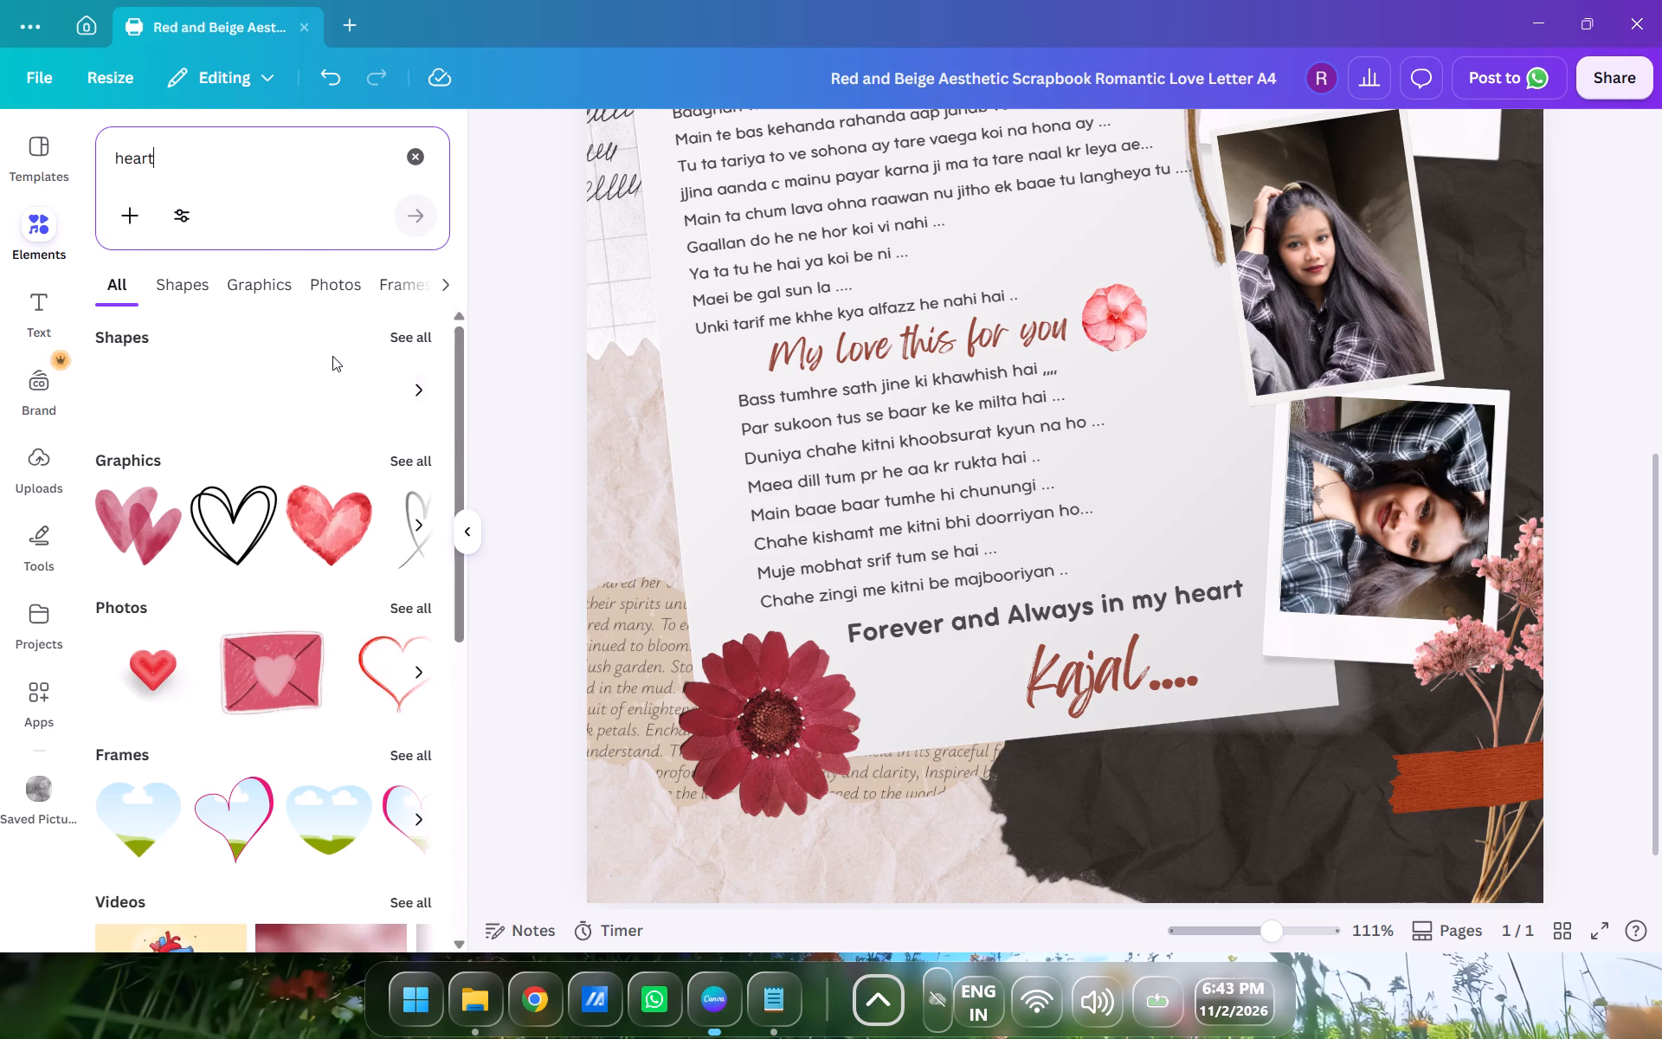
pyautogui.click(149, 670)
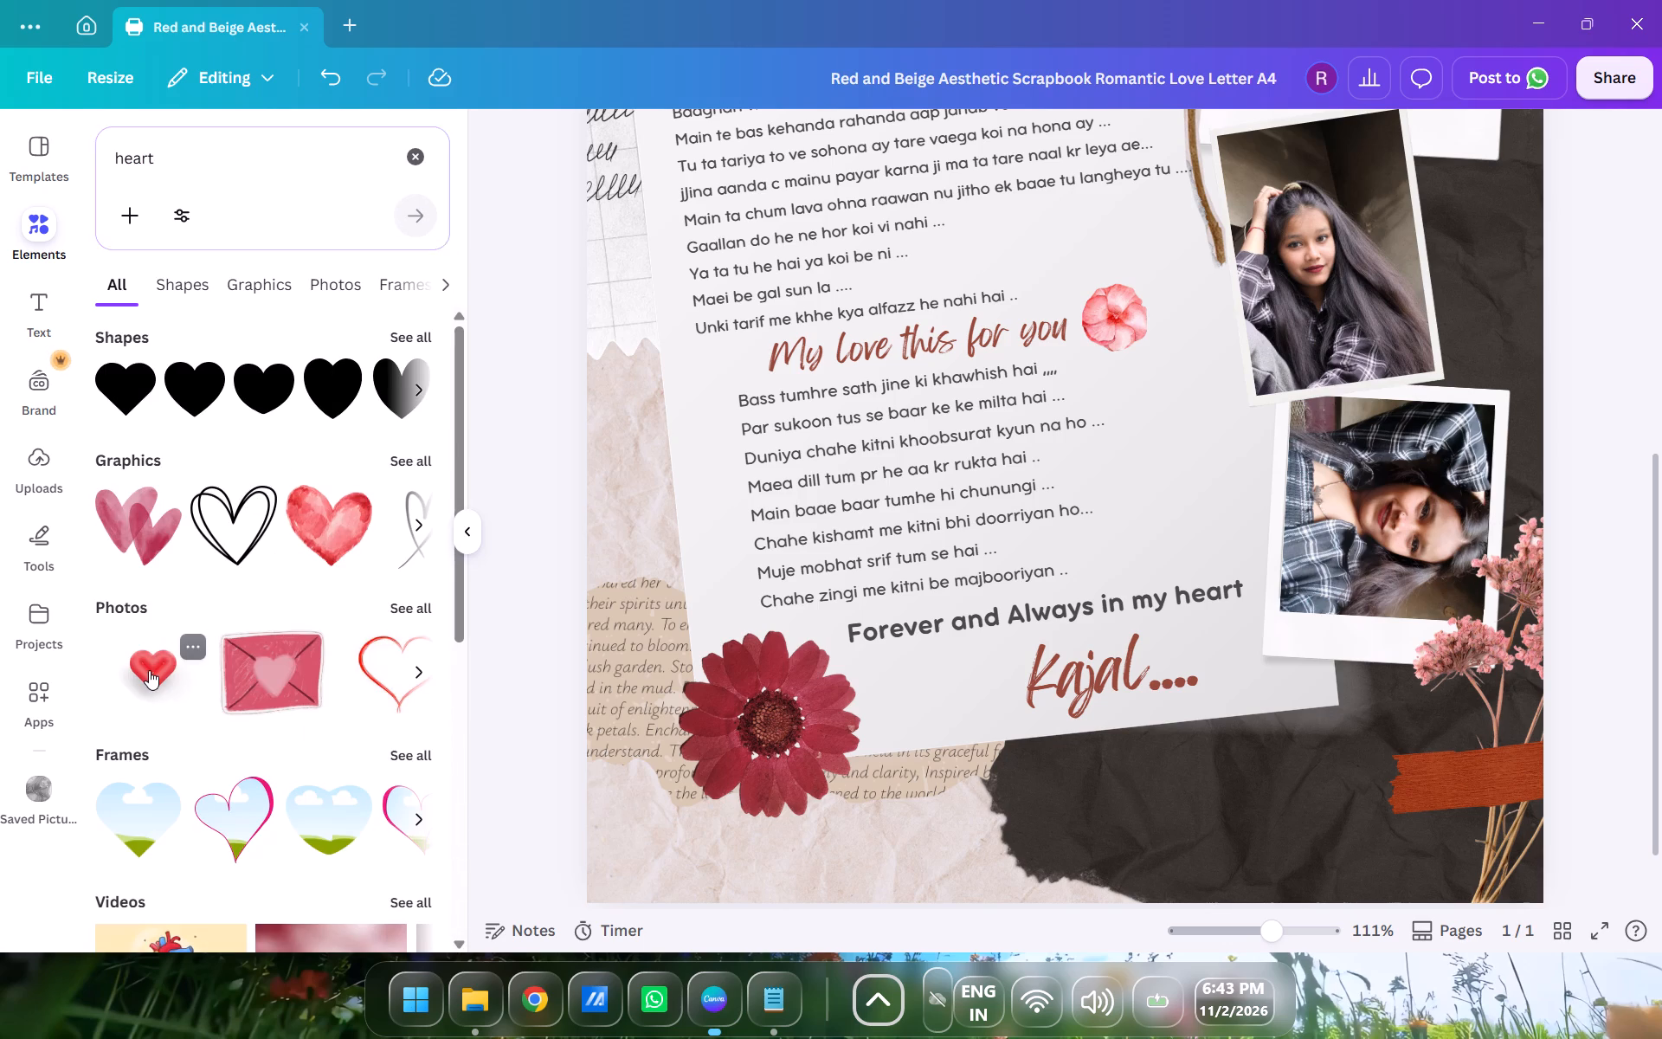
# Shrink the glossy red 3D heart to a small accent and place it just above the word "heart" ending the closing line.
pyautogui.moveTo(1443, 513); pyautogui.dragTo(1414, 486)
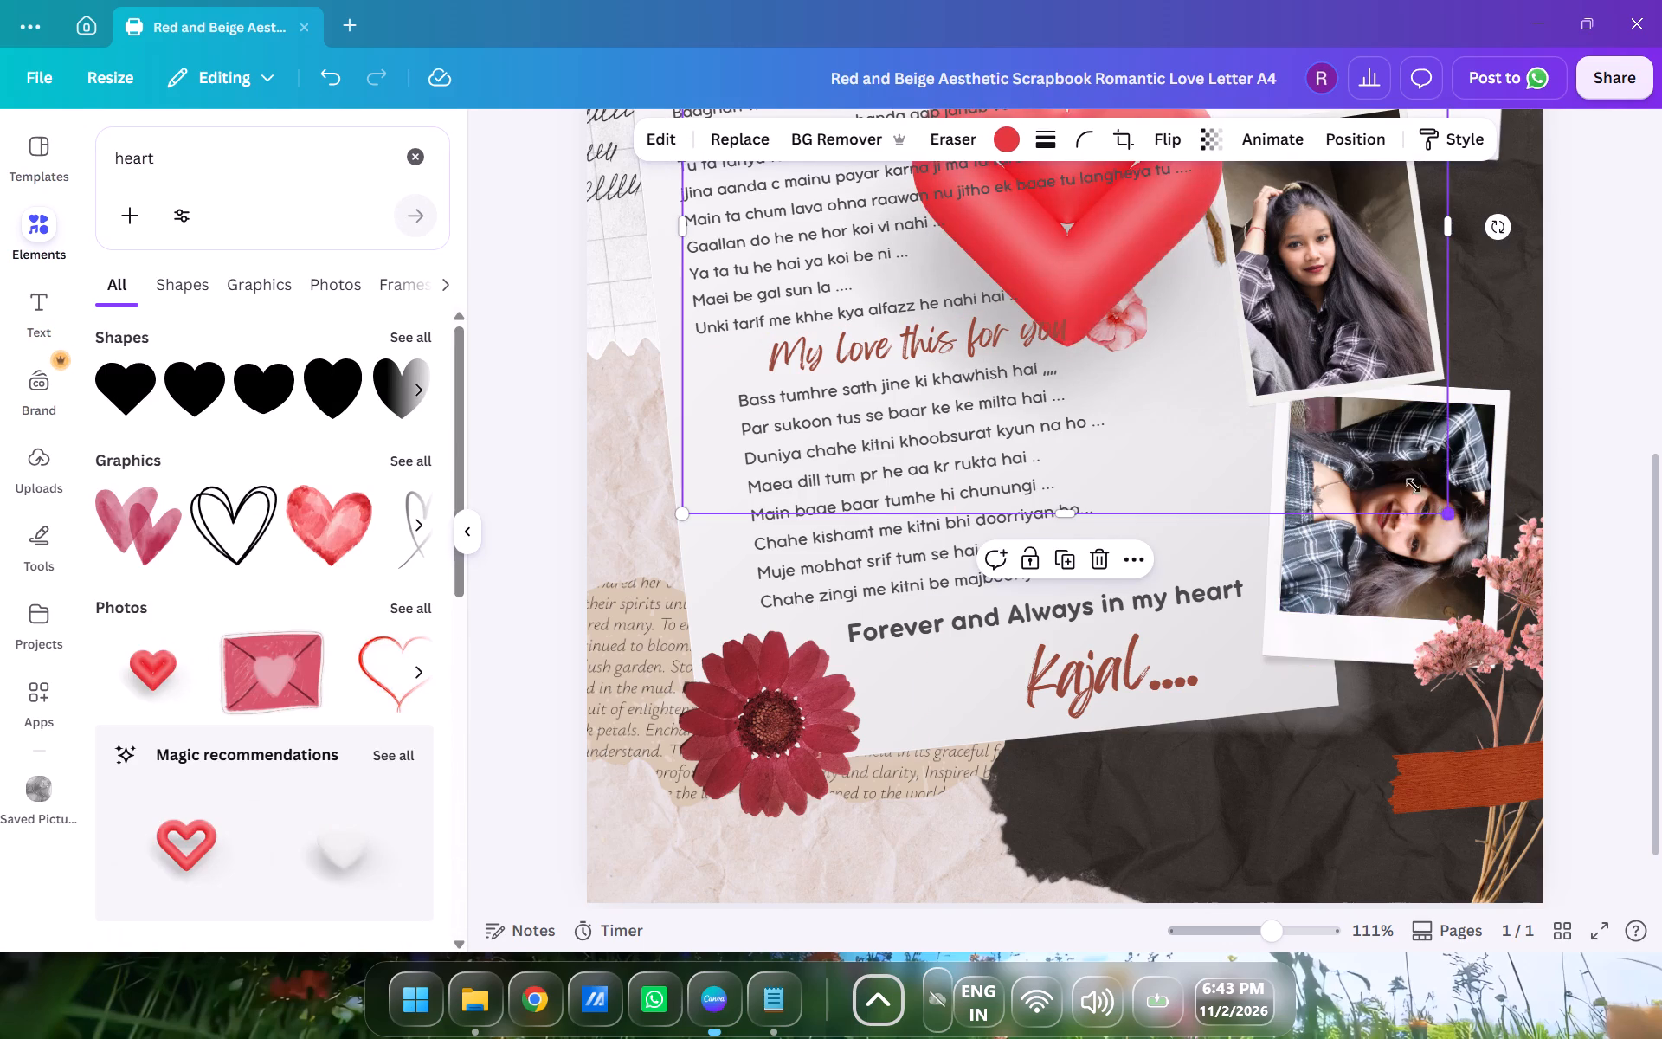
pyautogui.moveTo(1414, 486); pyautogui.dragTo(1228, 347)
pyautogui.moveTo(1103, 255); pyautogui.dragTo(1211, 501)
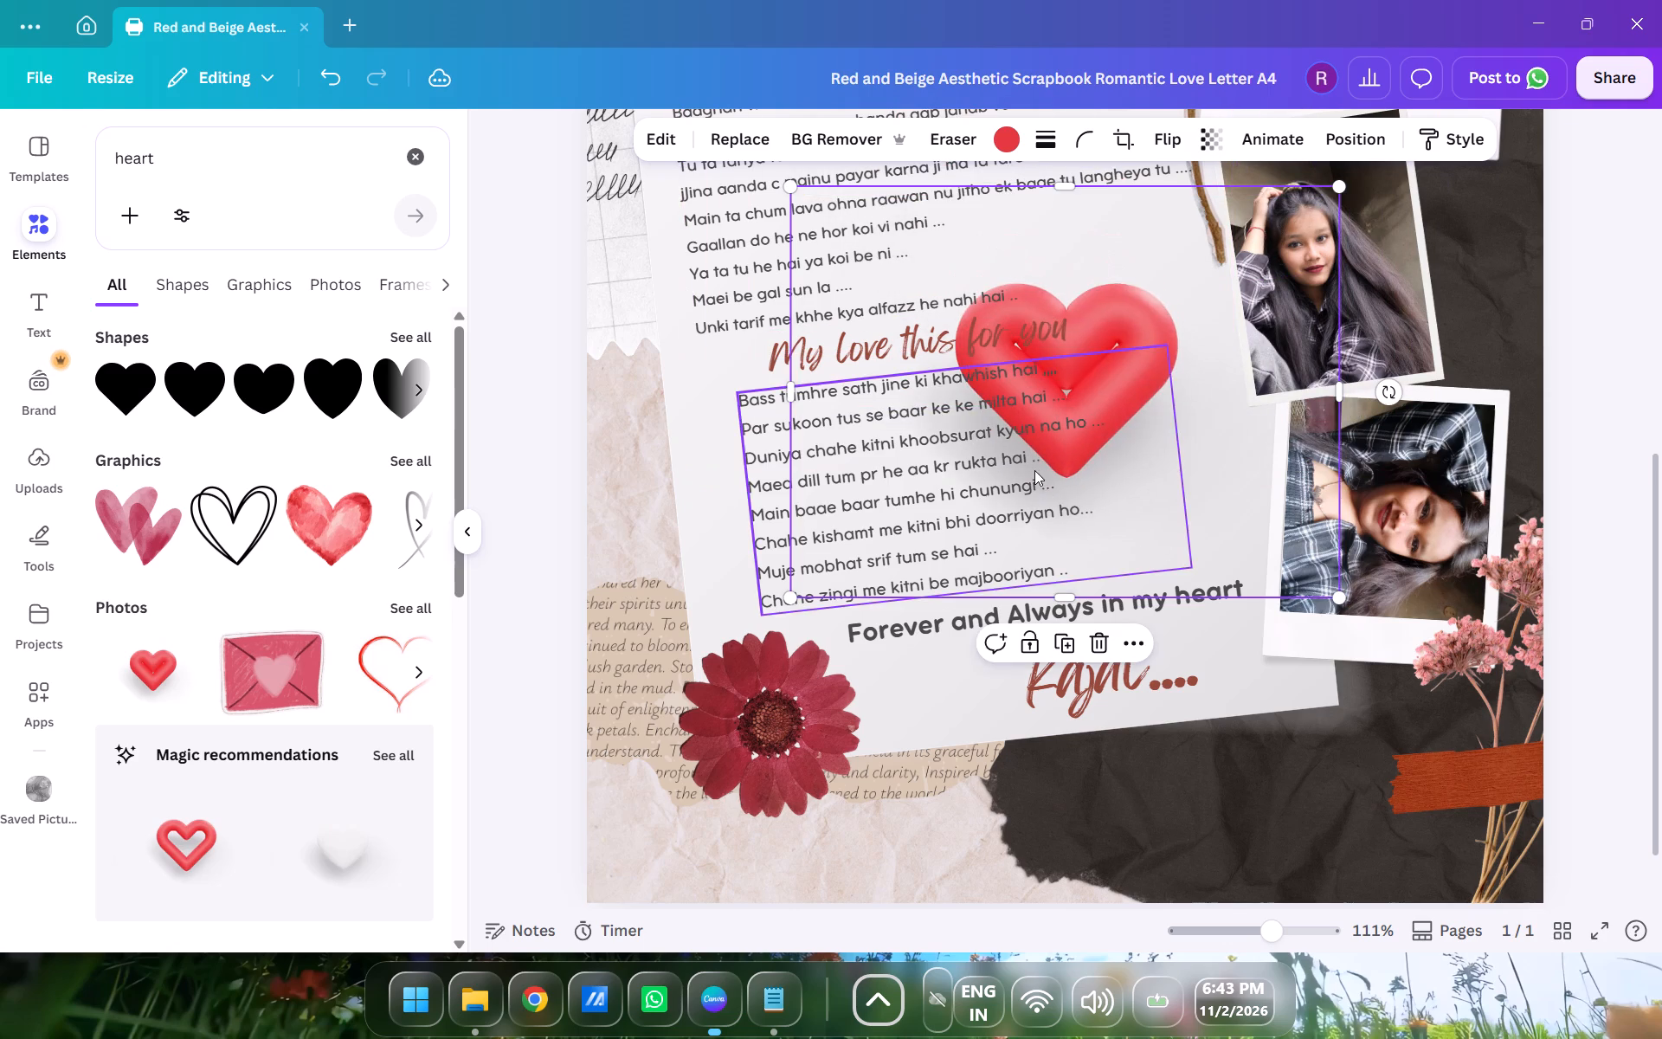
pyautogui.moveTo(1272, 442); pyautogui.dragTo(1129, 481)
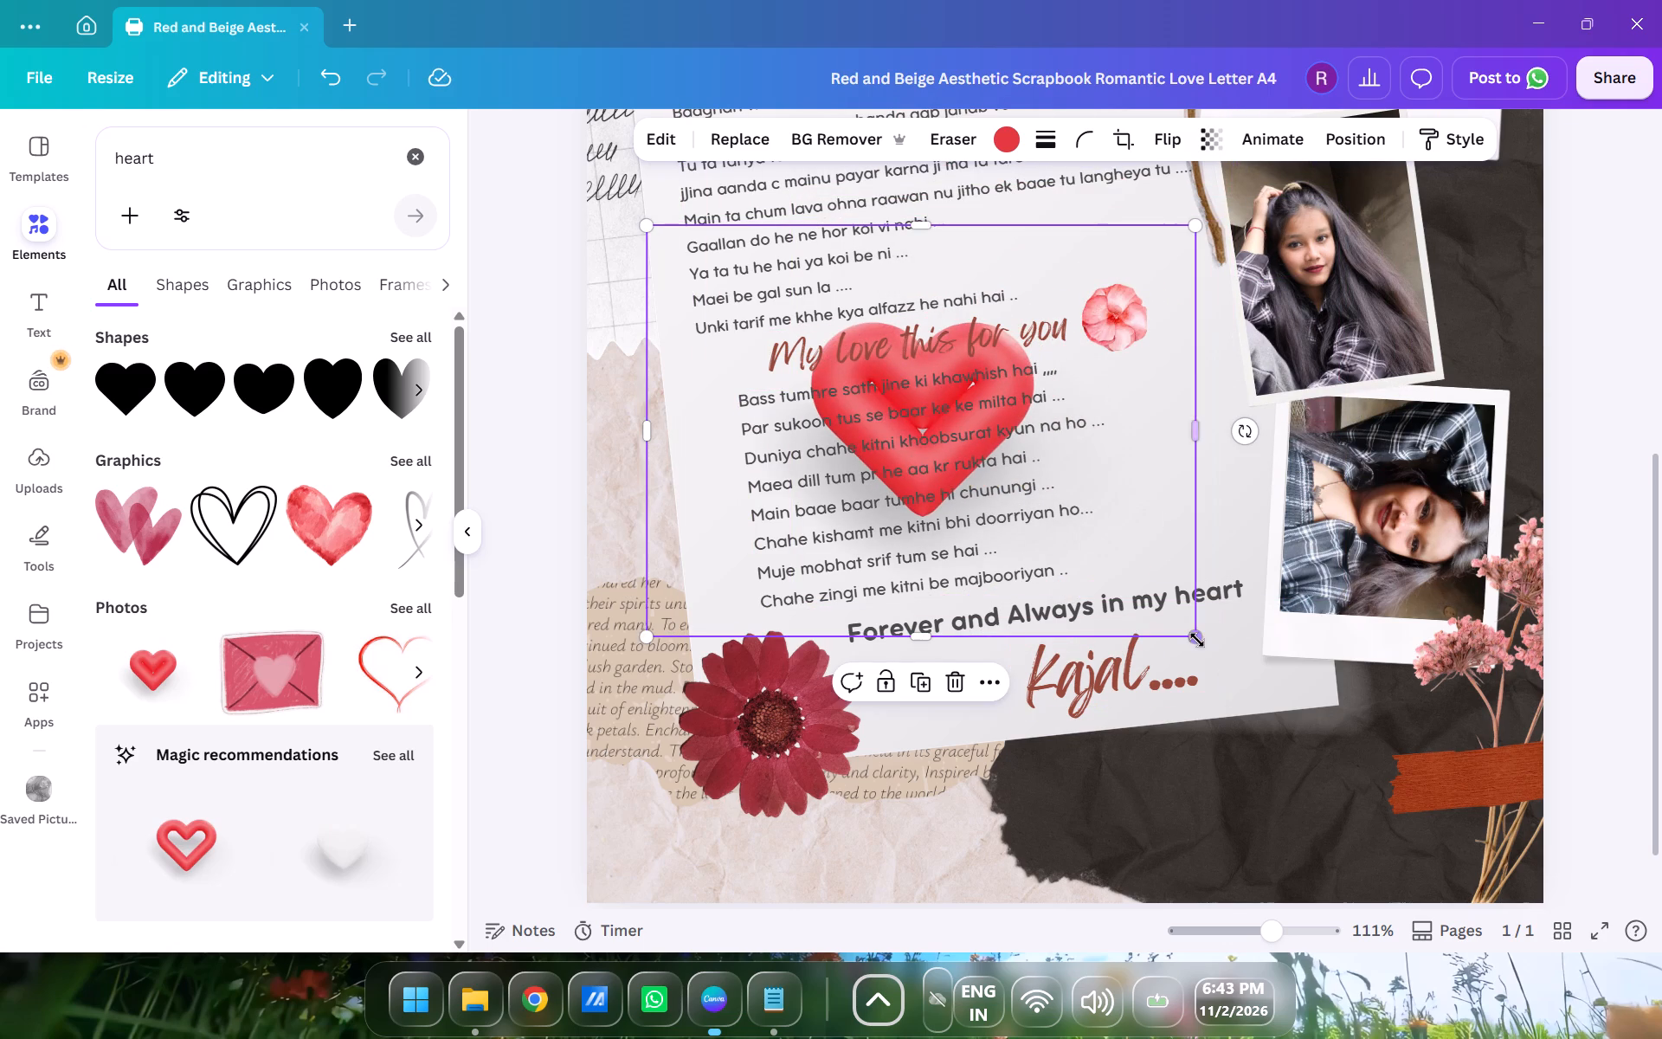
pyautogui.moveTo(1198, 640); pyautogui.dragTo(887, 390)
pyautogui.moveTo(688, 369); pyautogui.dragTo(850, 455)
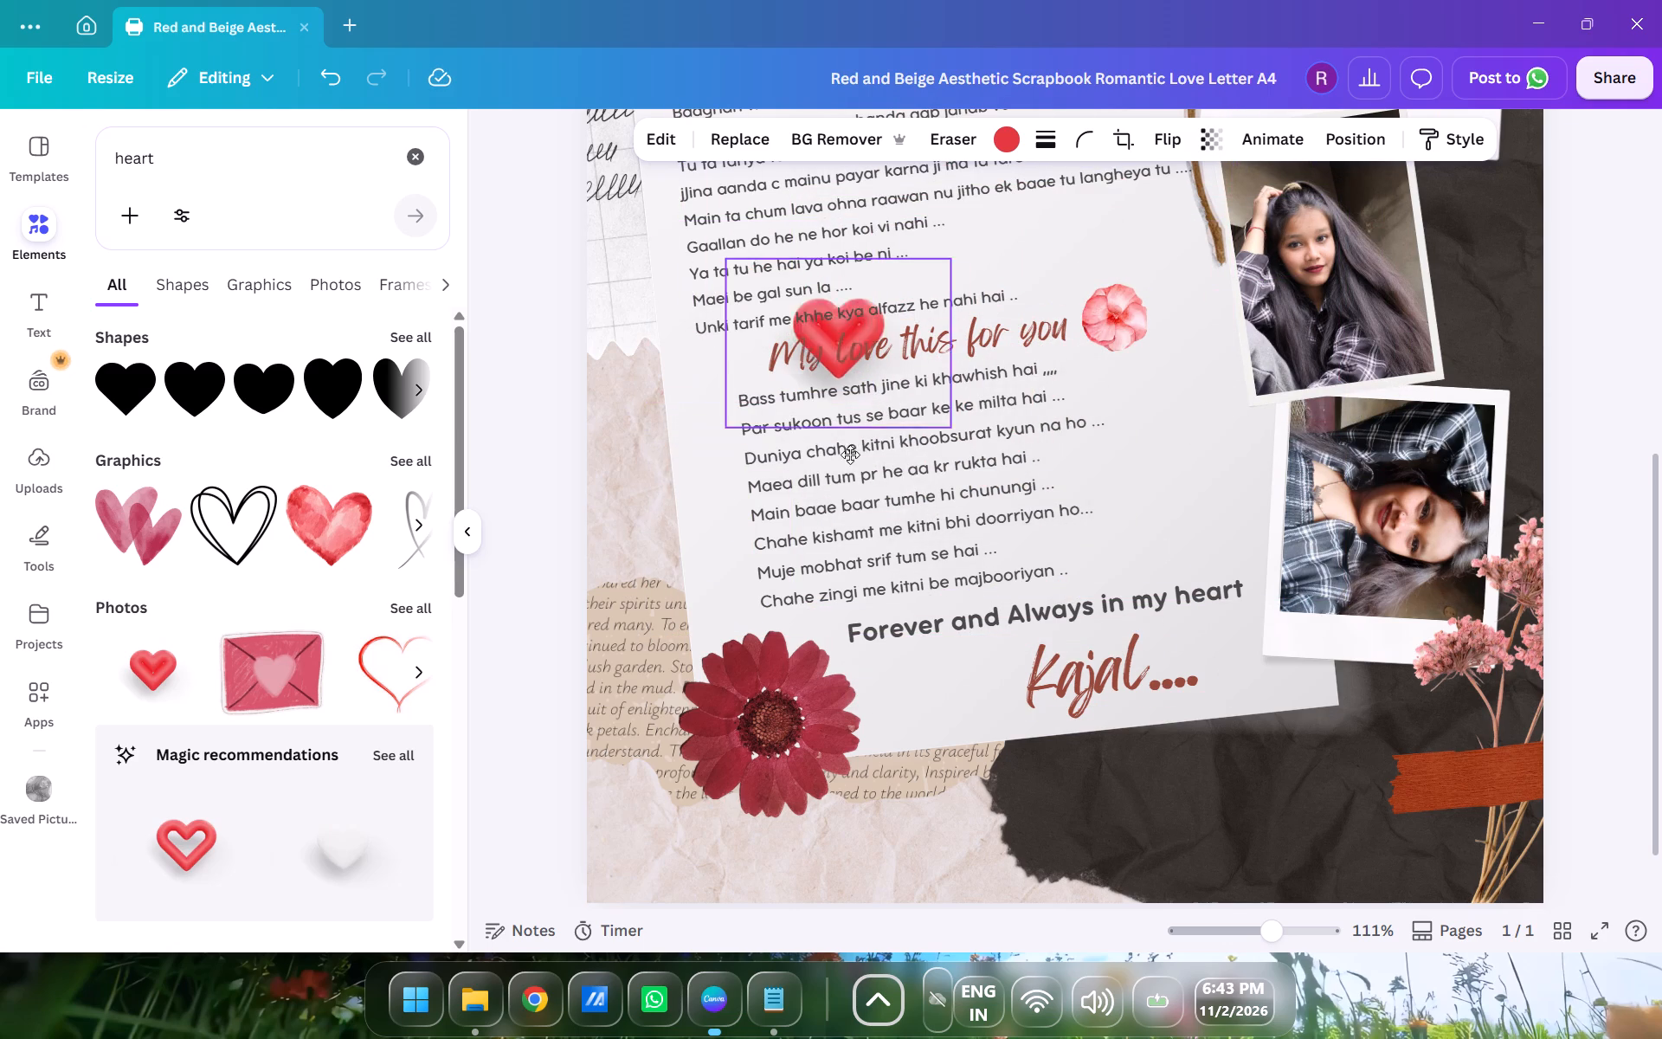
pyautogui.moveTo(850, 455); pyautogui.dragTo(1090, 613)
pyautogui.moveTo(1268, 634); pyautogui.dragTo(1182, 561)
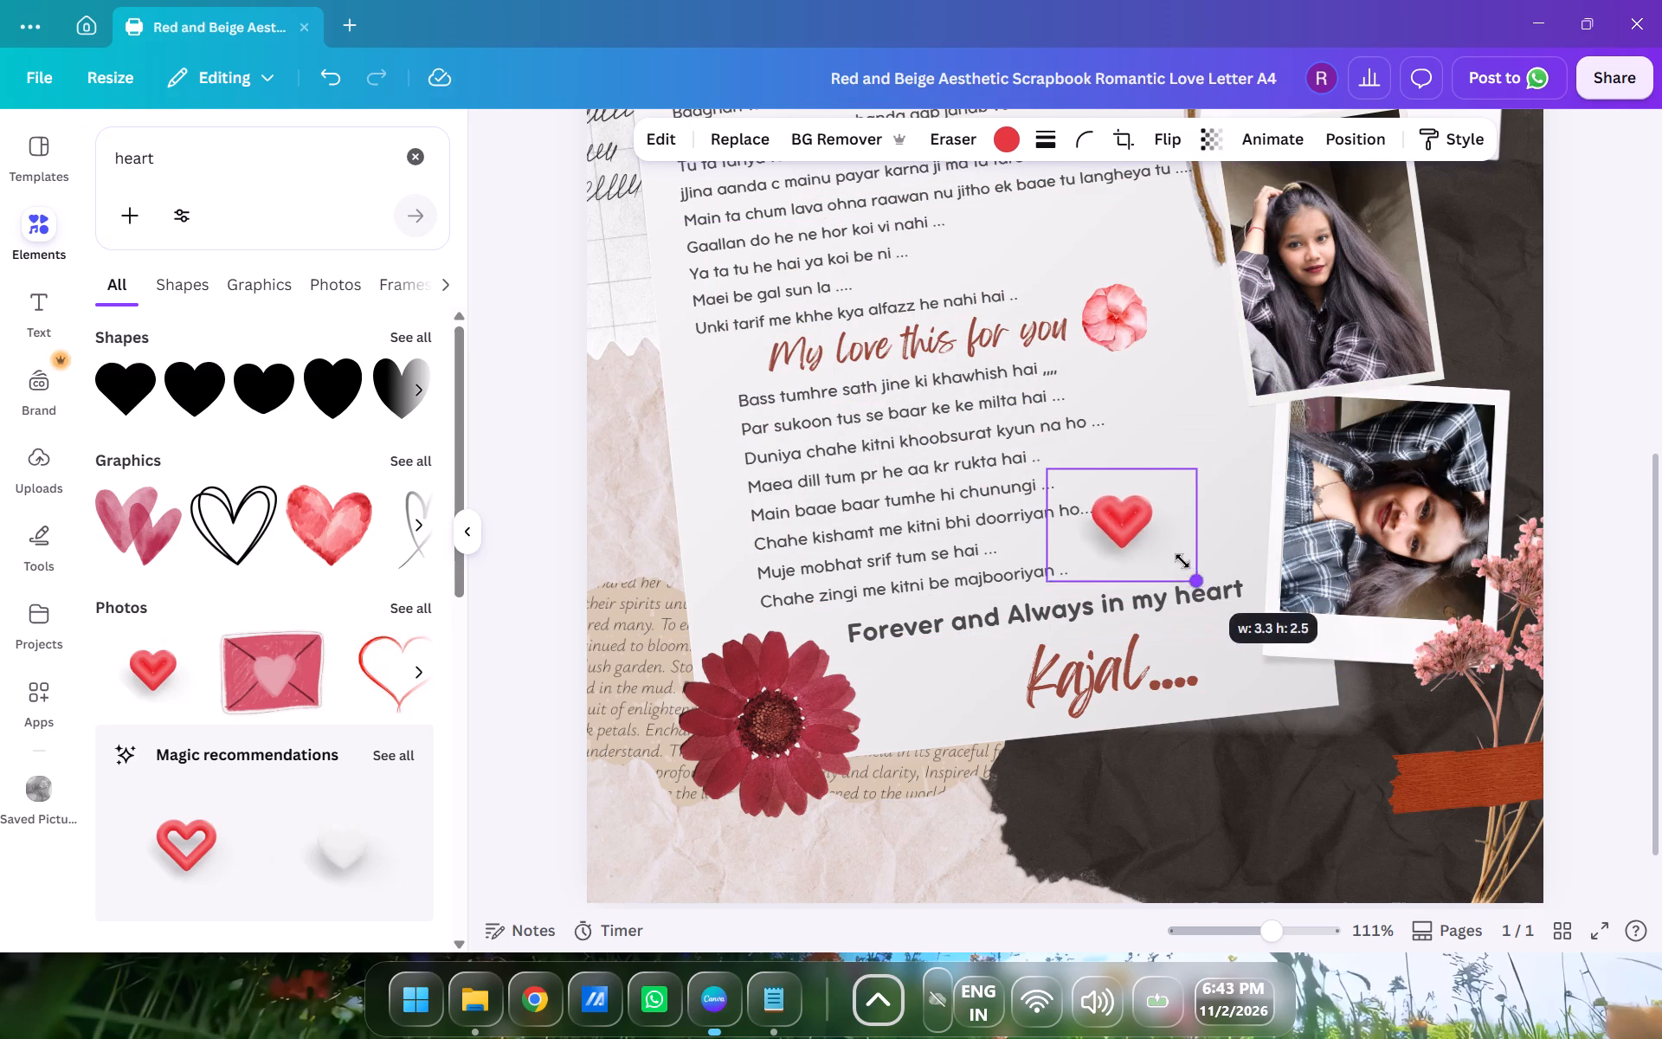
pyautogui.moveTo(1182, 561); pyautogui.dragTo(1168, 548)
pyautogui.moveTo(1123, 537); pyautogui.dragTo(1212, 552)
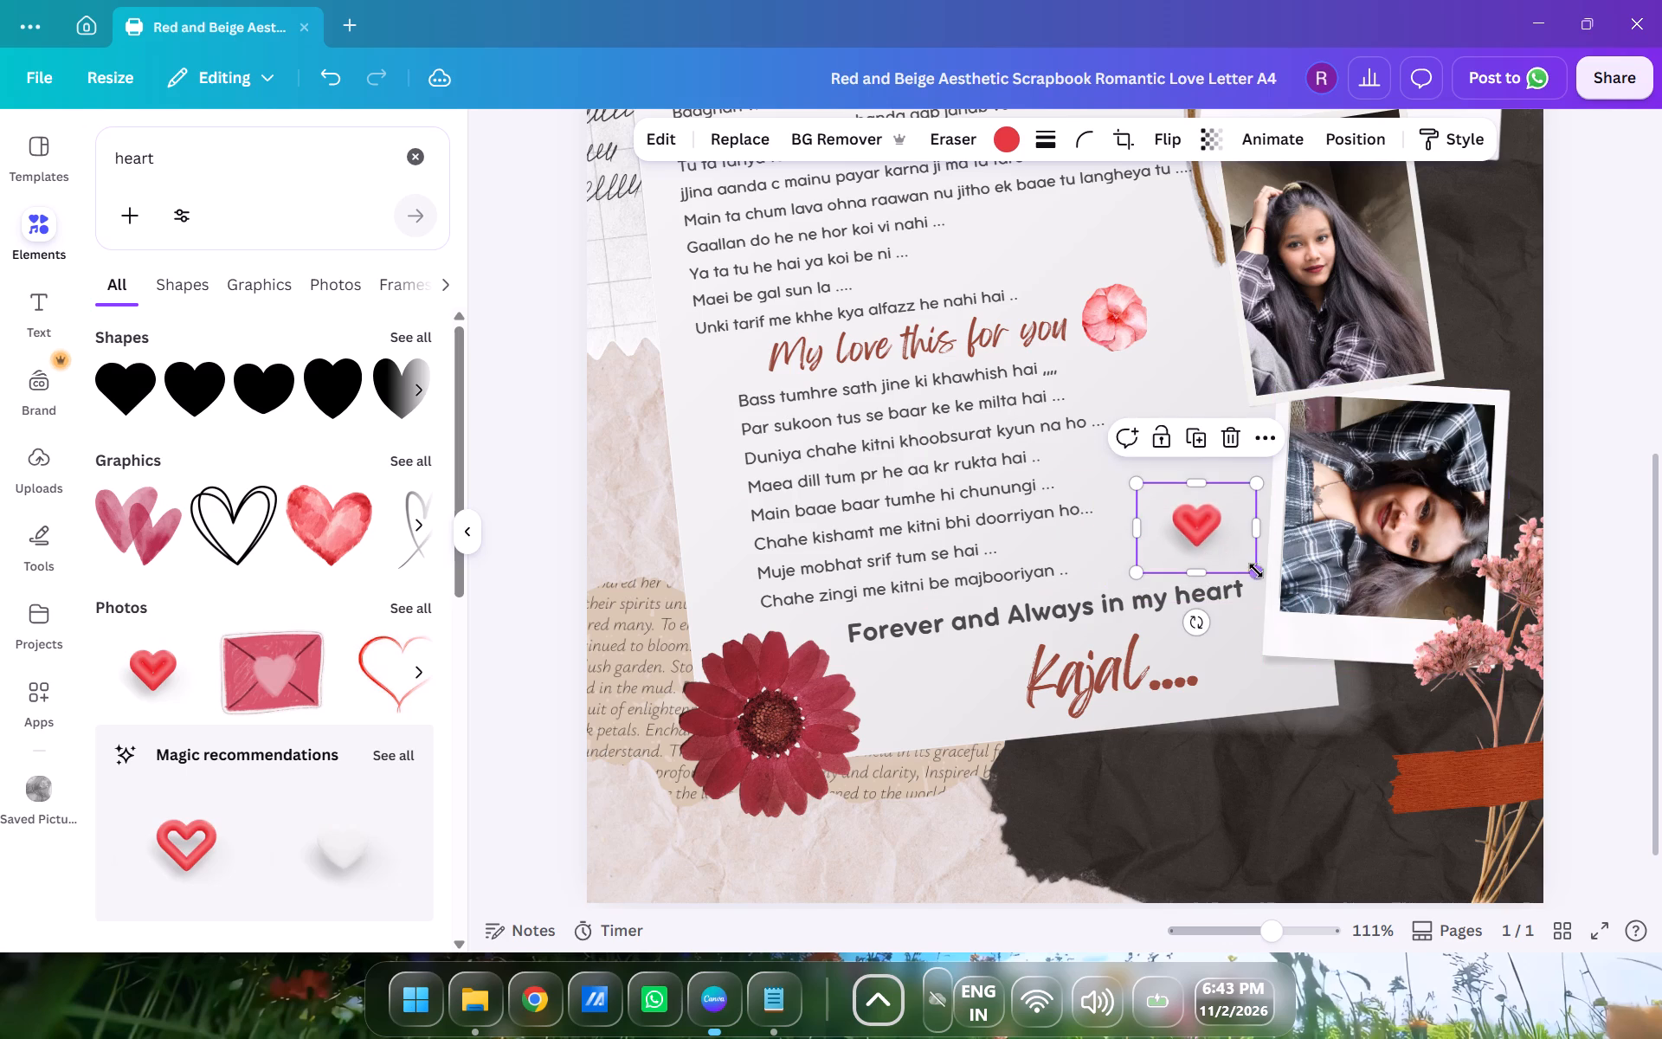
pyautogui.moveTo(1256, 571); pyautogui.dragTo(1237, 548)
pyautogui.moveTo(1202, 539); pyautogui.dragTo(1237, 577)
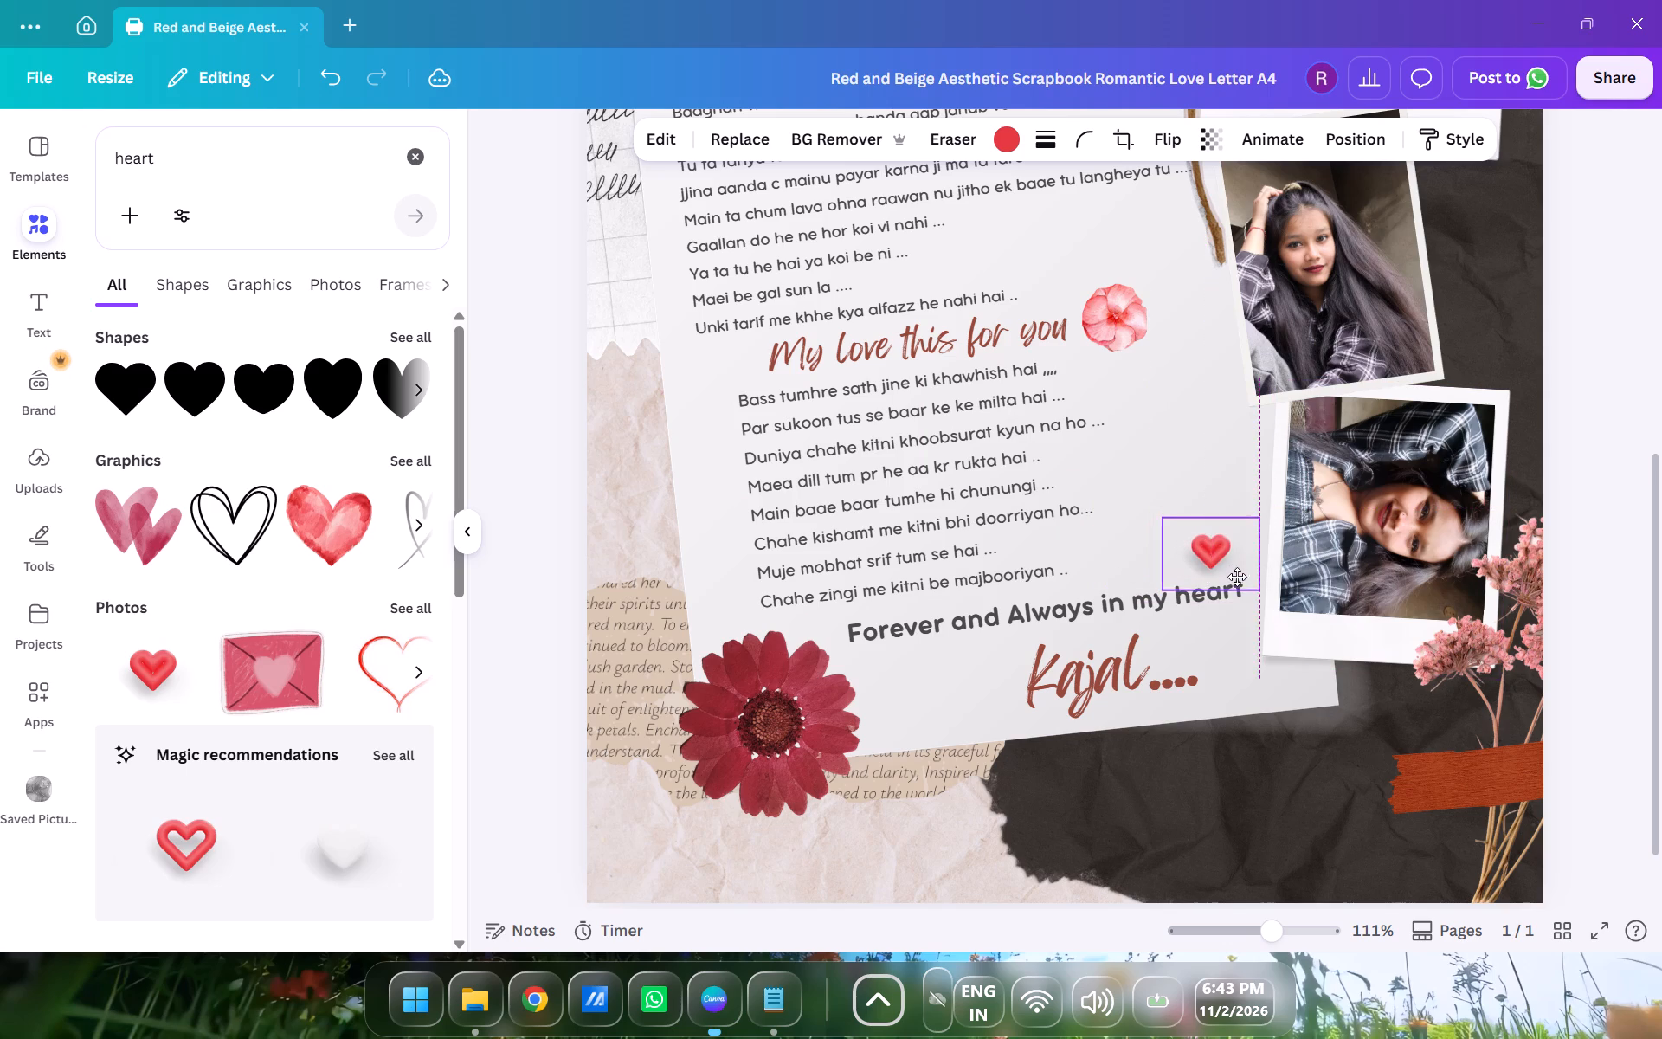
pyautogui.moveTo(1237, 577); pyautogui.dragTo(1229, 580)
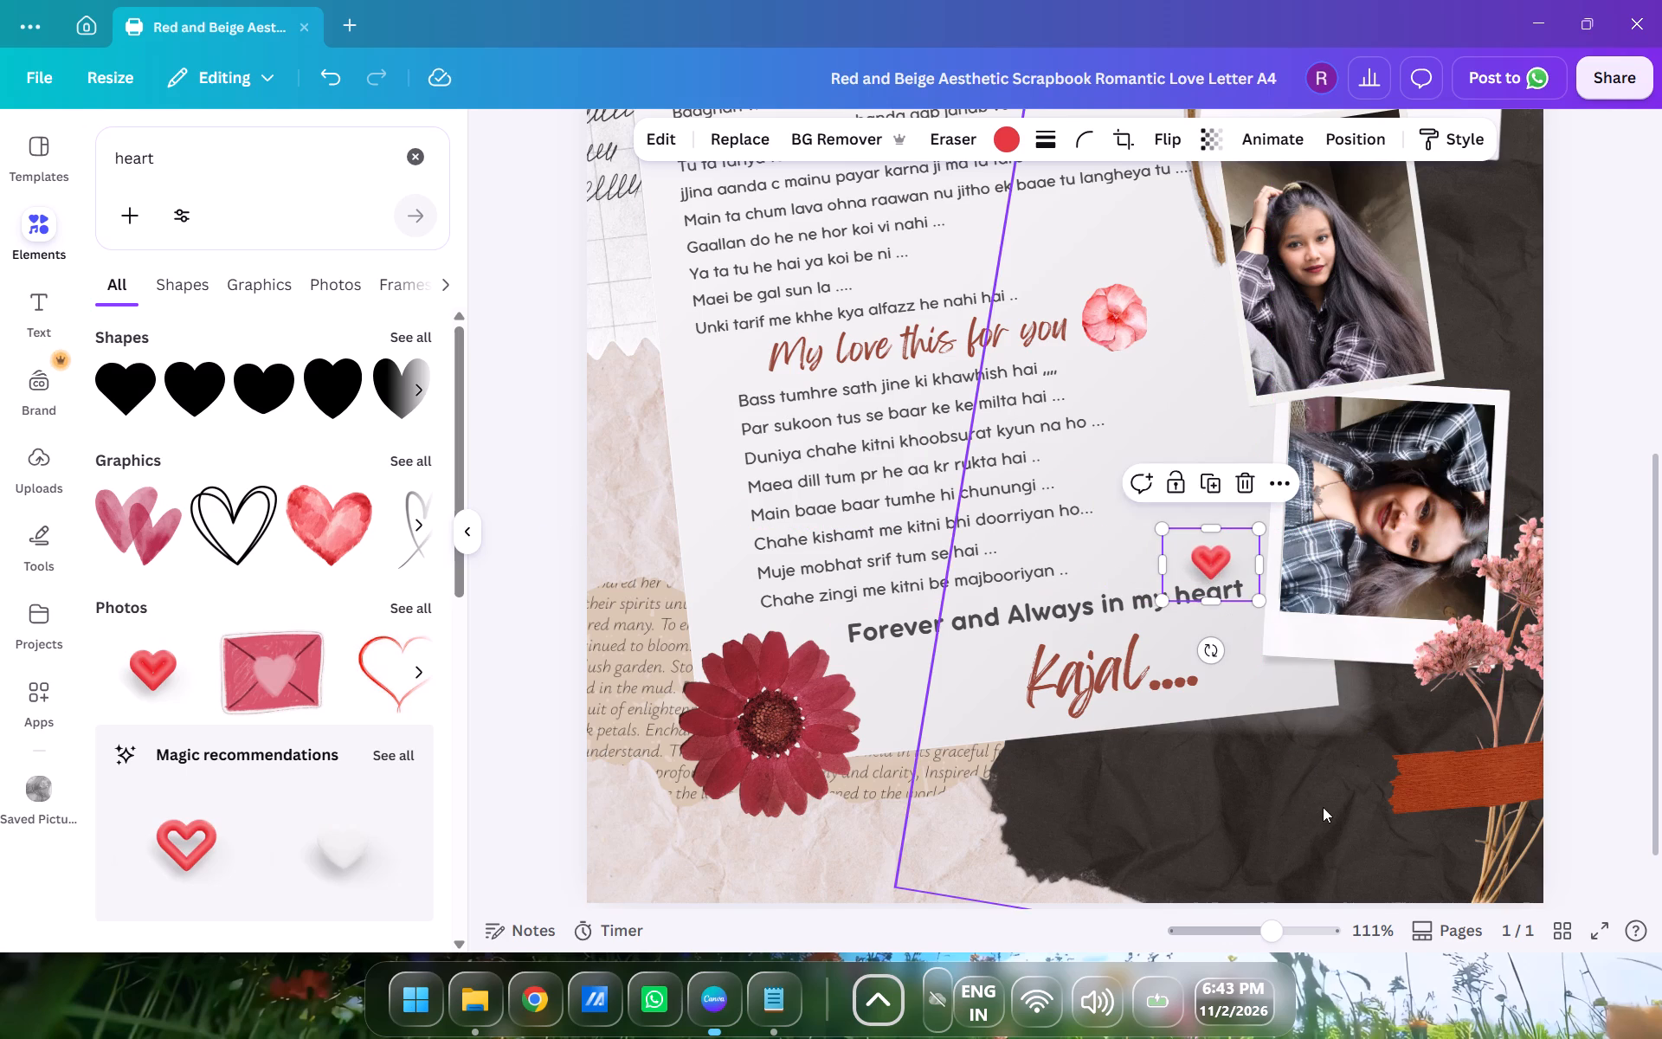
pyautogui.click(531, 876)
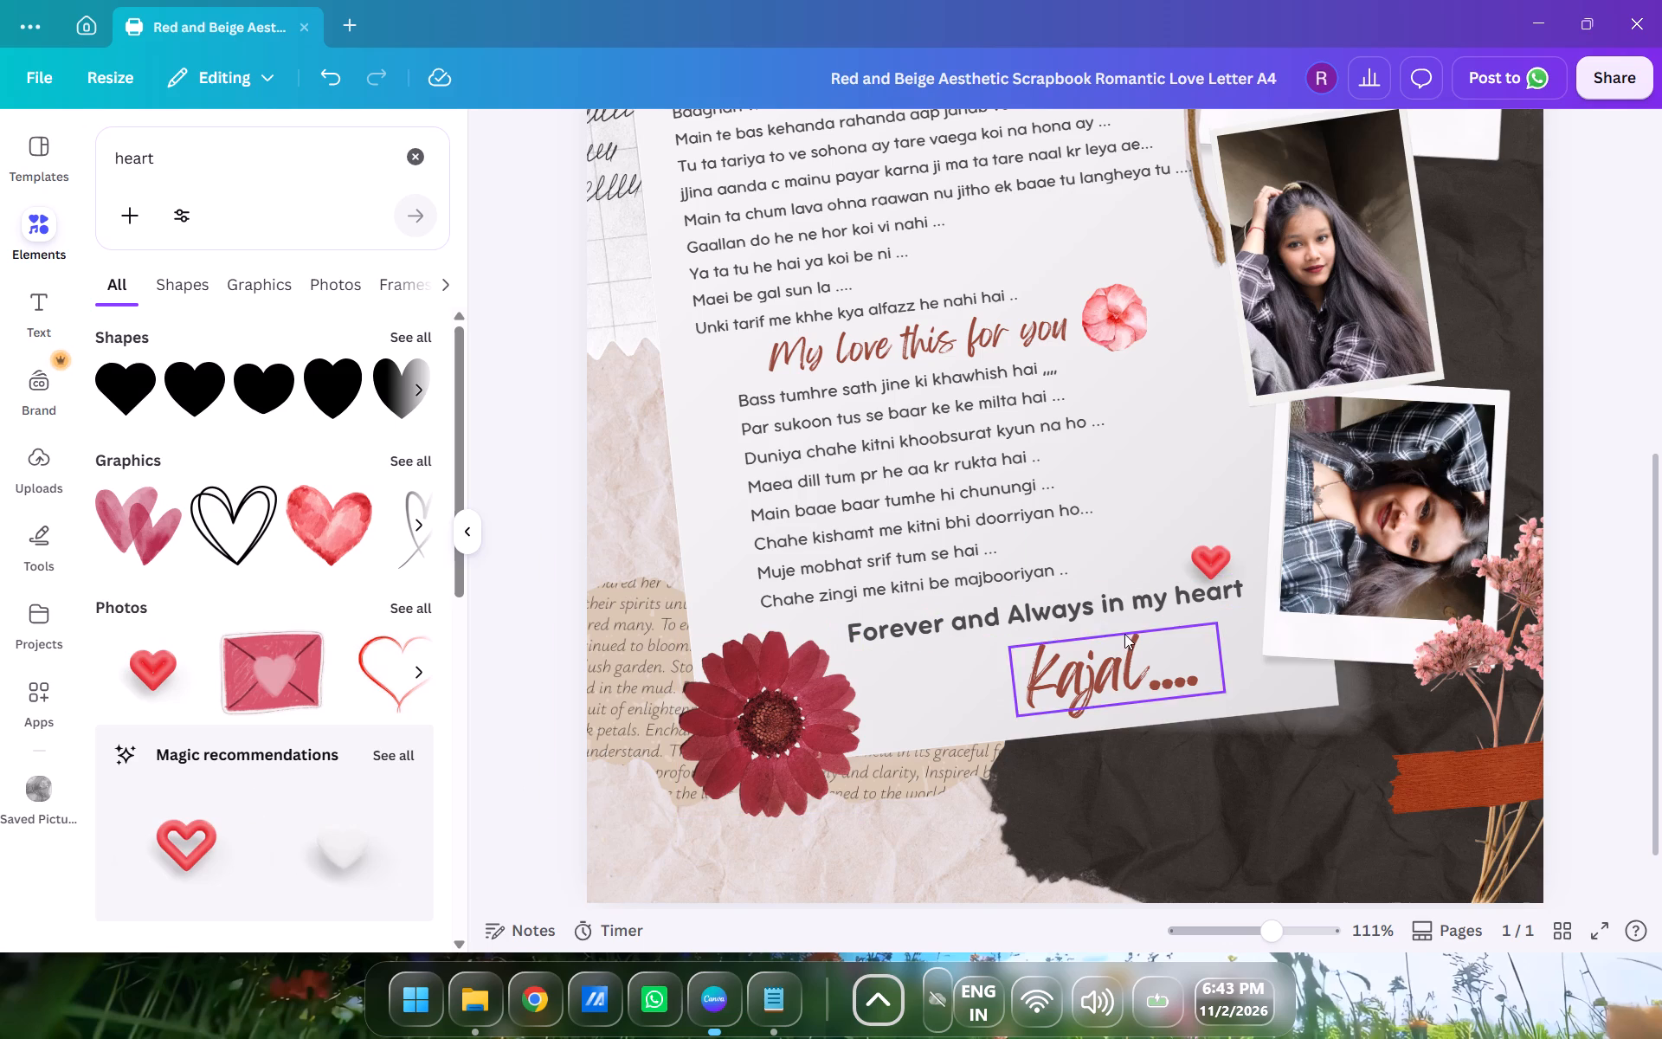
# Look over the whole letter, checking the photos, headings, verses, decorations, closing line and signature.
pyautogui.scroll(7, 1652, 623)
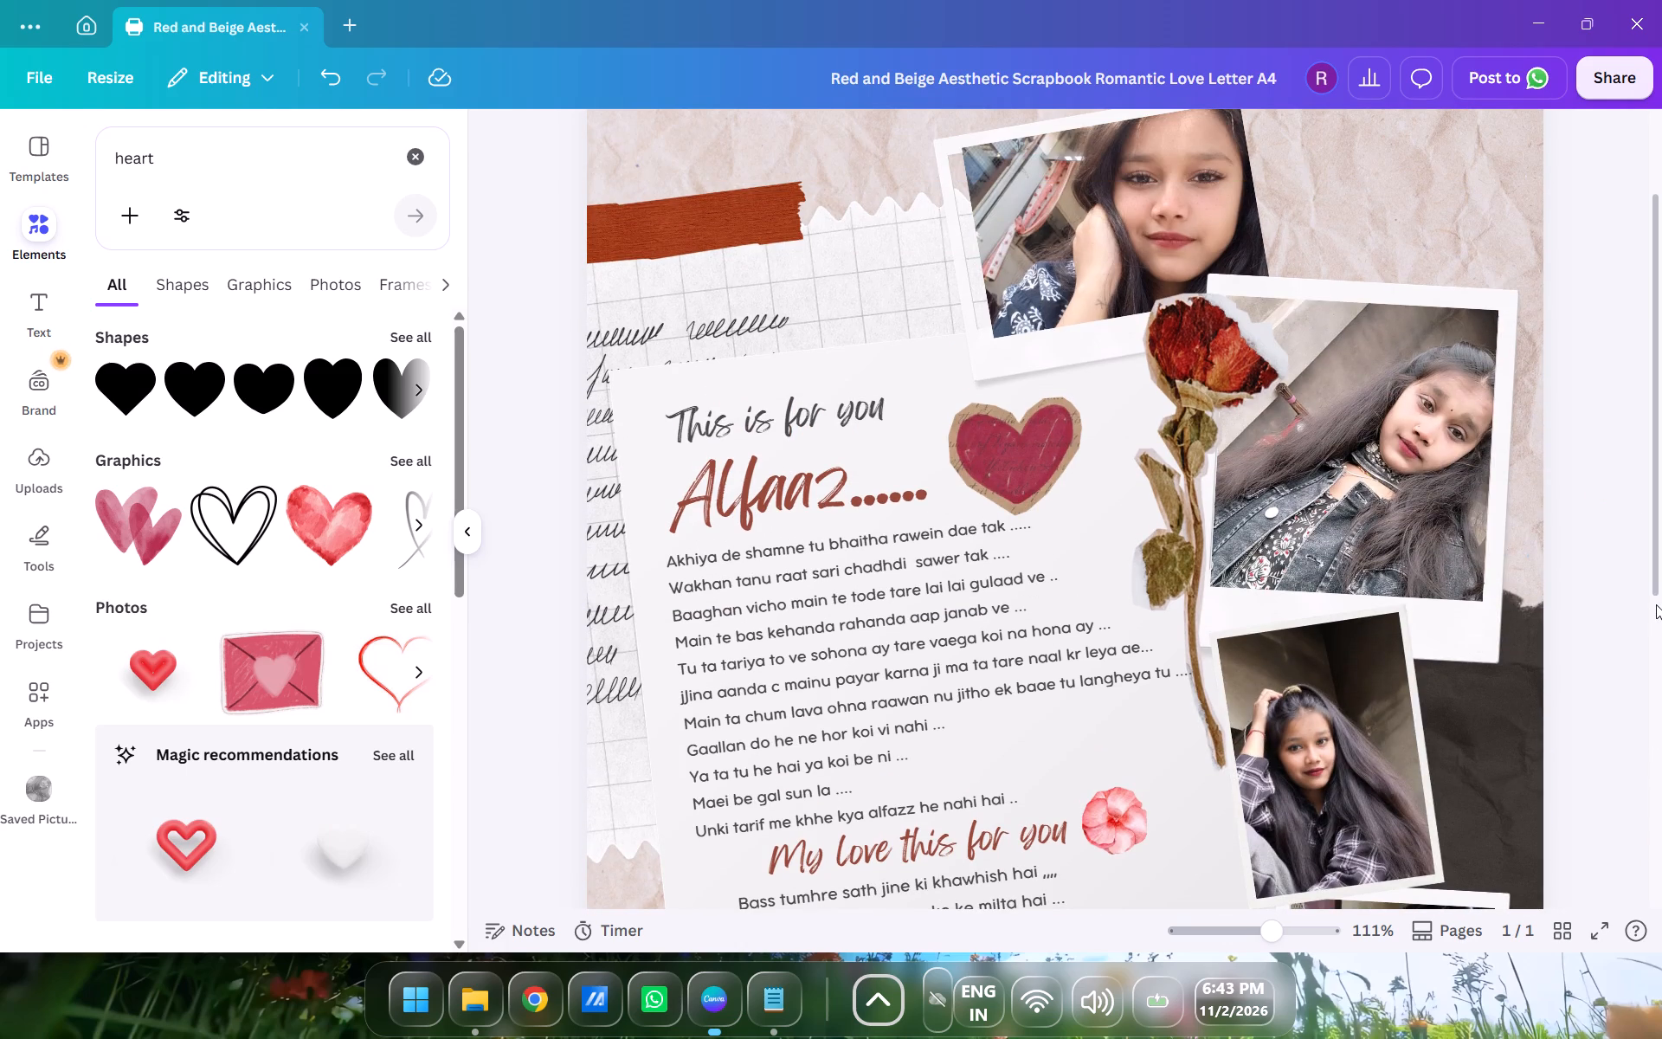
pyautogui.scroll(-4, 1656, 604)
pyautogui.scroll(1, 1656, 604)
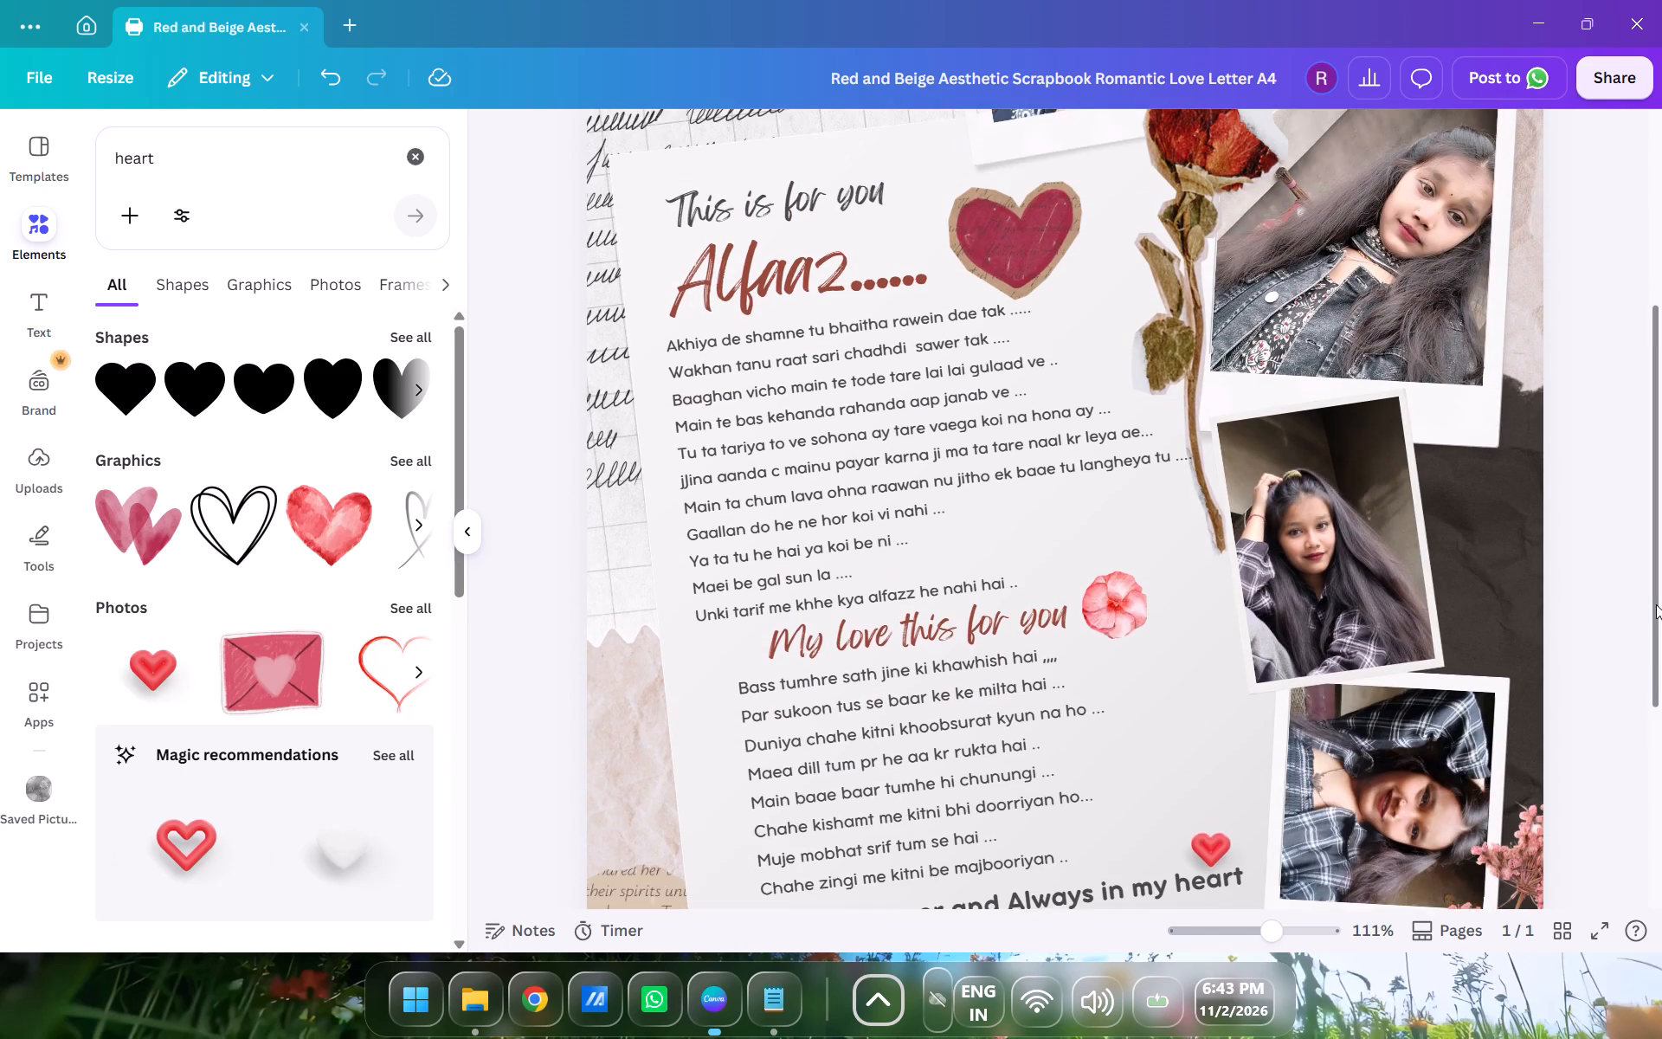
pyautogui.scroll(3, 1661, 595)
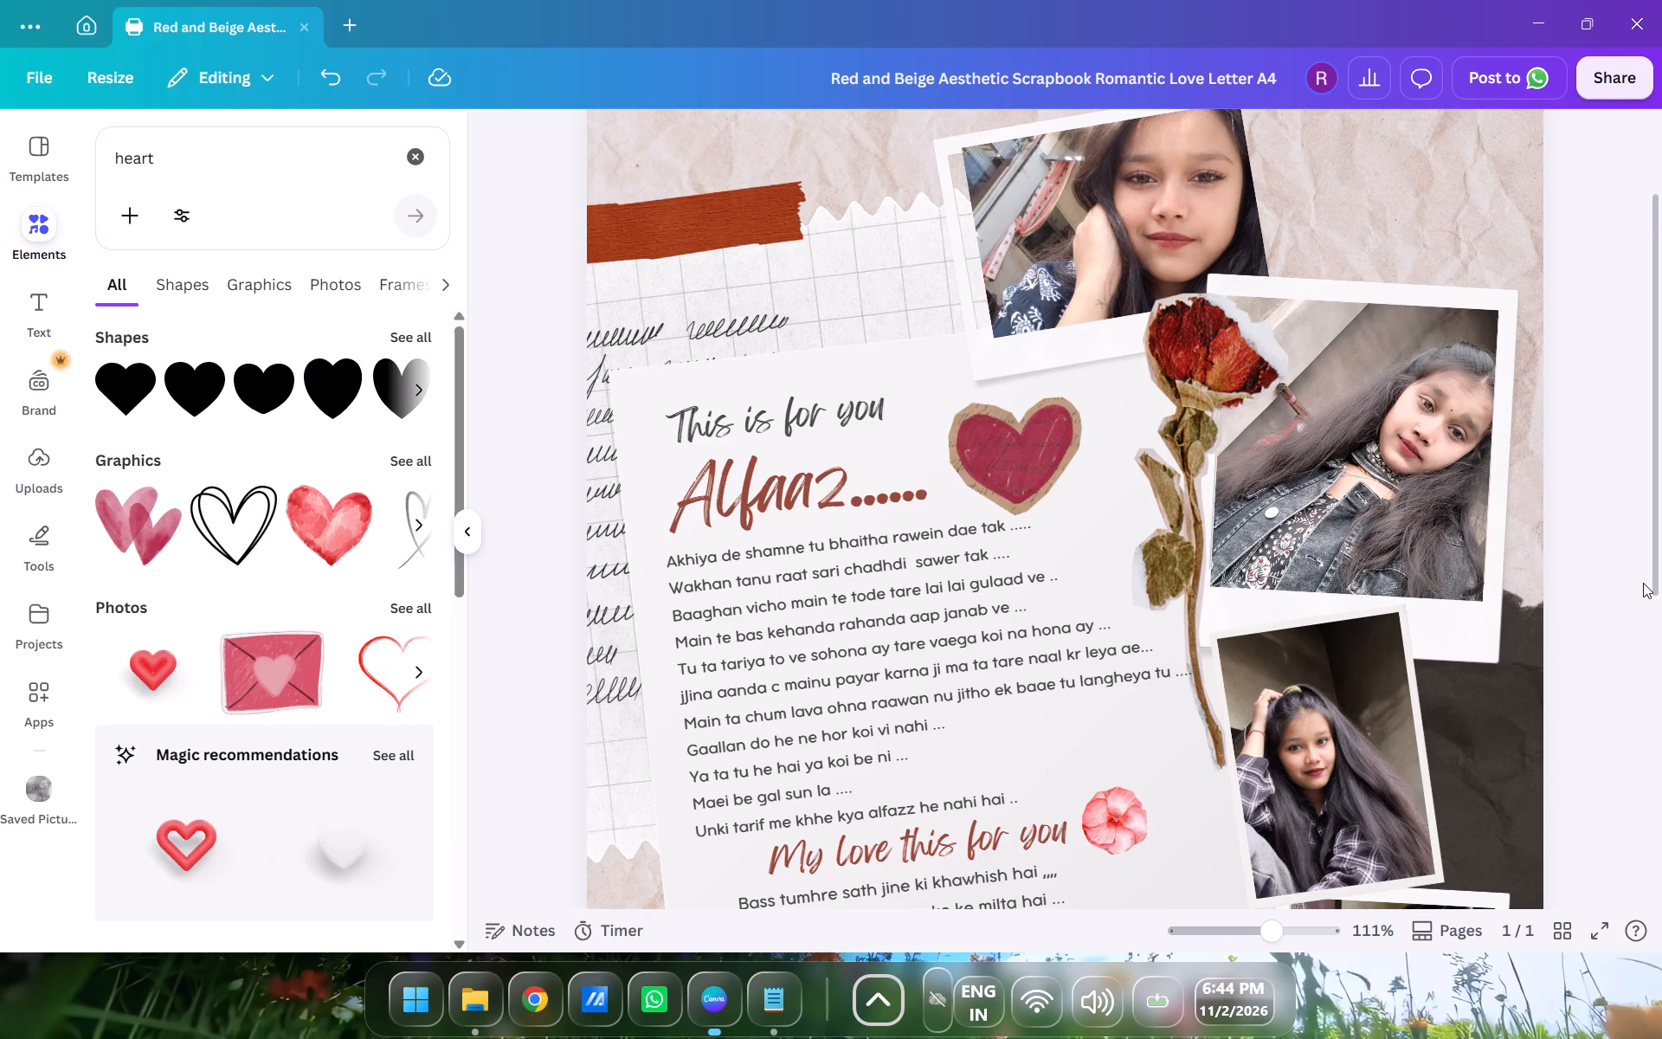
pyautogui.scroll(-1, 1643, 583)
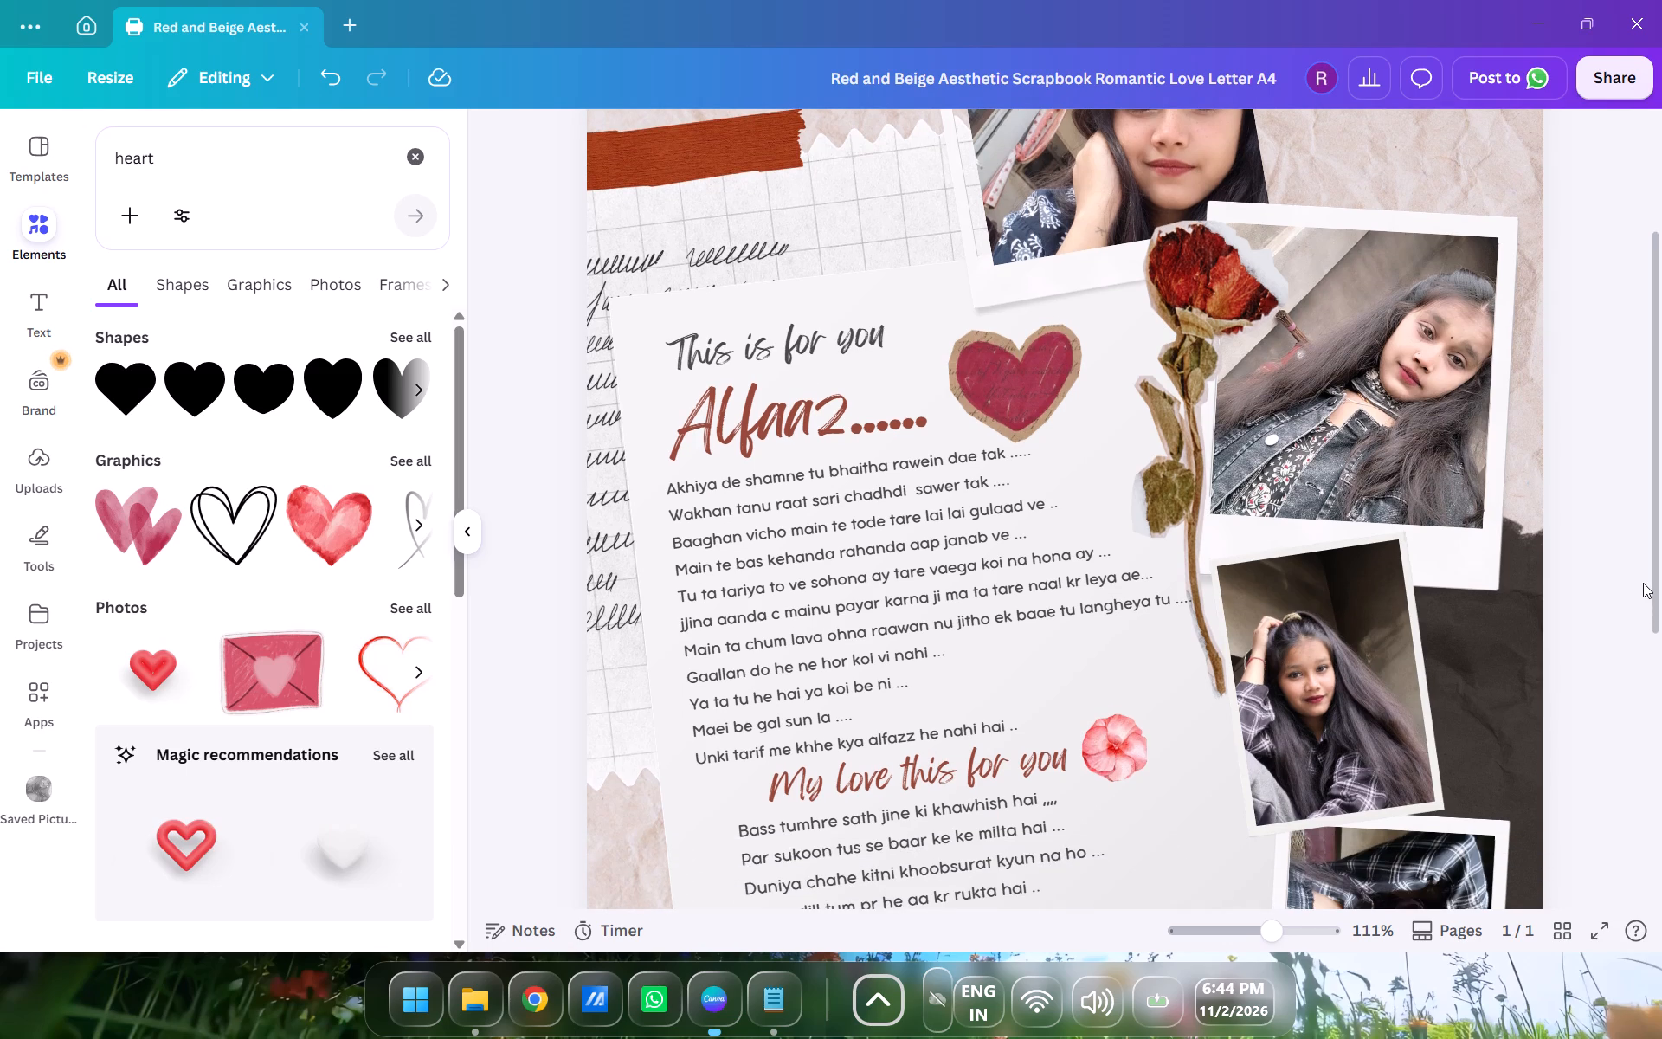
pyautogui.scroll(-8, 1643, 583)
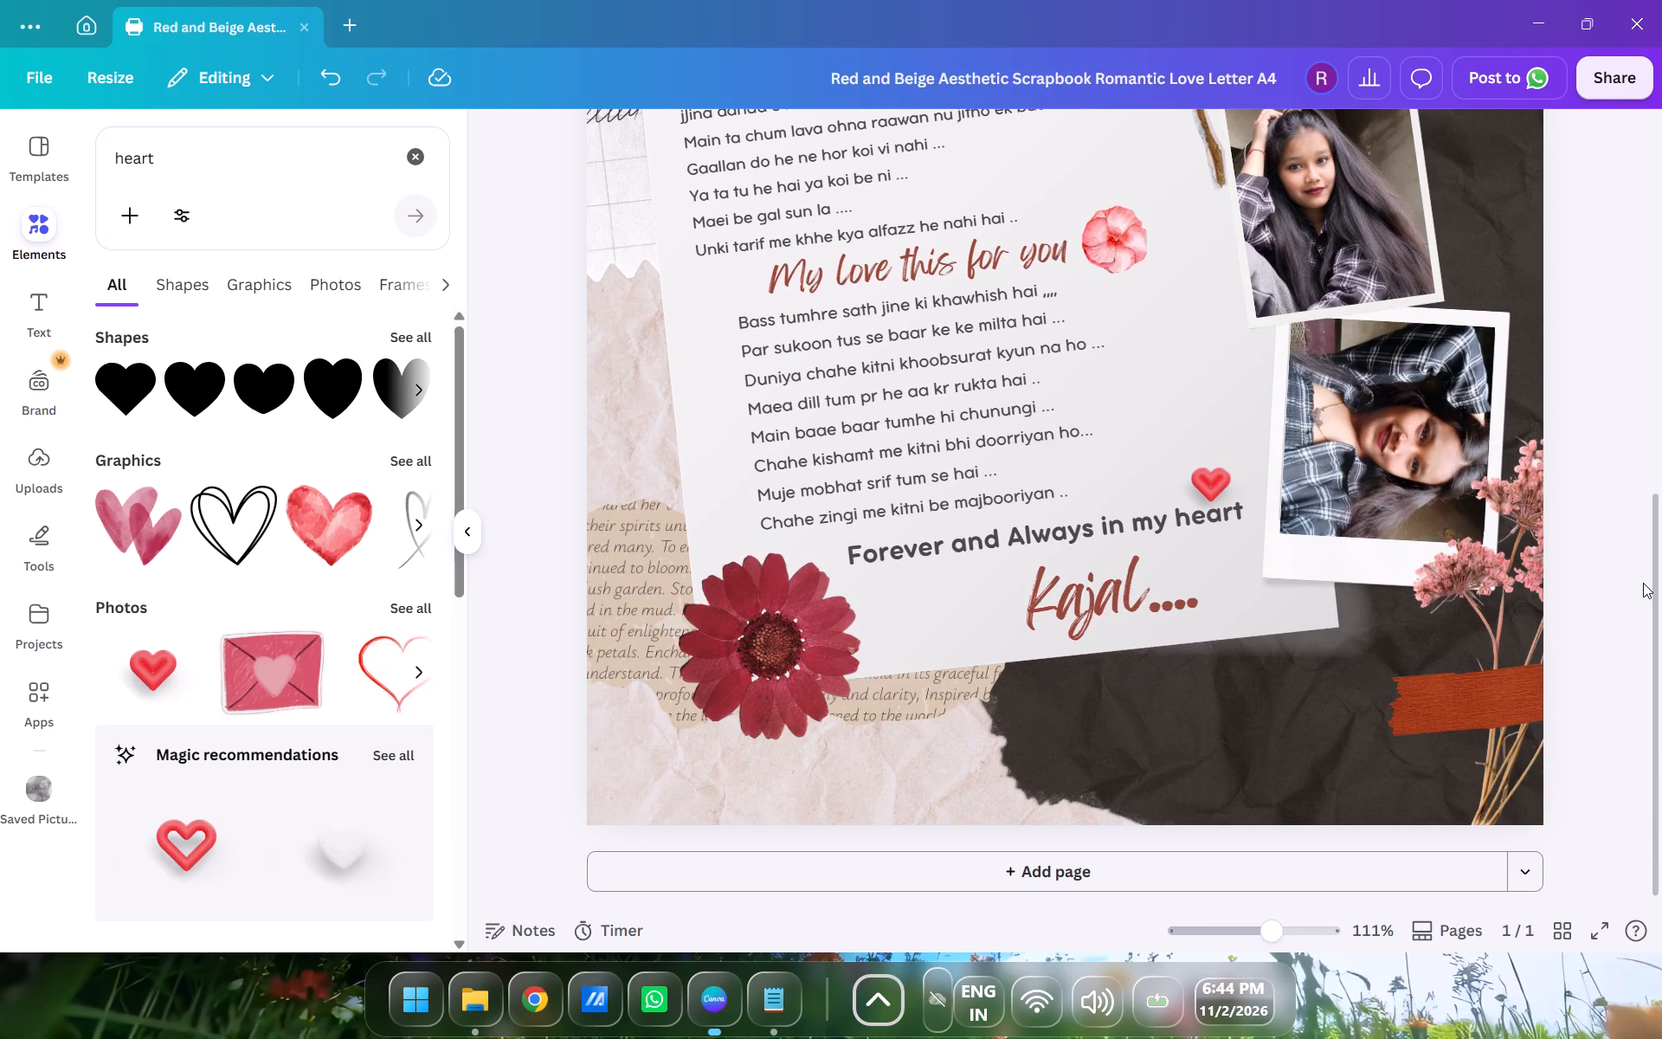
pyautogui.scroll(-4, 1643, 583)
pyautogui.scroll(4, 1643, 583)
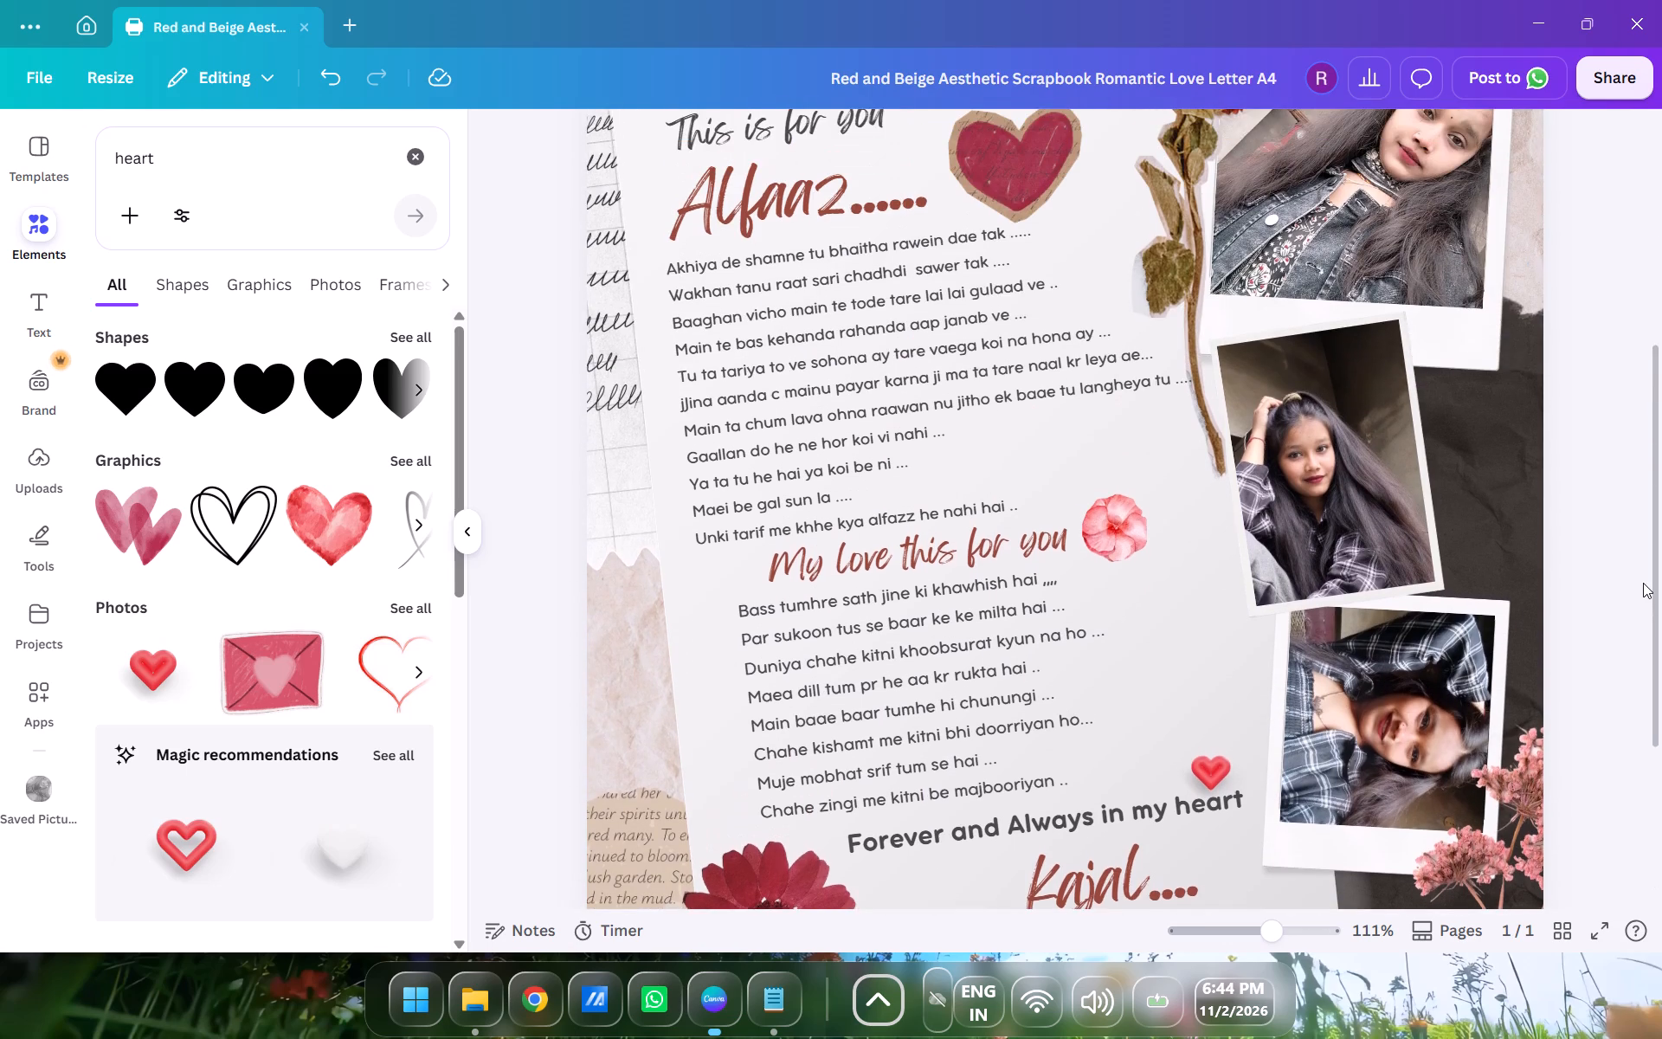
pyautogui.scroll(8, 1643, 583)
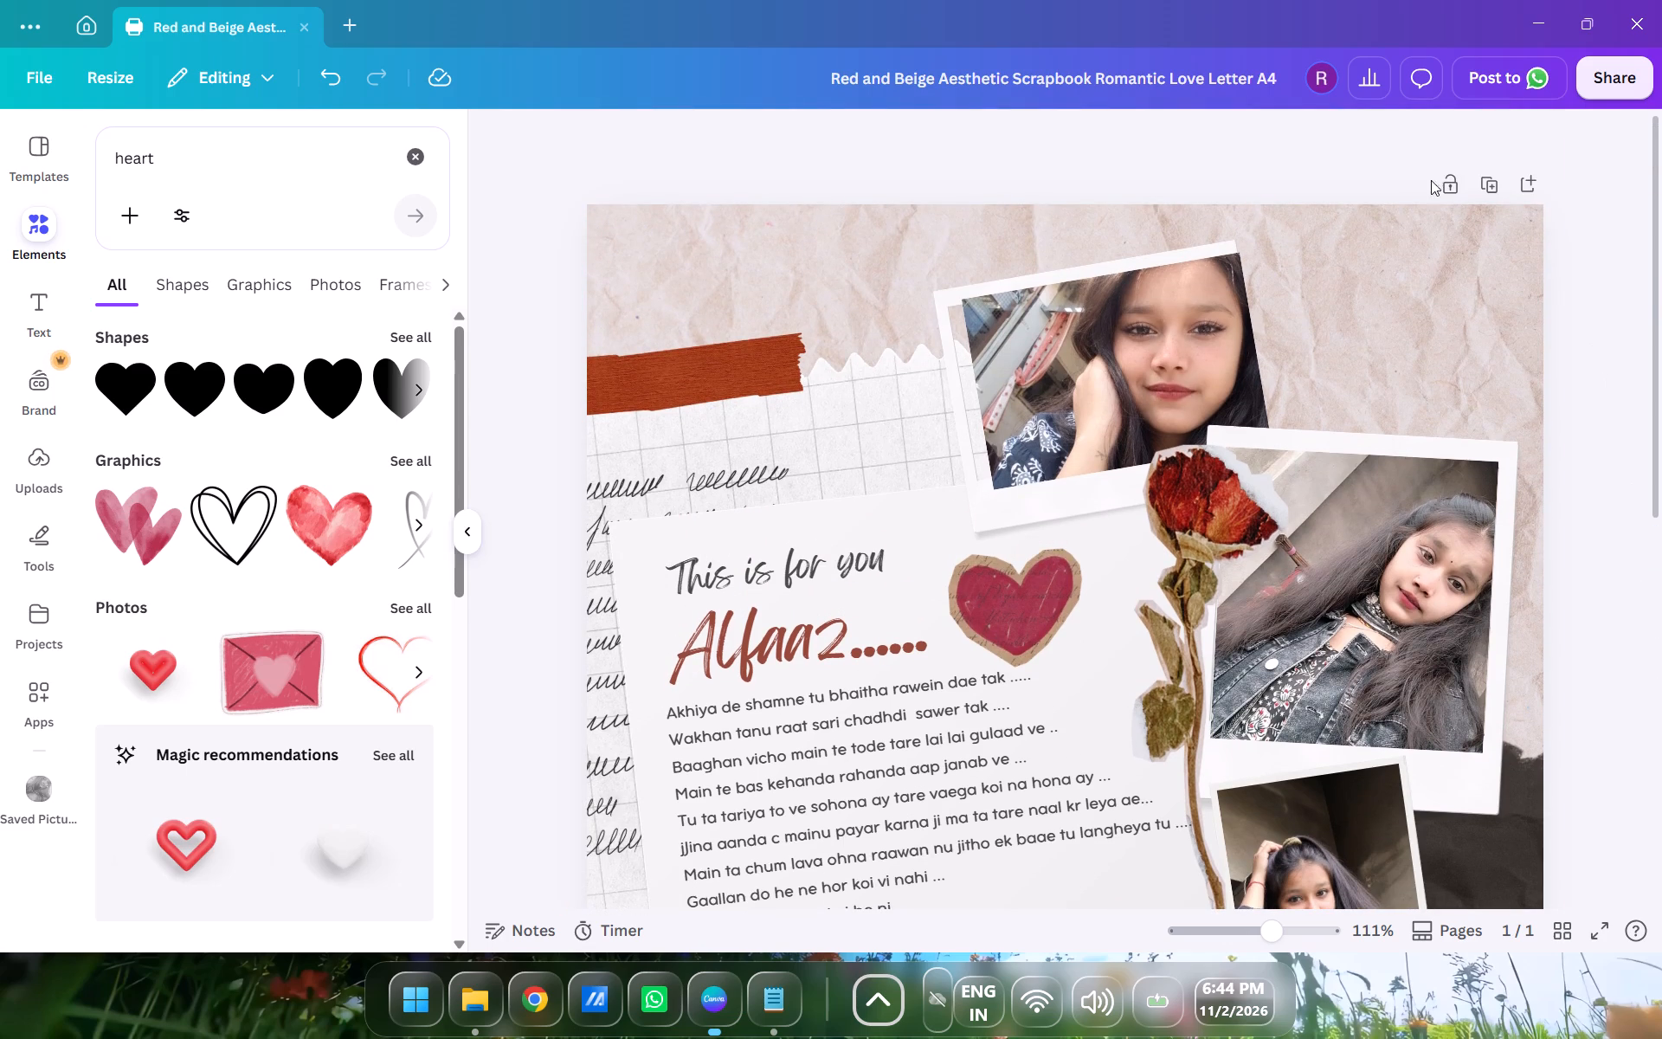
# Lock the letter page and check it once more down to the signature.
pyautogui.click(1450, 175)
pyautogui.scroll(-12, 1614, 388)
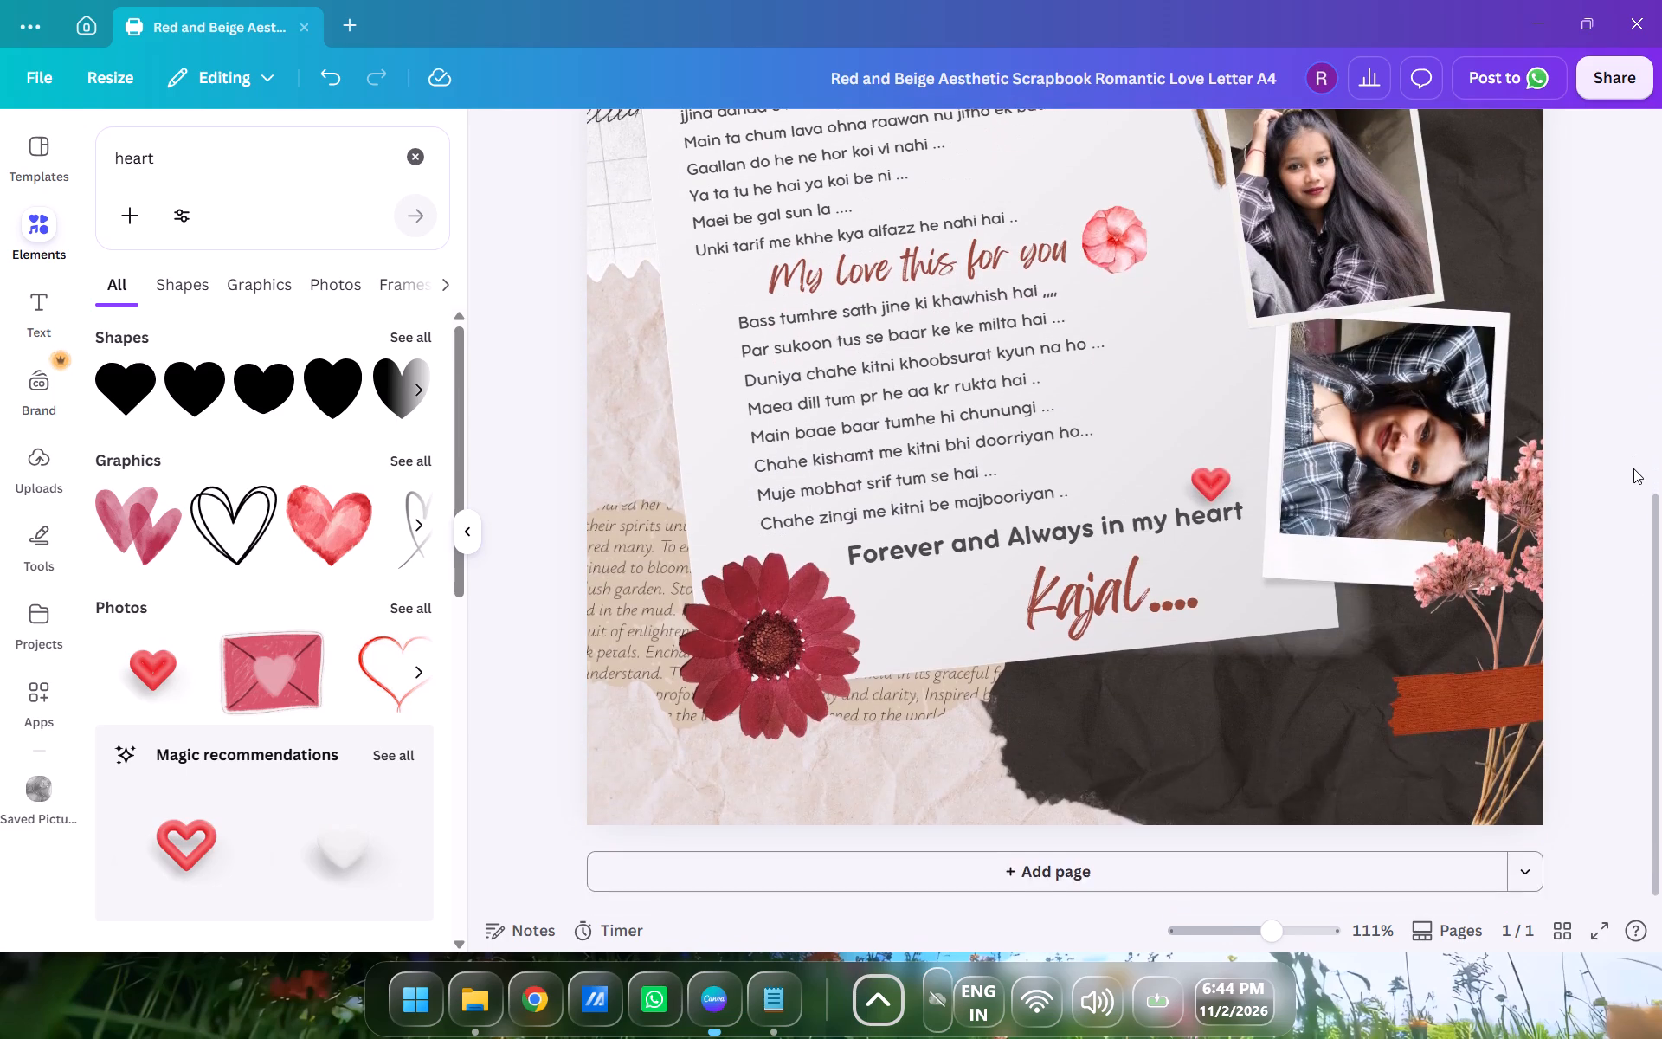
pyautogui.scroll(10, 1633, 468)
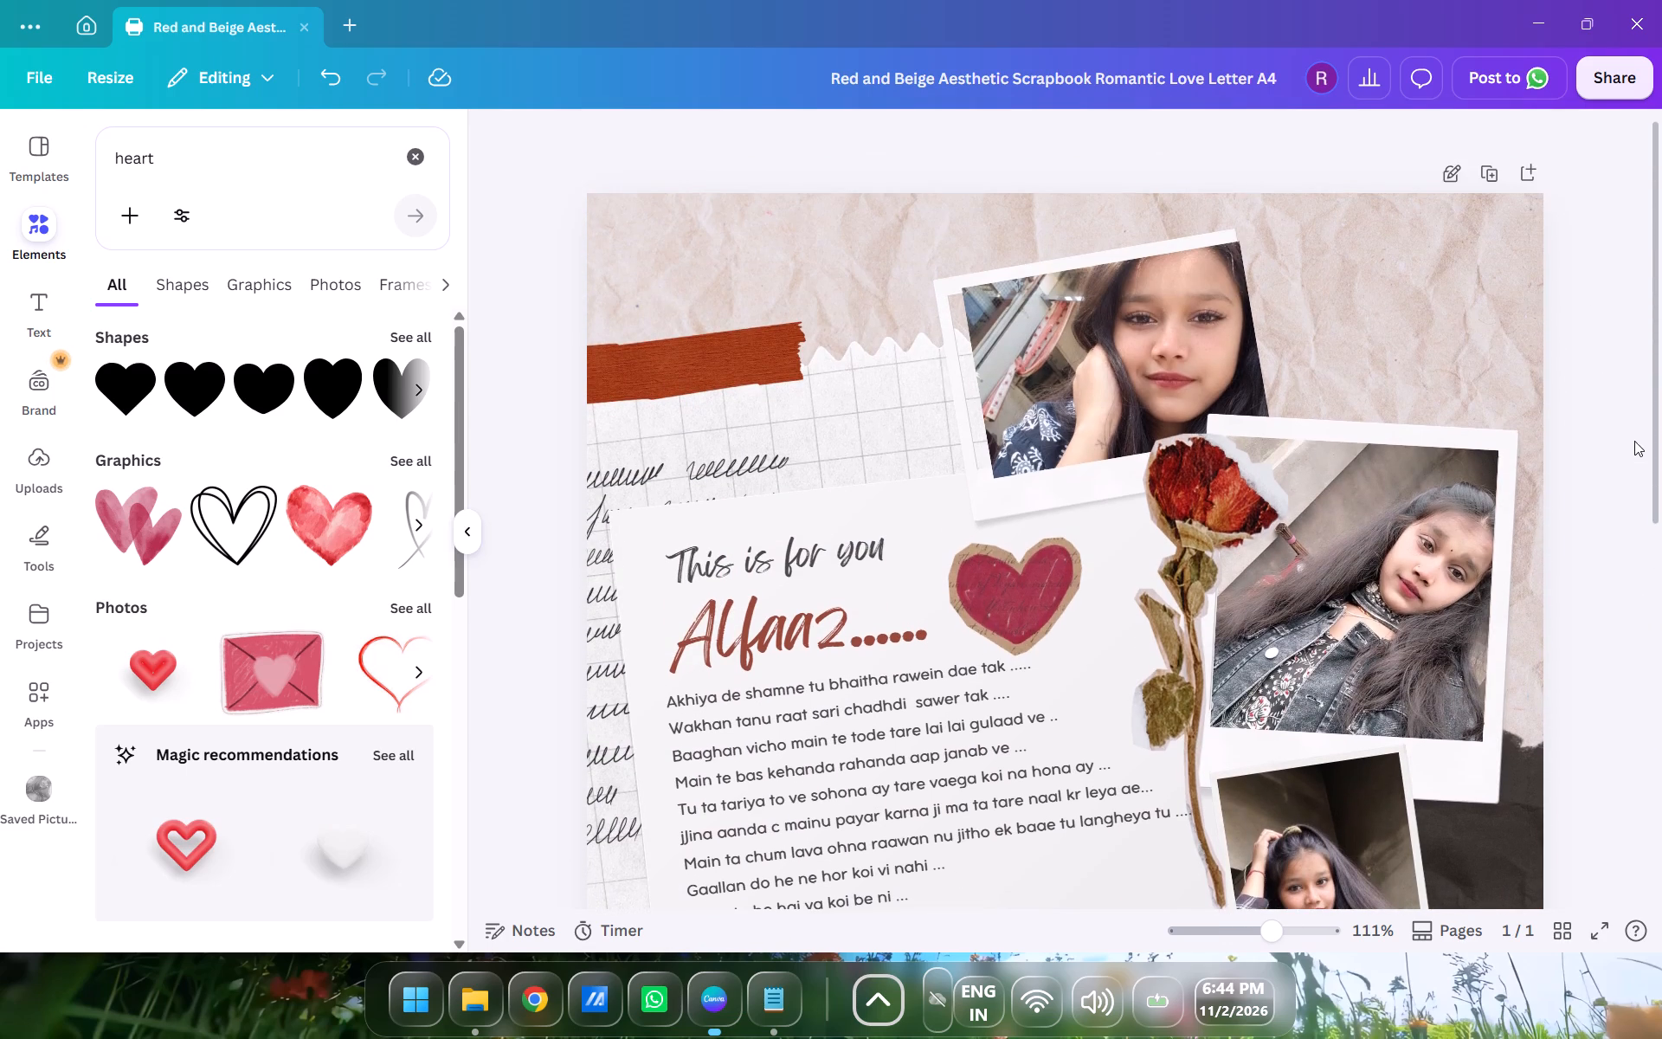
pyautogui.scroll(-12, 1648, 378)
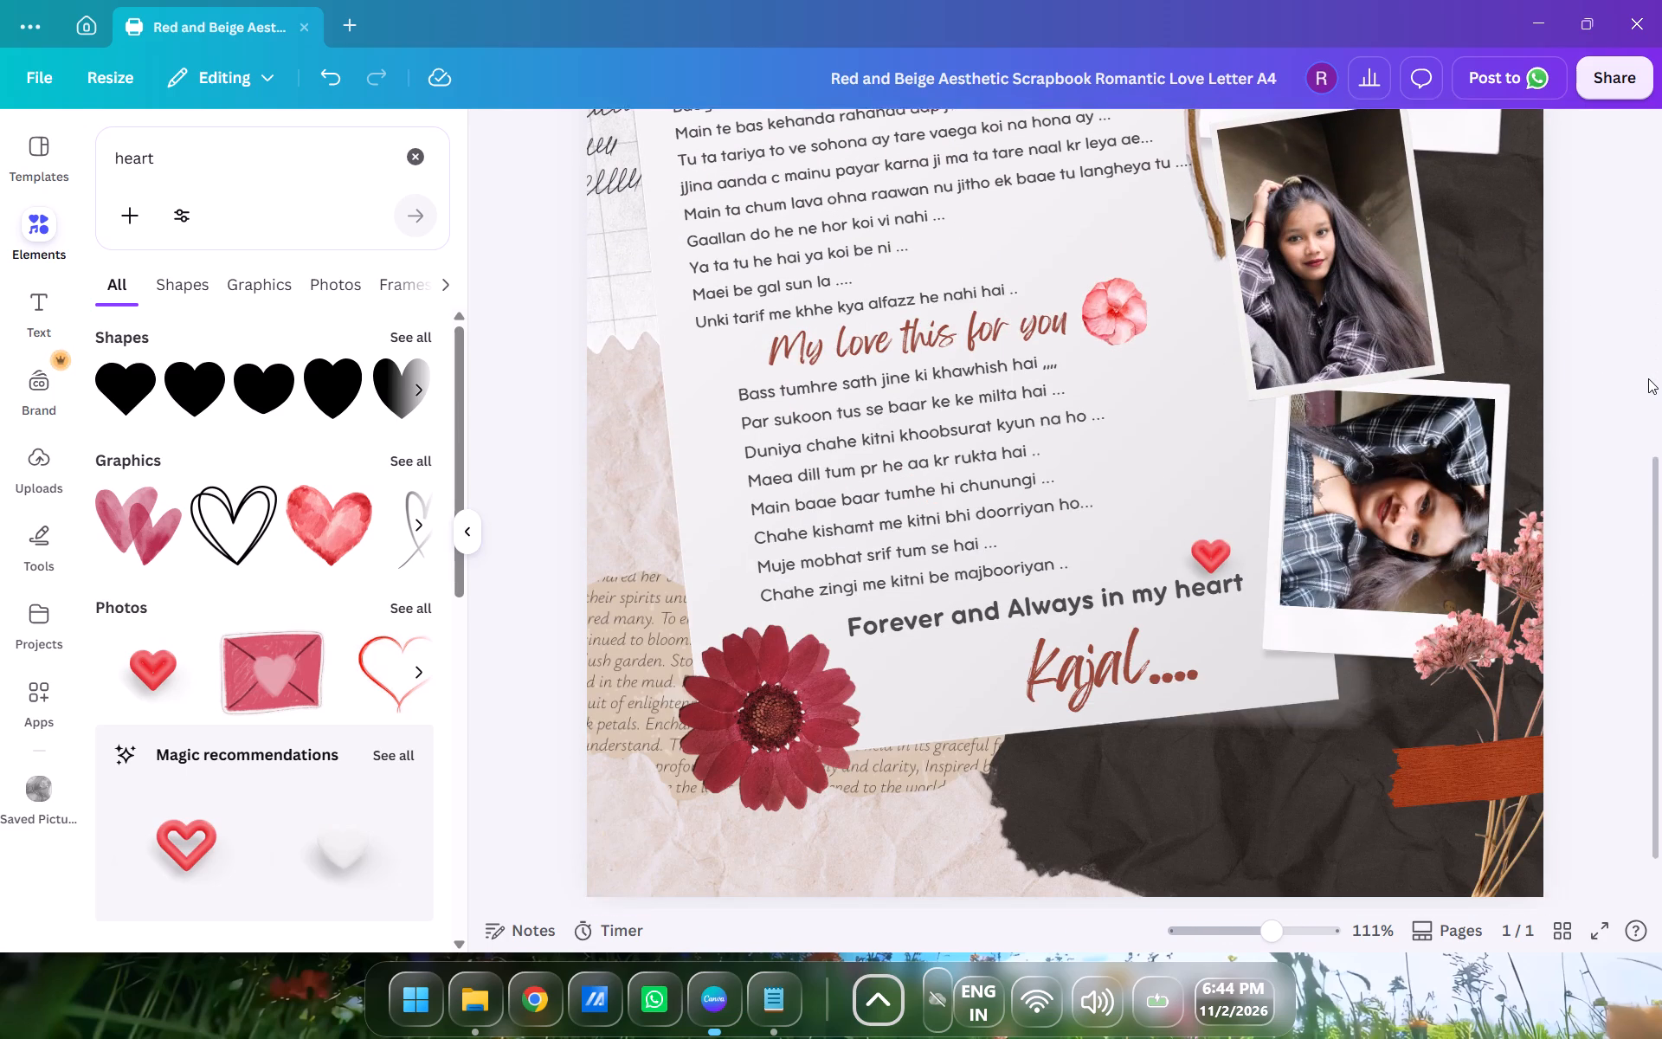
pyautogui.scroll(-1, 1648, 378)
# Download the letter as a PDF with the Digital preset and compression on, saving it in Downloads under the suggested name.
pyautogui.click(1626, 77)
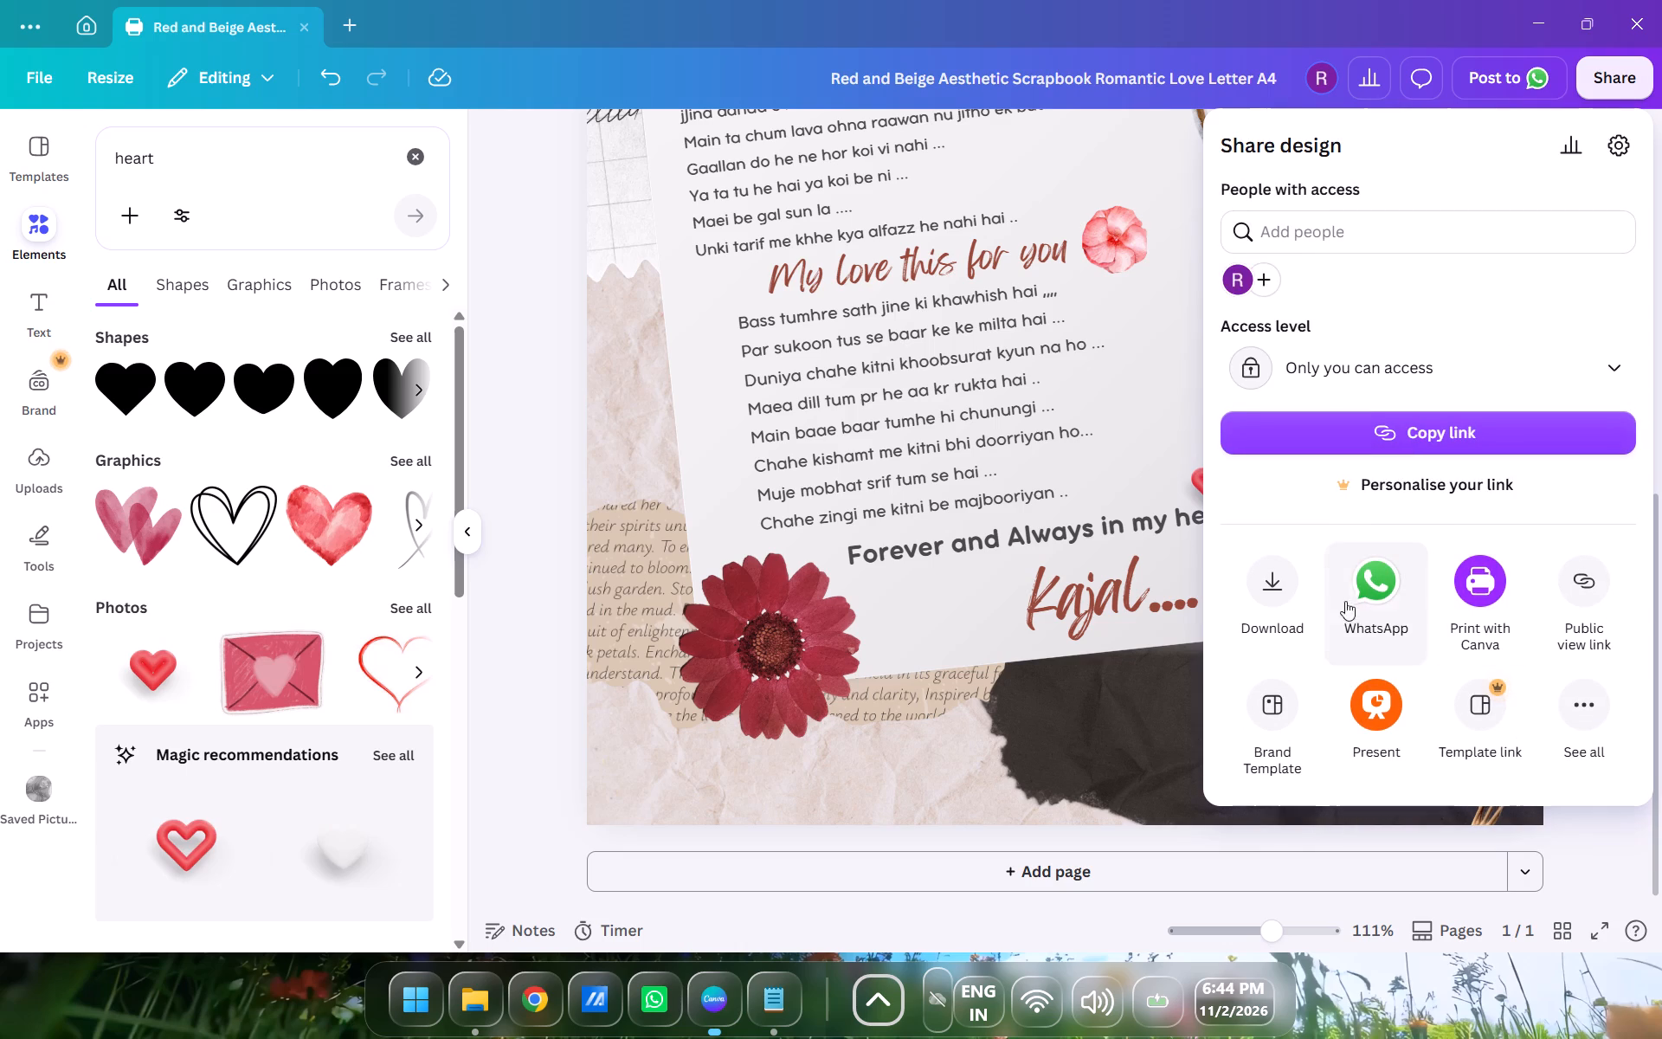
pyautogui.click(1279, 559)
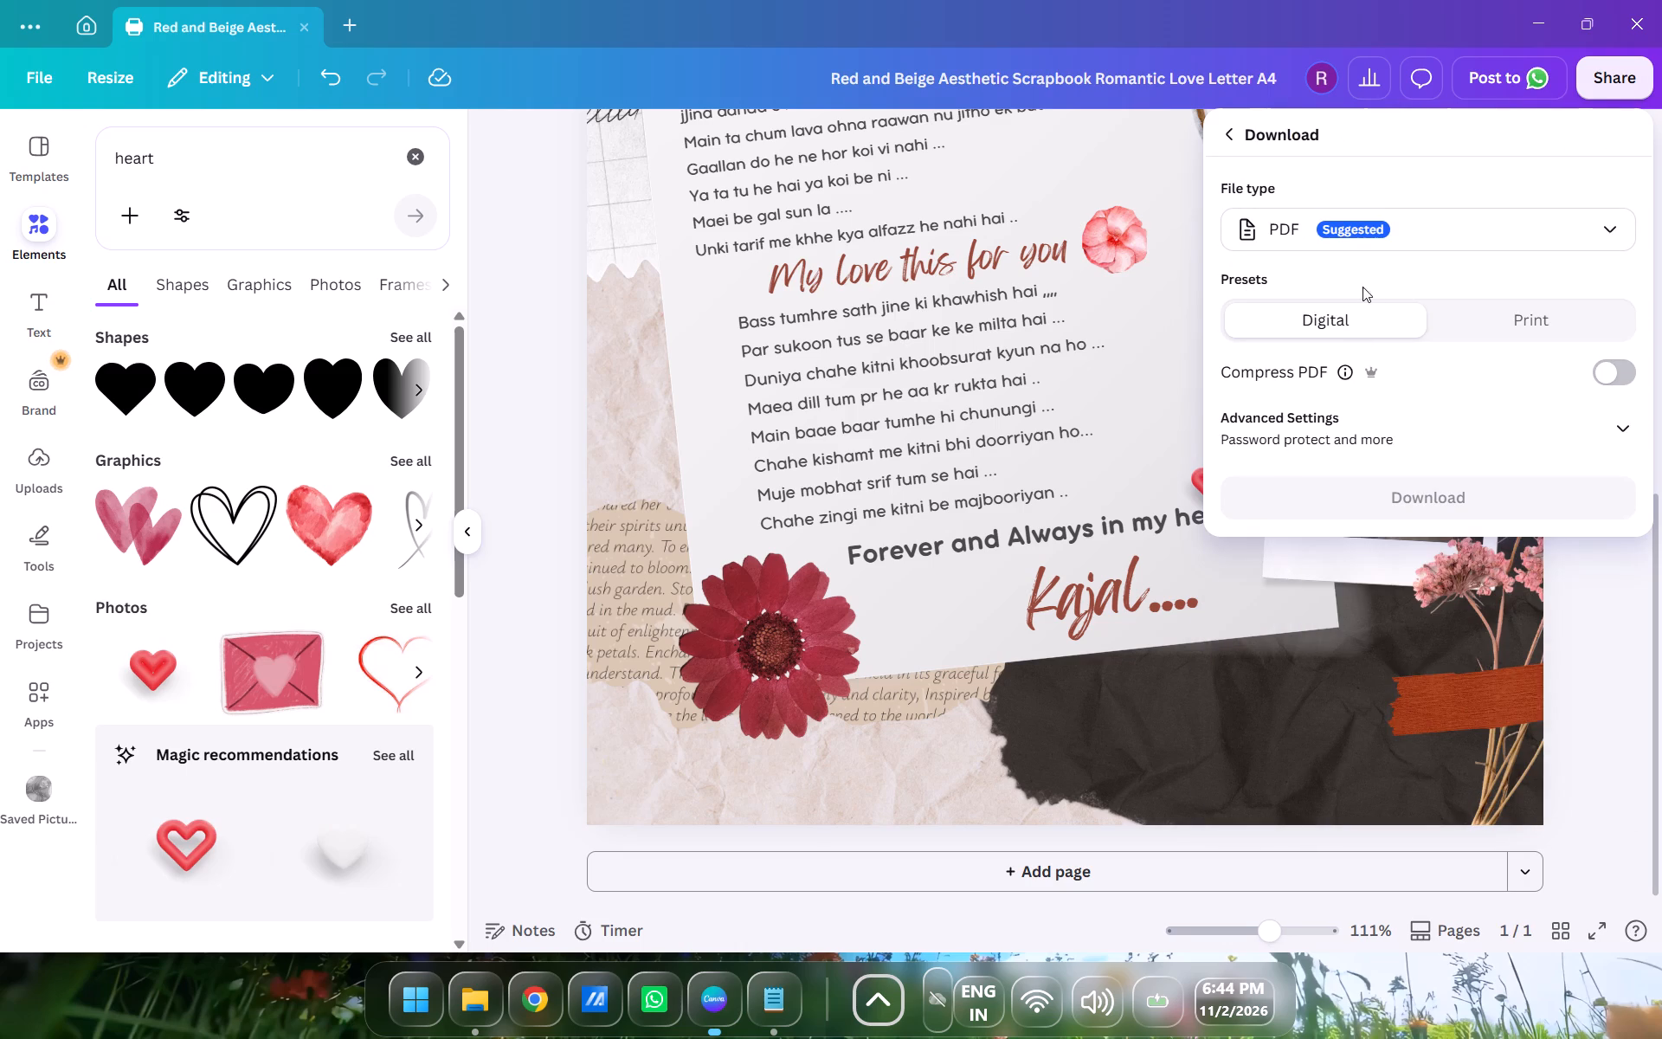
pyautogui.click(1514, 326)
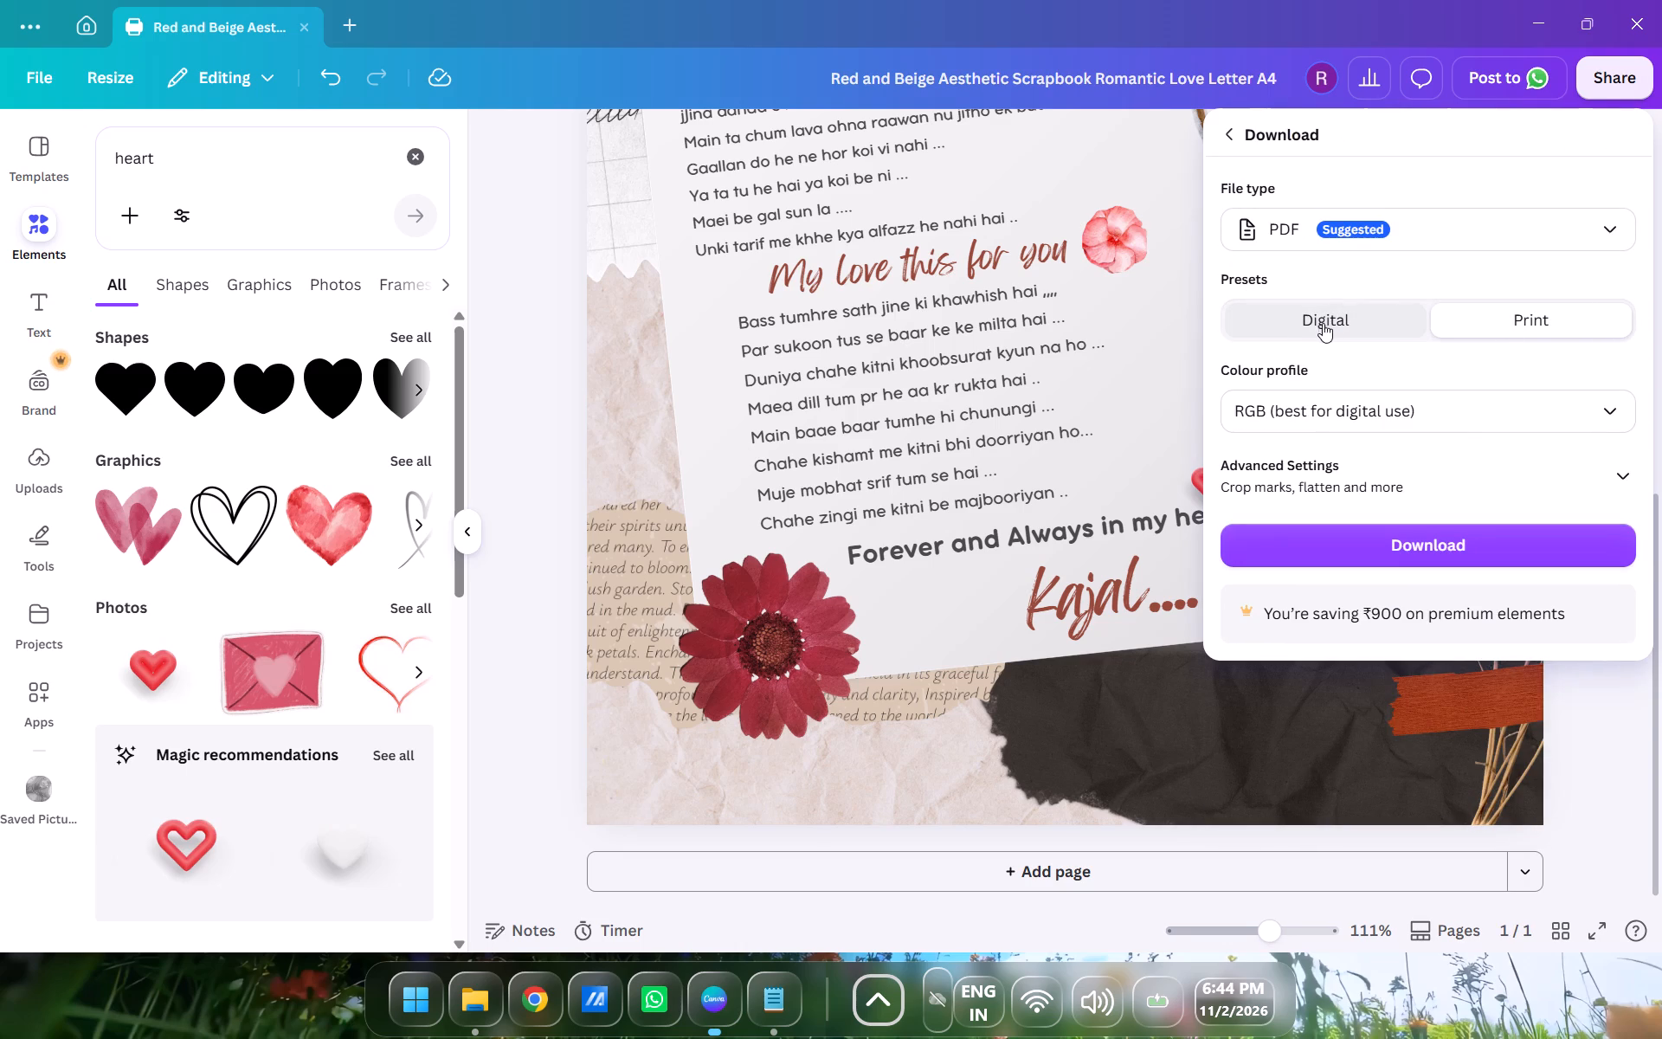
pyautogui.click(1313, 324)
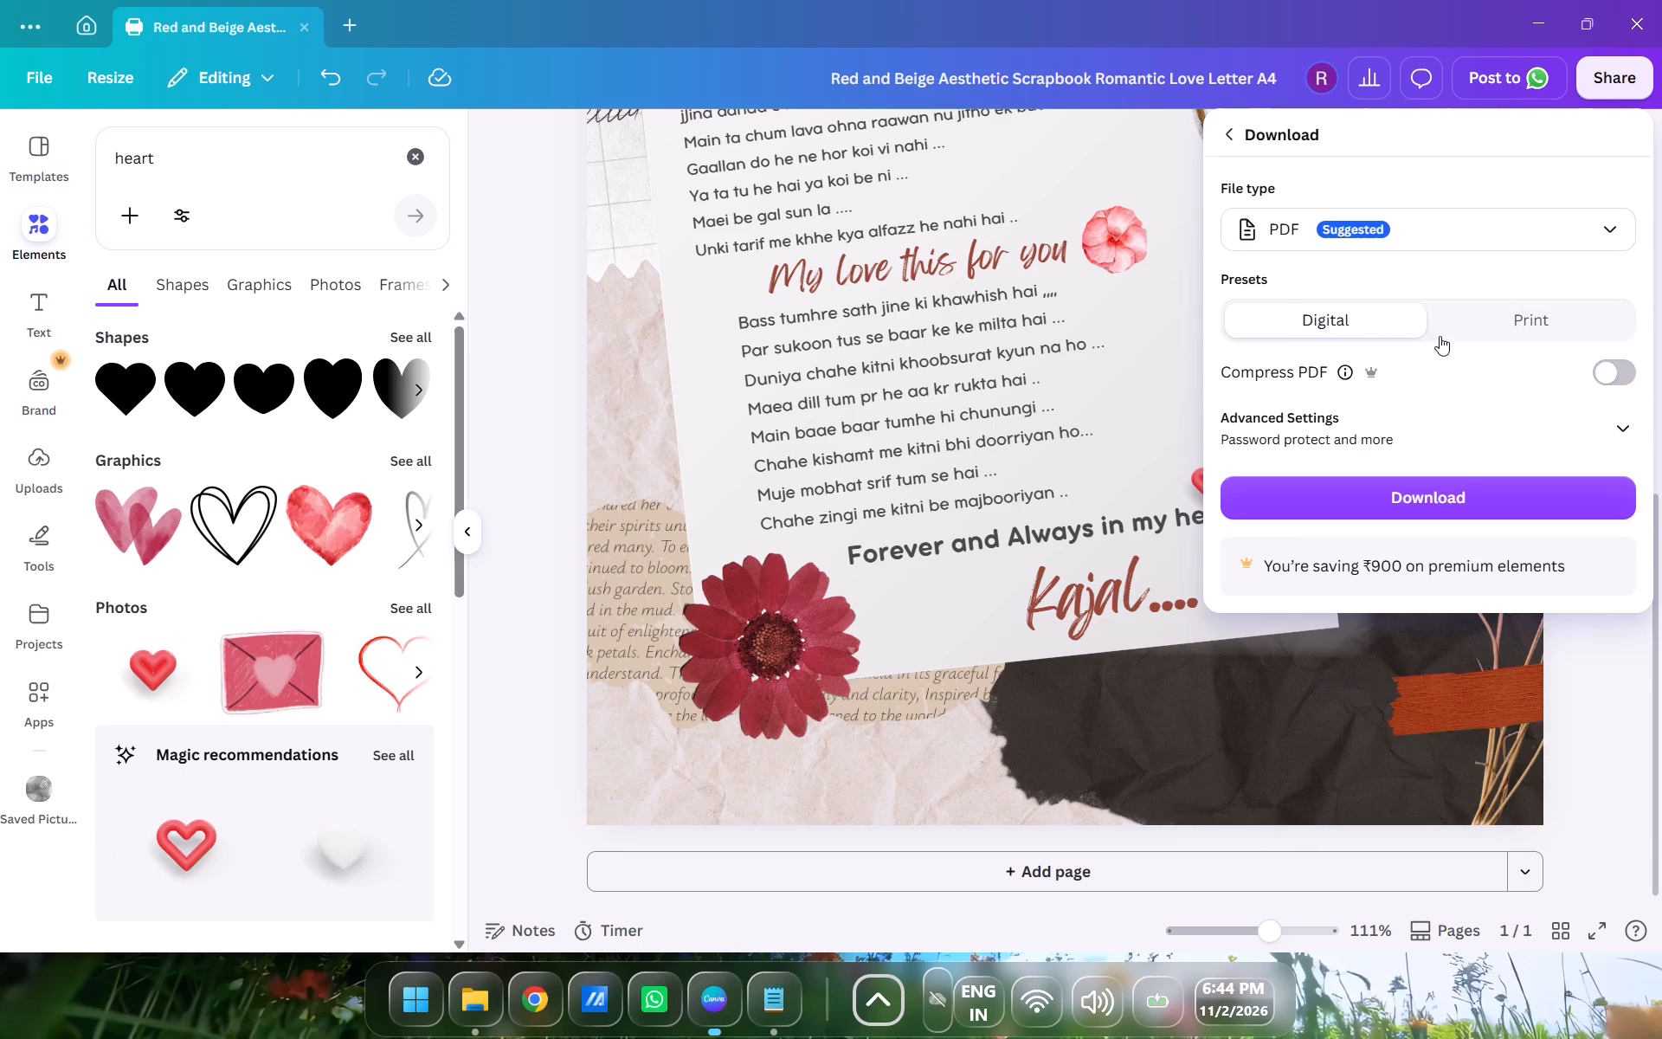
pyautogui.click(1559, 324)
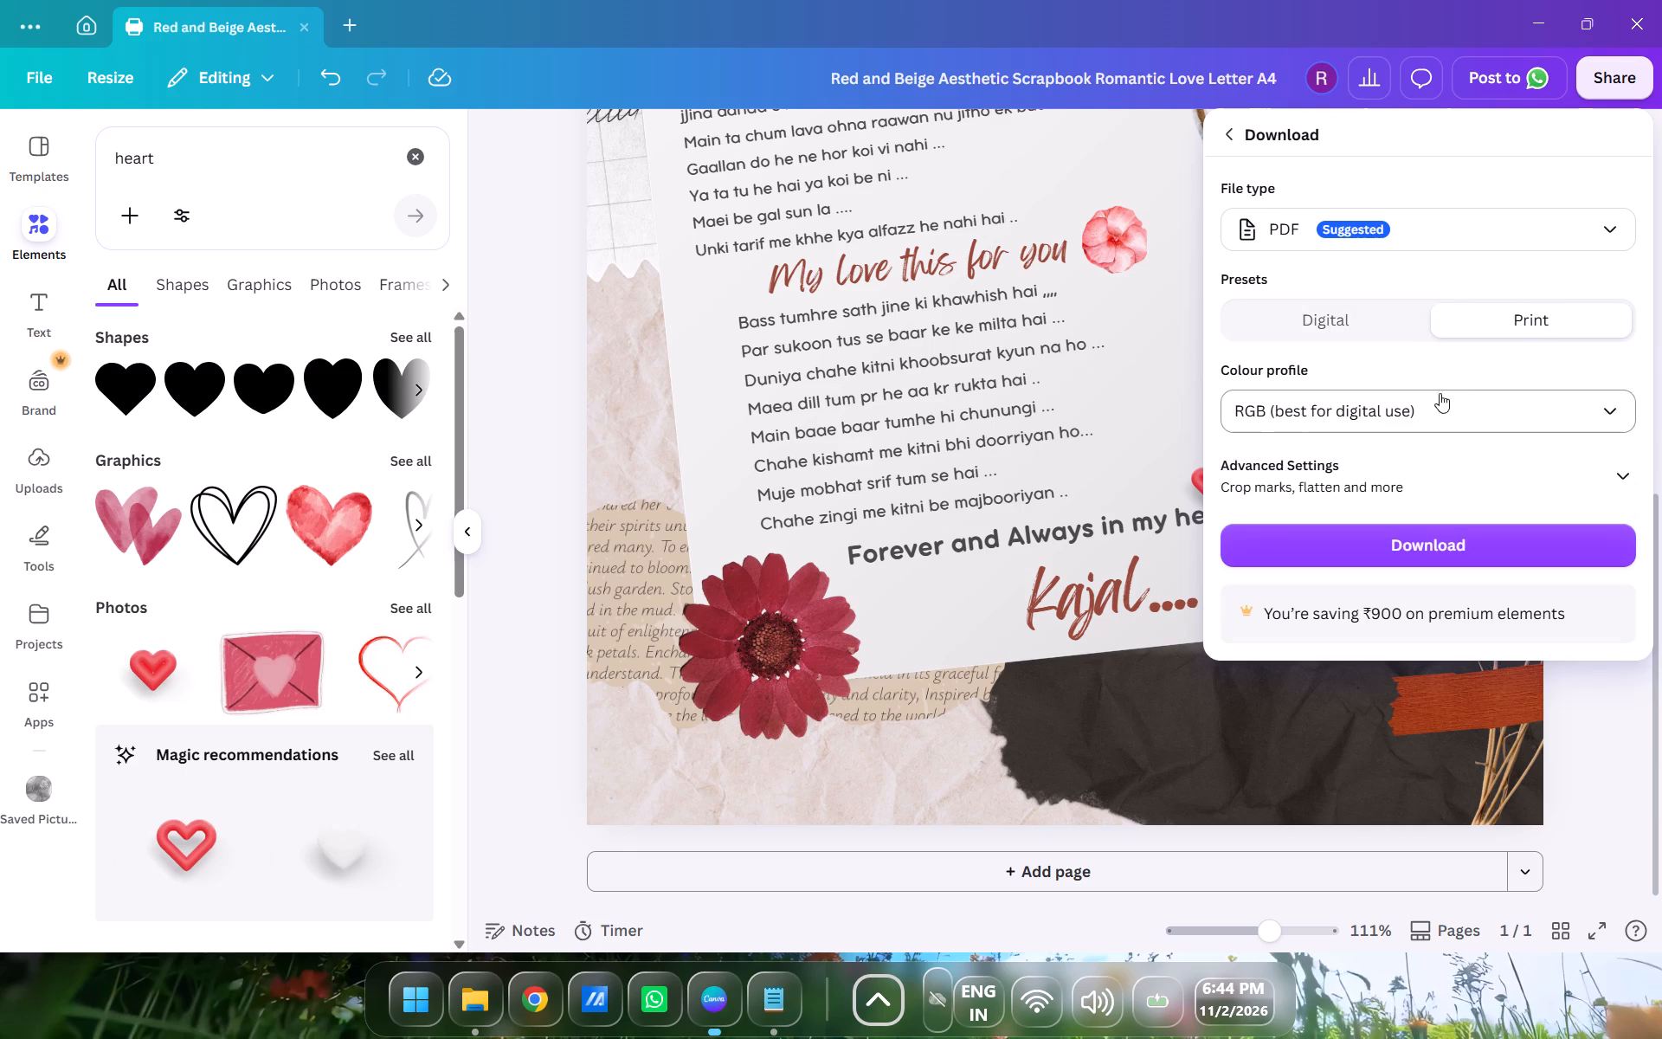
pyautogui.click(1310, 330)
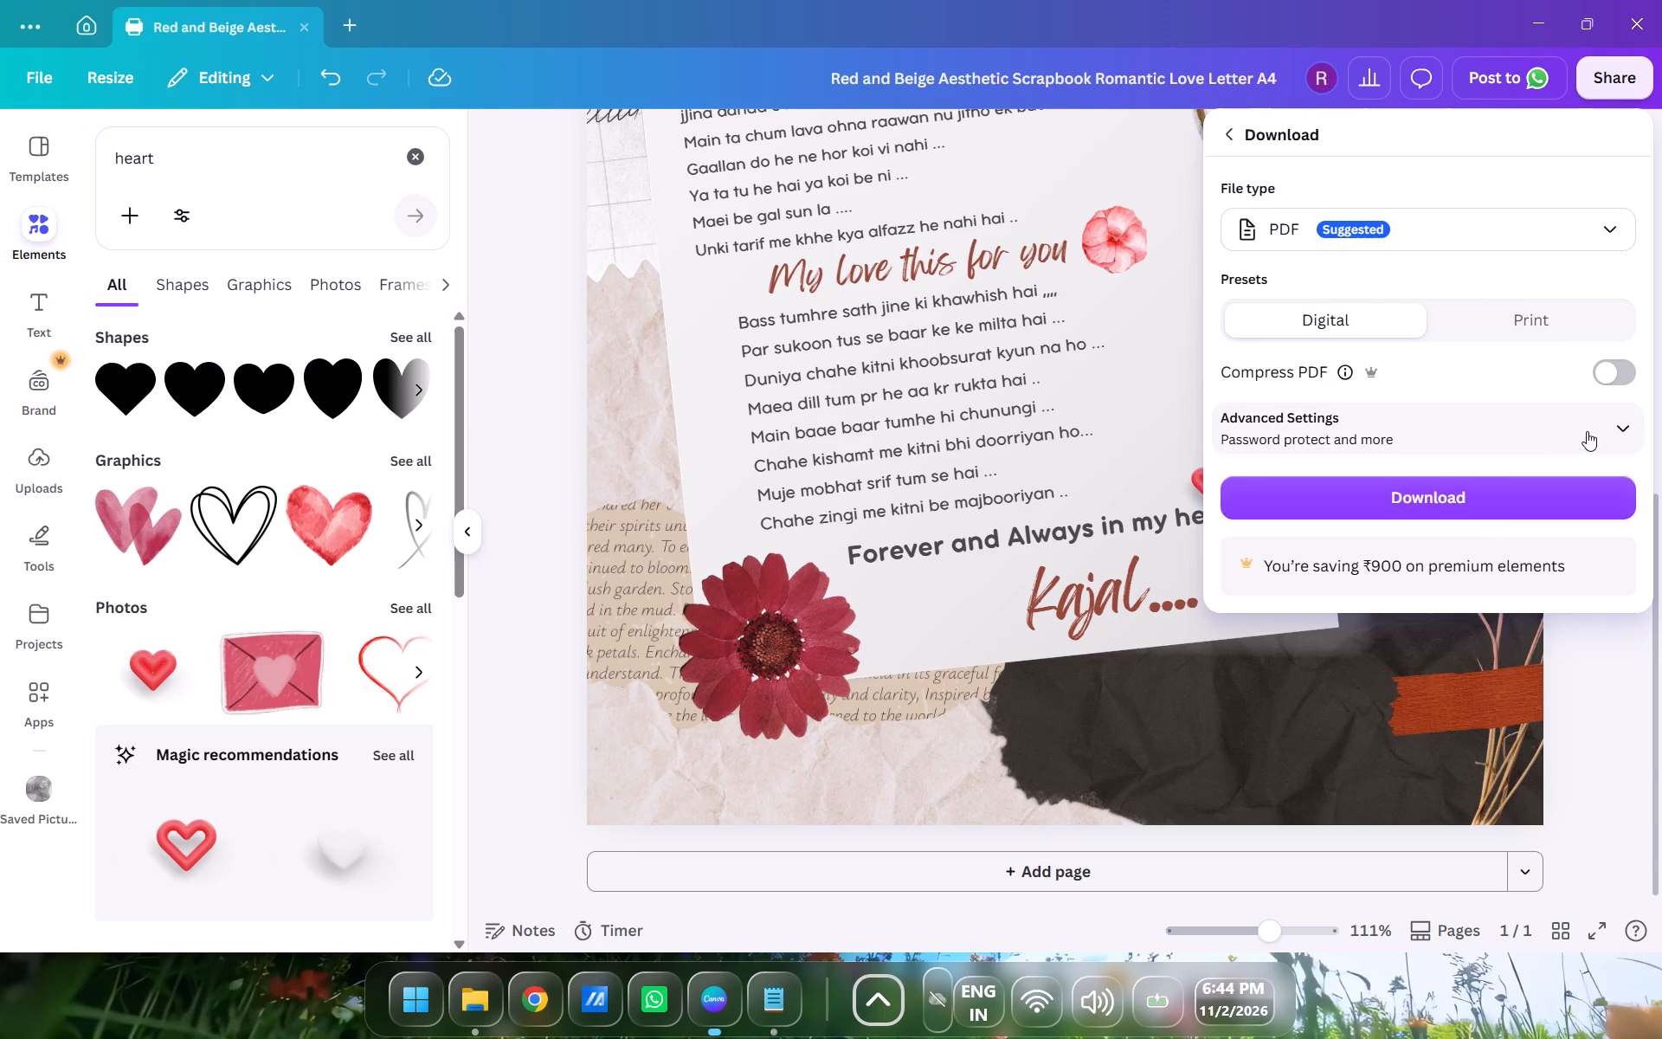
pyautogui.click(1620, 373)
pyautogui.click(1467, 510)
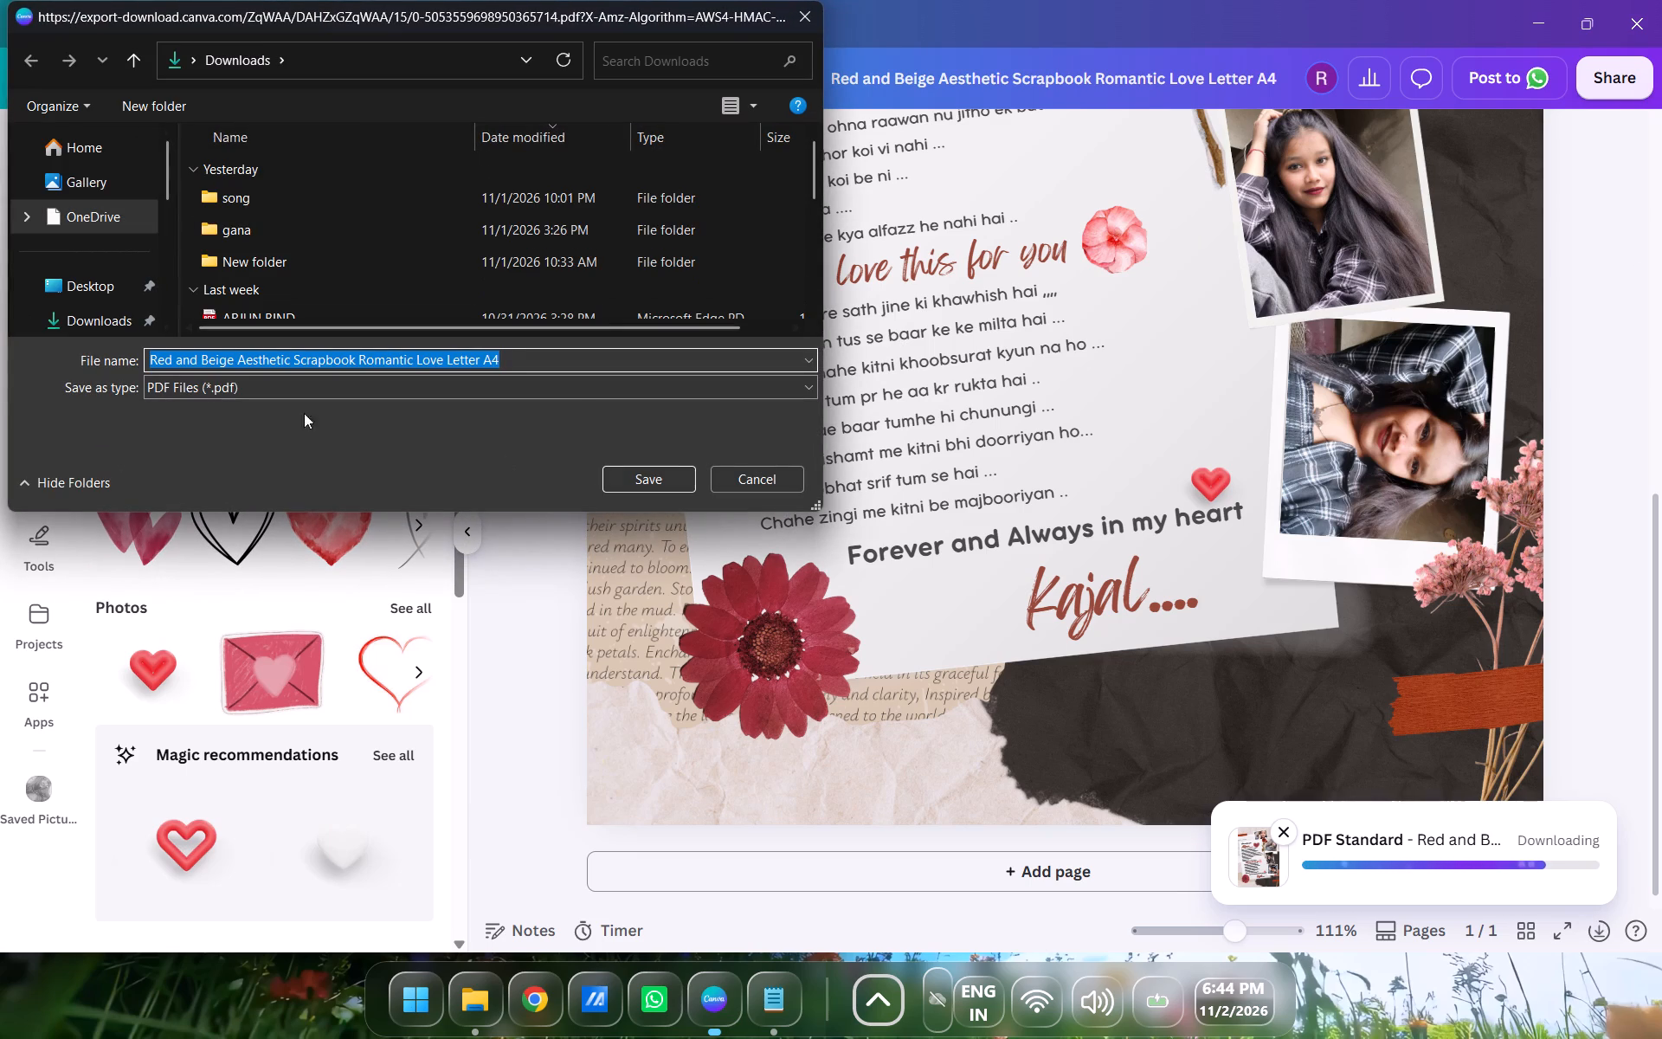
pyautogui.click(94, 308)
pyautogui.click(663, 482)
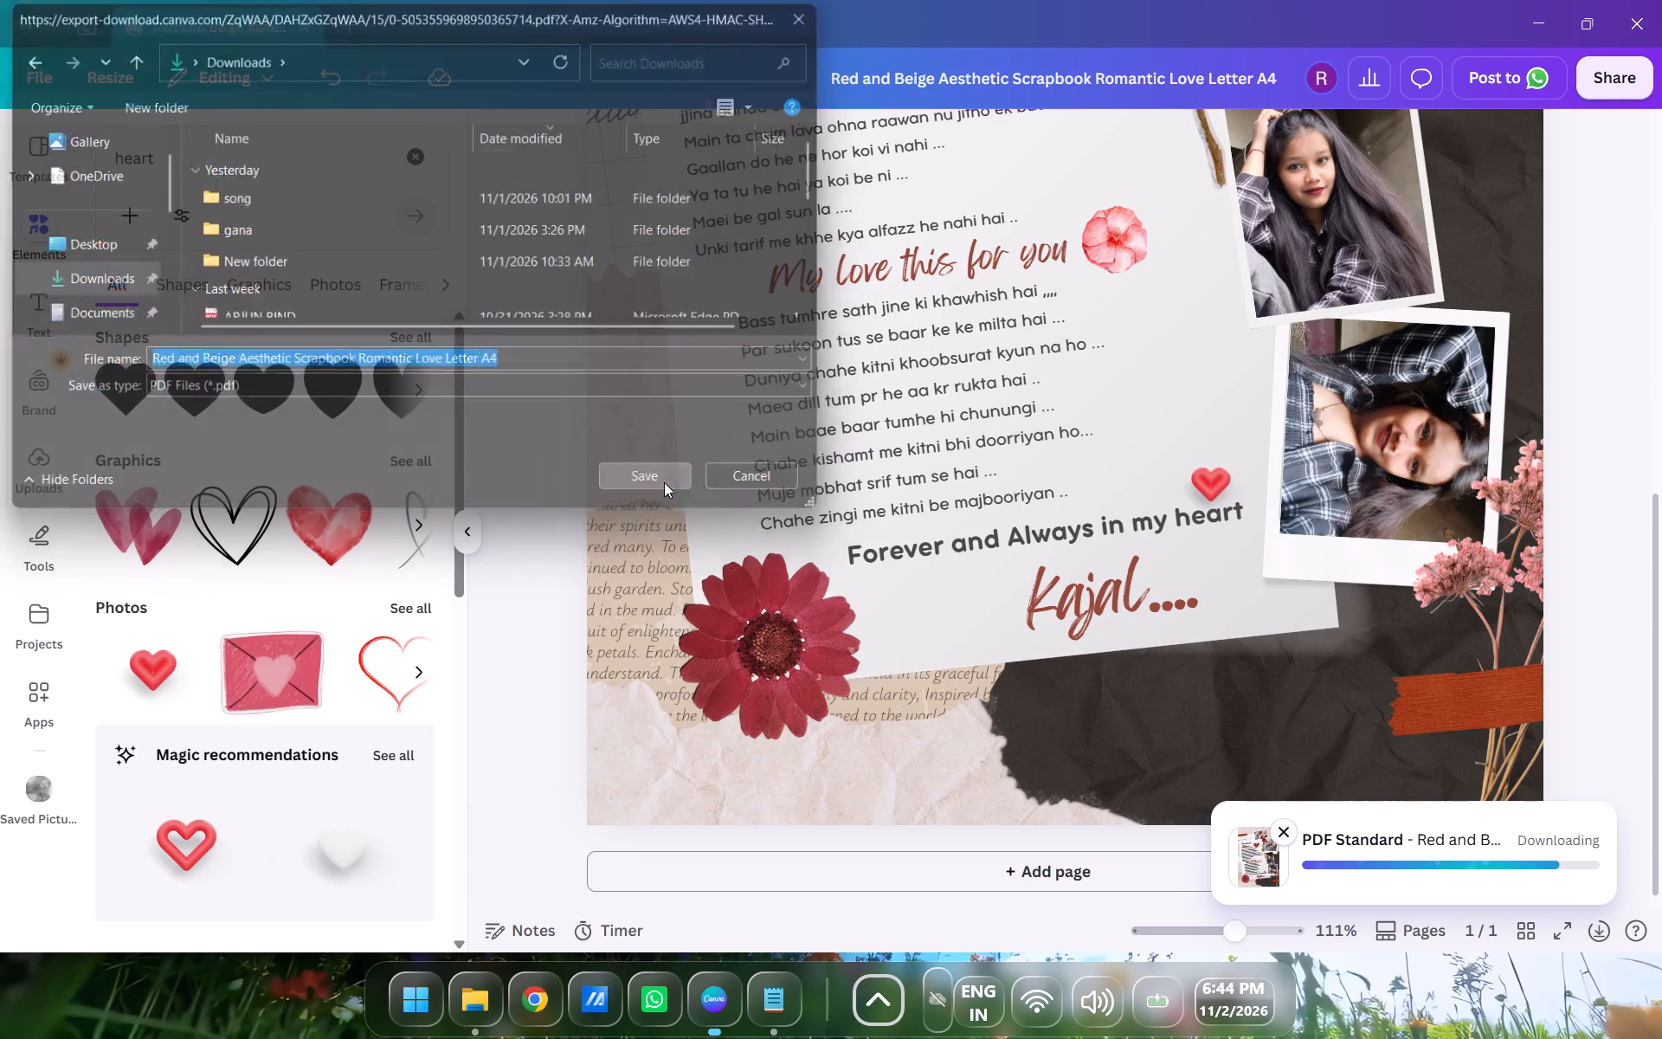
# Close Canva and the Notepad window containing the letter's source text.
pyautogui.click(1661, 0)
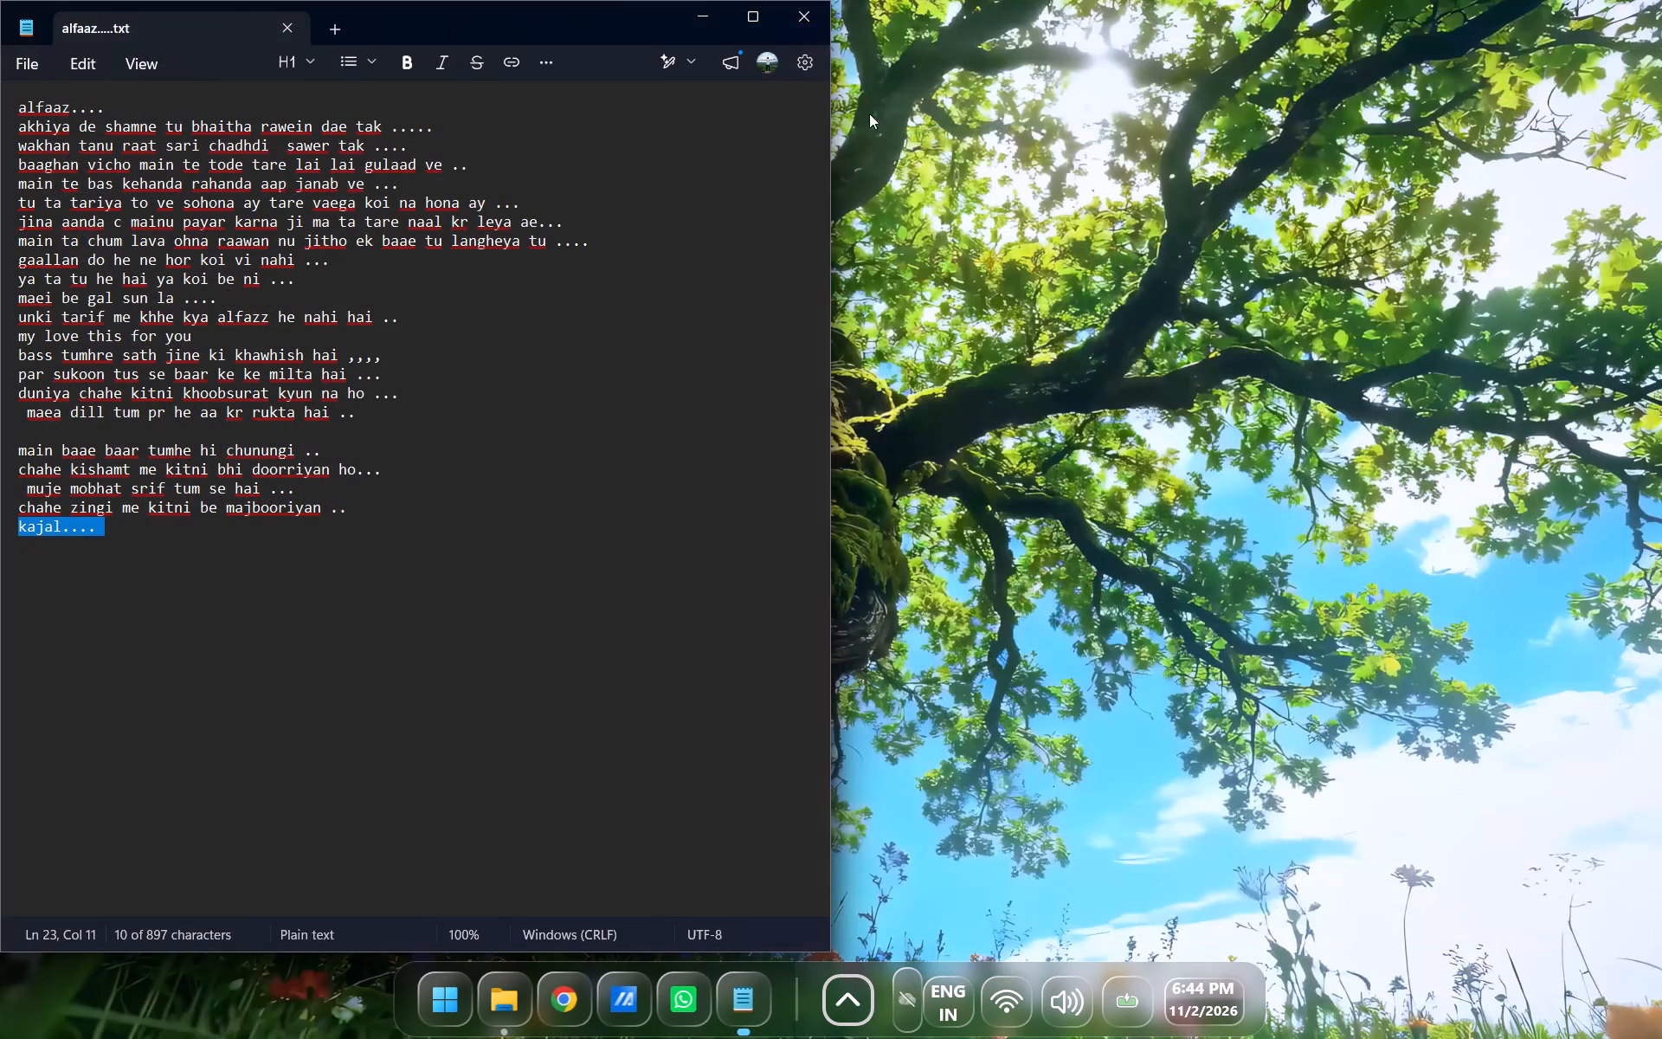
pyautogui.click(830, 3)
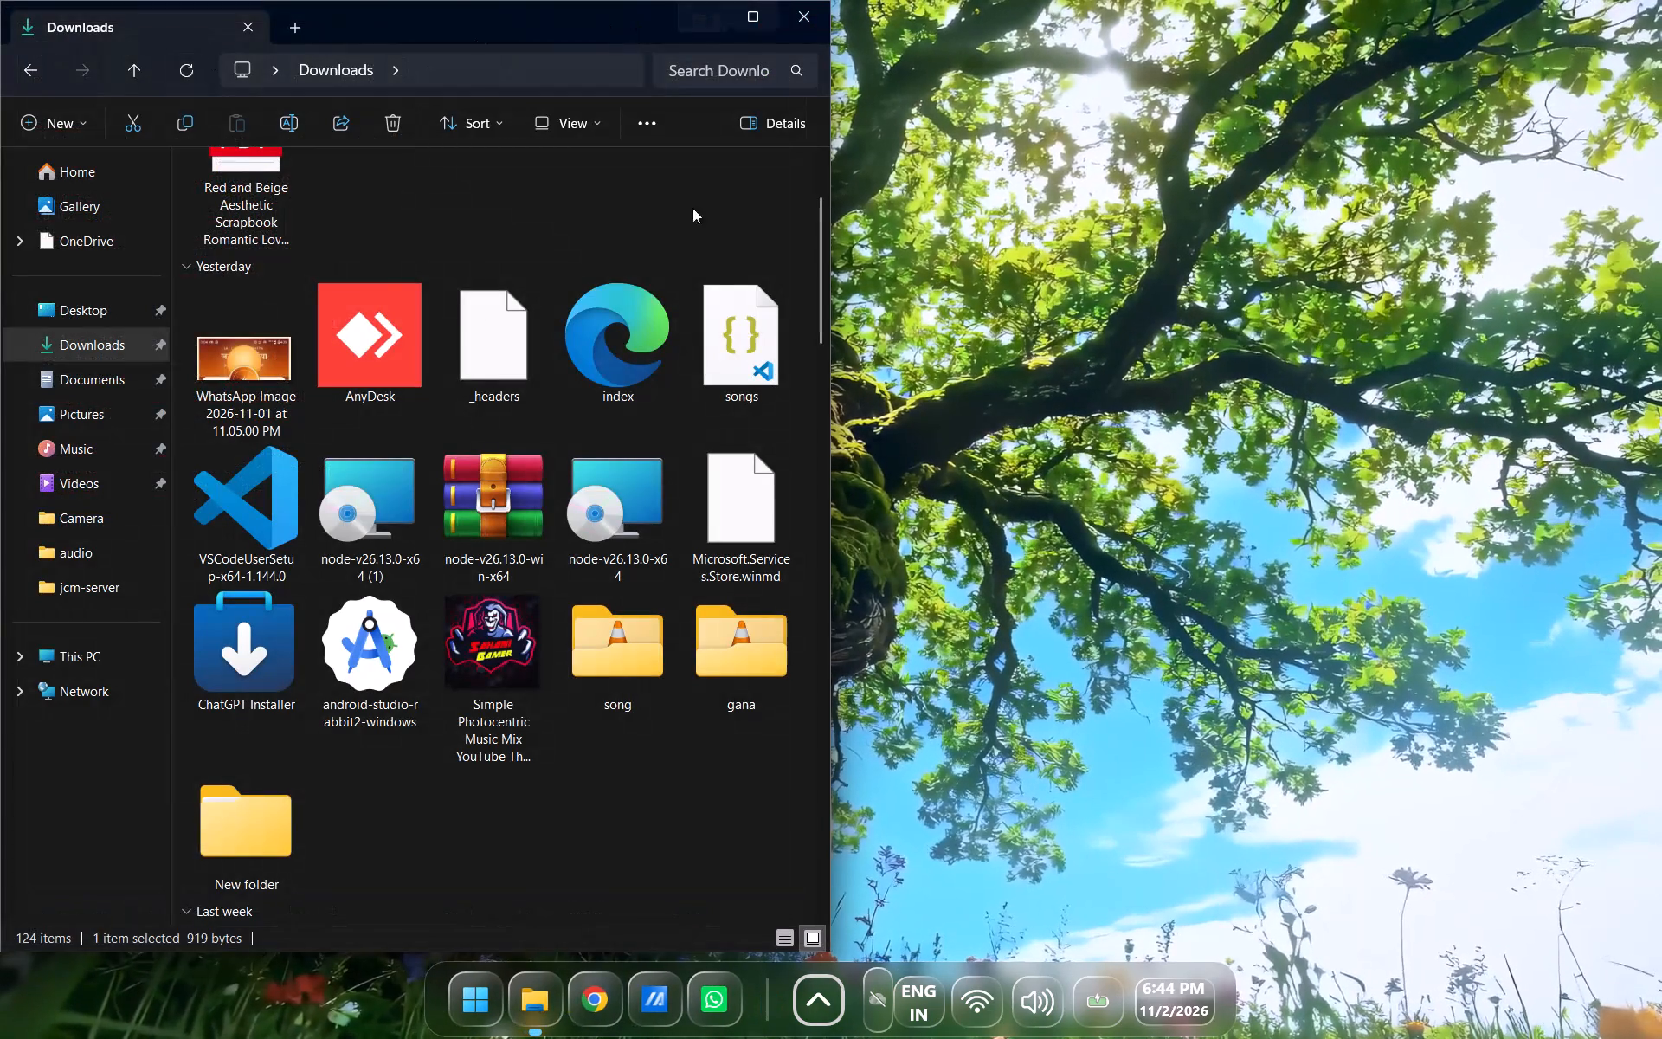
# Open the downloaded love letter PDF from the Downloads folder and examine the page from top to bottom.
pyautogui.scroll(7, 364, 232)
pyautogui.doubleClick(227, 236)
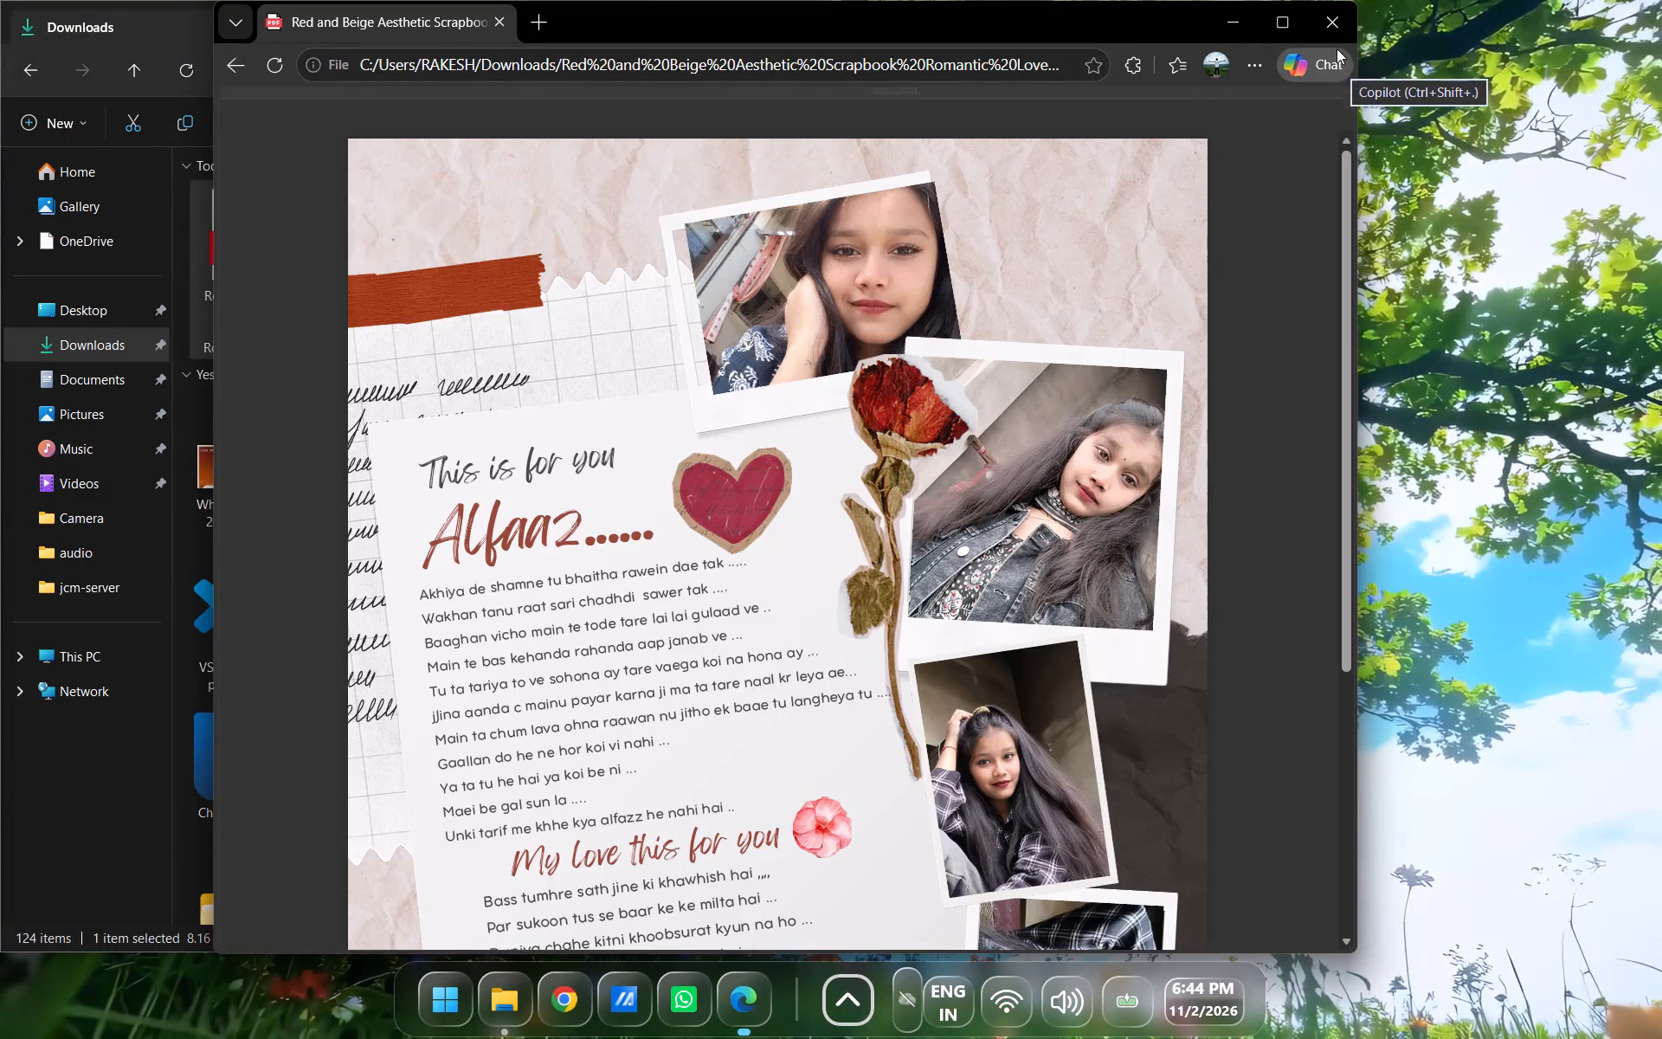
pyautogui.scroll(-6, 1111, 281)
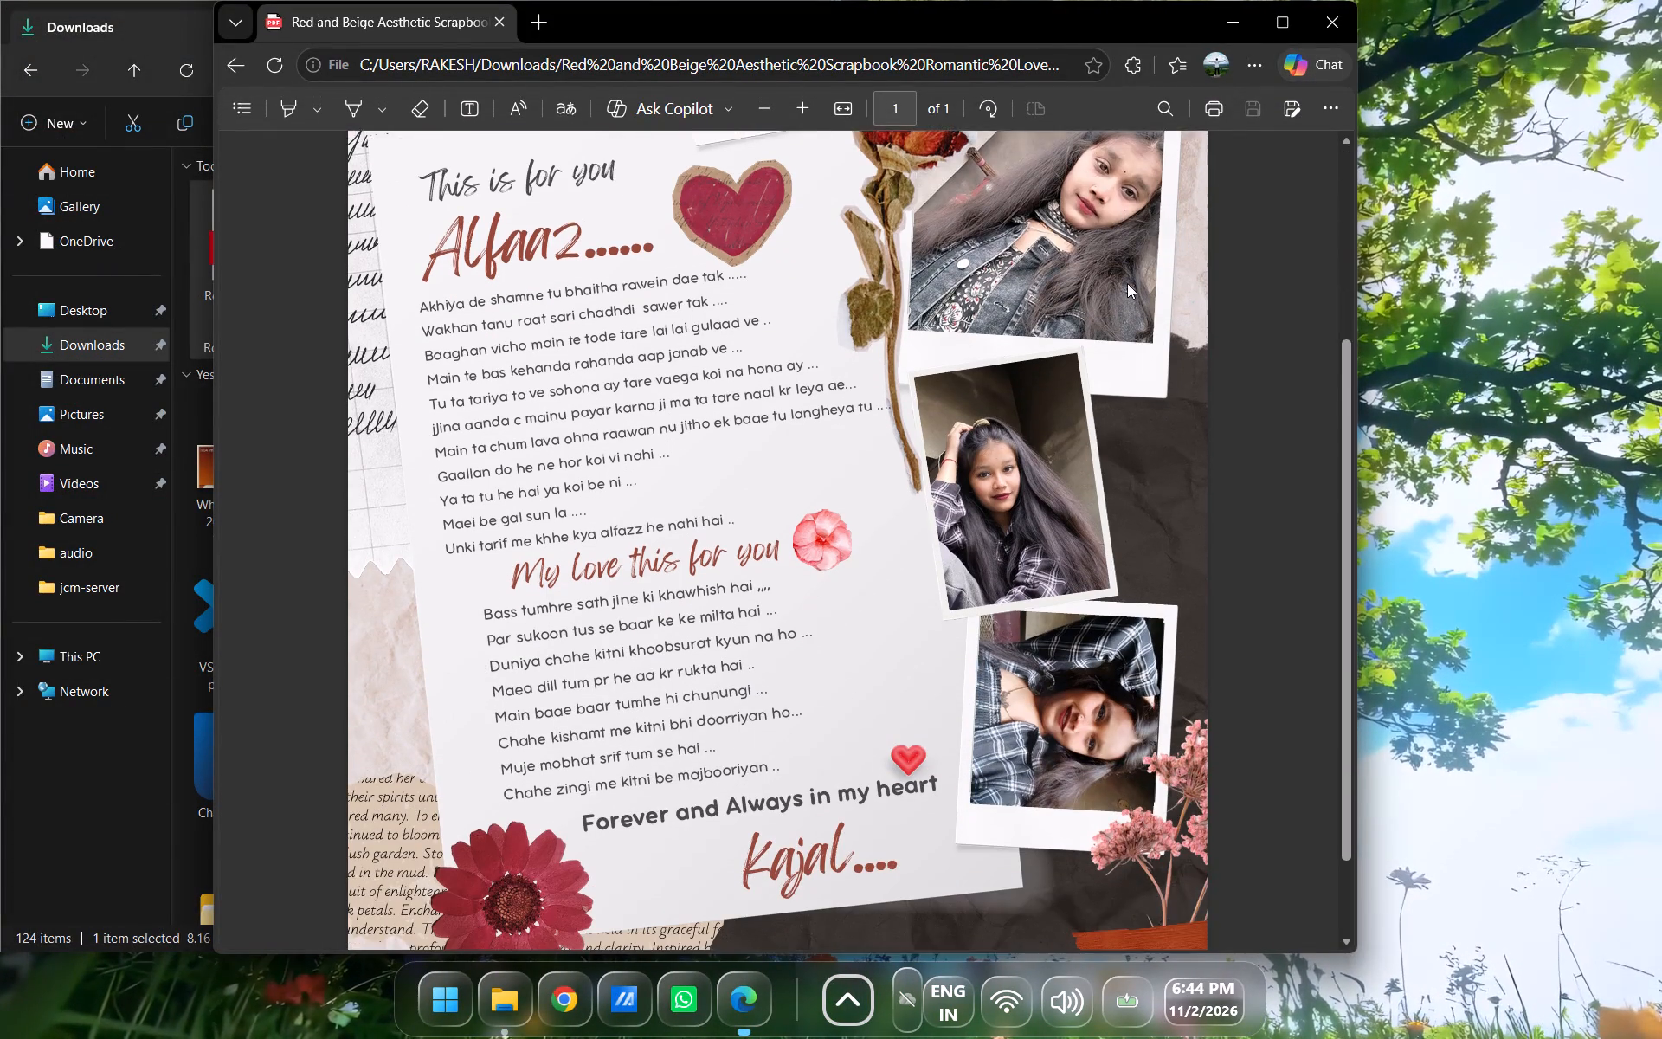
pyautogui.scroll(-4, 1129, 285)
pyautogui.scroll(3, 1130, 285)
pyautogui.scroll(3, 662, 501)
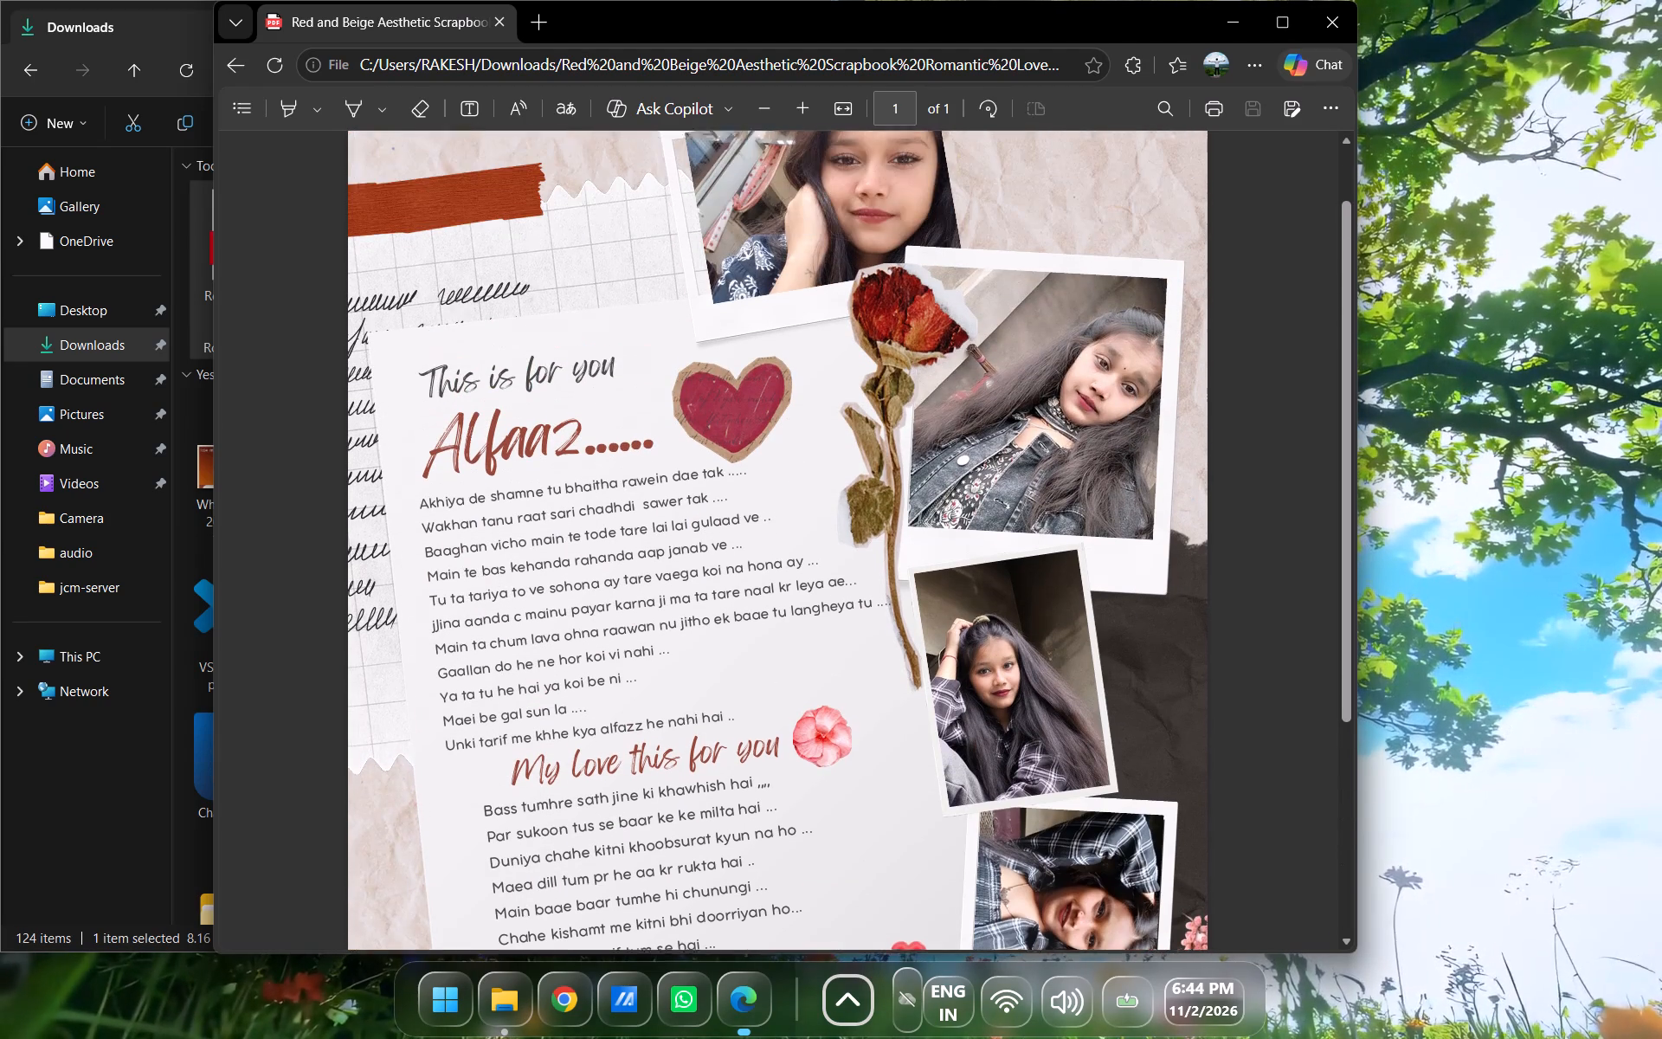
pyautogui.scroll(4, 662, 501)
pyautogui.scroll(-11, 662, 500)
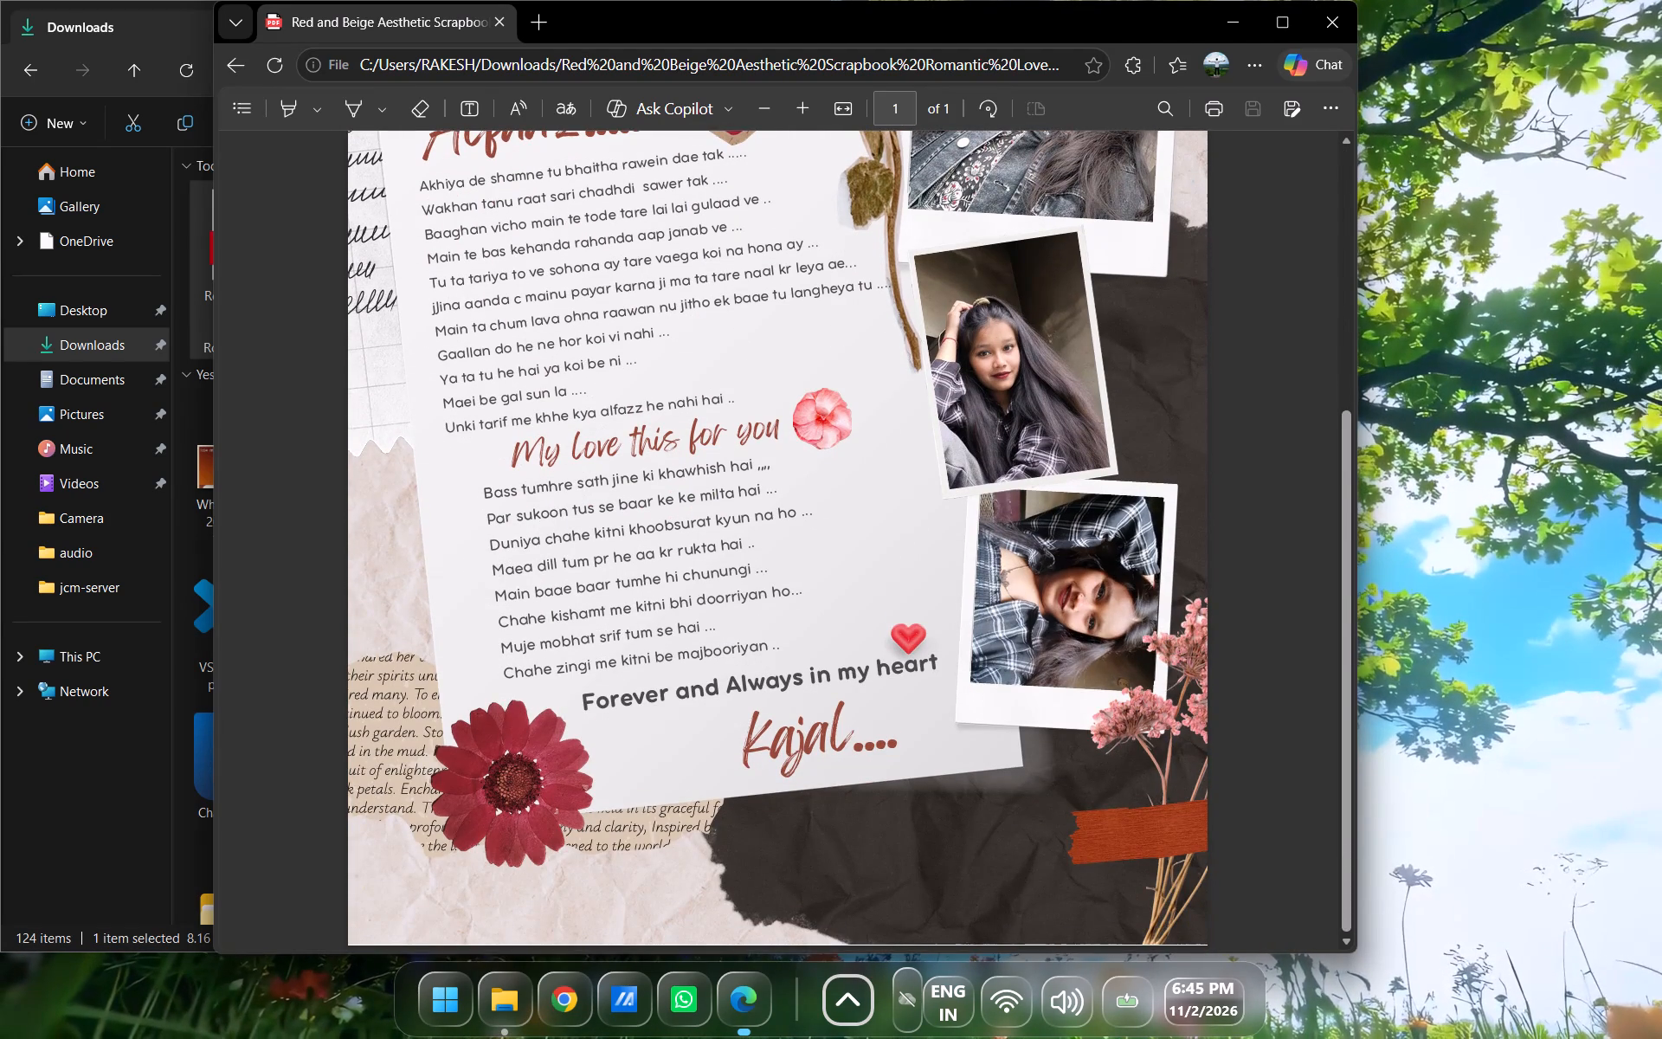
pyautogui.scroll(6, 525, 634)
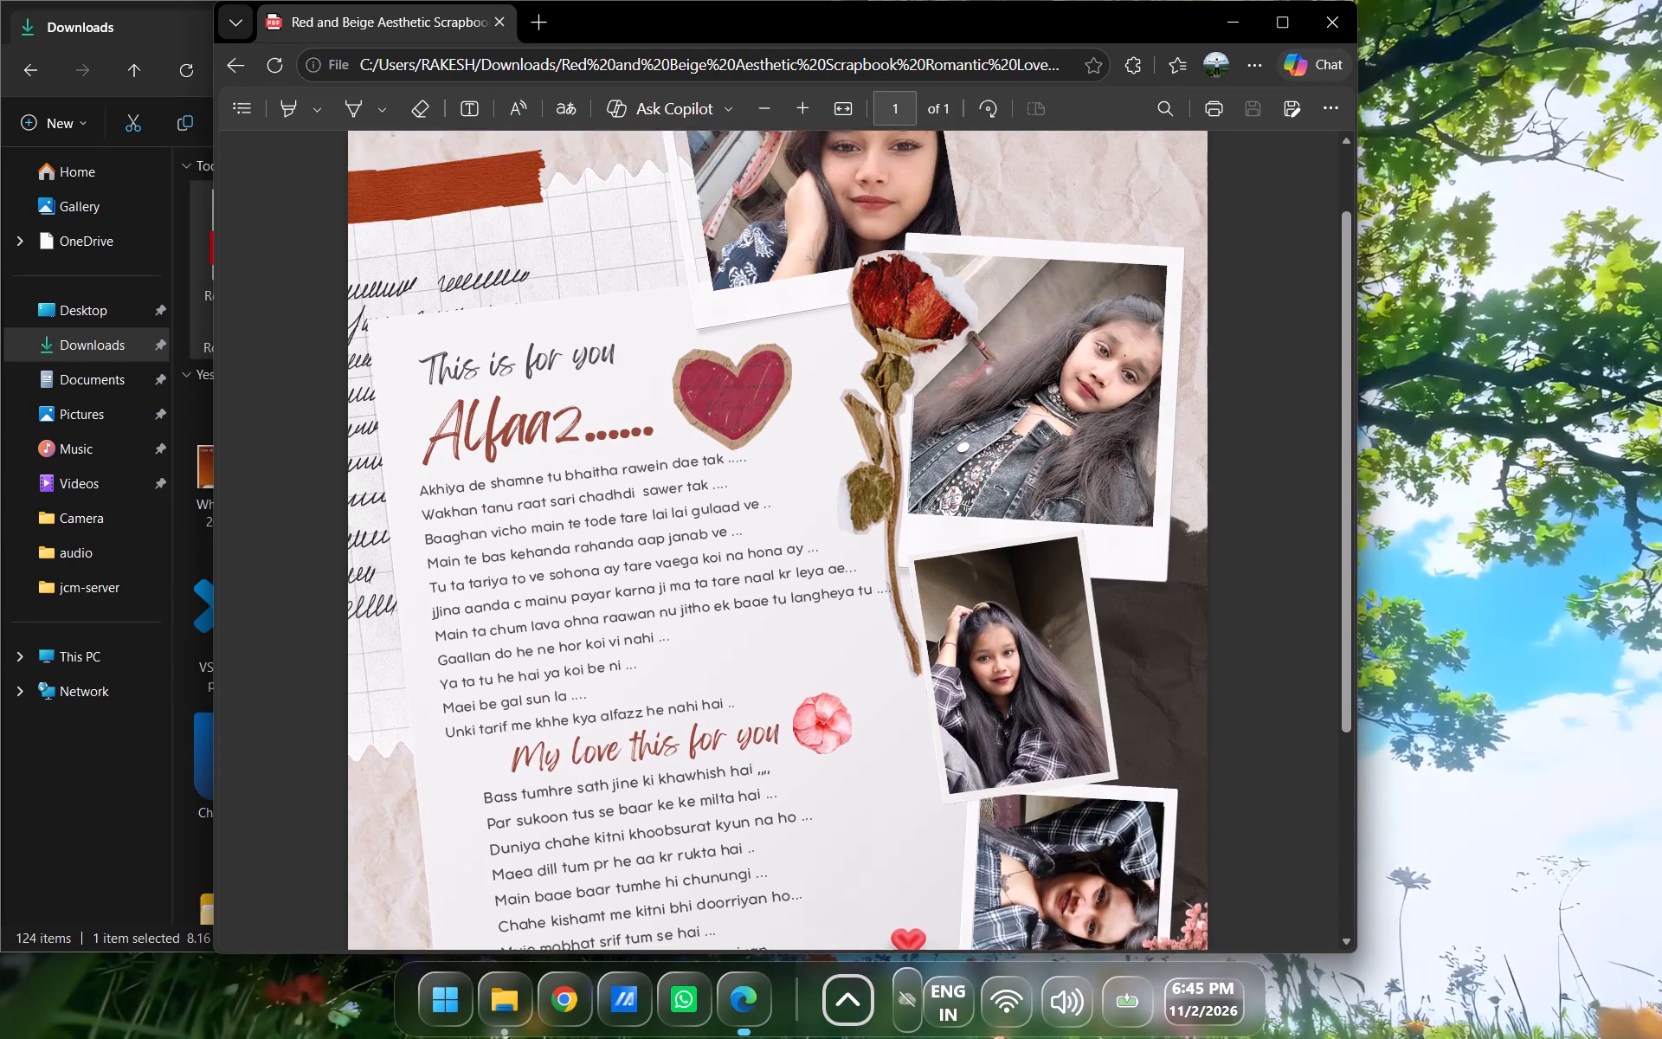
# Examine the rest of the PDF page down to the signature, and close the viewer and the Downloads window.
pyautogui.scroll(-5, 529, 628)
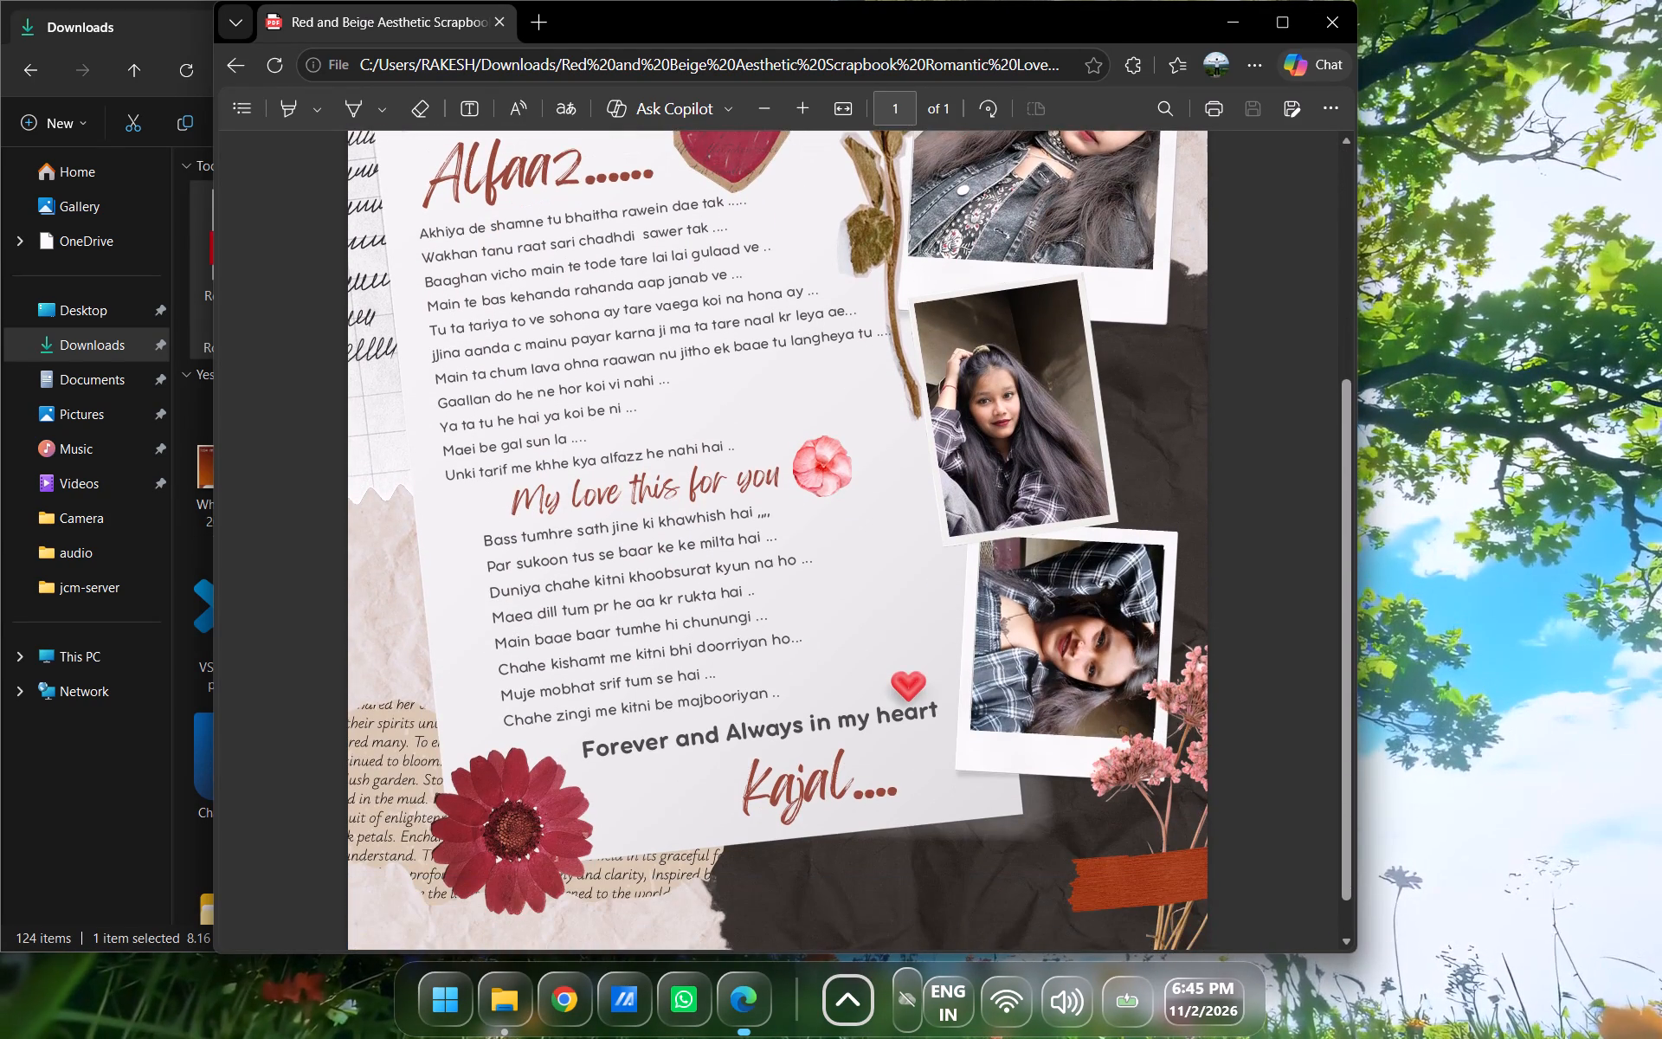
pyautogui.scroll(-2, 529, 628)
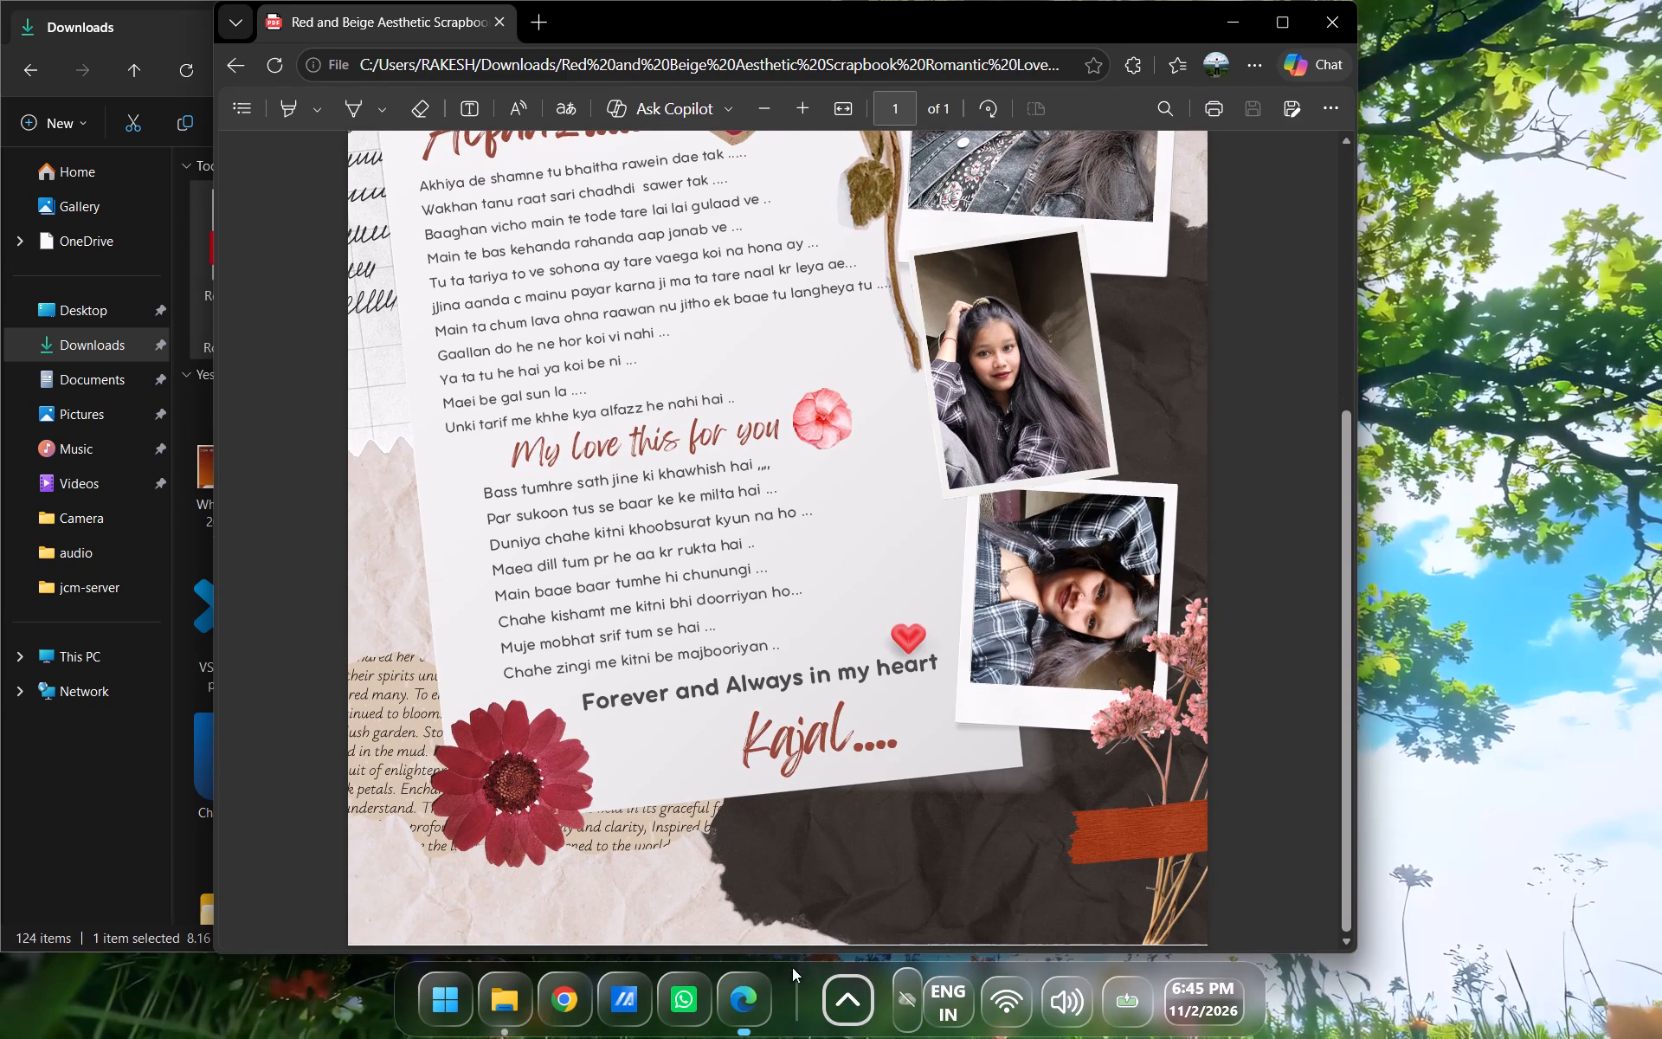
pyautogui.click(1335, 0)
pyautogui.click(1335, 3)
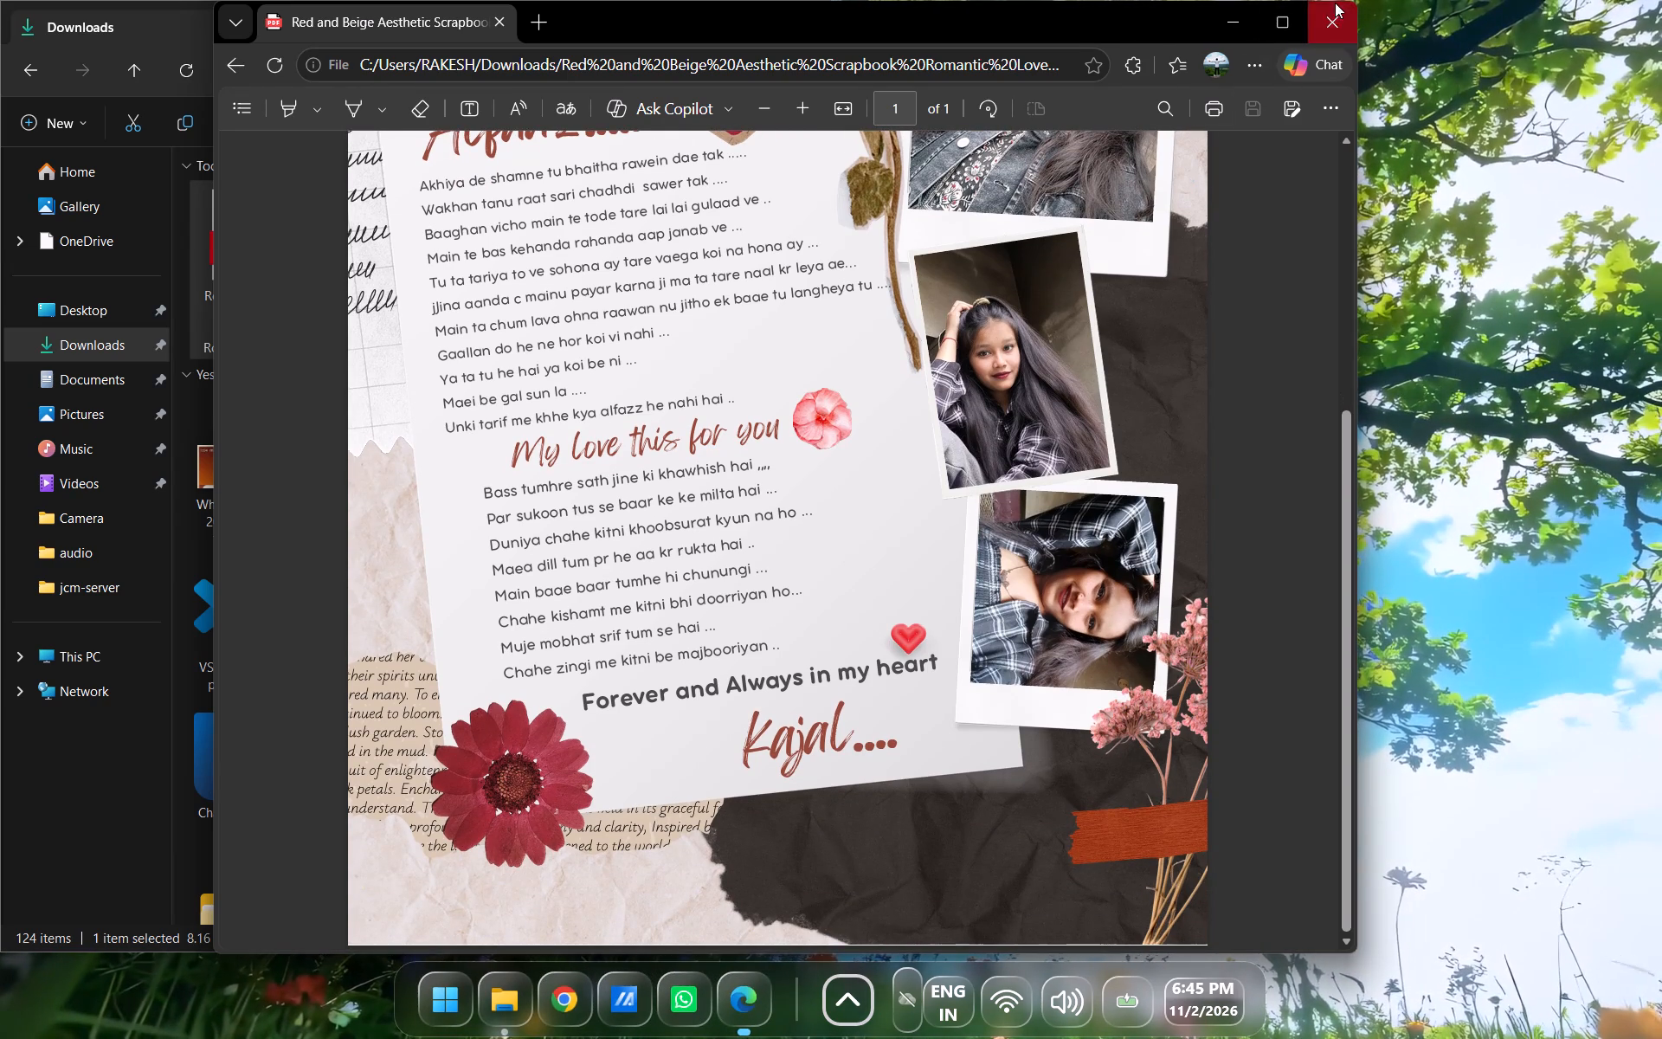
pyautogui.click(805, 12)
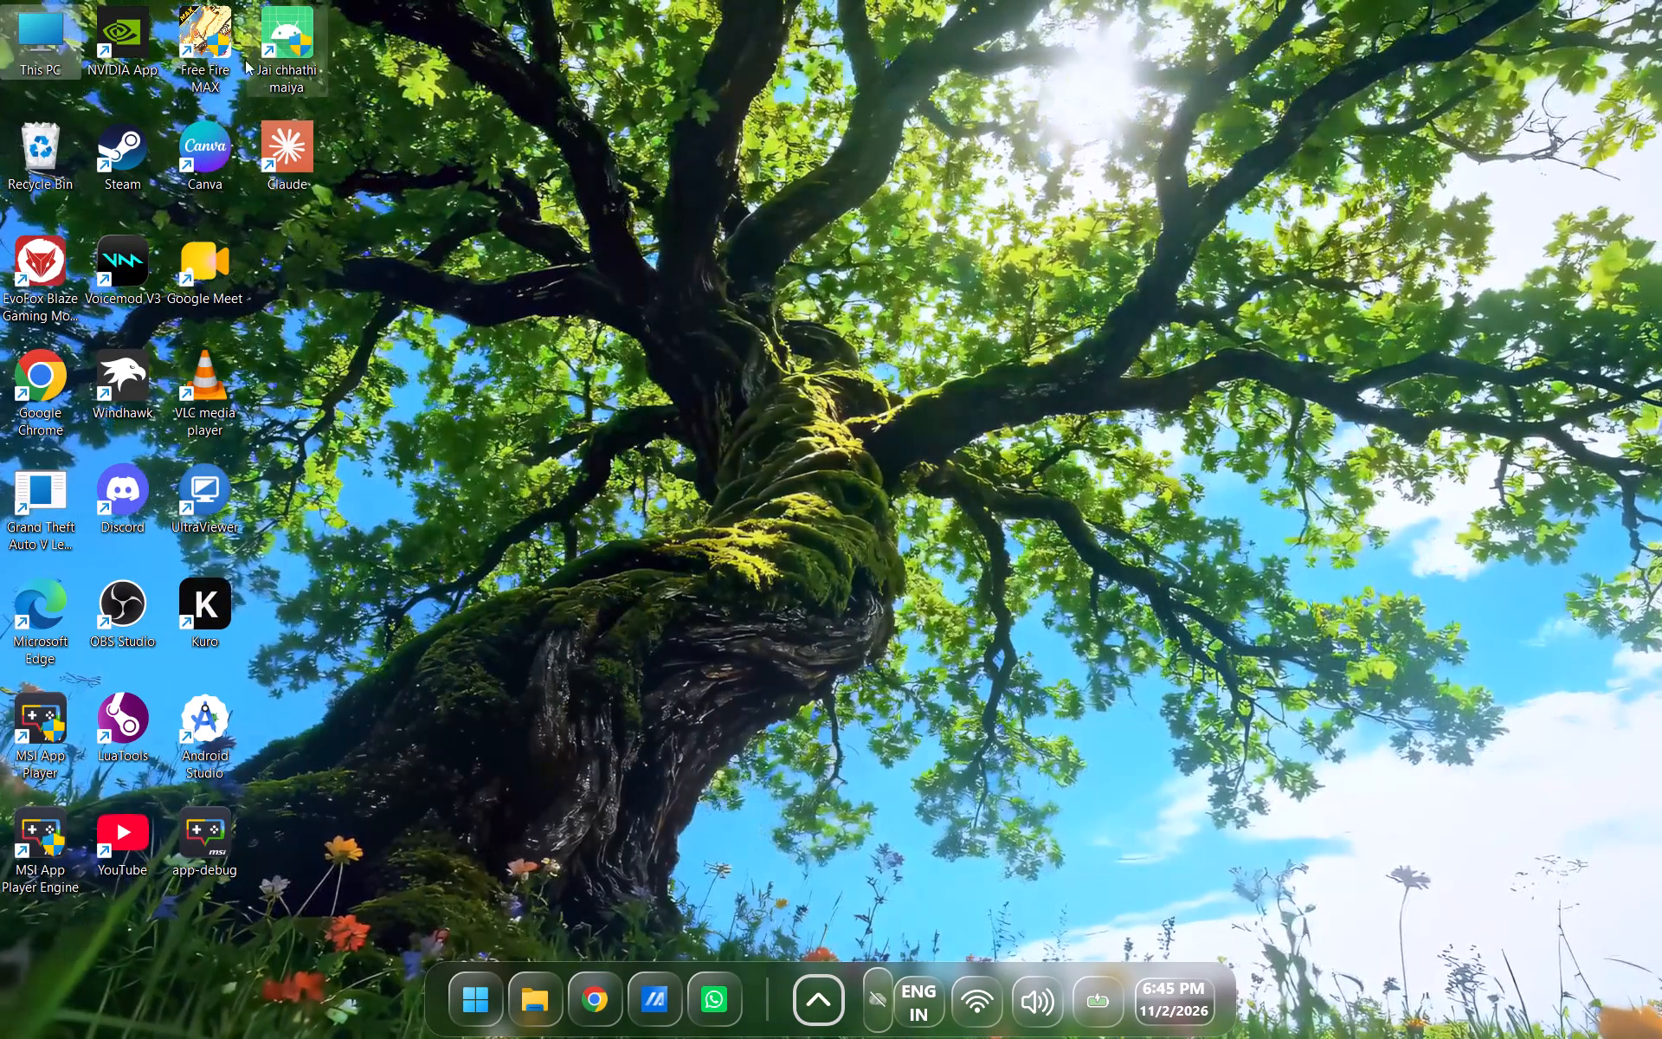
# Reopen Canva and download the letter as a PDF with the Digital preset and compression off, saving over the earlier file in Downloads.
pyautogui.doubleClick(205, 177)
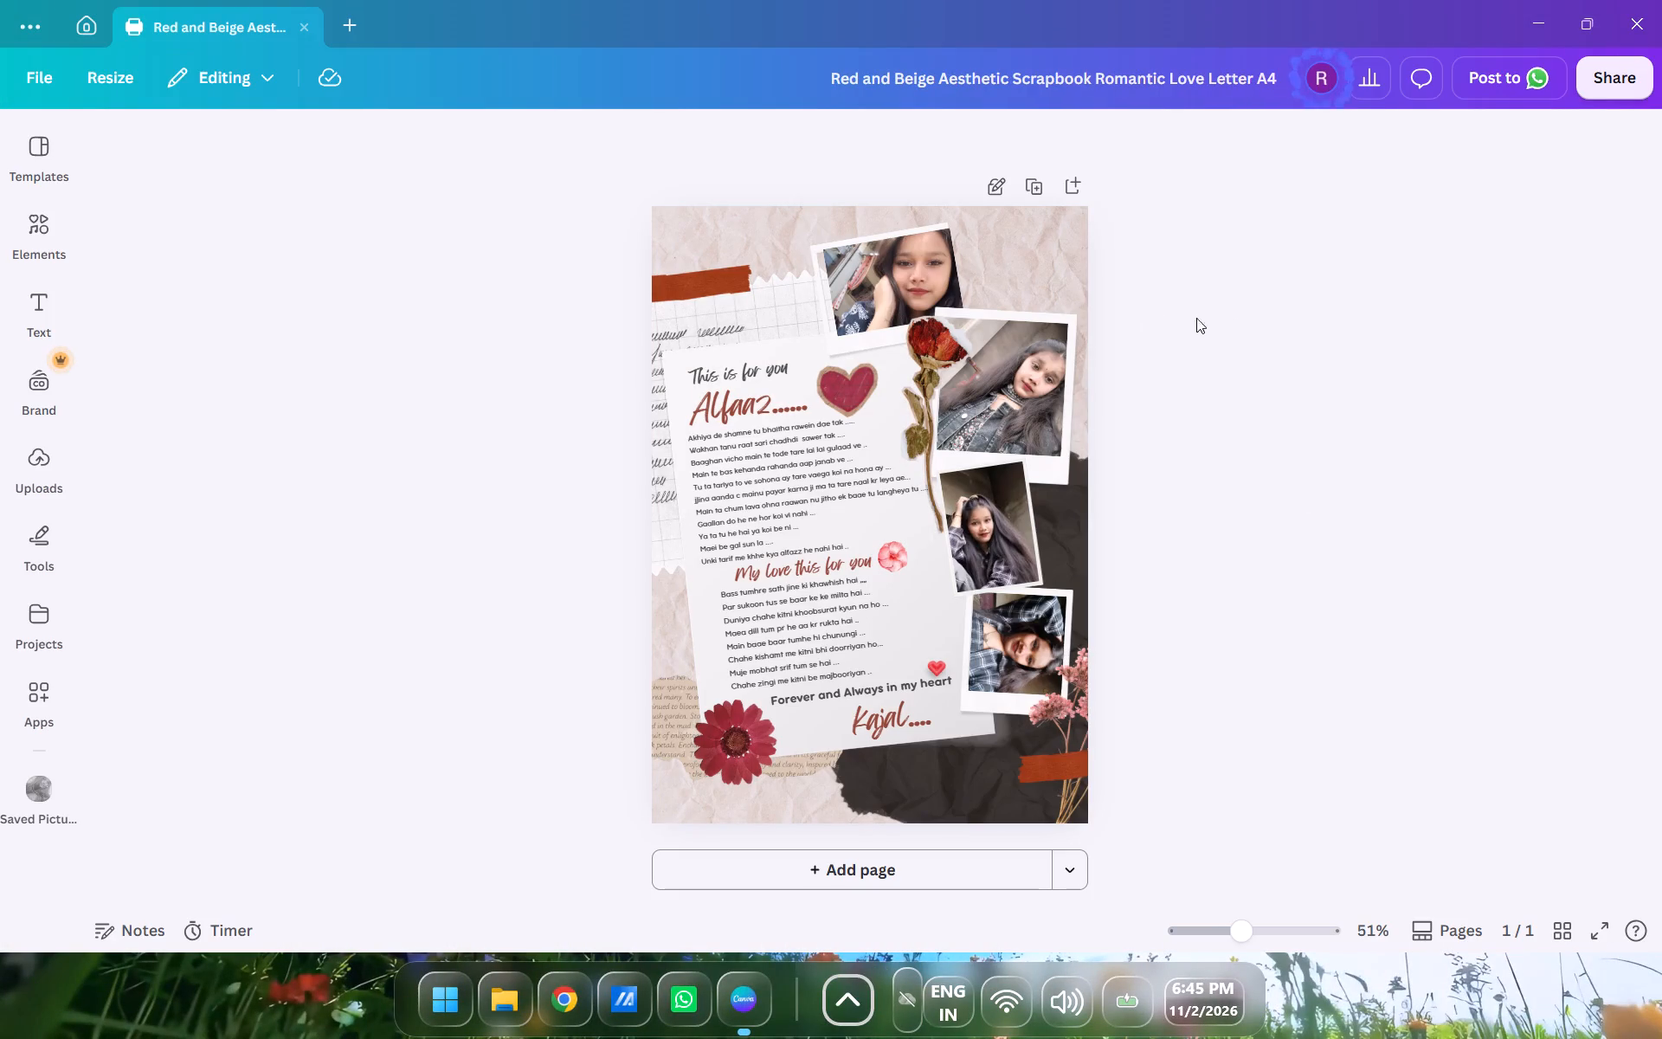
pyautogui.click(1619, 94)
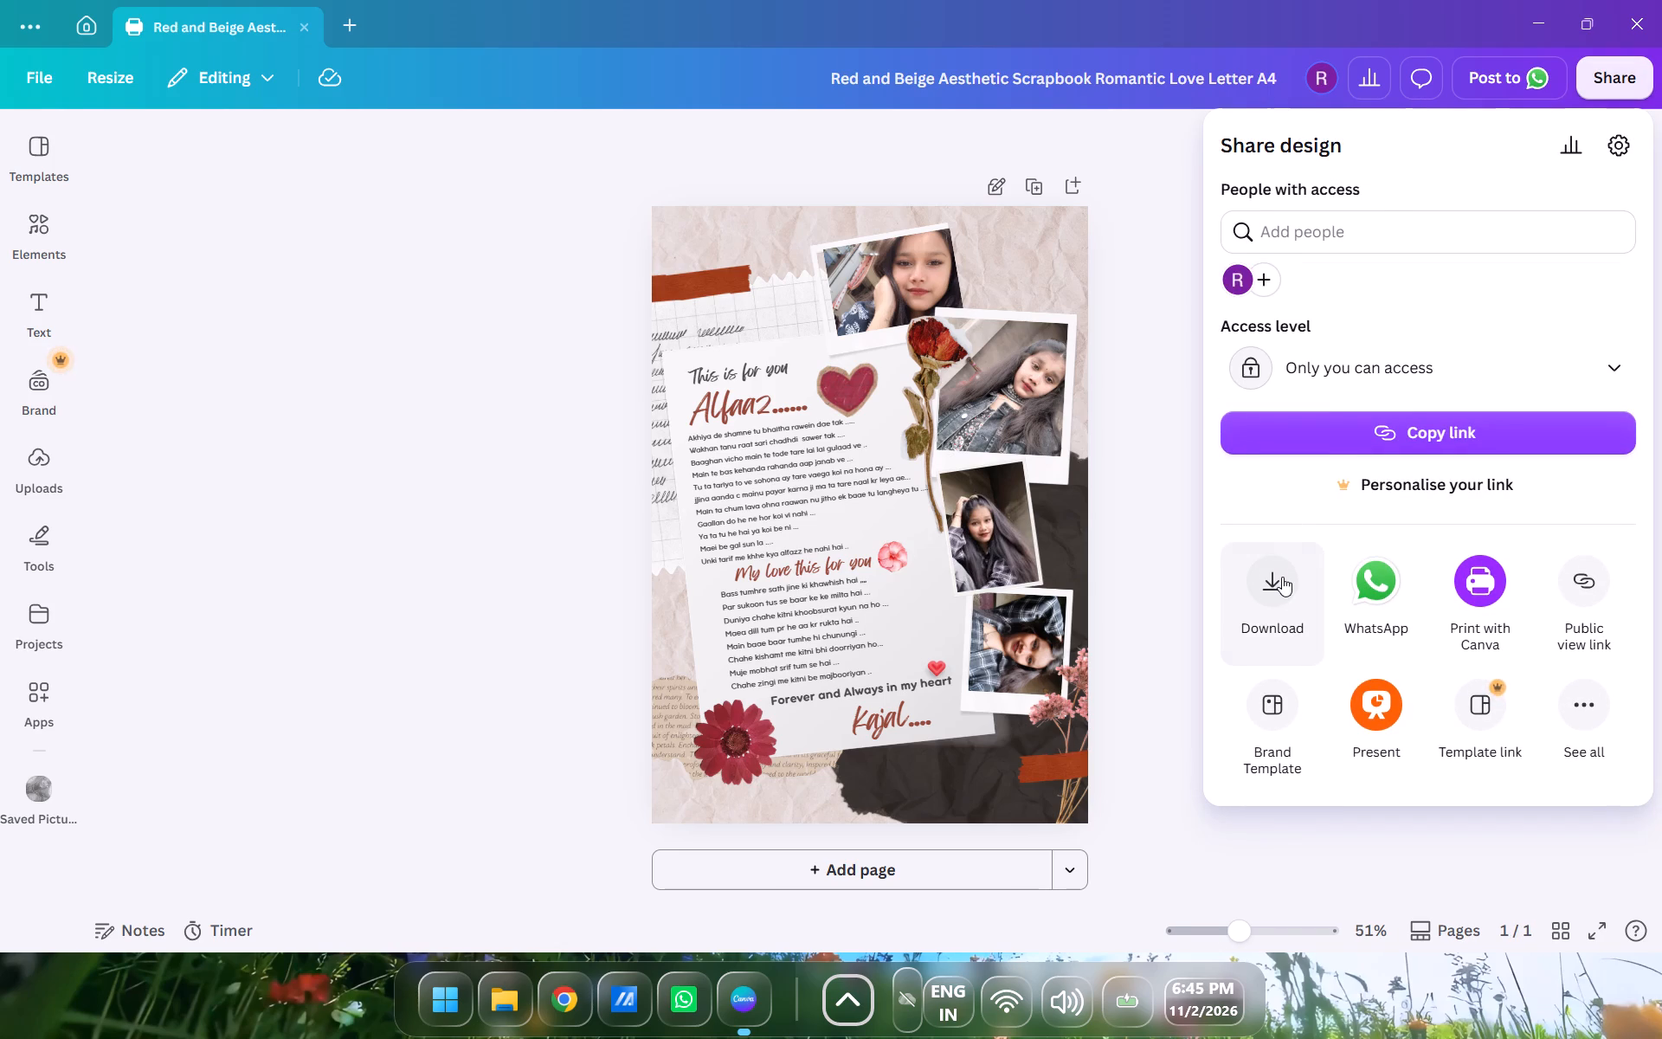
pyautogui.click(1282, 577)
pyautogui.click(1323, 324)
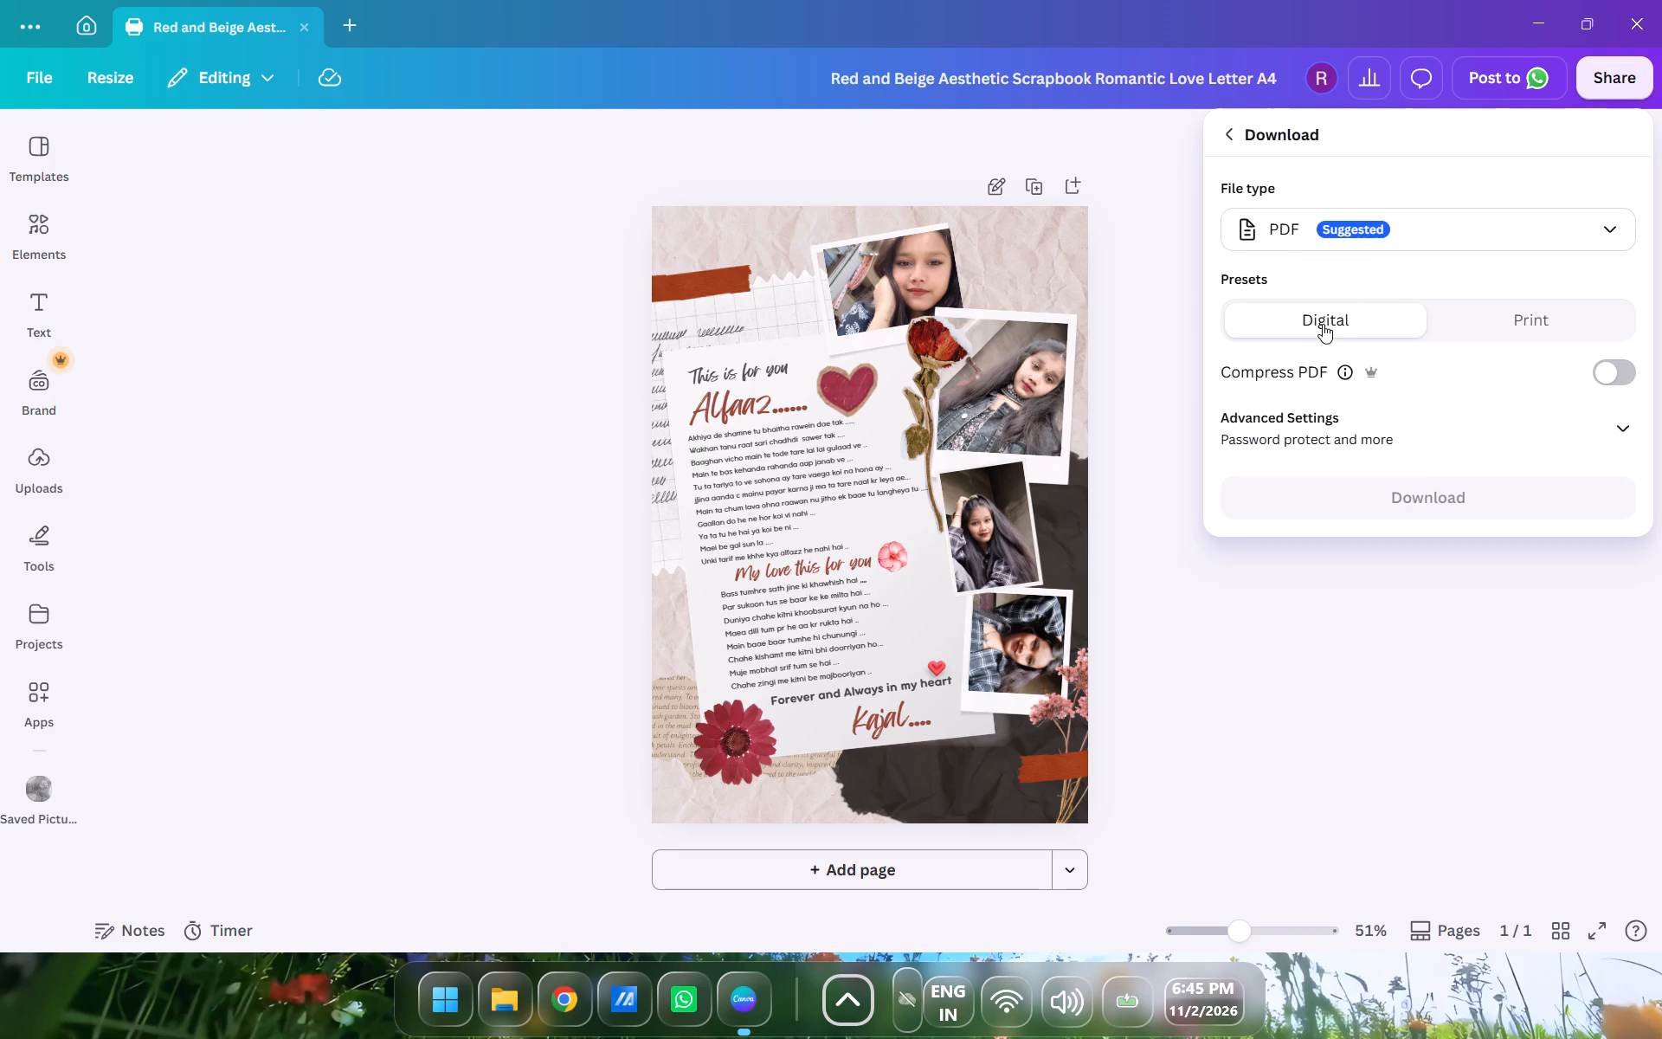
pyautogui.click(1516, 313)
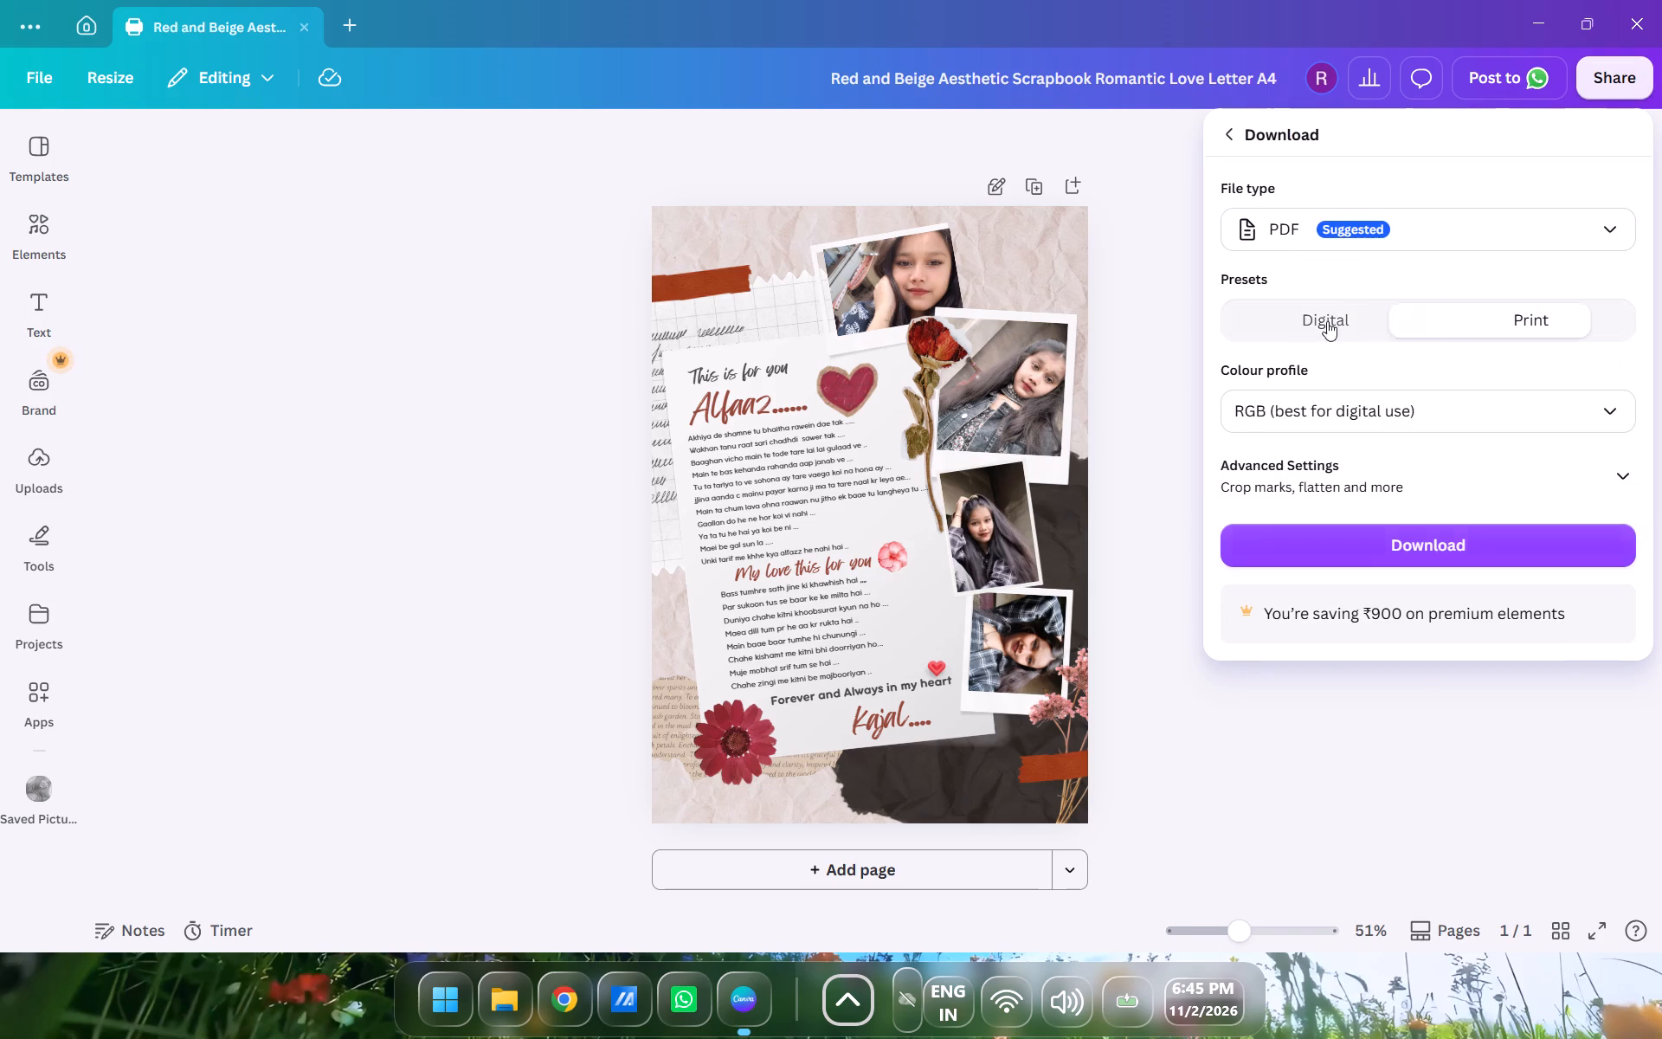
pyautogui.click(1319, 320)
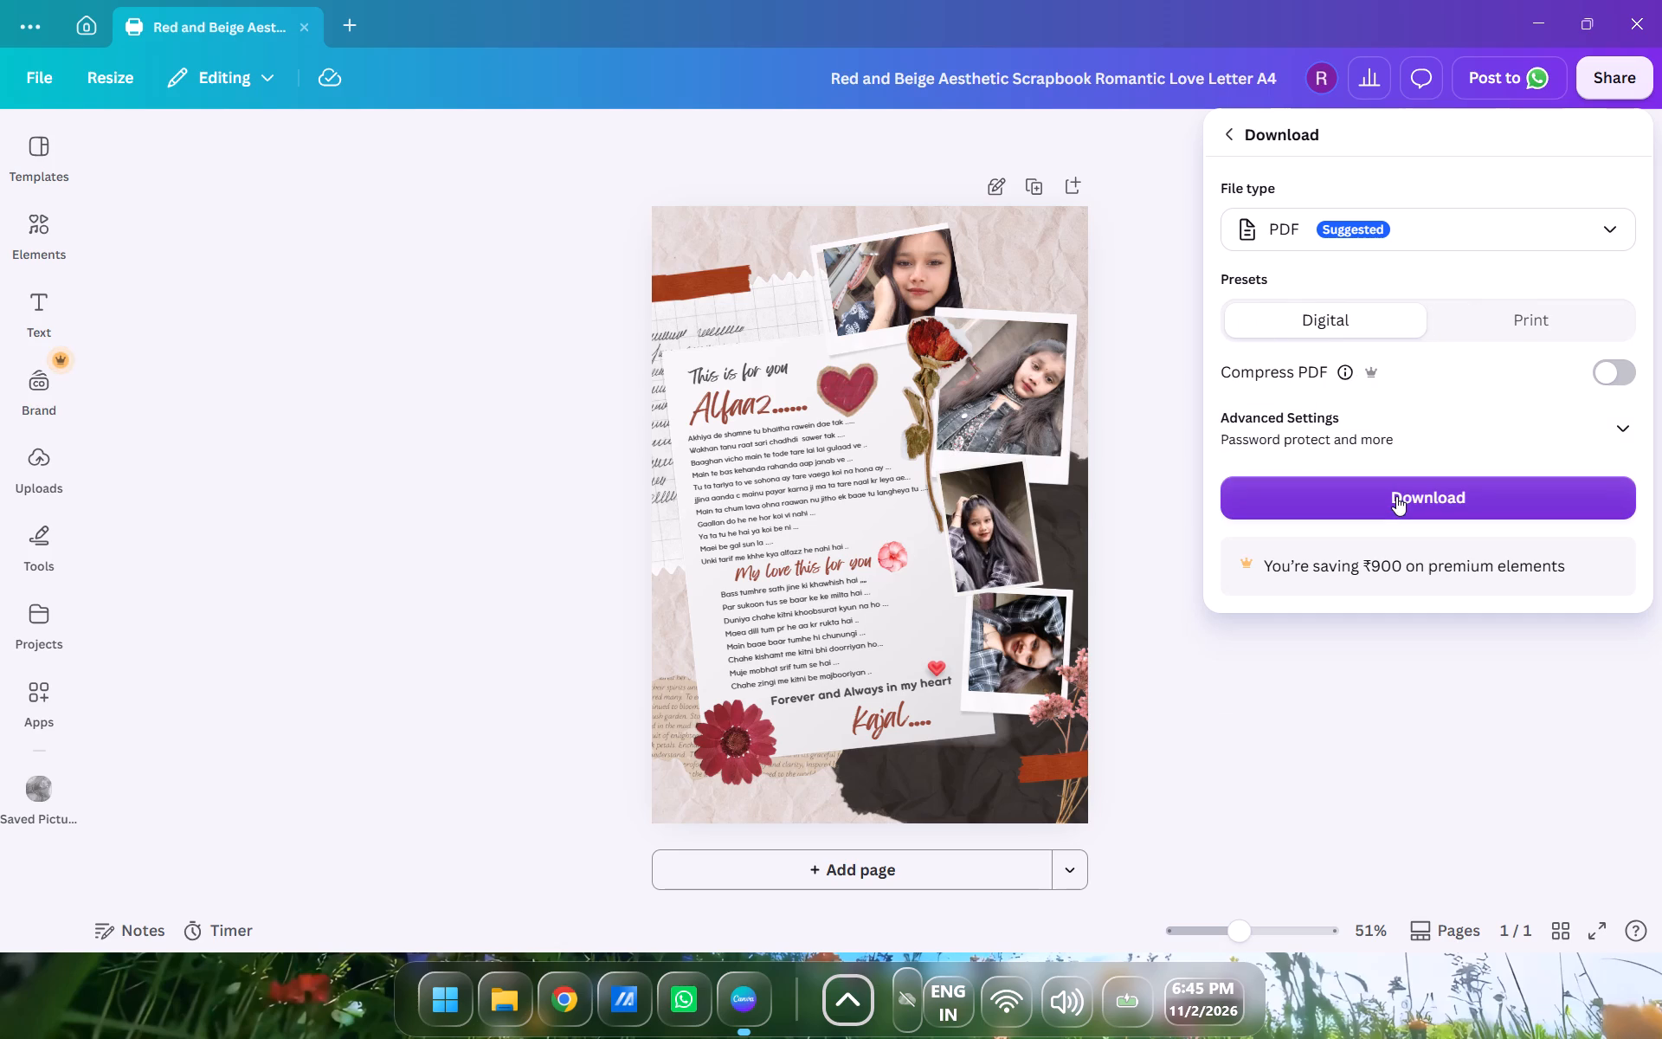
pyautogui.click(1396, 496)
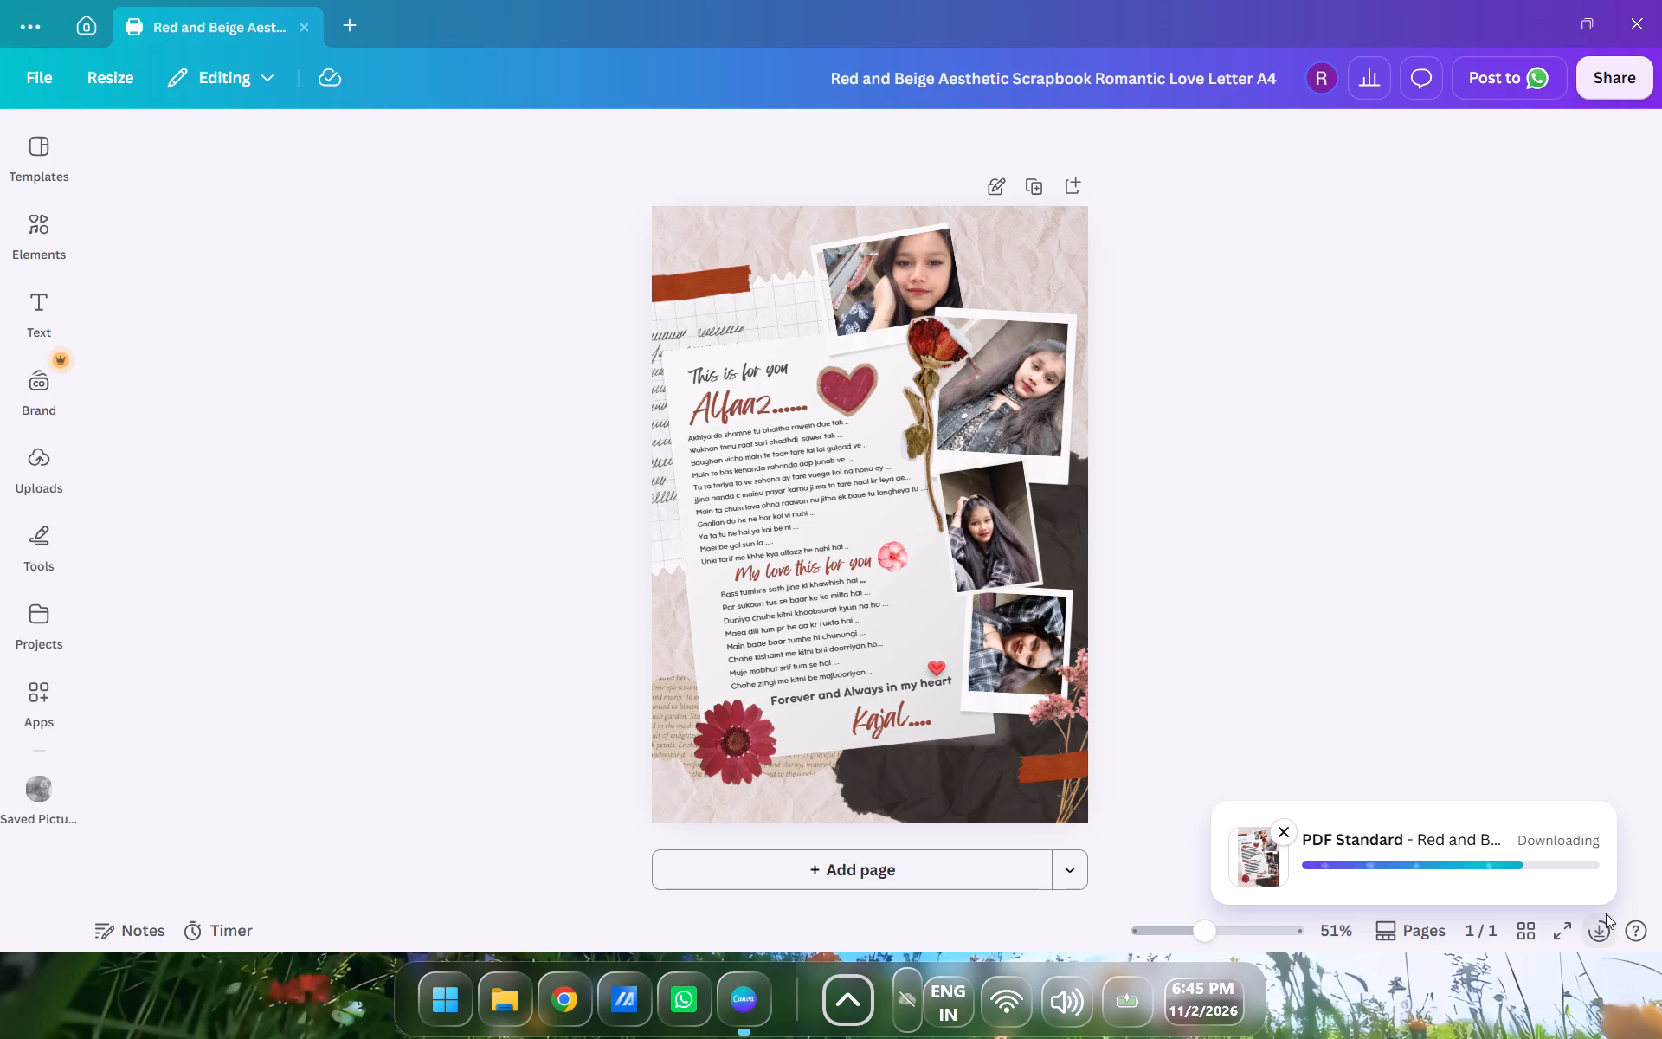
pyautogui.click(622, 481)
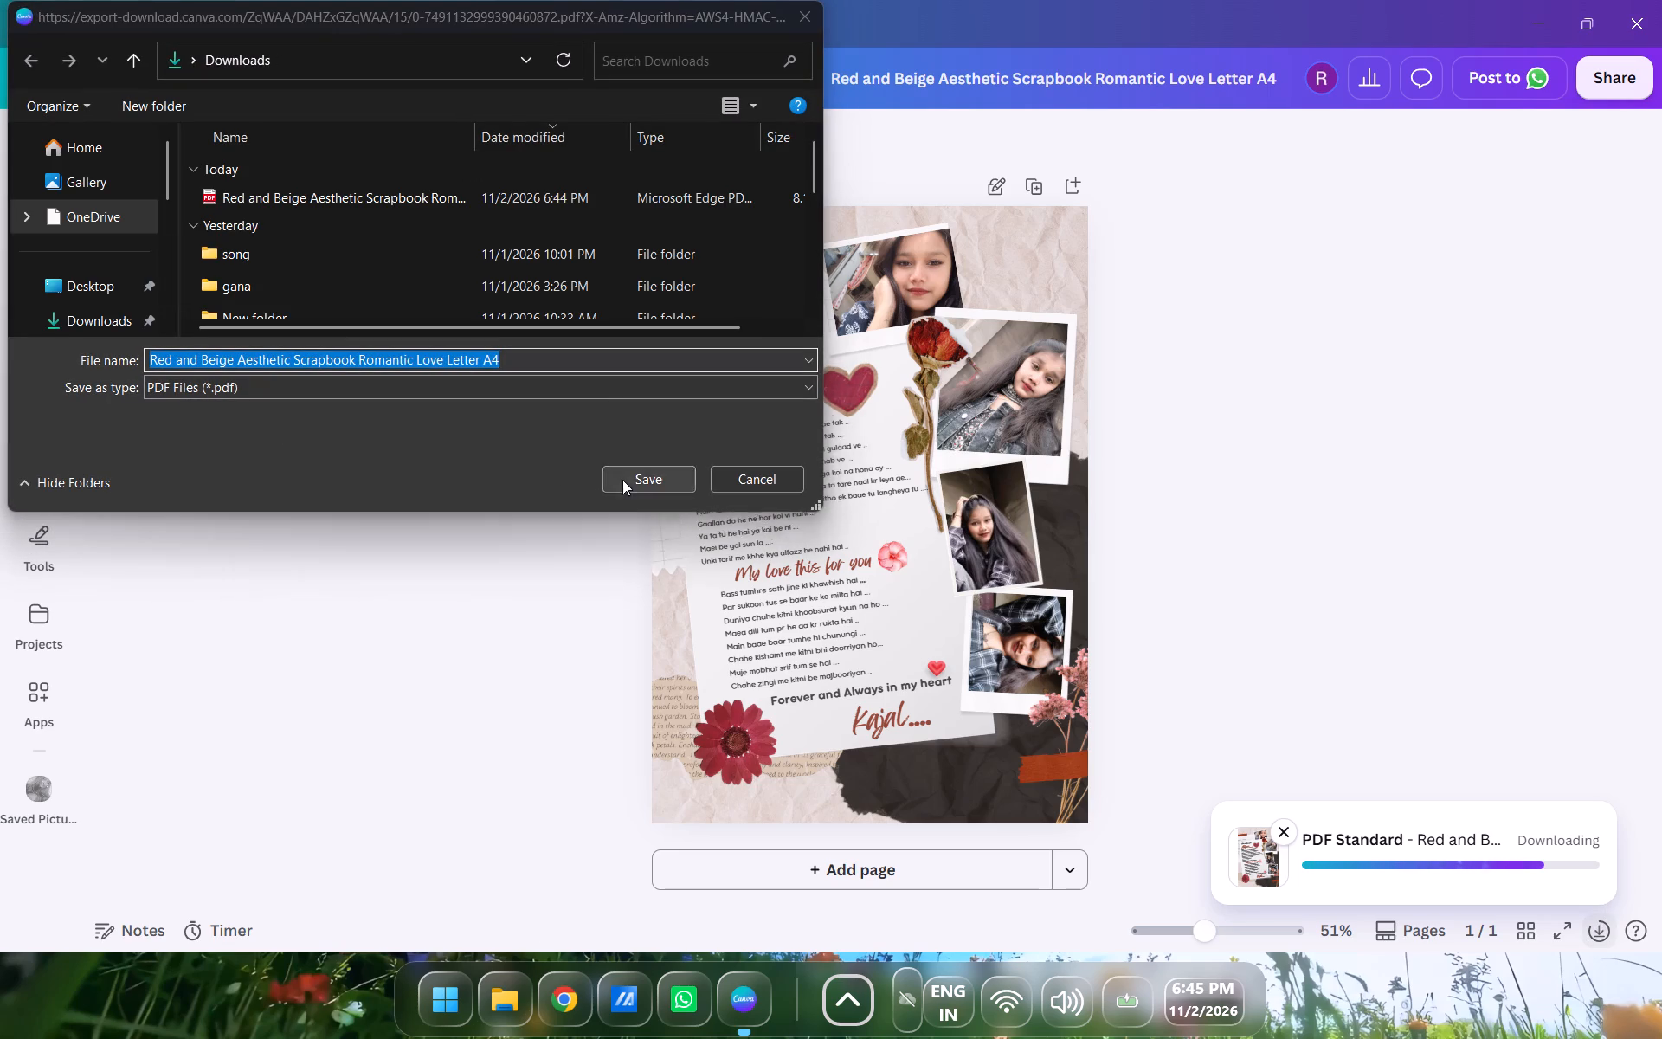
pyautogui.click(978, 498)
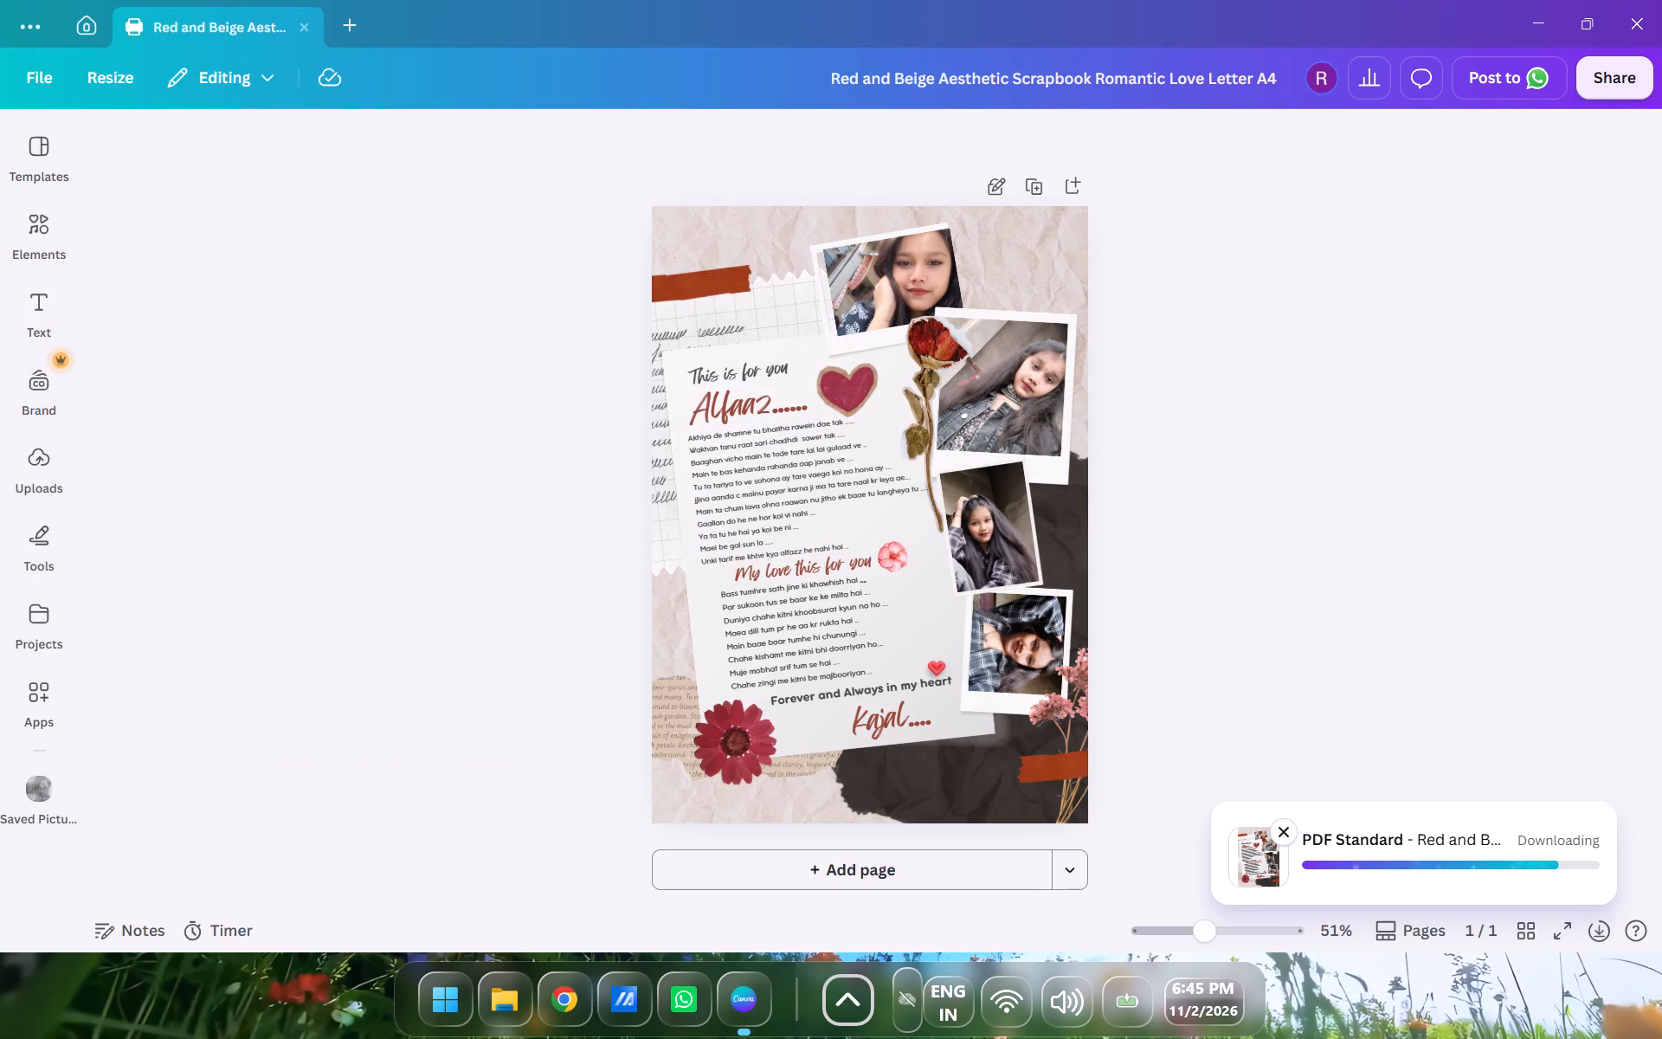
# Open the newly saved PDF from the Downloads folder to check it, and close the viewer and the folder window.
pyautogui.click(504, 1003)
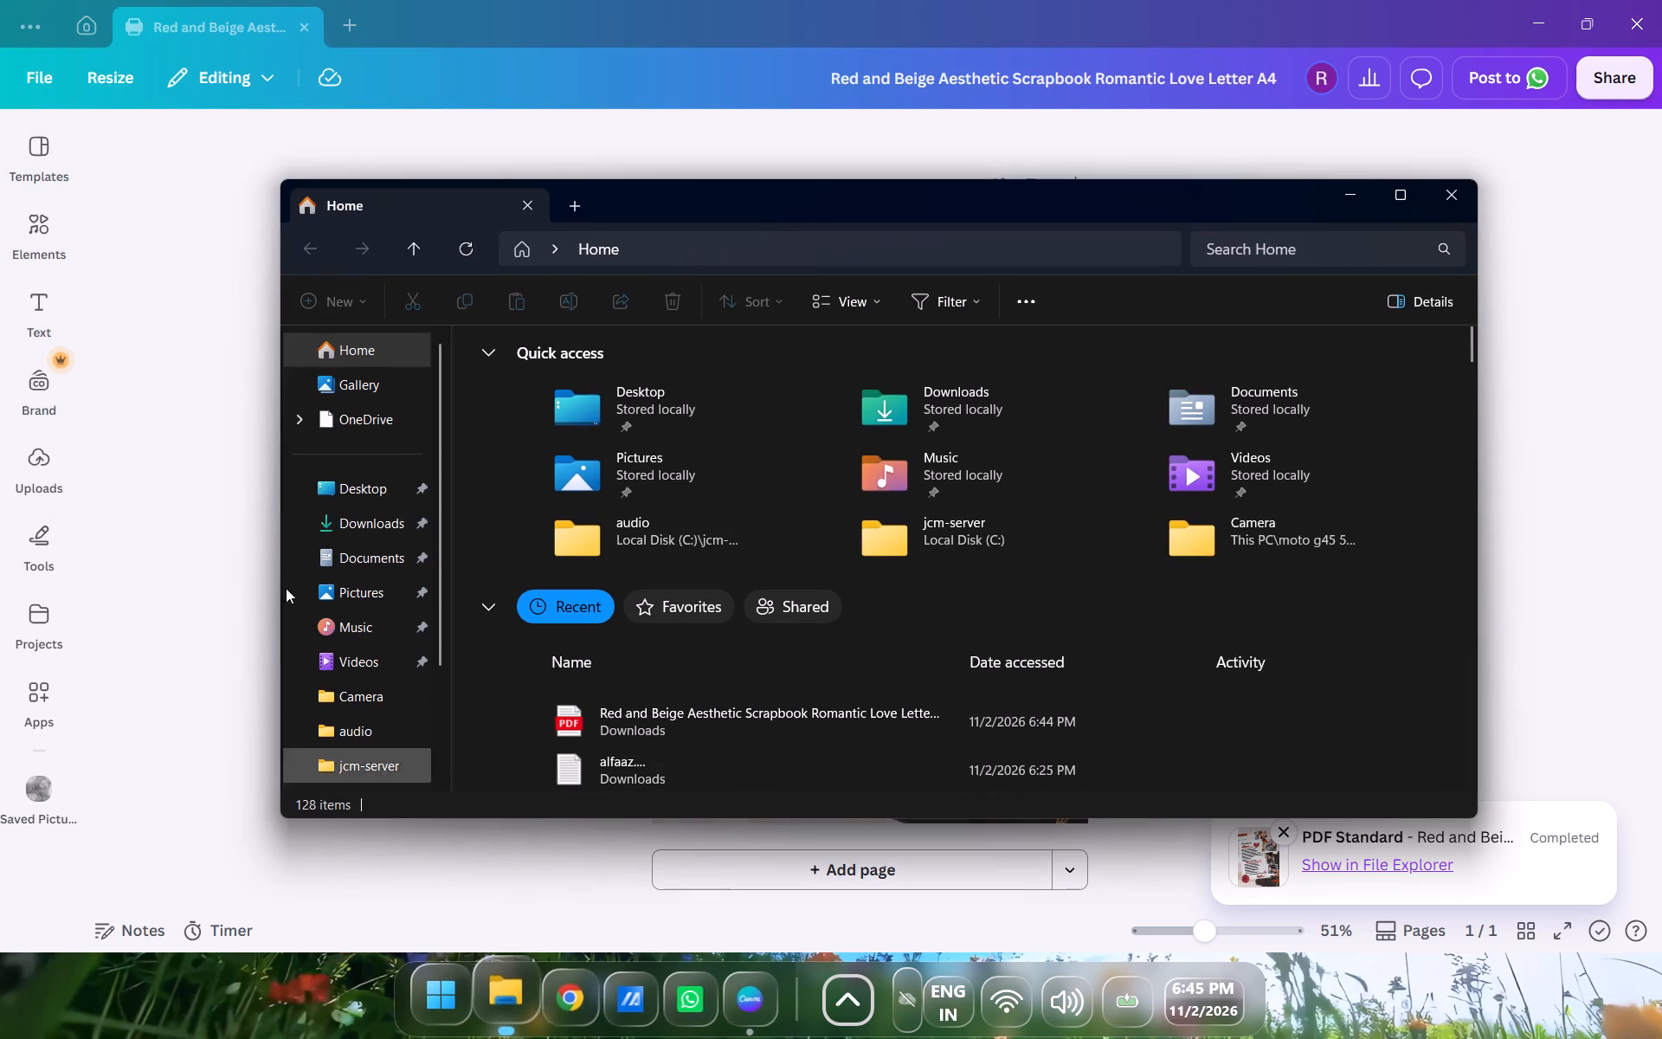
pyautogui.click(349, 521)
pyautogui.doubleClick(553, 456)
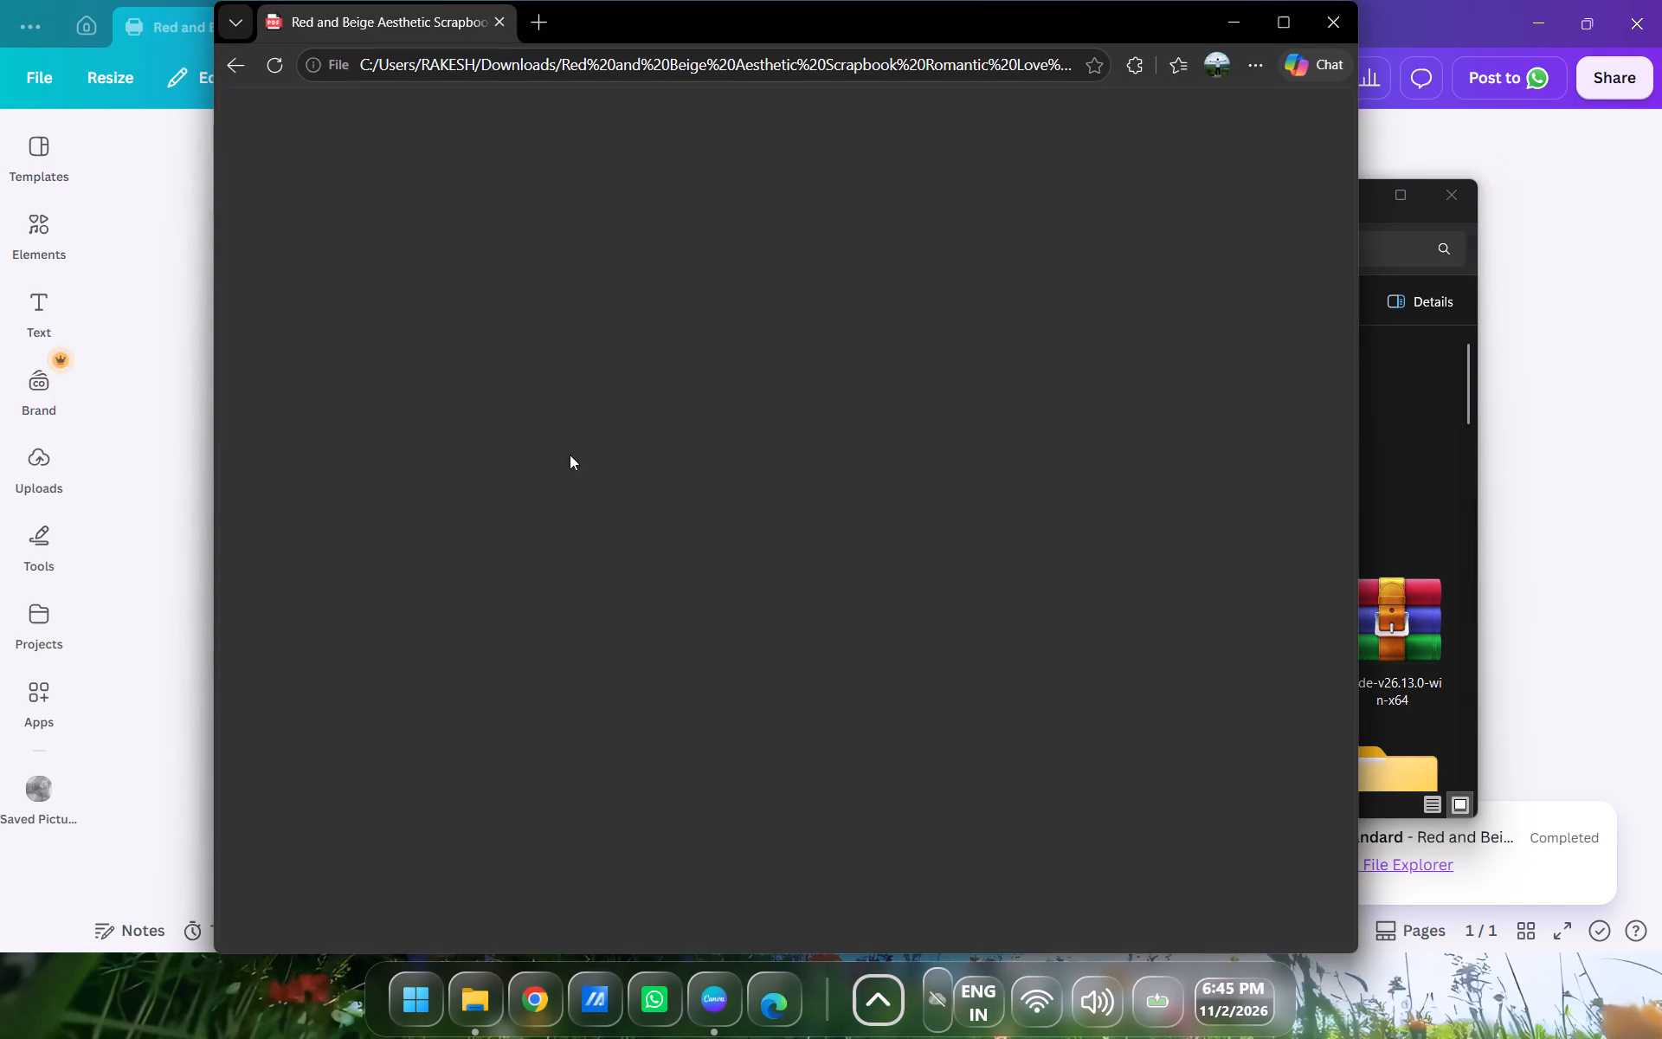
pyautogui.scroll(5, 783, 430)
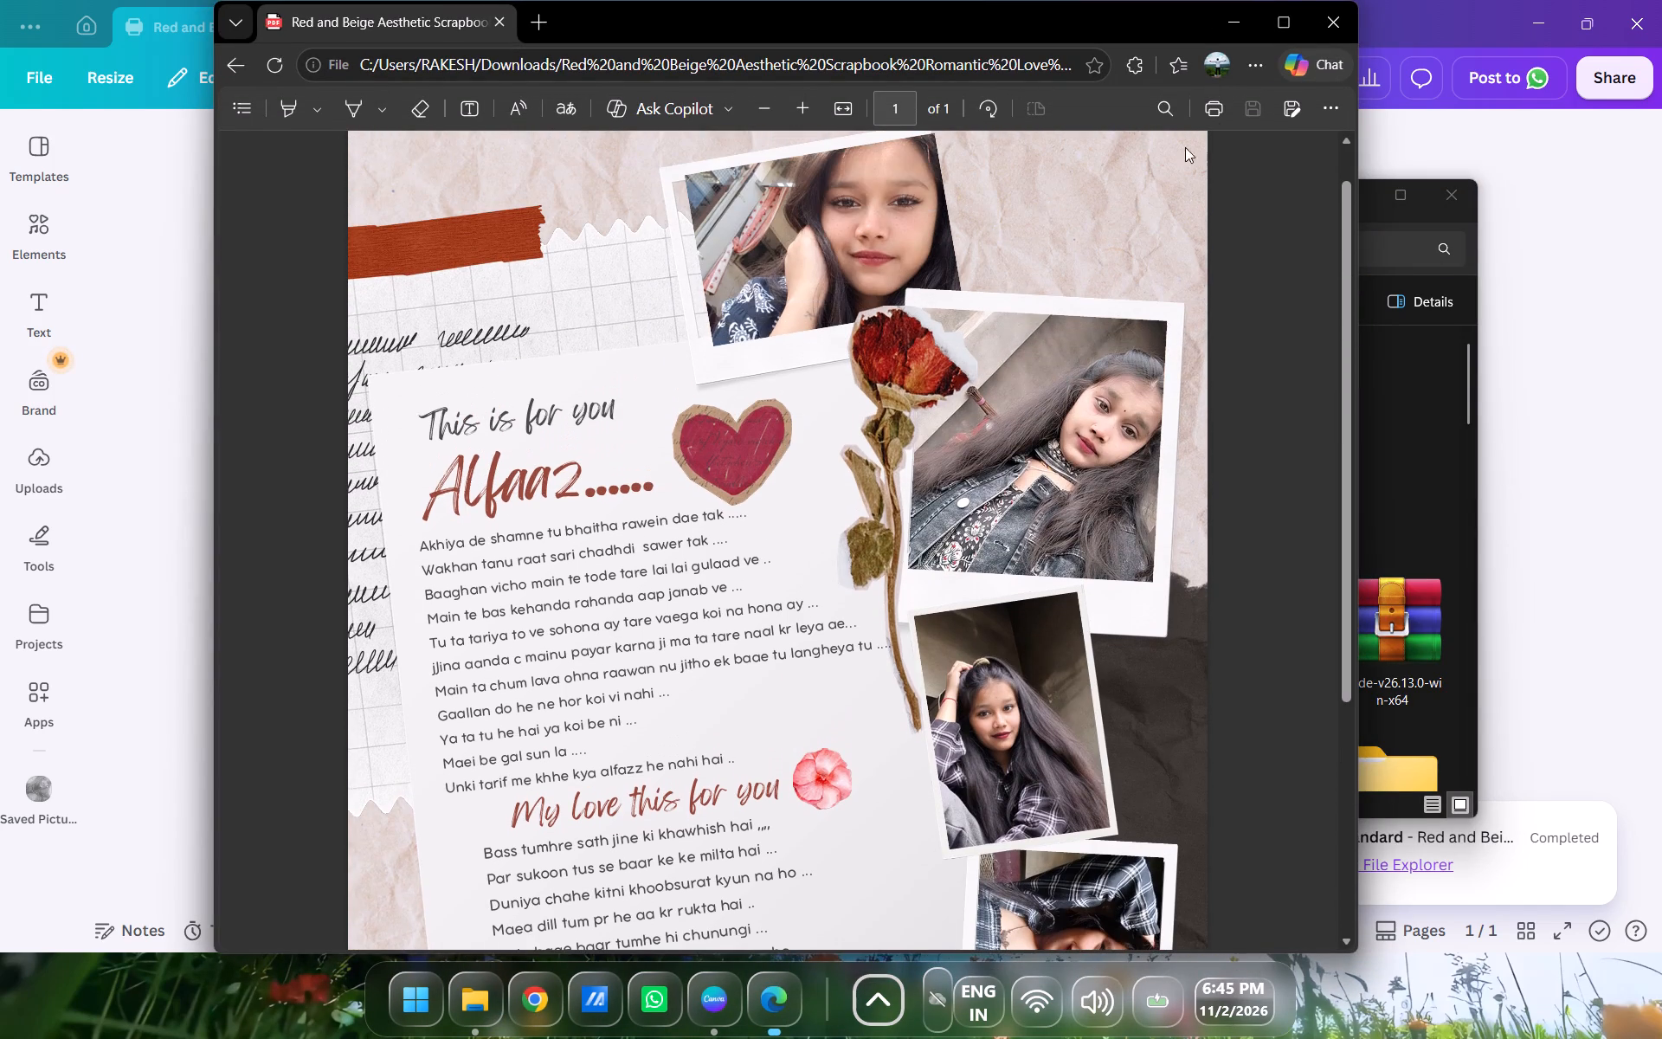
pyautogui.click(1326, 19)
pyautogui.click(1460, 186)
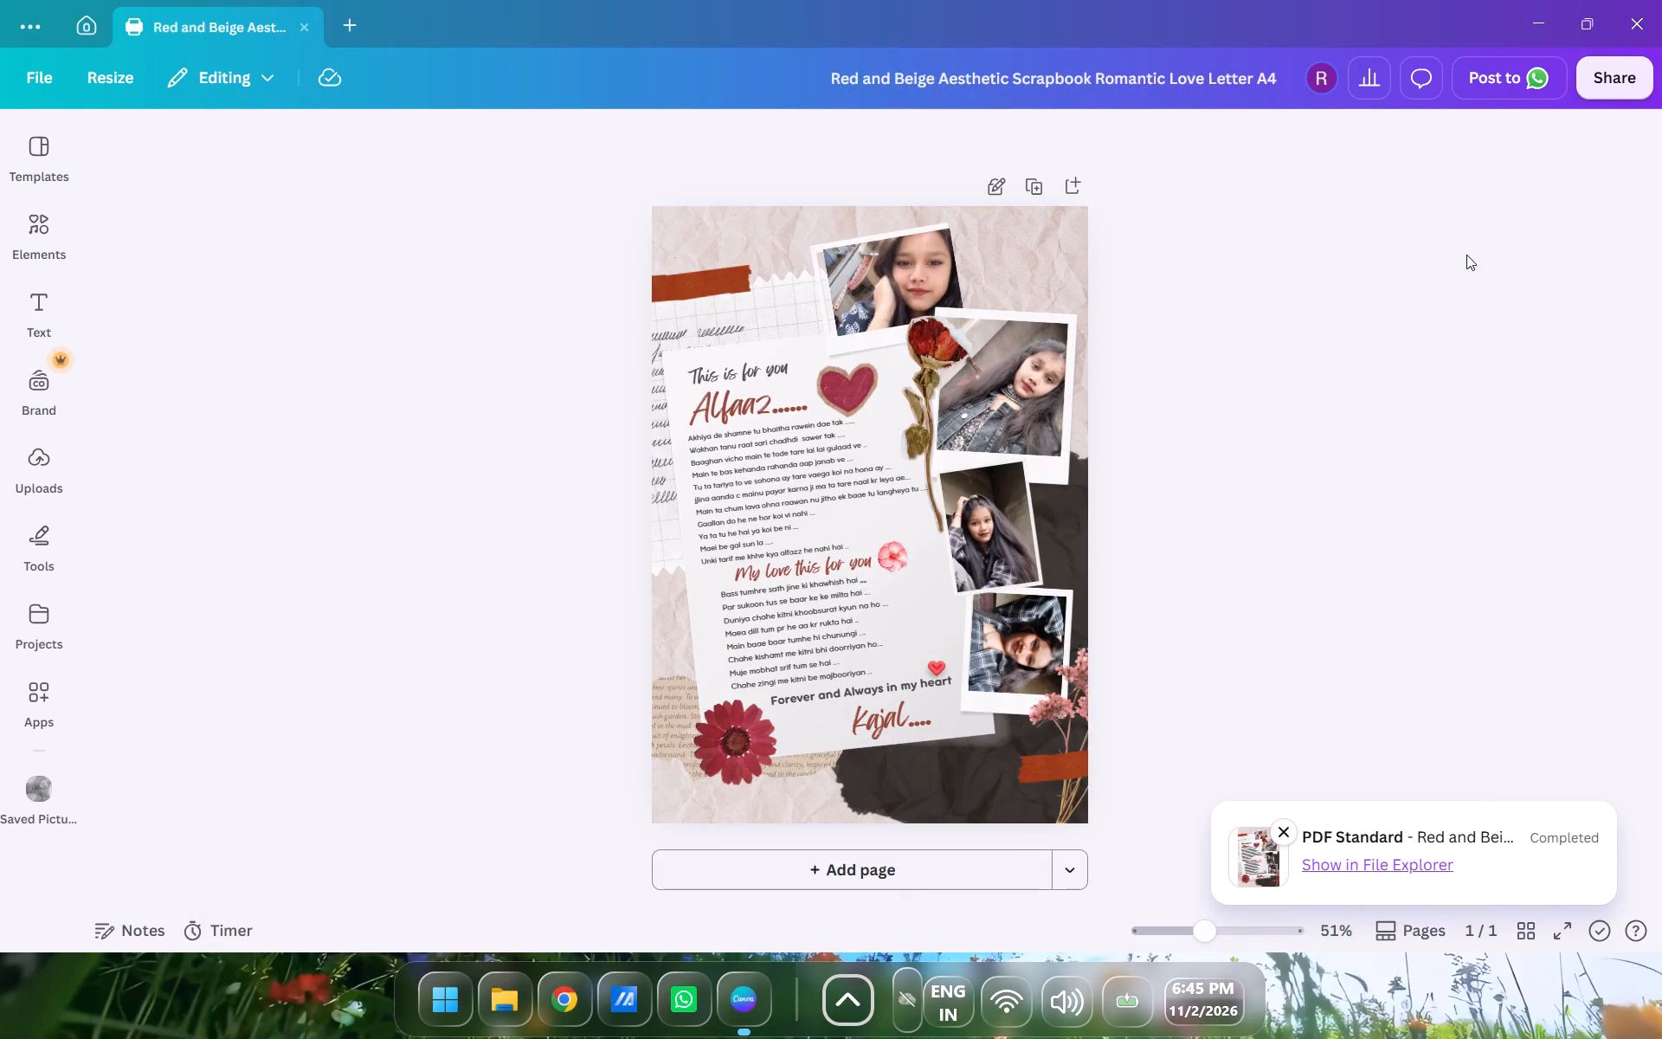
# Start a PNG download of the letter at size 3.125 with High quality, a transparent background and saved download settings.
pyautogui.click(1600, 86)
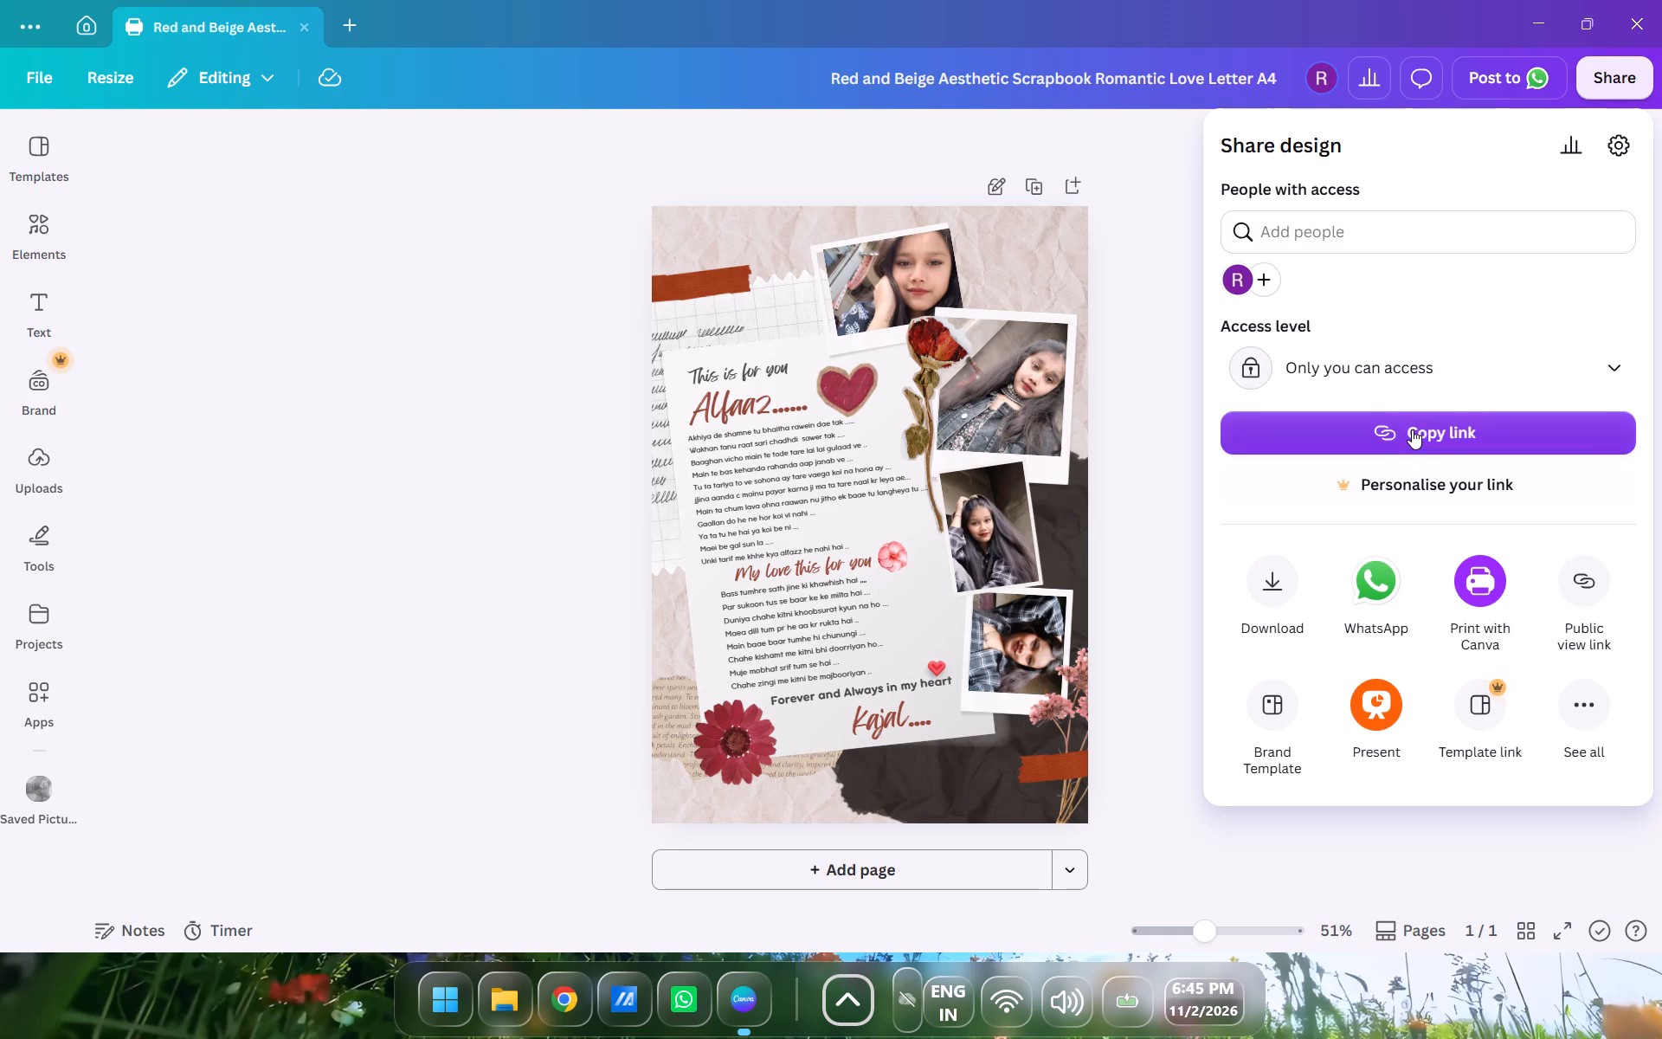
pyautogui.moveTo(1285, 604); pyautogui.dragTo(1285, 615)
pyautogui.click(1381, 216)
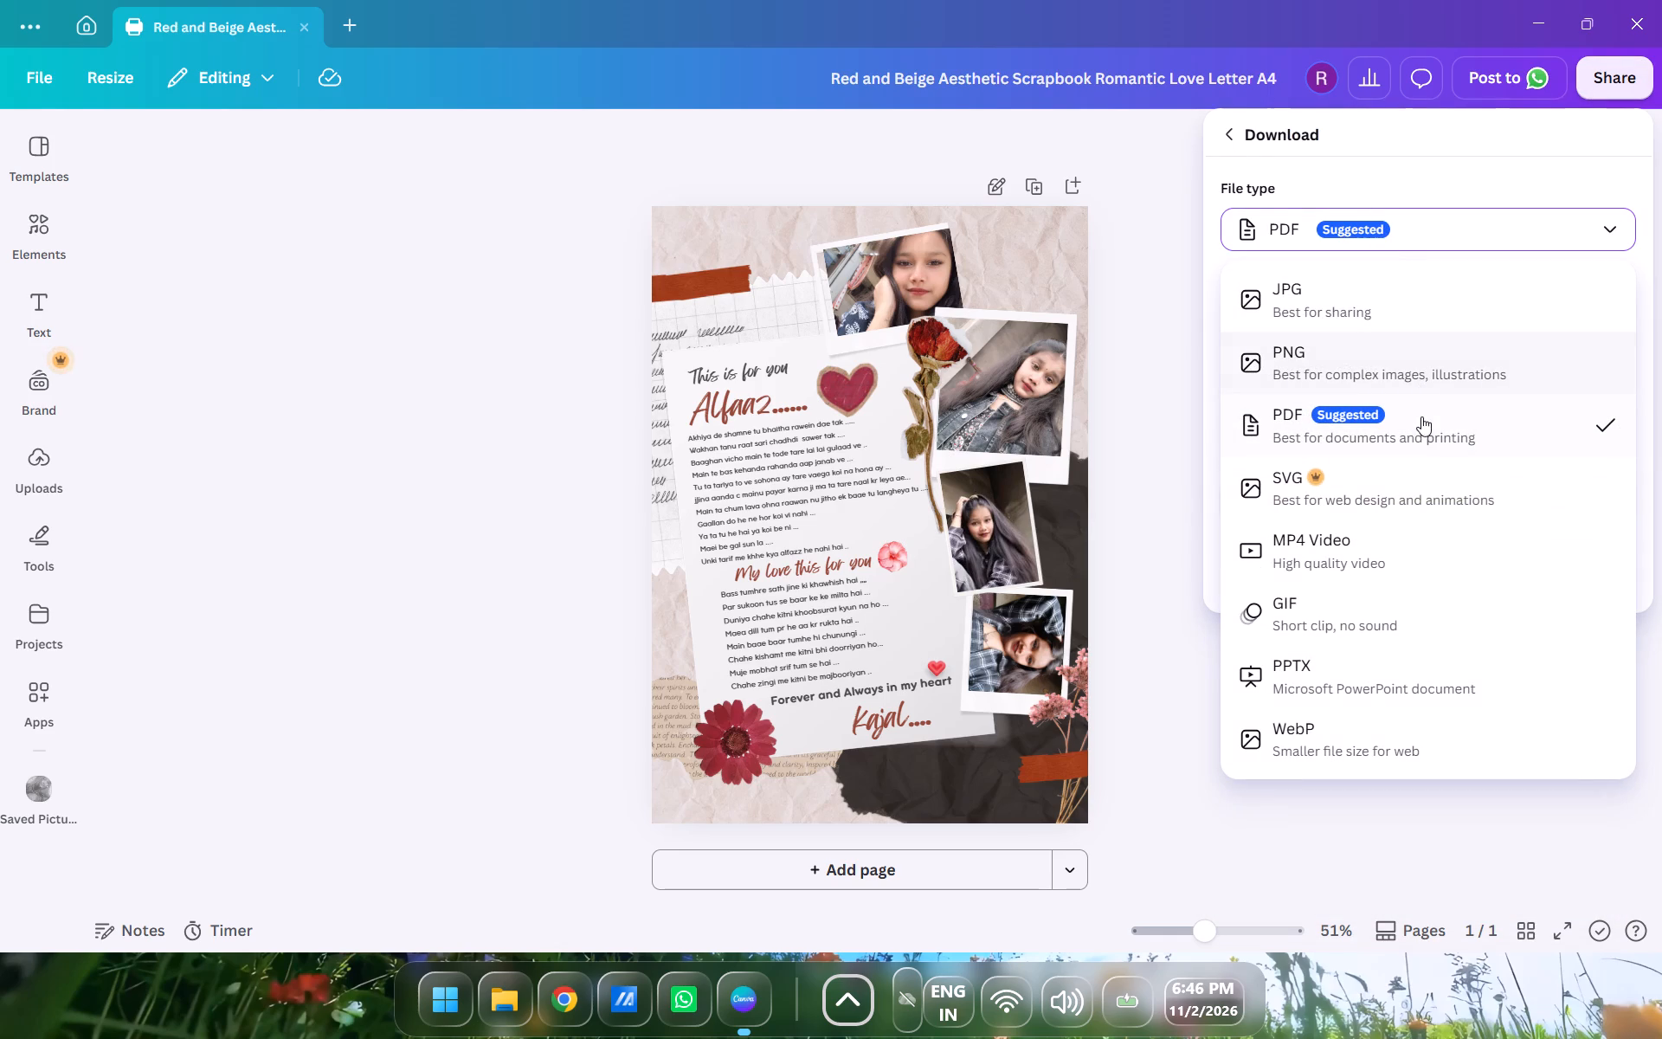
pyautogui.click(1426, 356)
pyautogui.moveTo(1292, 299); pyautogui.dragTo(1523, 289)
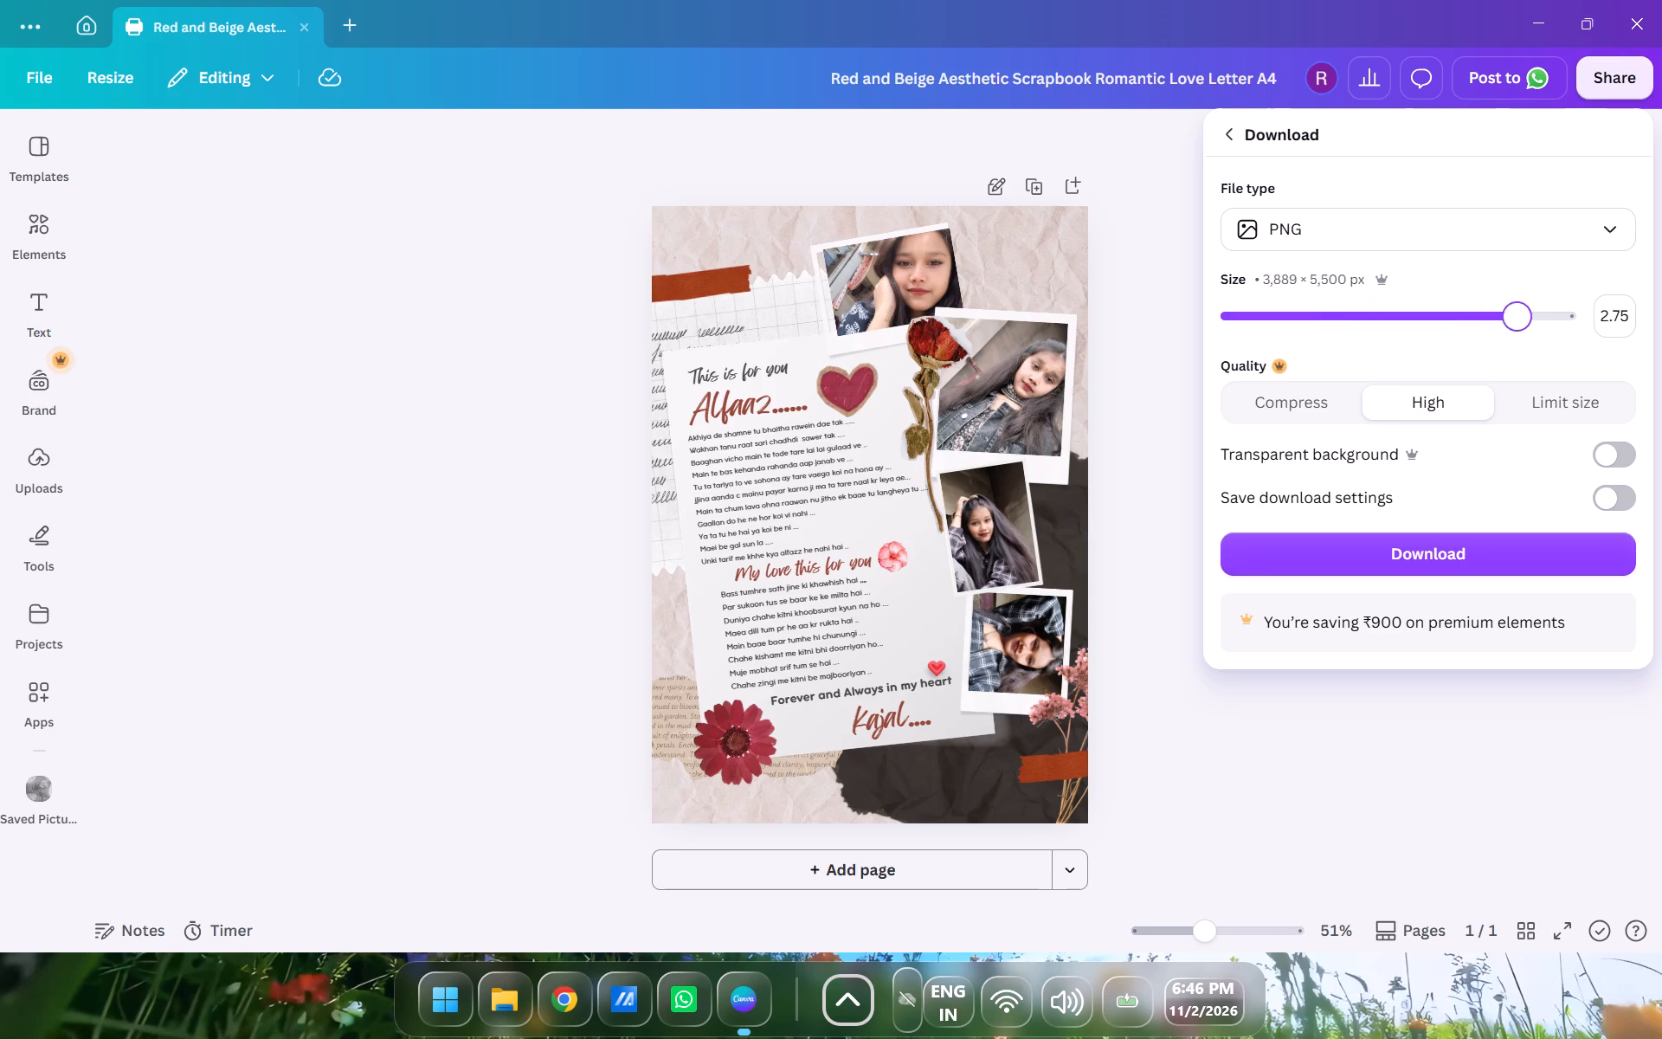
pyautogui.moveTo(1523, 289); pyautogui.dragTo(1600, 293)
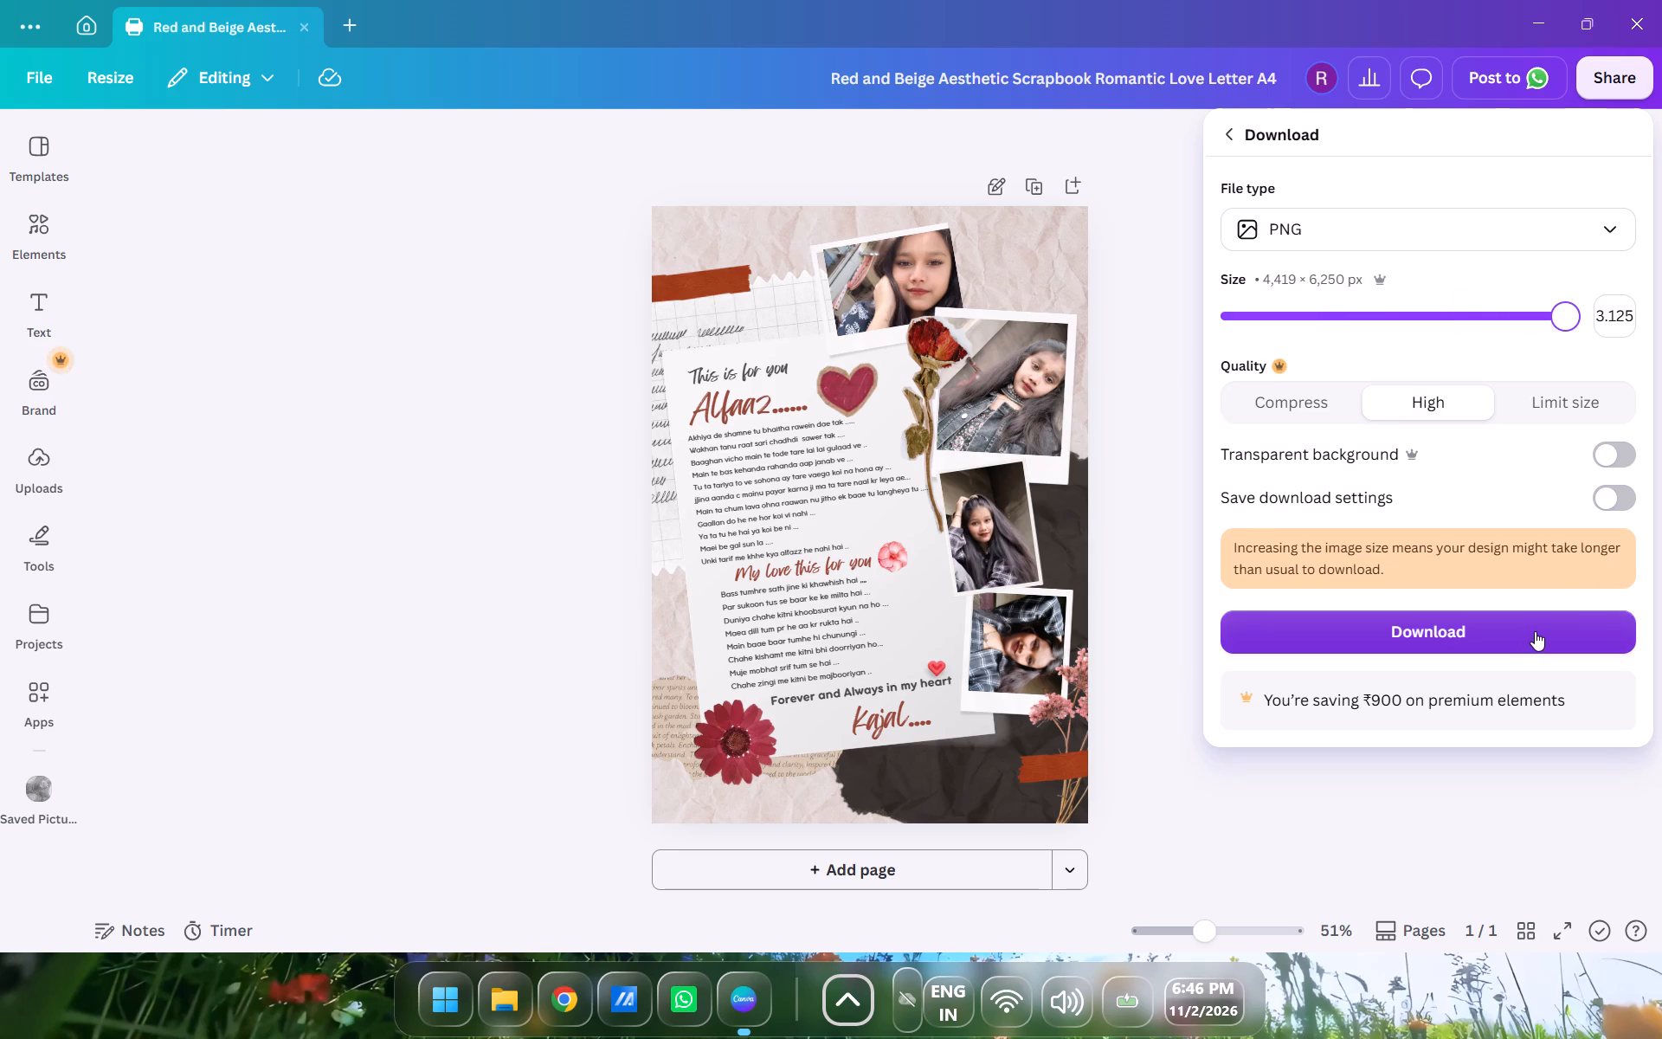
pyautogui.click(1620, 446)
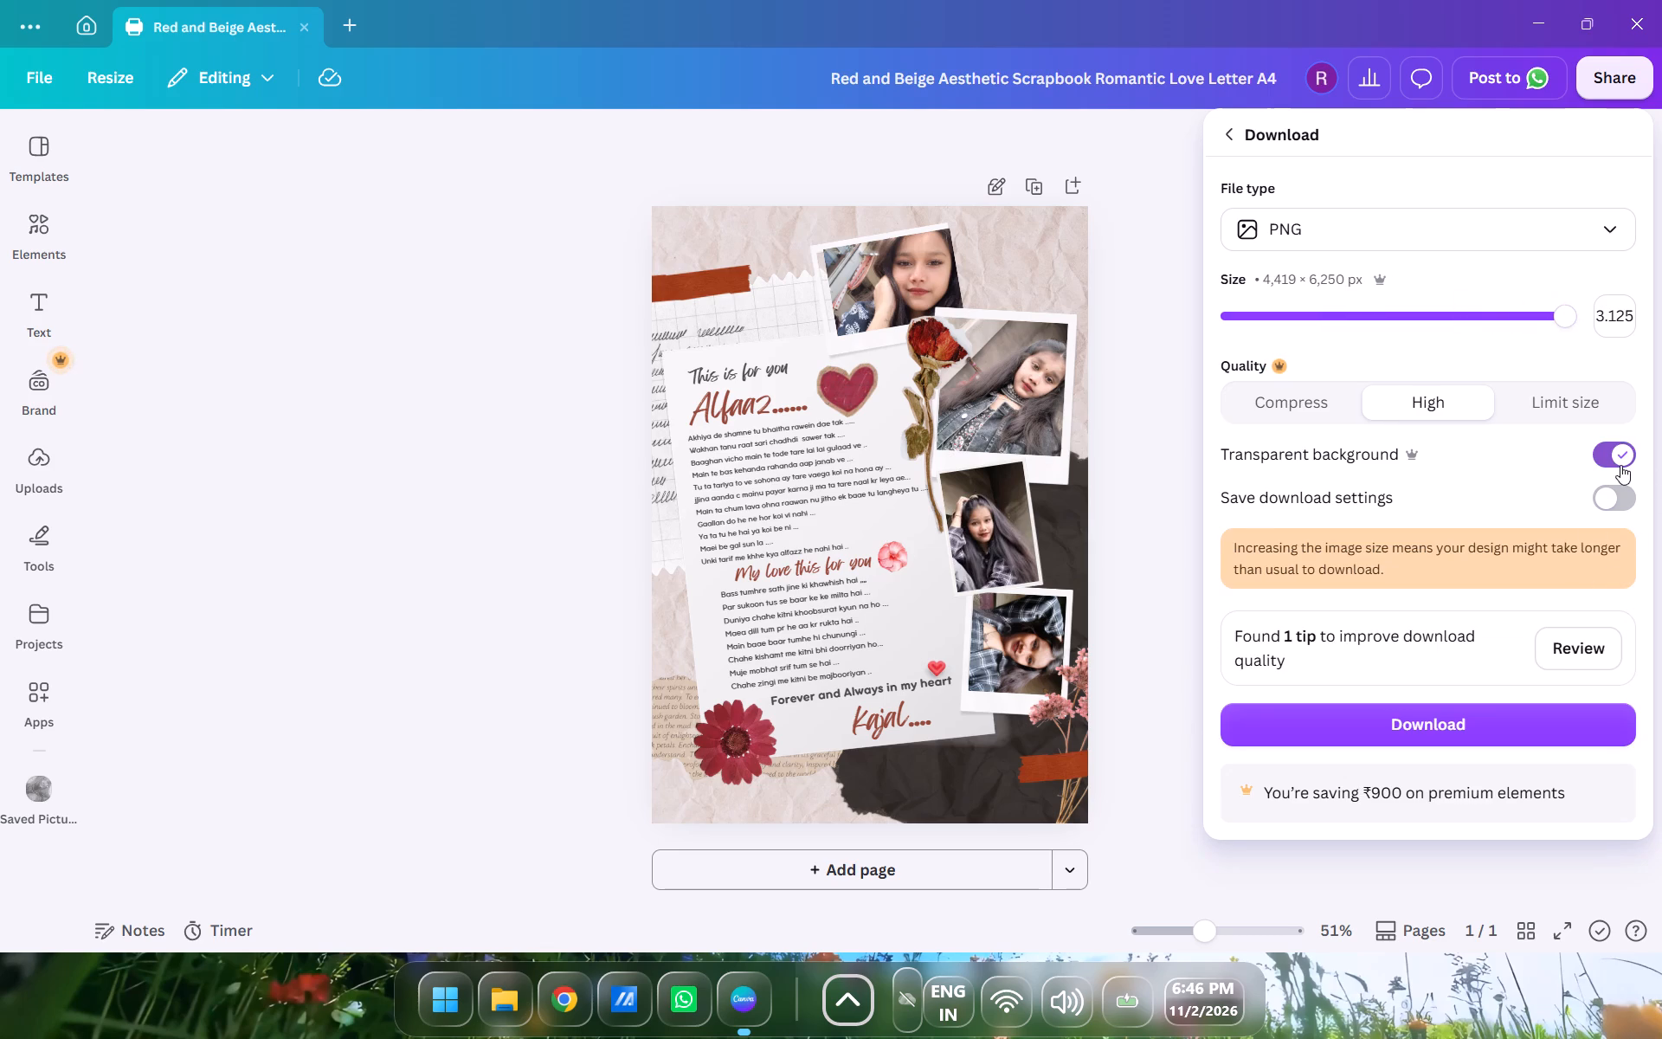
pyautogui.click(1617, 495)
pyautogui.click(1543, 725)
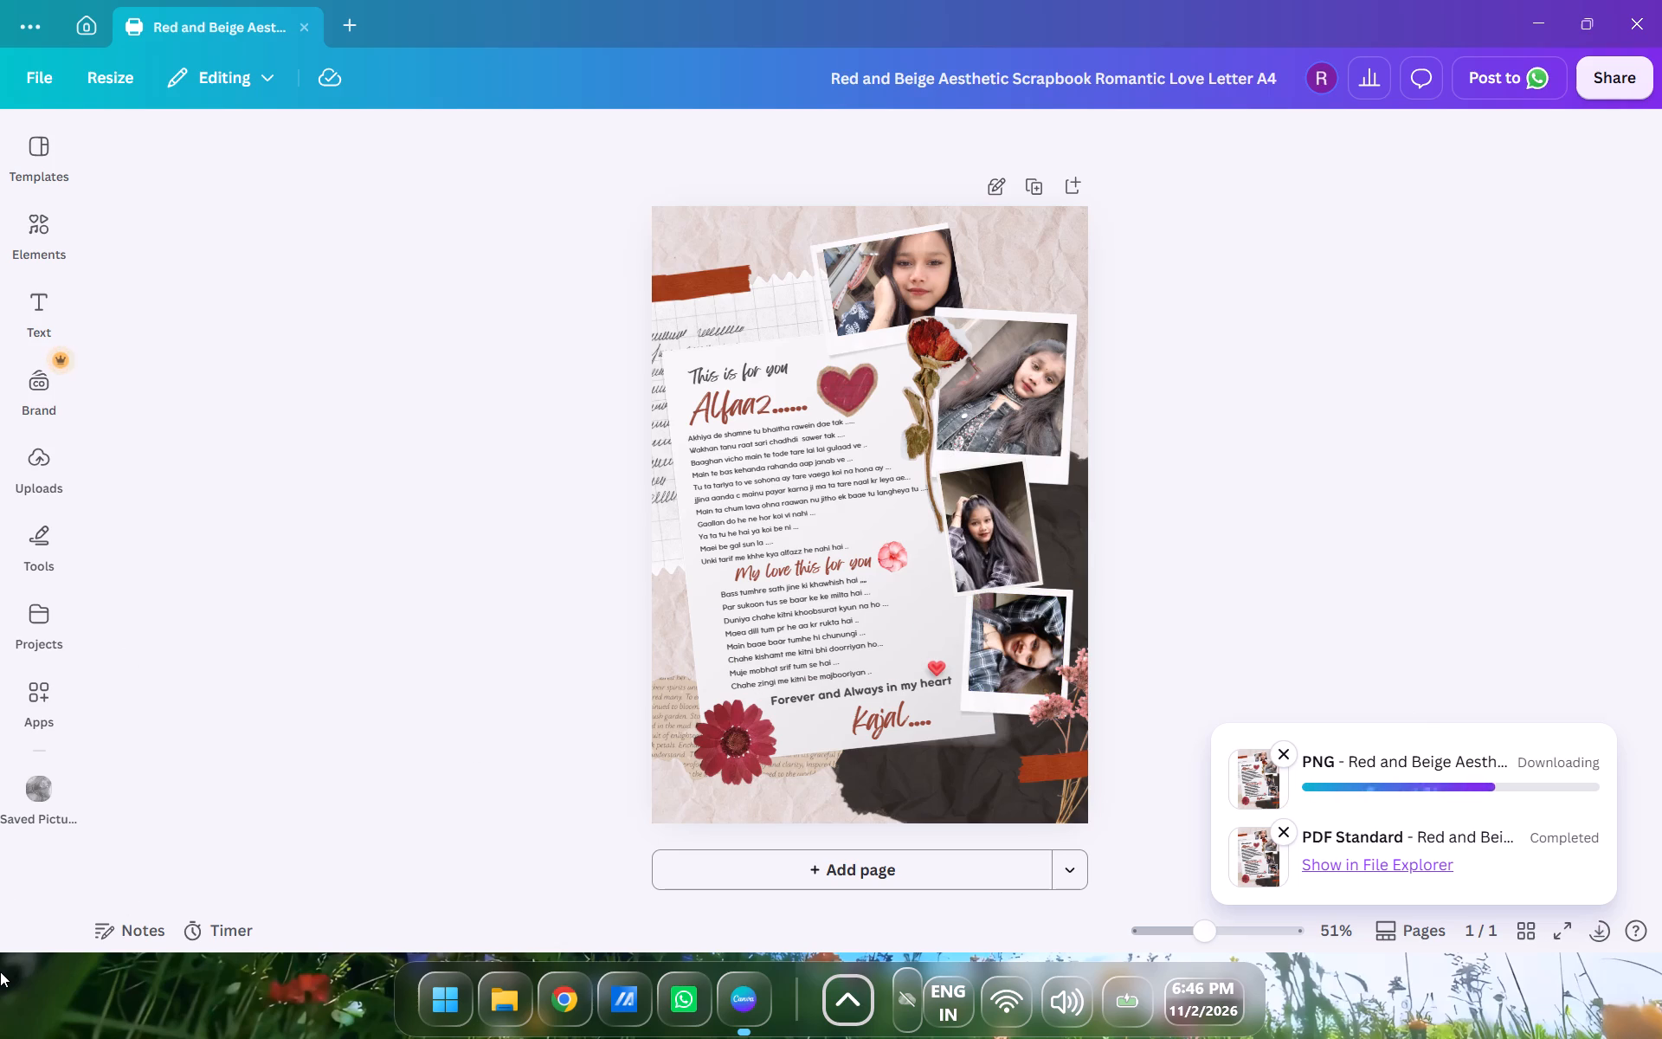
# Open the Downloads folder and refresh it repeatedly to check for the exported PNG.
pyautogui.click(519, 993)
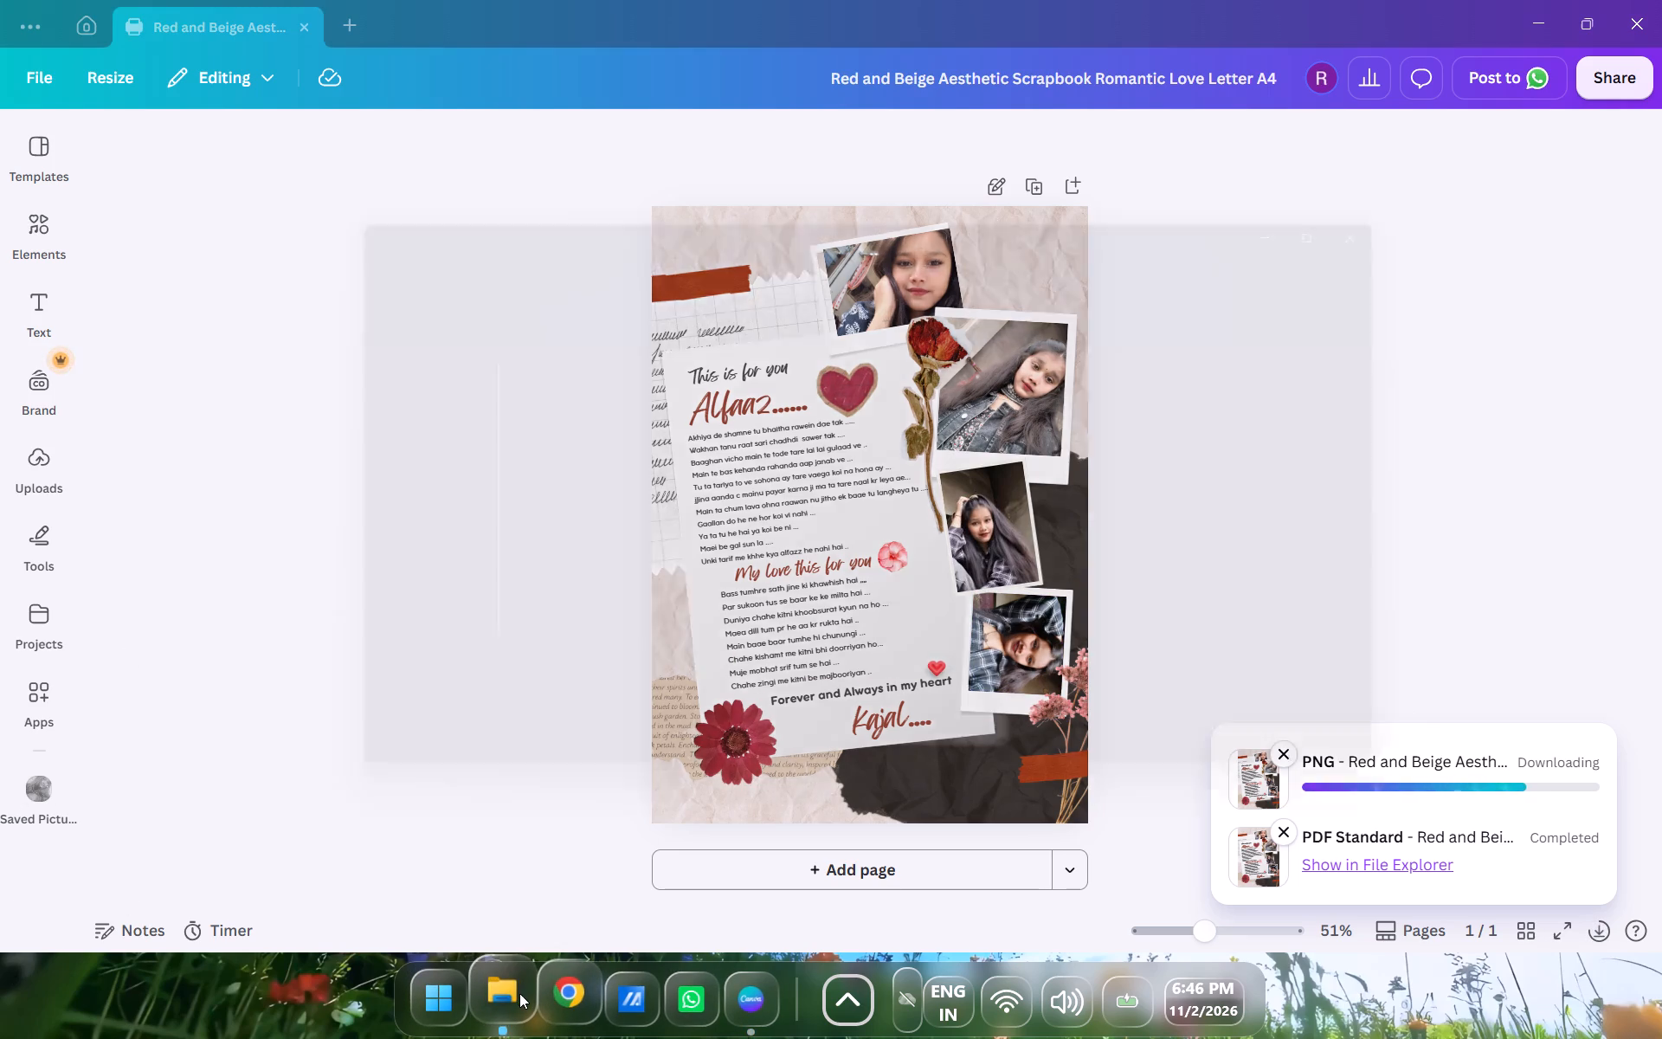
pyautogui.click(345, 526)
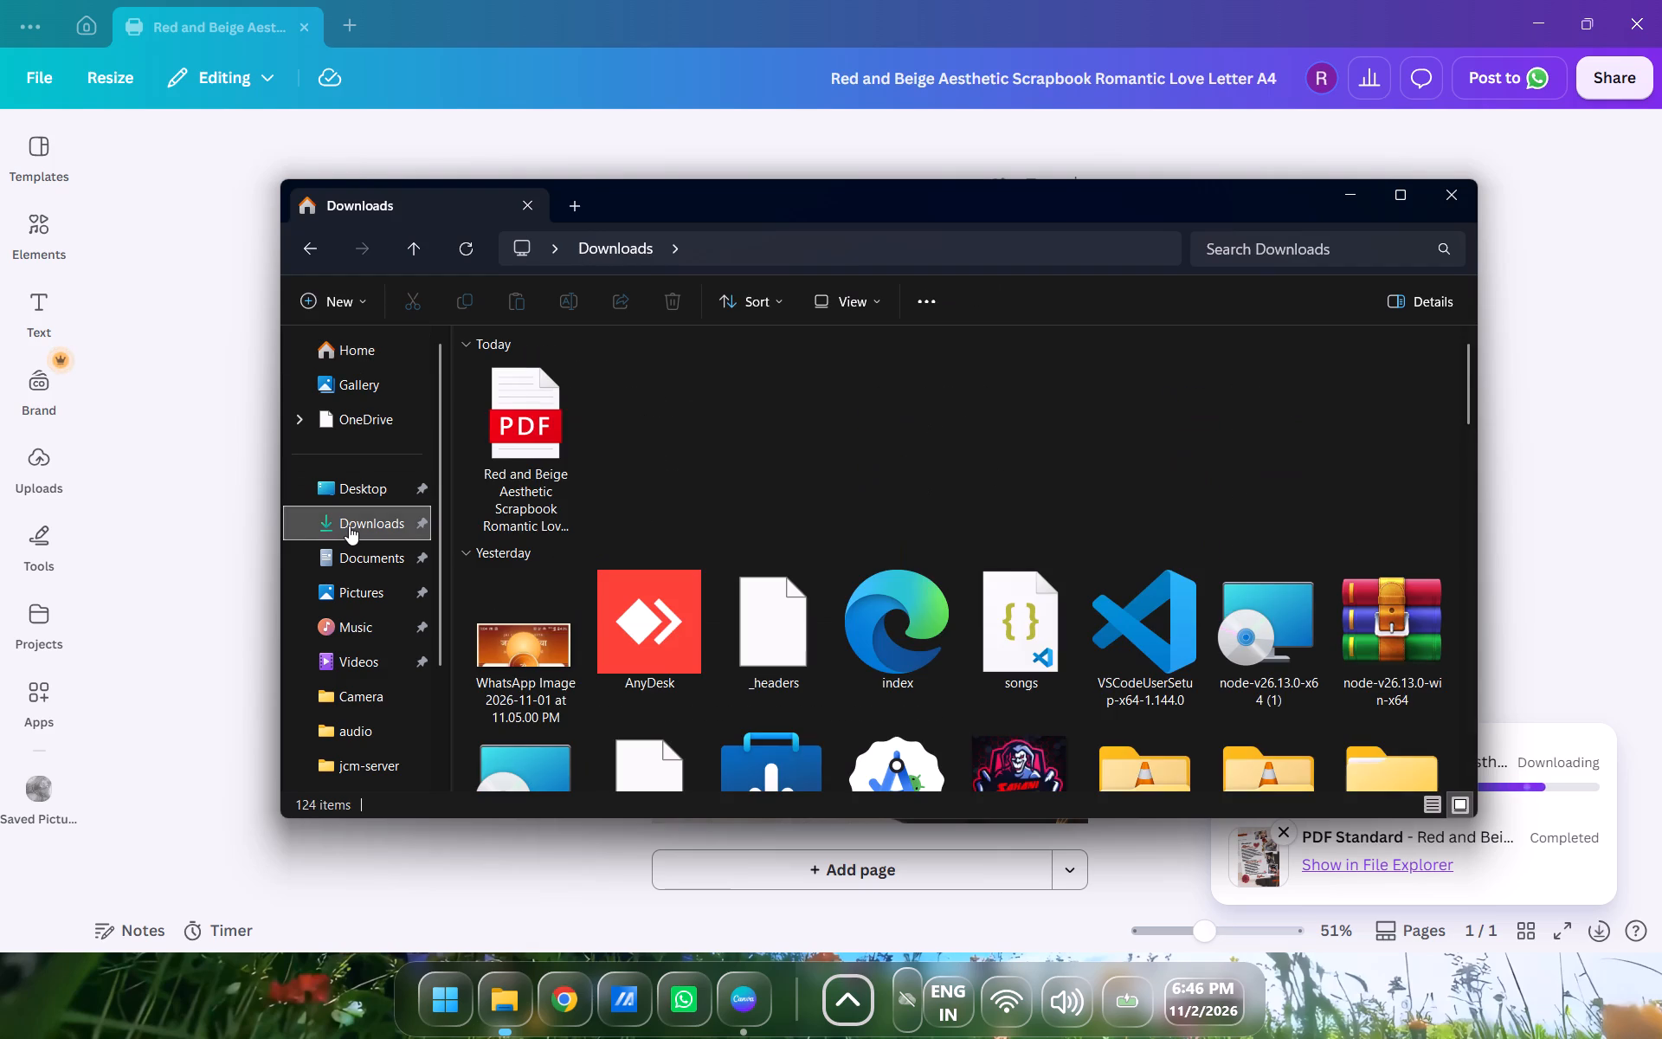
pyautogui.click(467, 248)
pyautogui.click(467, 248)
pyautogui.click(467, 248)
pyautogui.doubleClick(467, 248)
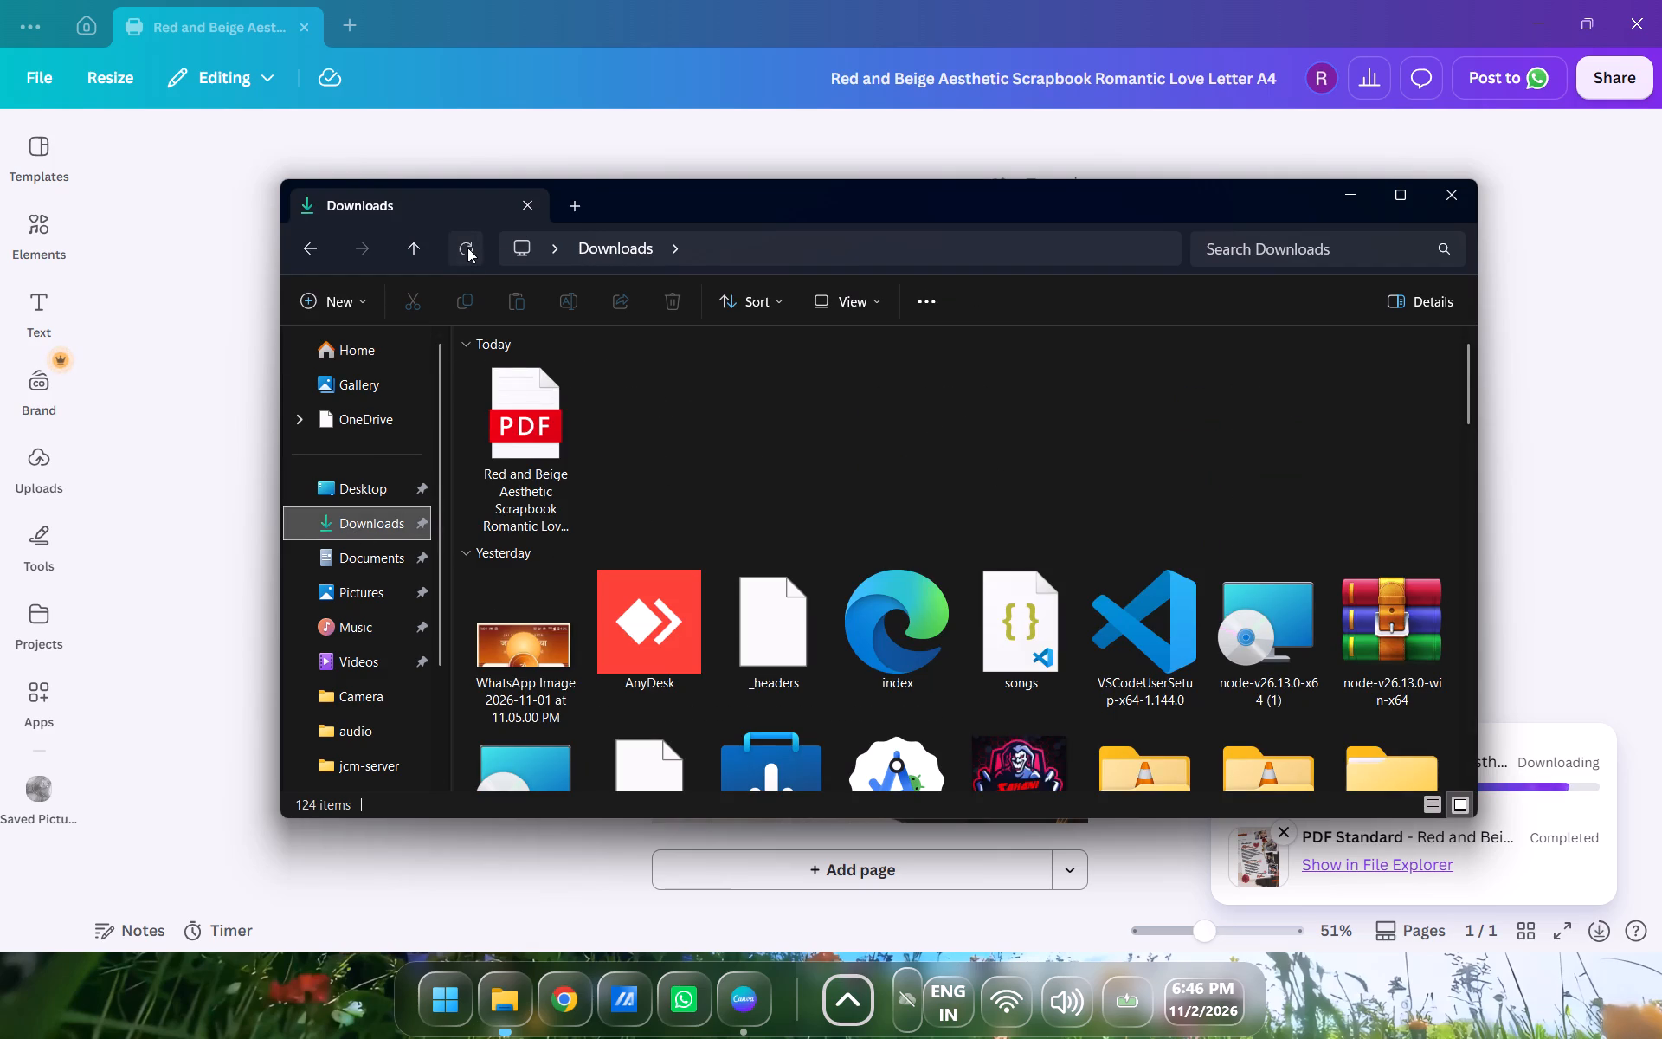
pyautogui.click(467, 248)
pyautogui.click(467, 248)
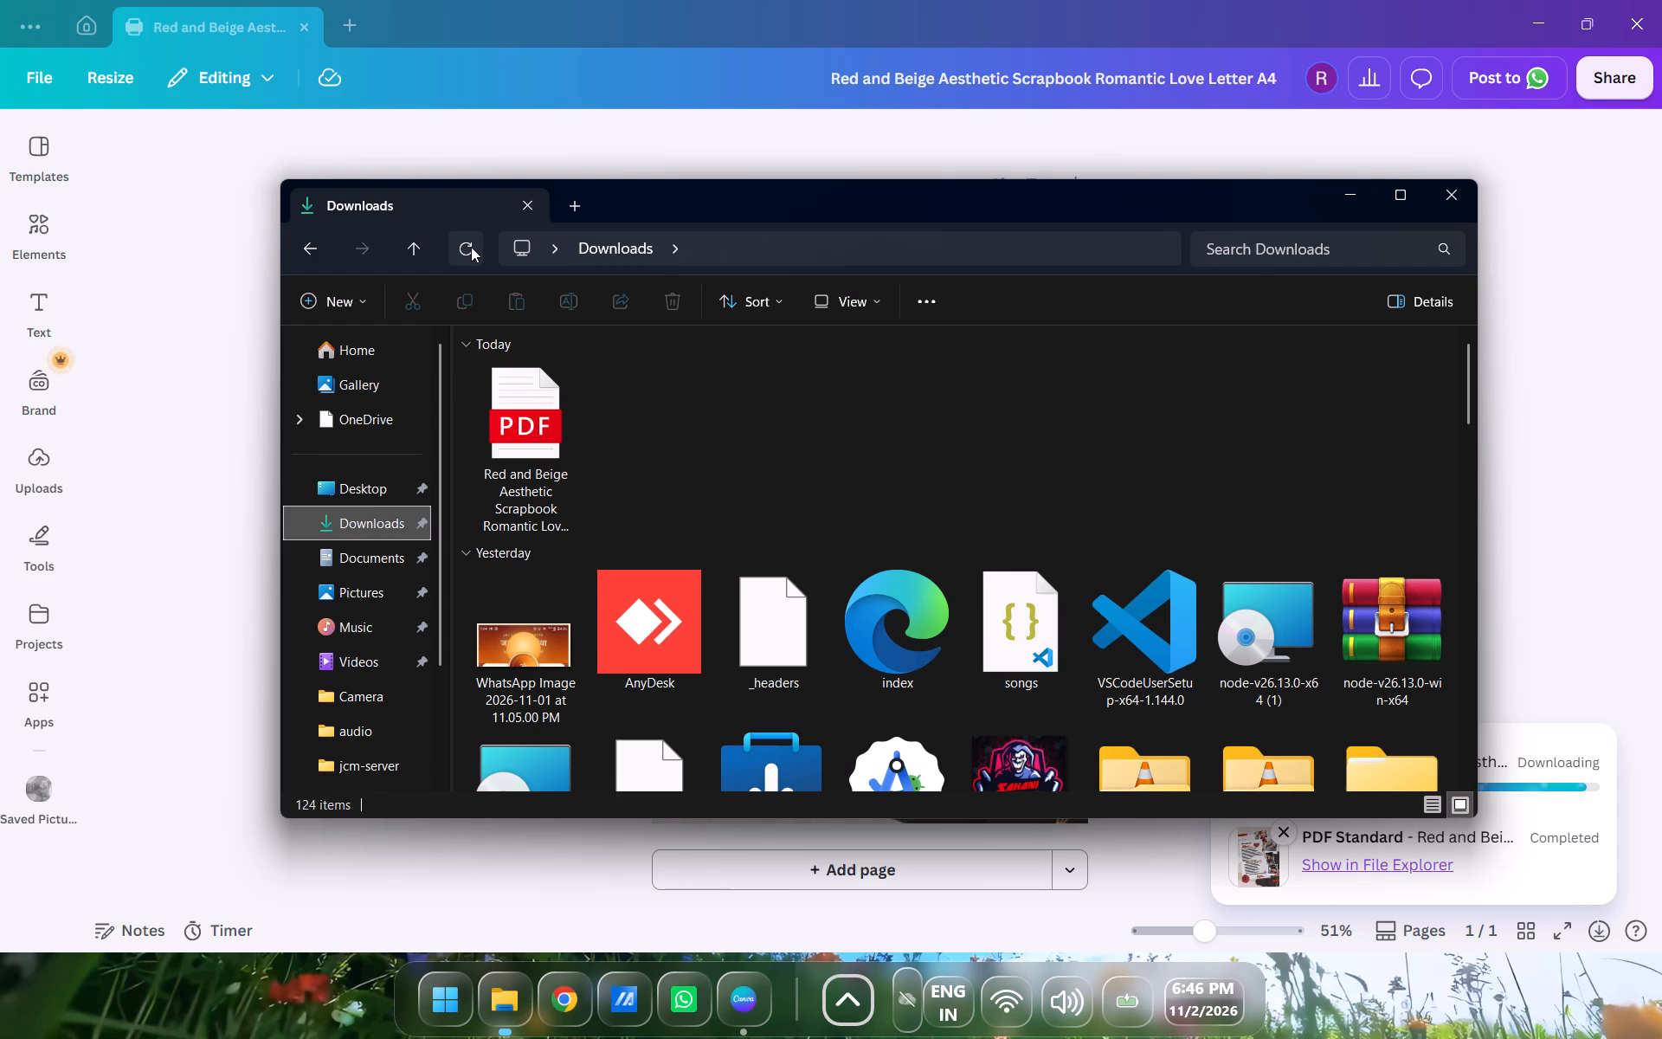
pyautogui.click(471, 247)
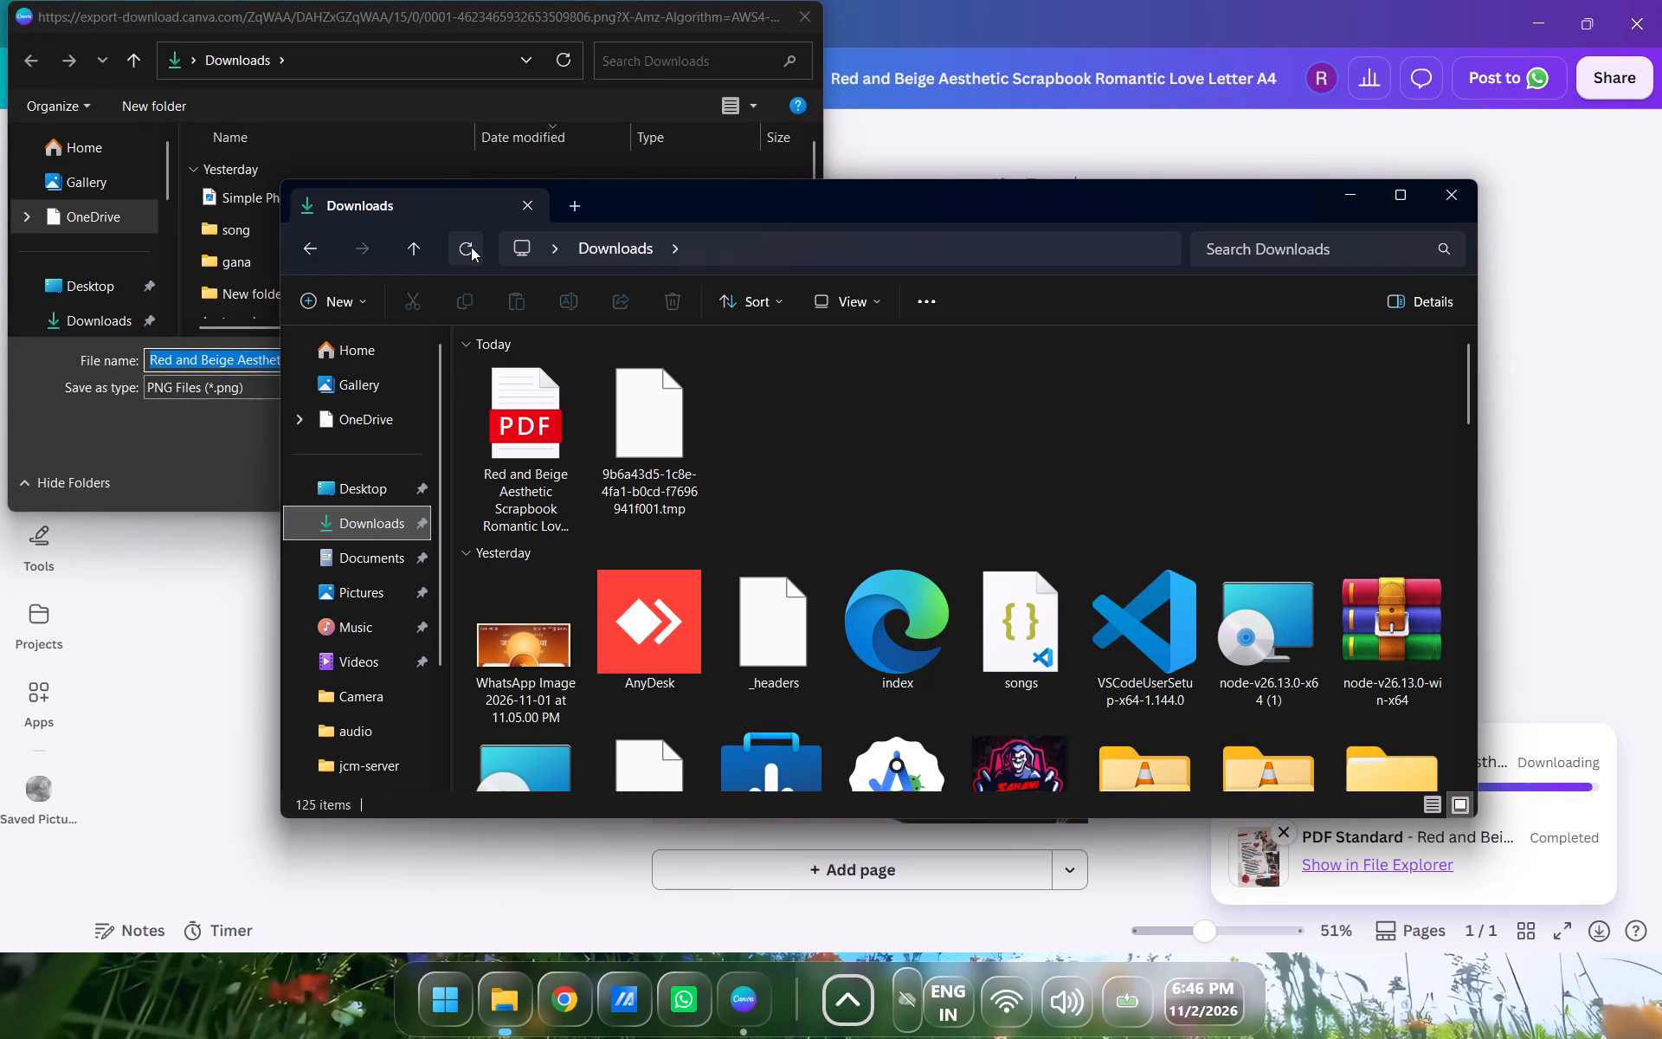
# Save the exported PNG in Downloads under the suggested name.
pyautogui.click(390, 17)
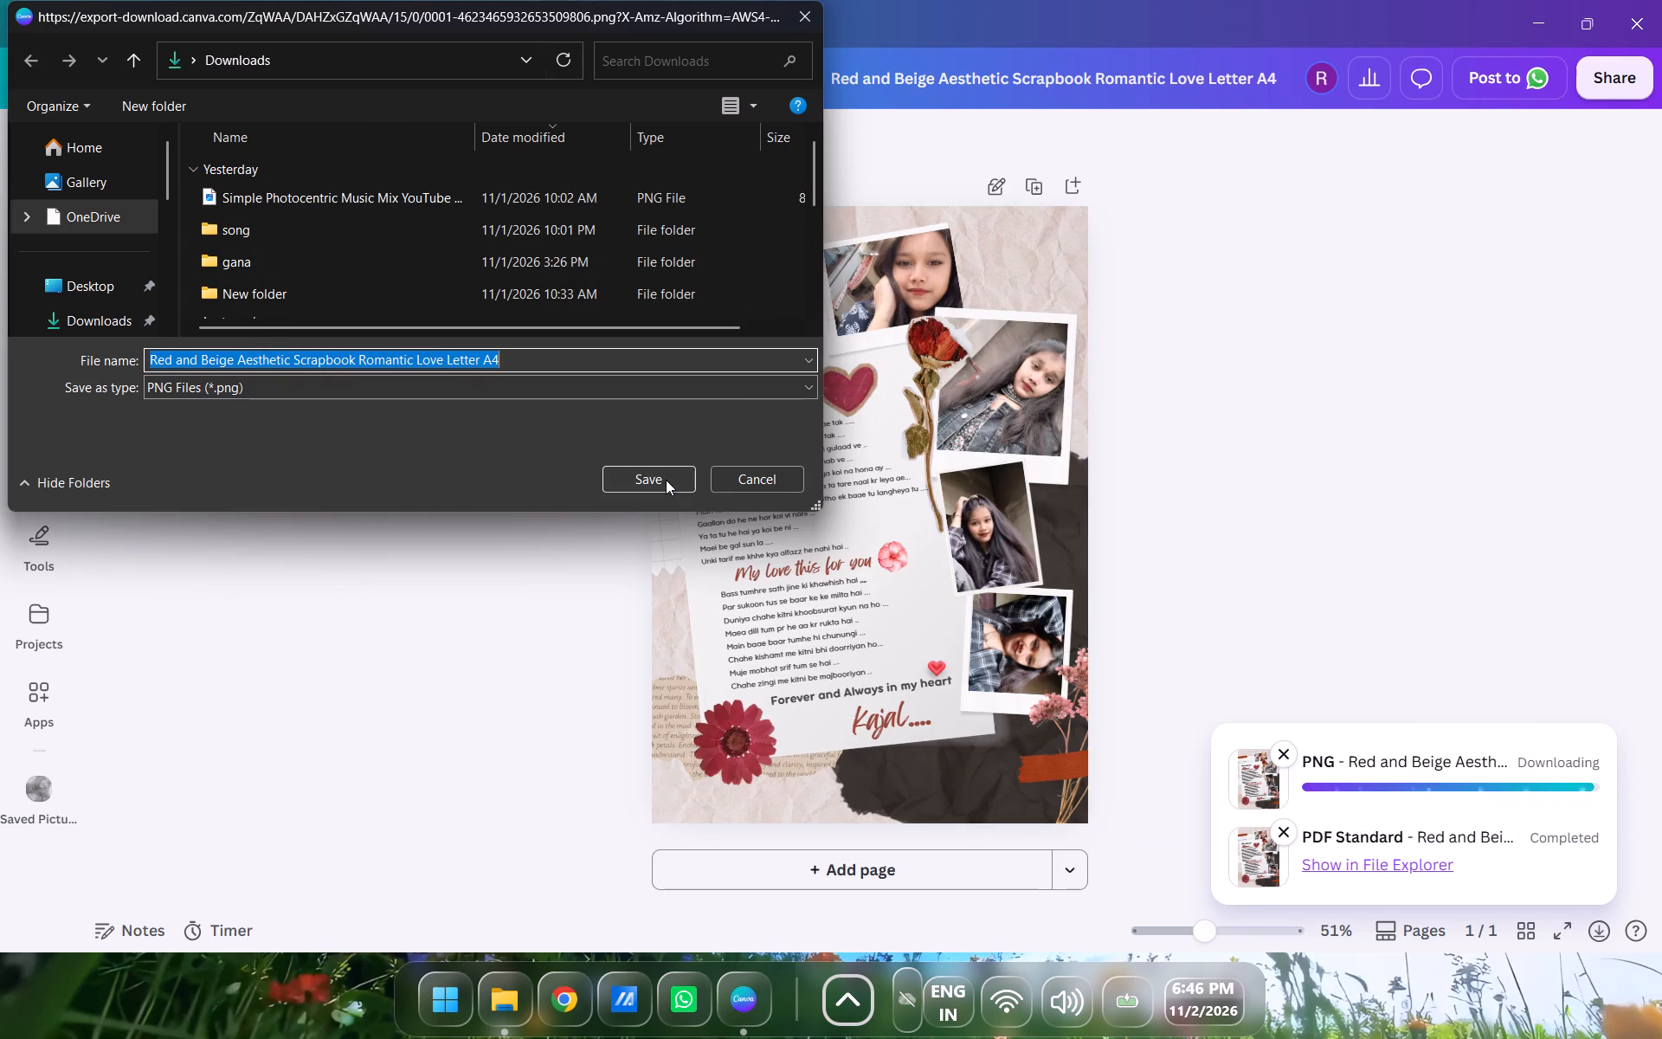
pyautogui.click(665, 480)
# Open the saved PNG from Downloads and inspect its verses up close and the whole page in a maximised window.
pyautogui.click(519, 991)
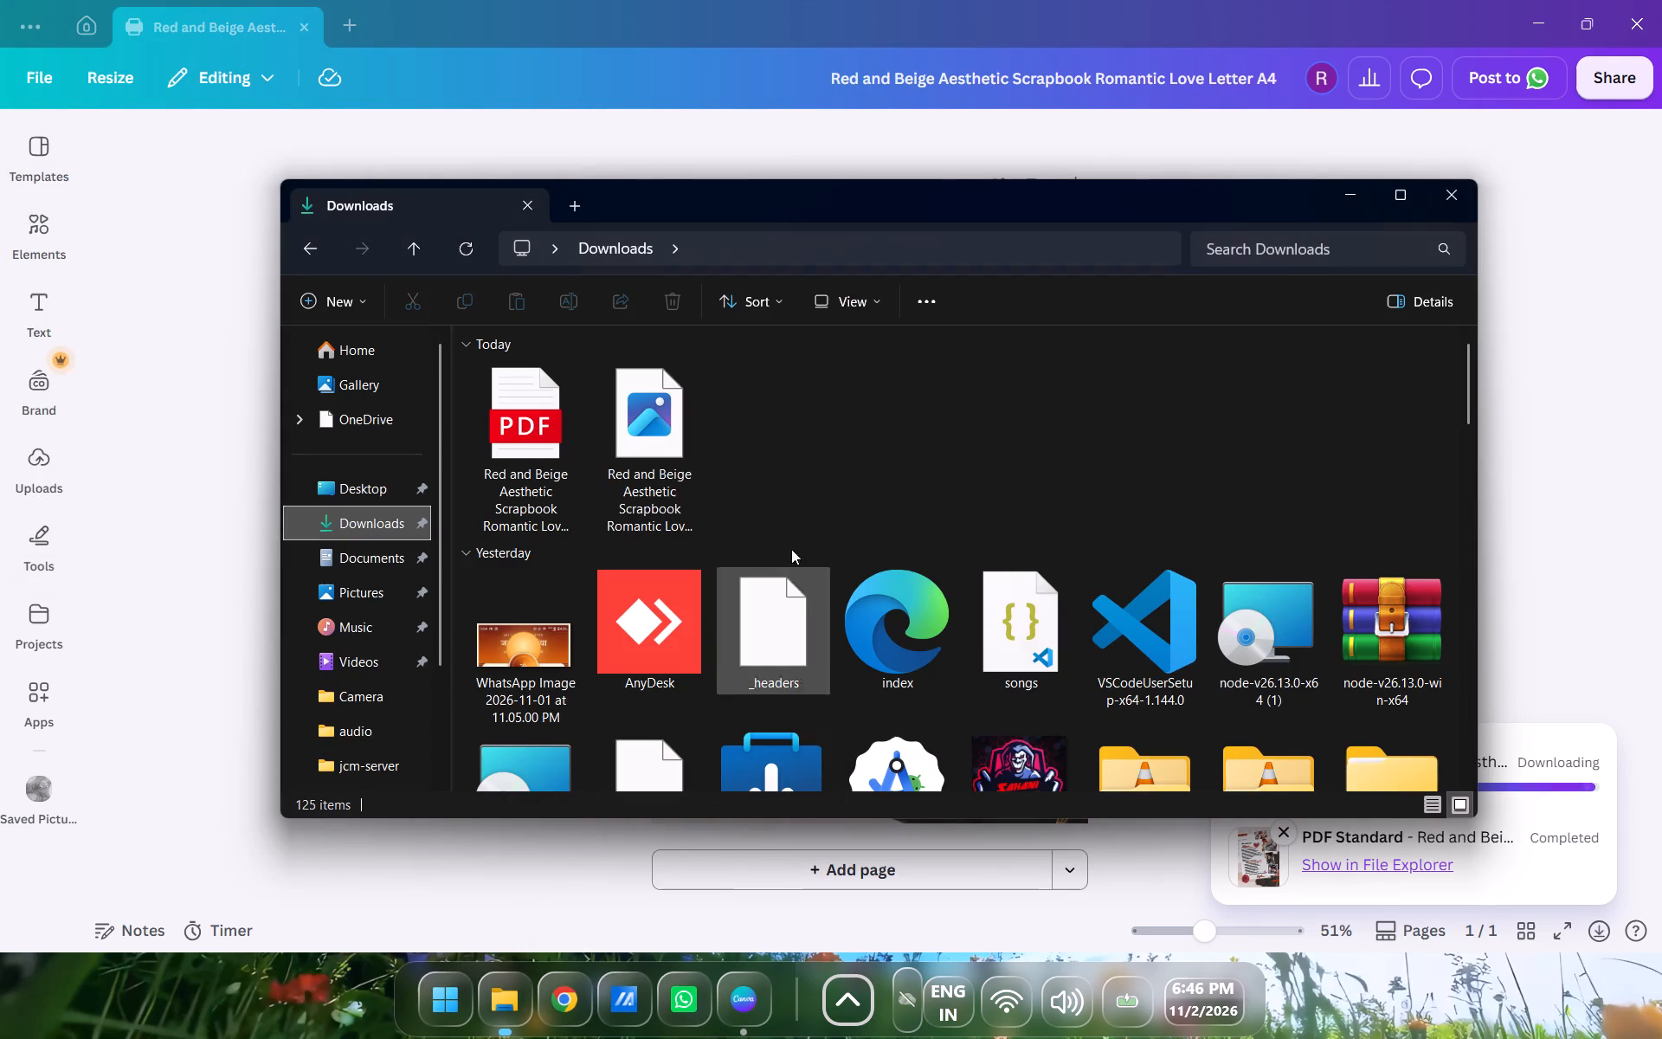
pyautogui.doubleClick(685, 454)
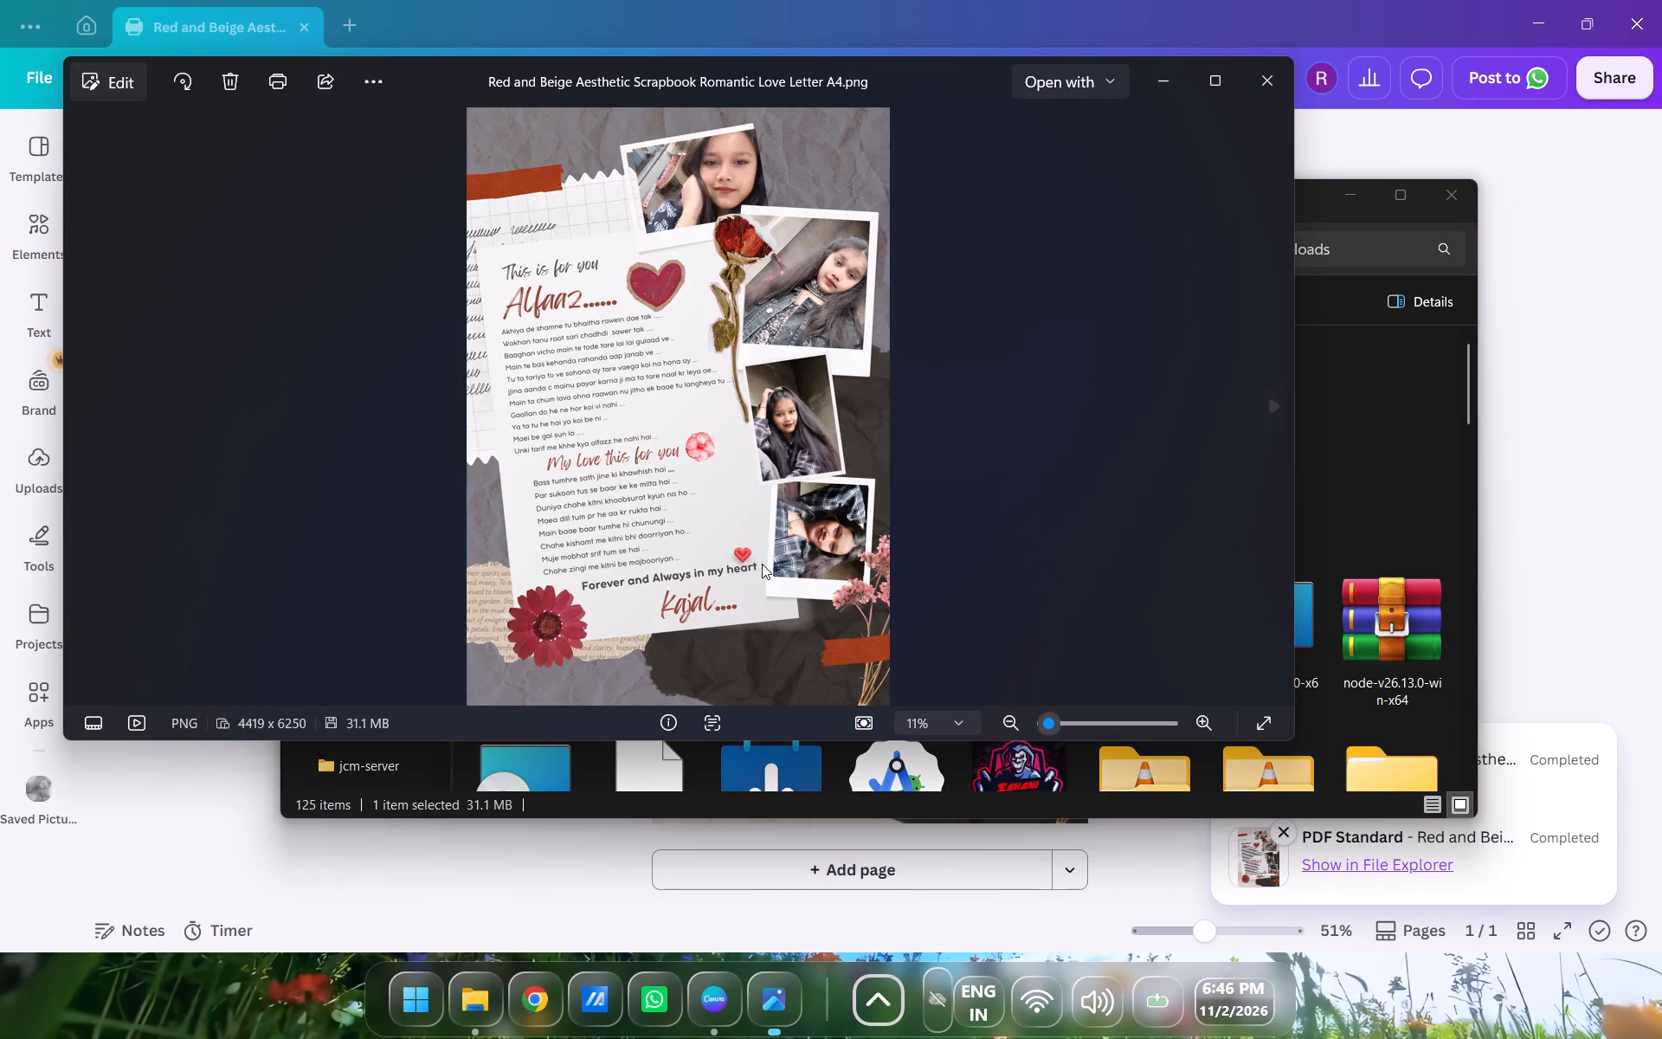
pyautogui.scroll(17, 762, 564)
pyautogui.scroll(5, 525, 497)
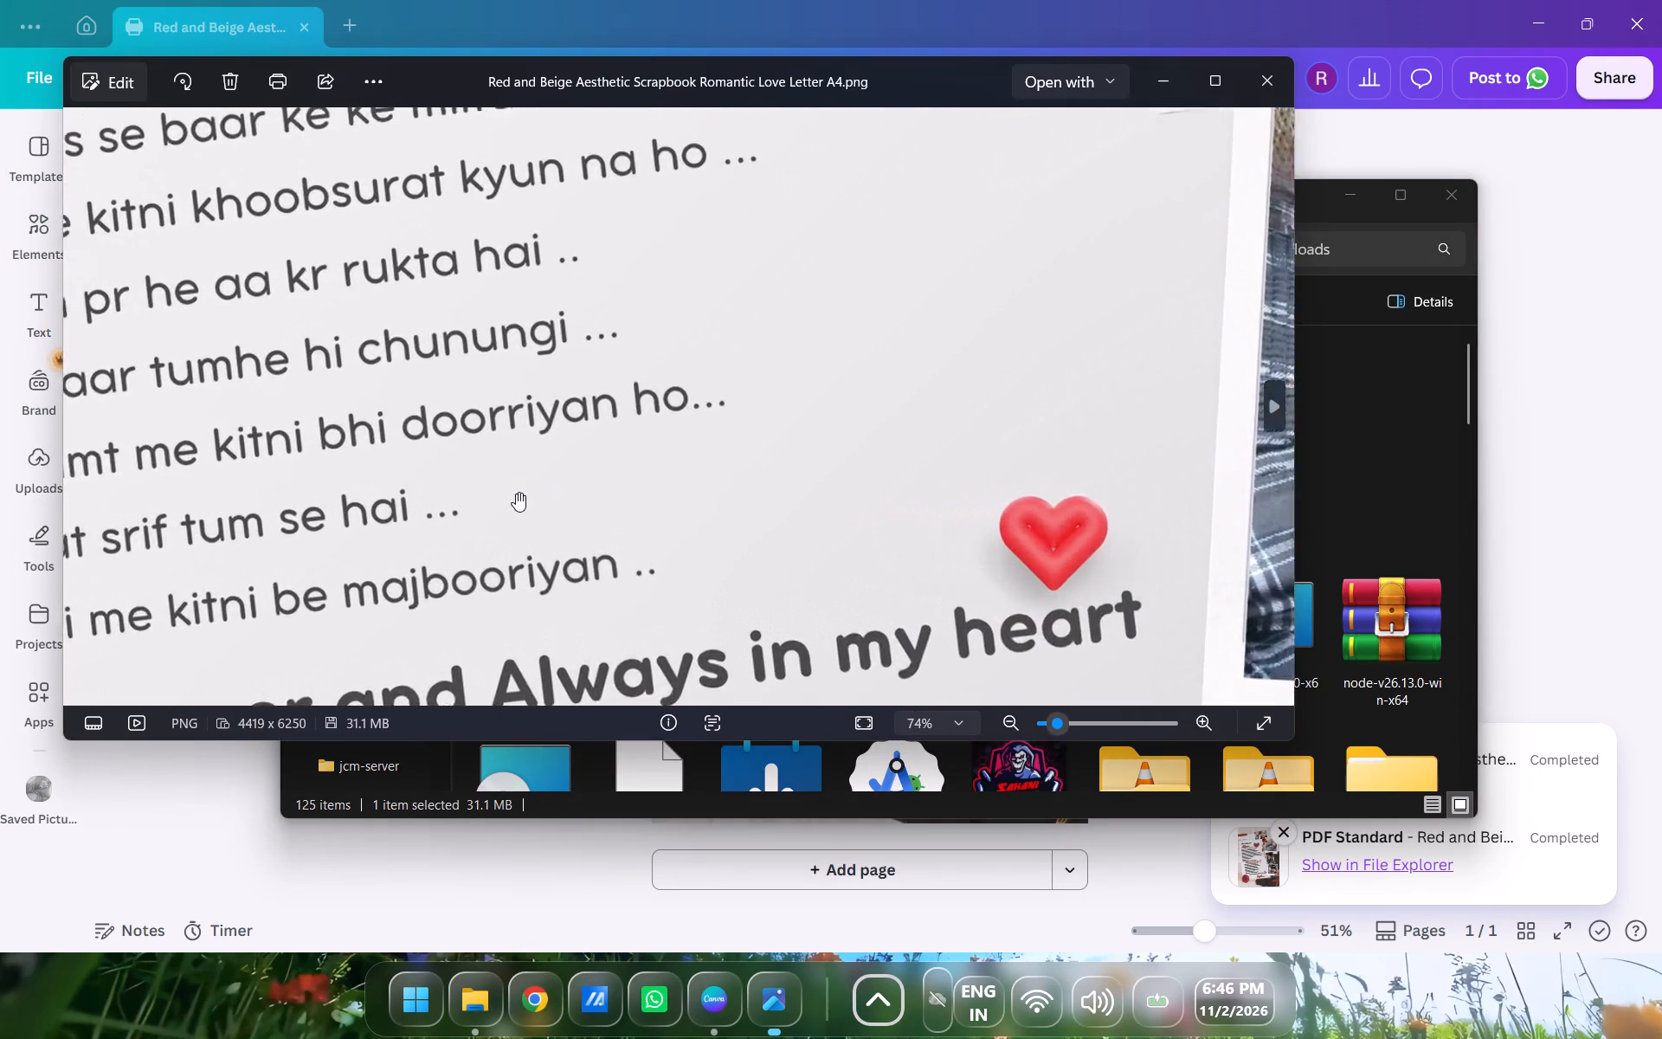
pyautogui.scroll(11, 516, 493)
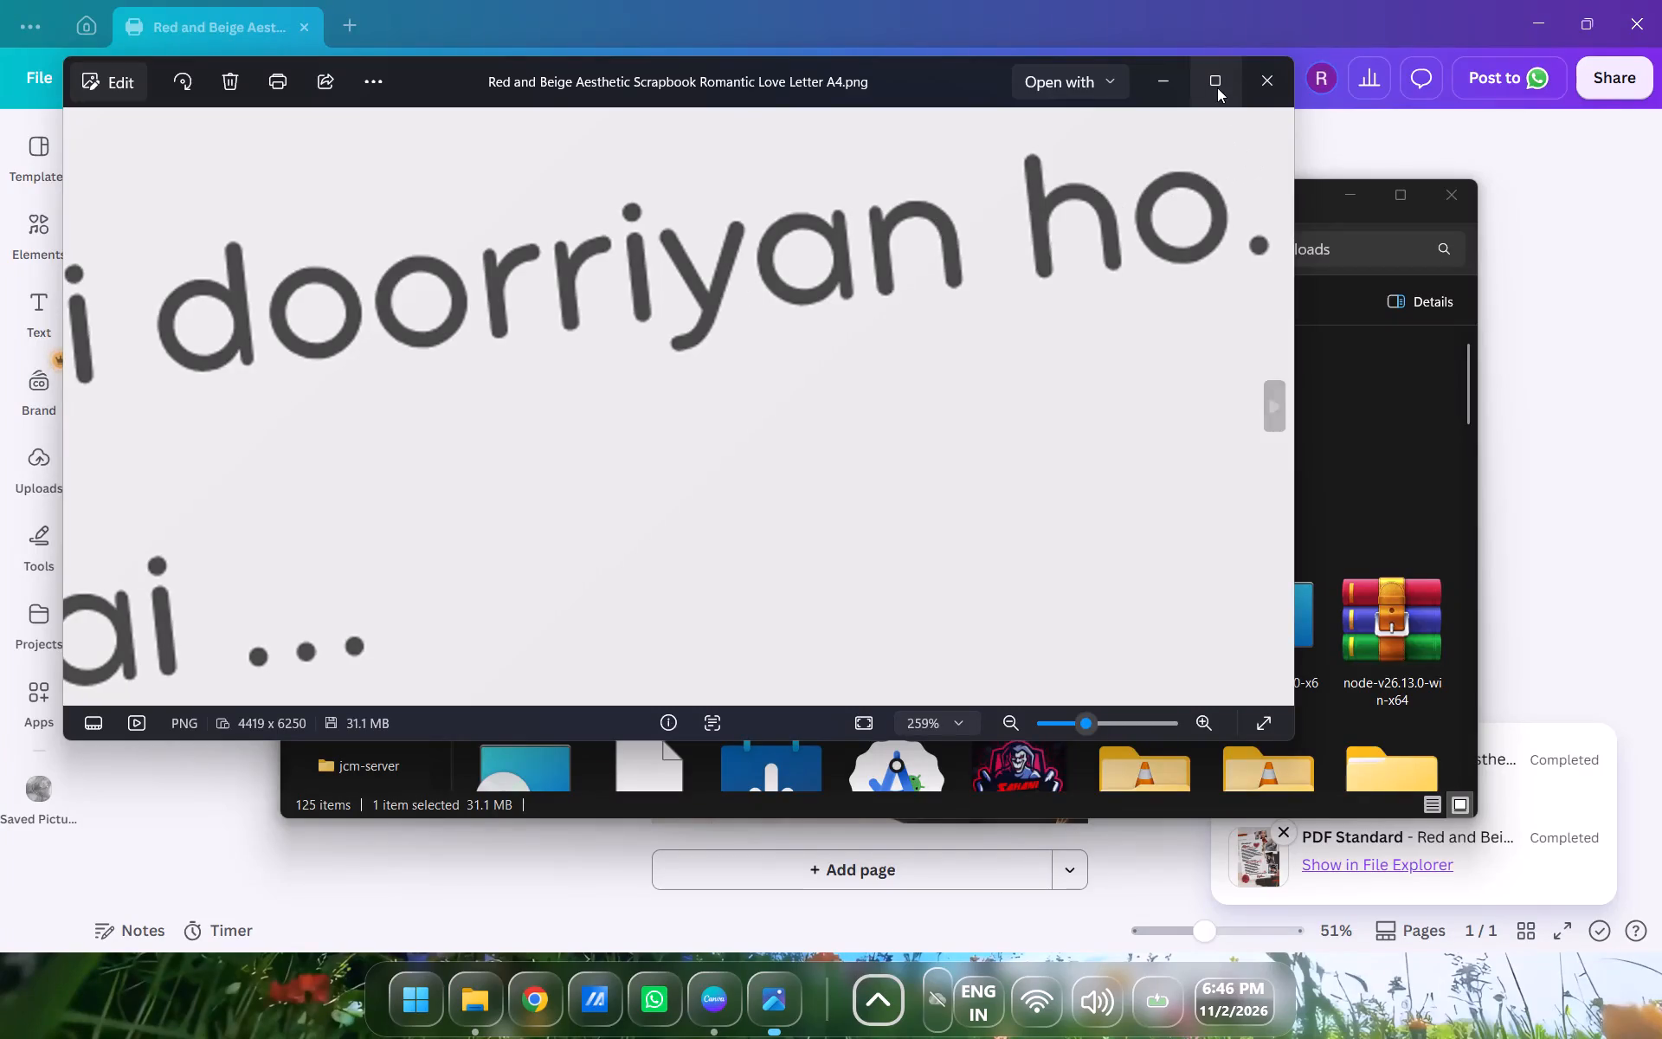
pyautogui.click(1217, 87)
pyautogui.scroll(-20, 892, 408)
pyautogui.scroll(-6, 892, 408)
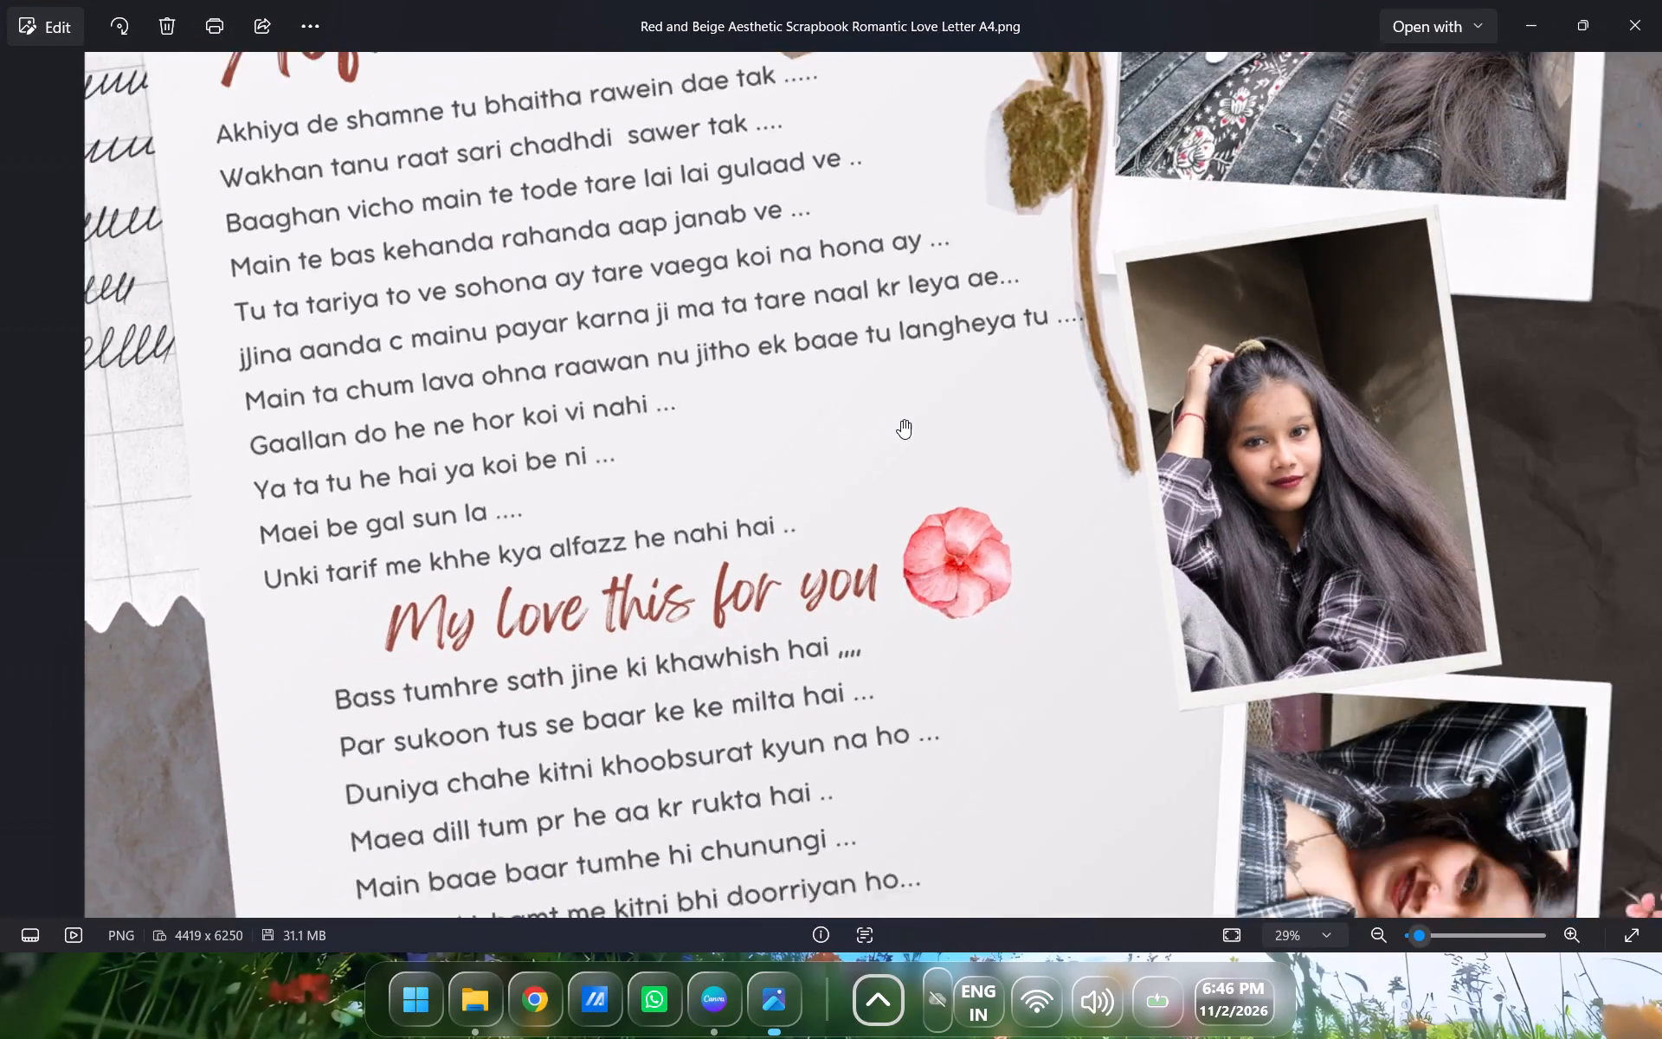
pyautogui.scroll(-11, 901, 420)
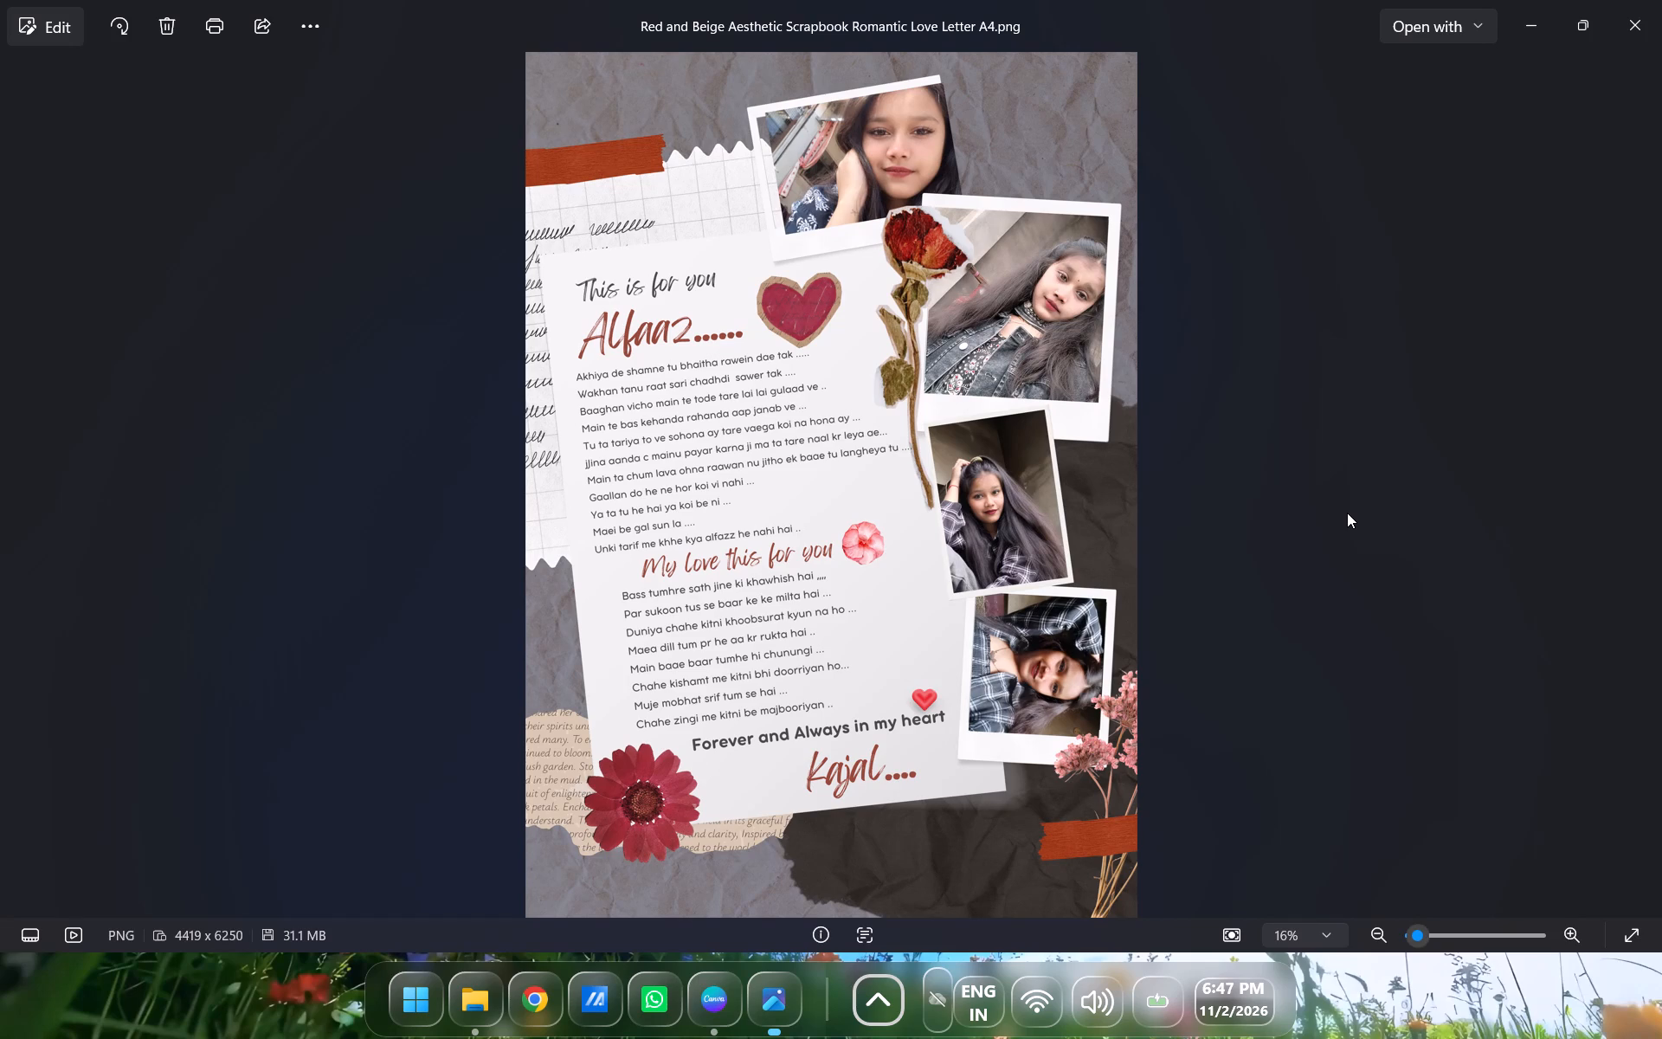
# Examine the exported PNG's verses and photos up close and check the whole page layout again.
pyautogui.scroll(4, 633, 504)
pyautogui.scroll(1, 612, 378)
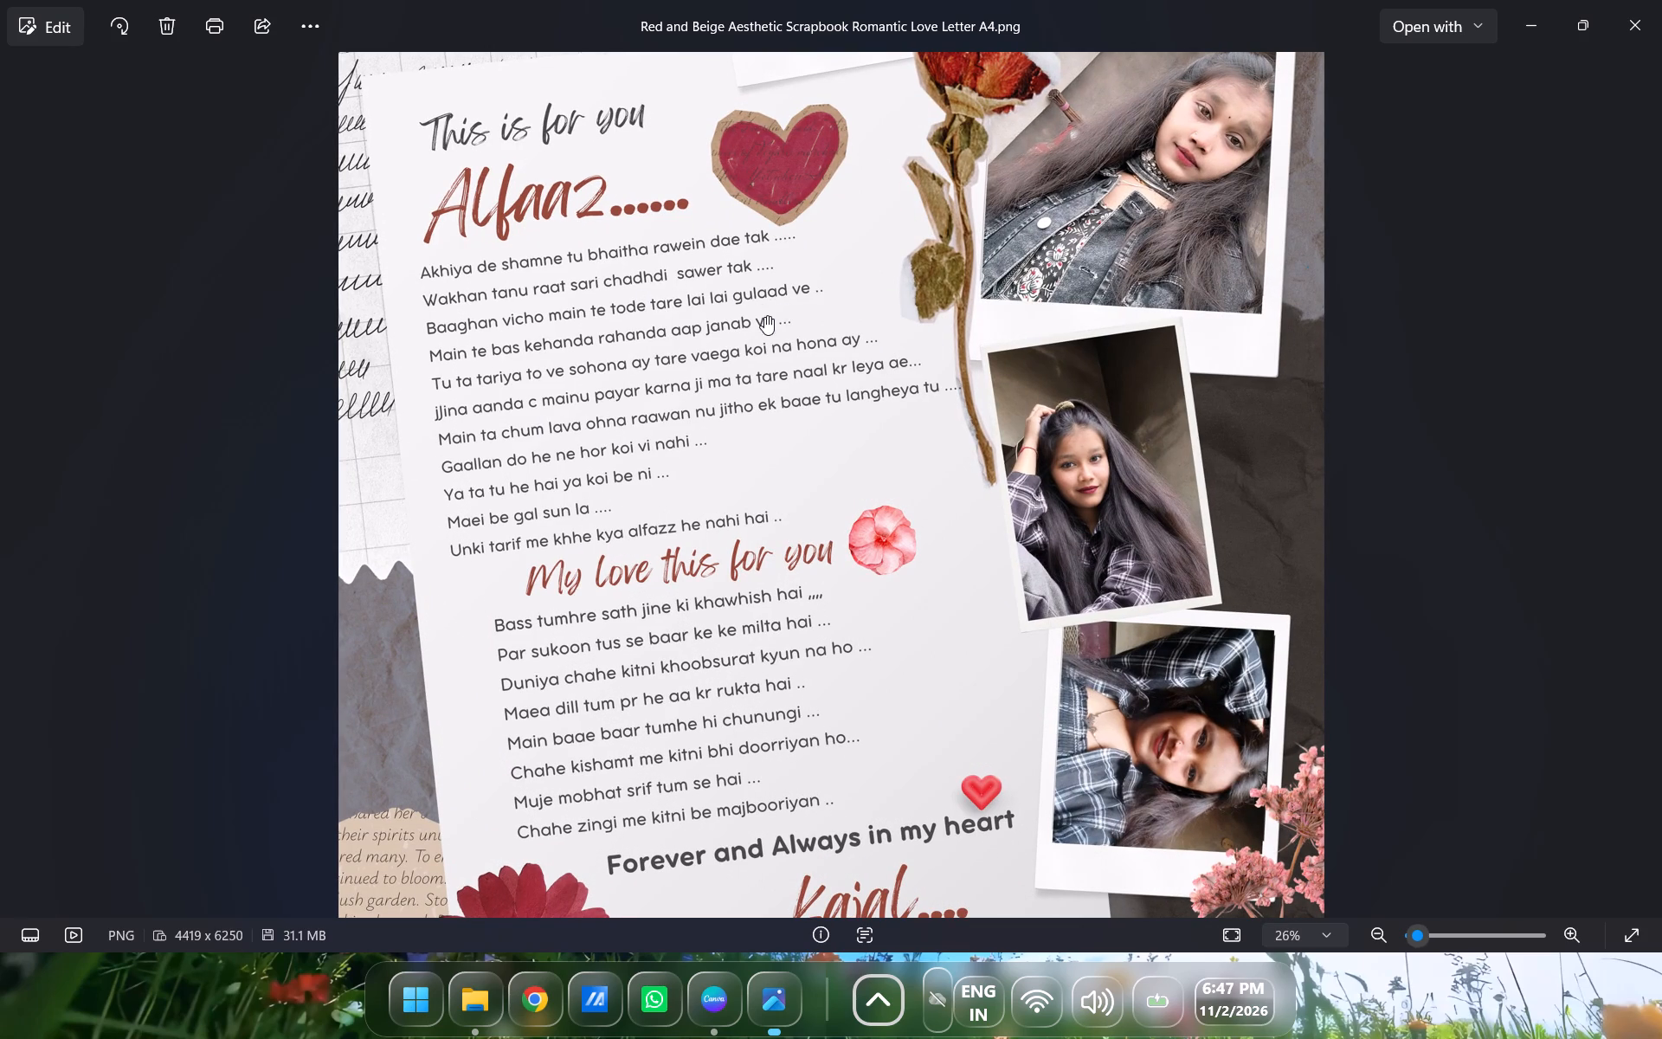
pyautogui.scroll(-2, 759, 319)
pyautogui.scroll(2, 757, 326)
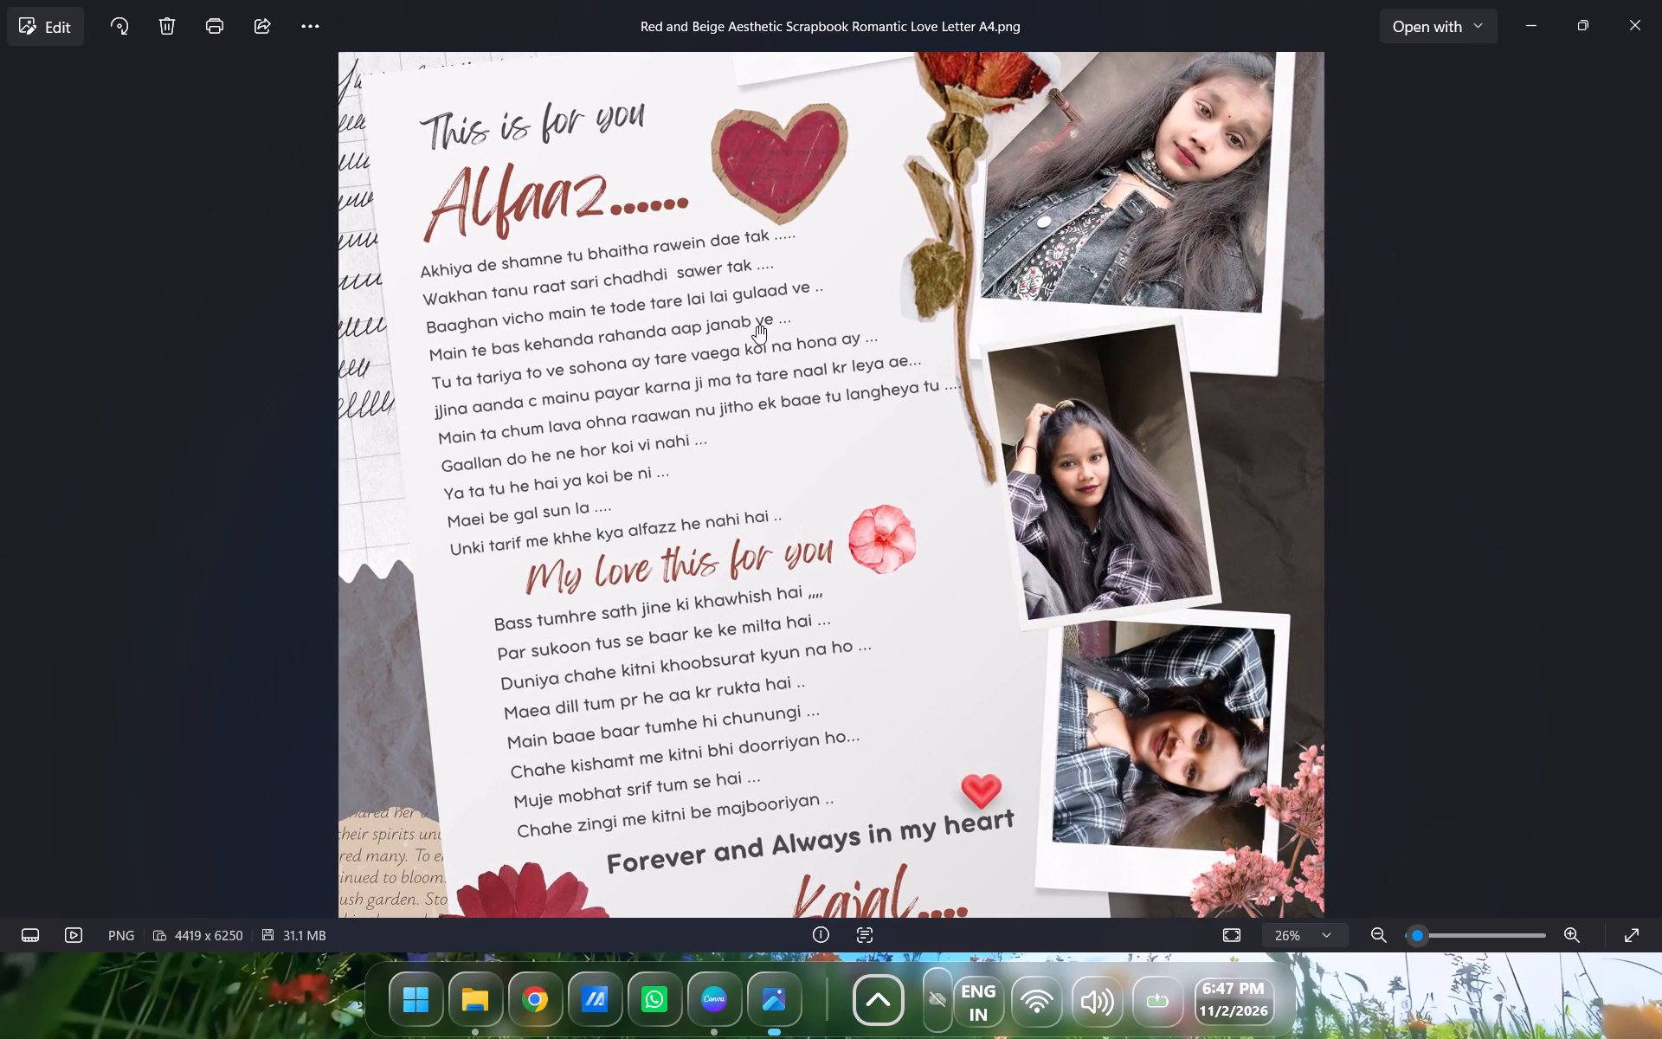
pyautogui.scroll(-5, 757, 326)
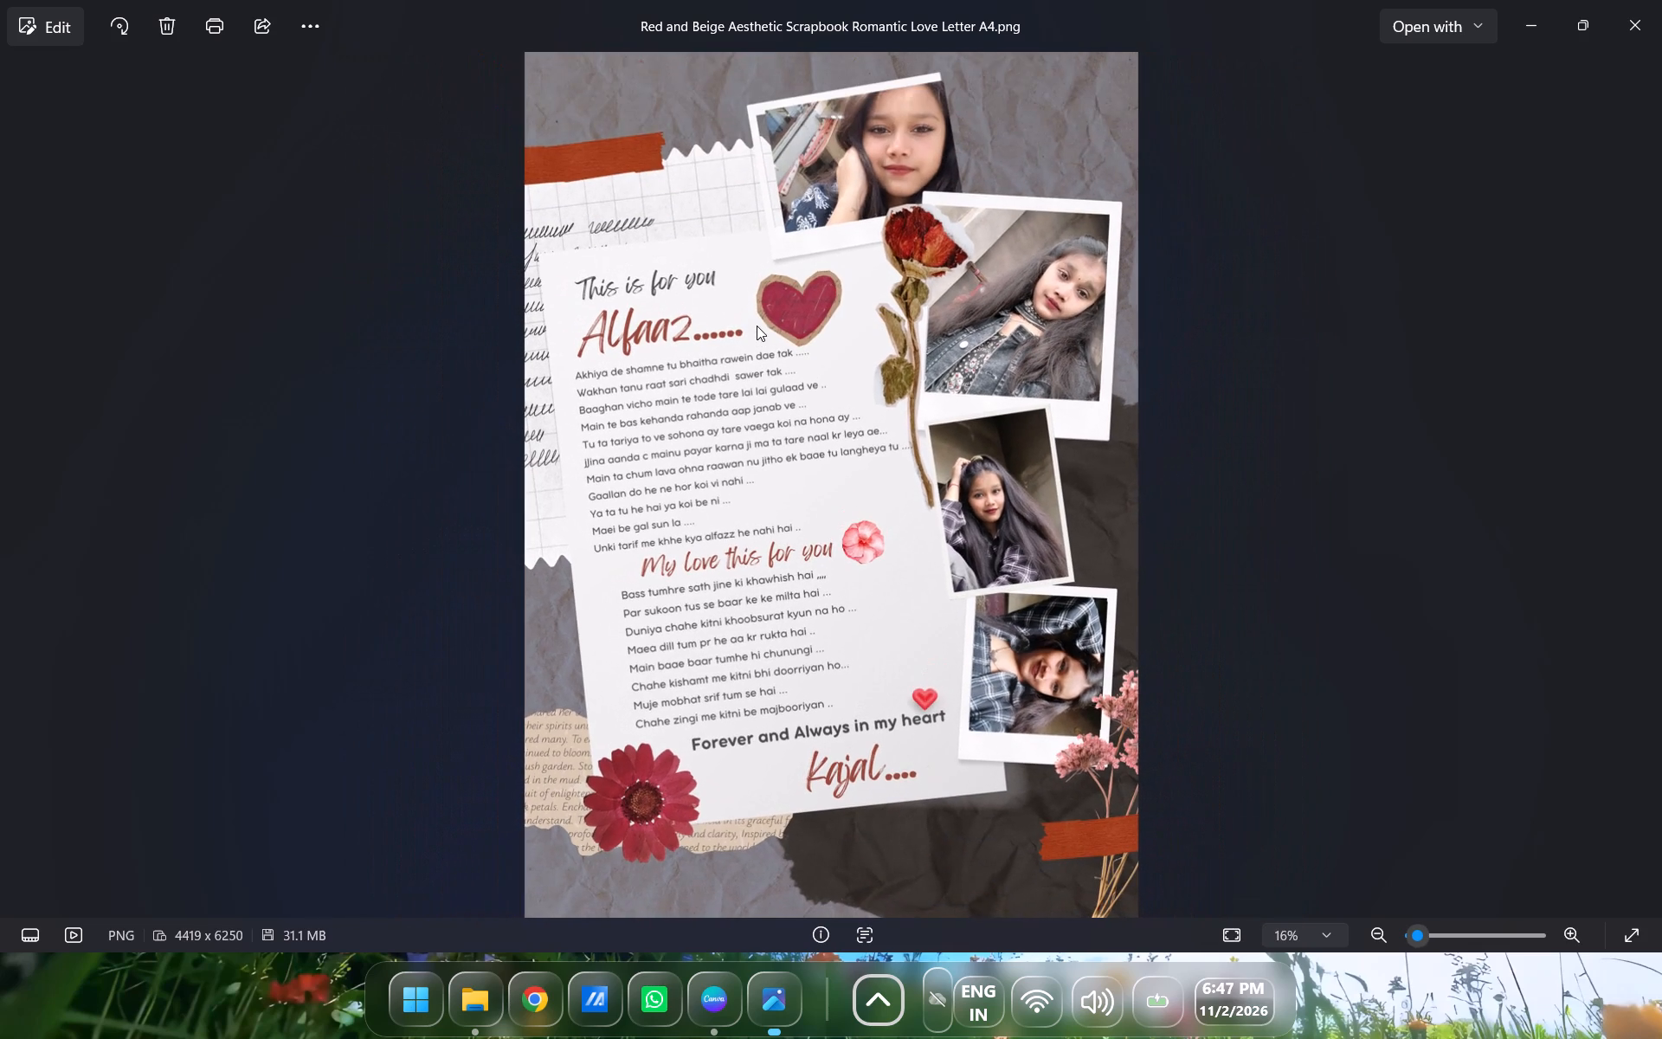
pyautogui.scroll(-5, 767, 361)
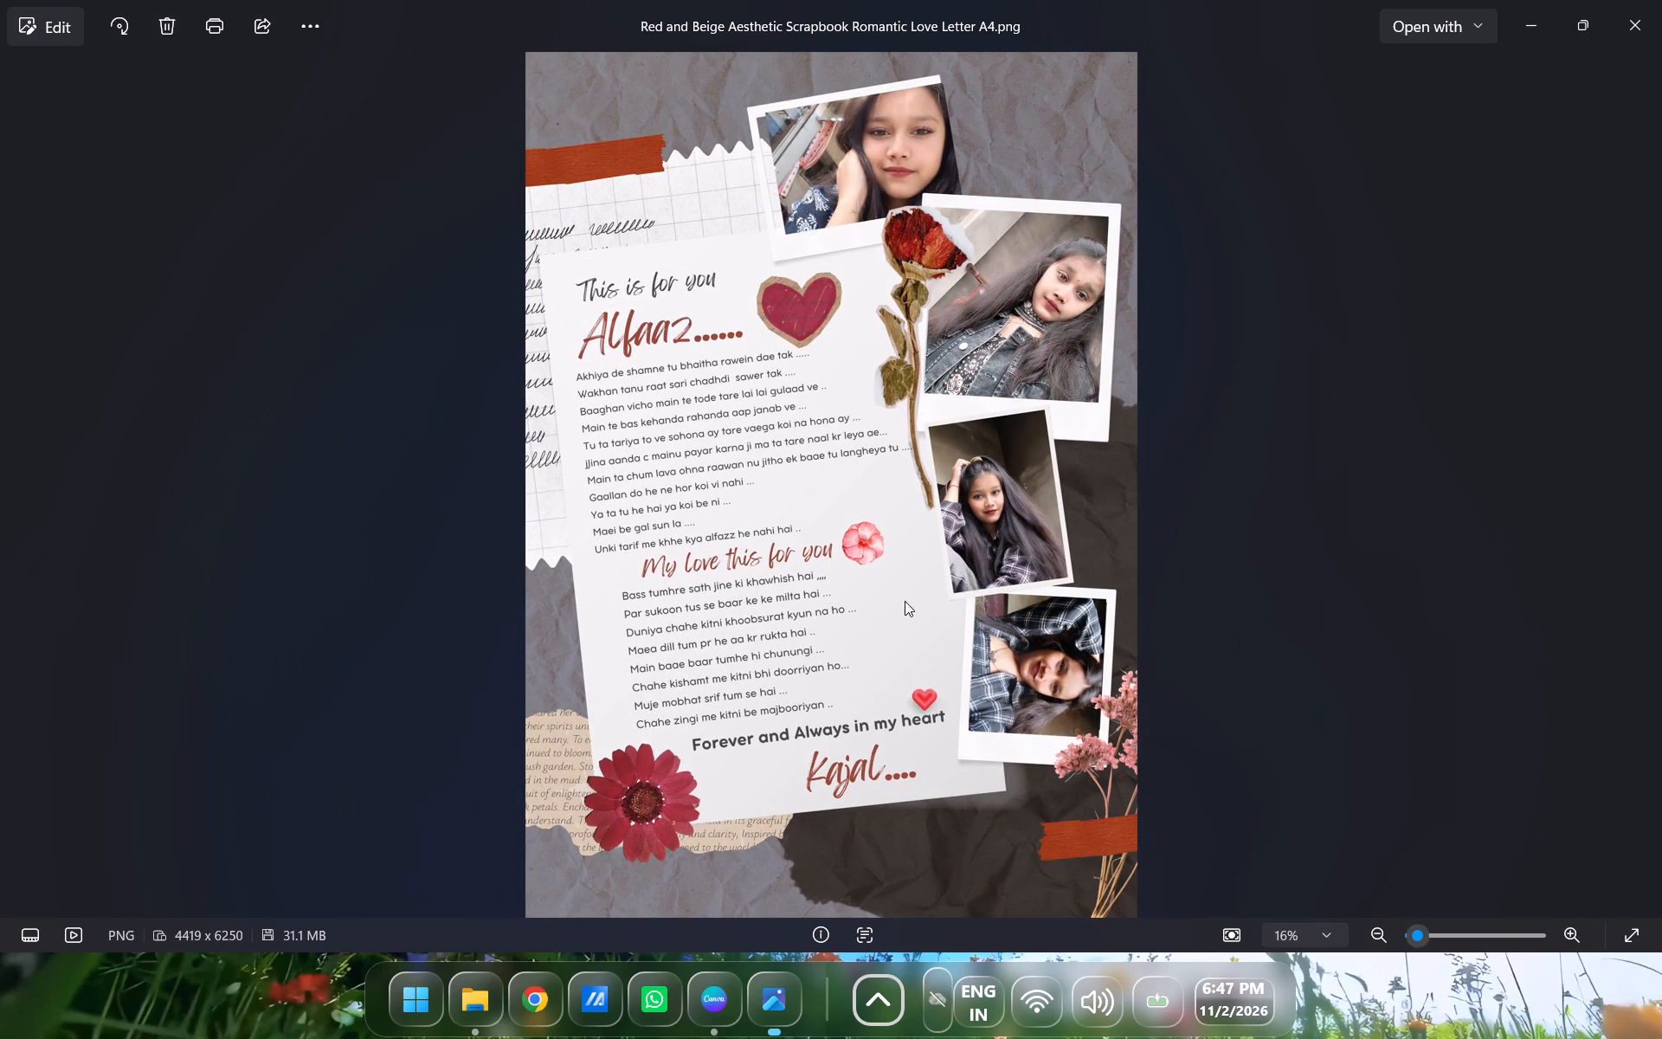
pyautogui.scroll(3, 1037, 352)
# Close the PNG preview, the Downloads folder and the Canva design window to return to the desktop.
pyautogui.click(1661, 0)
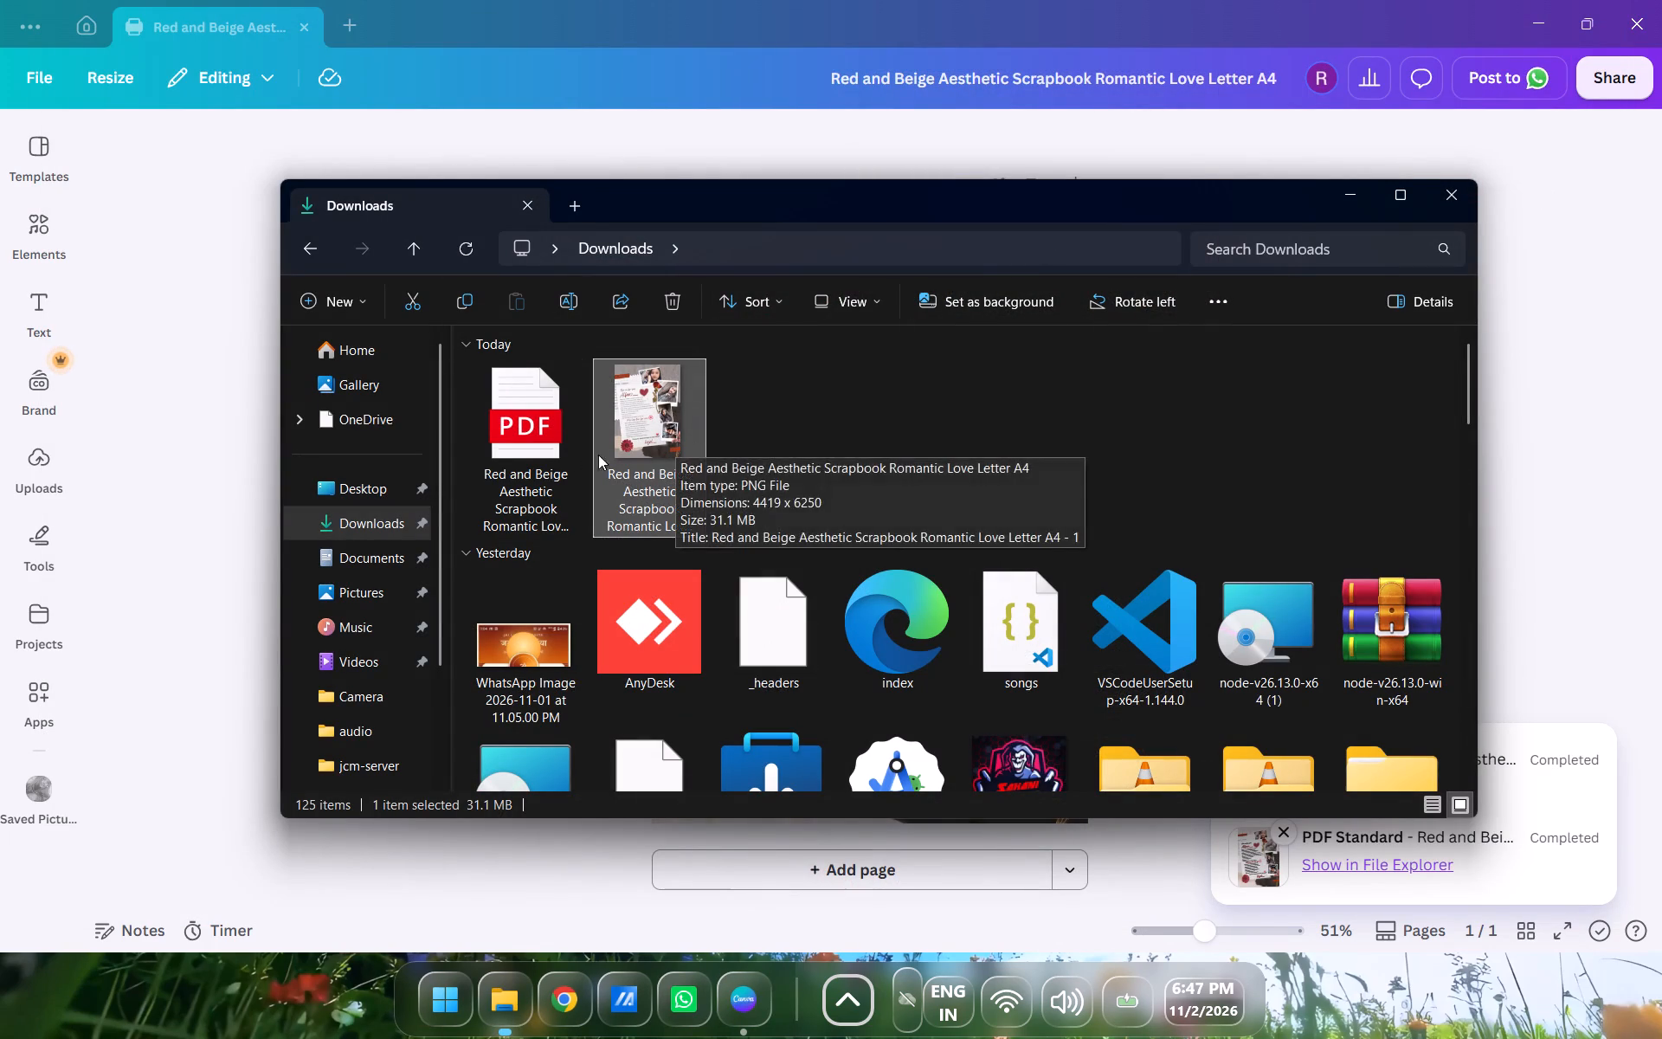
pyautogui.click(1462, 197)
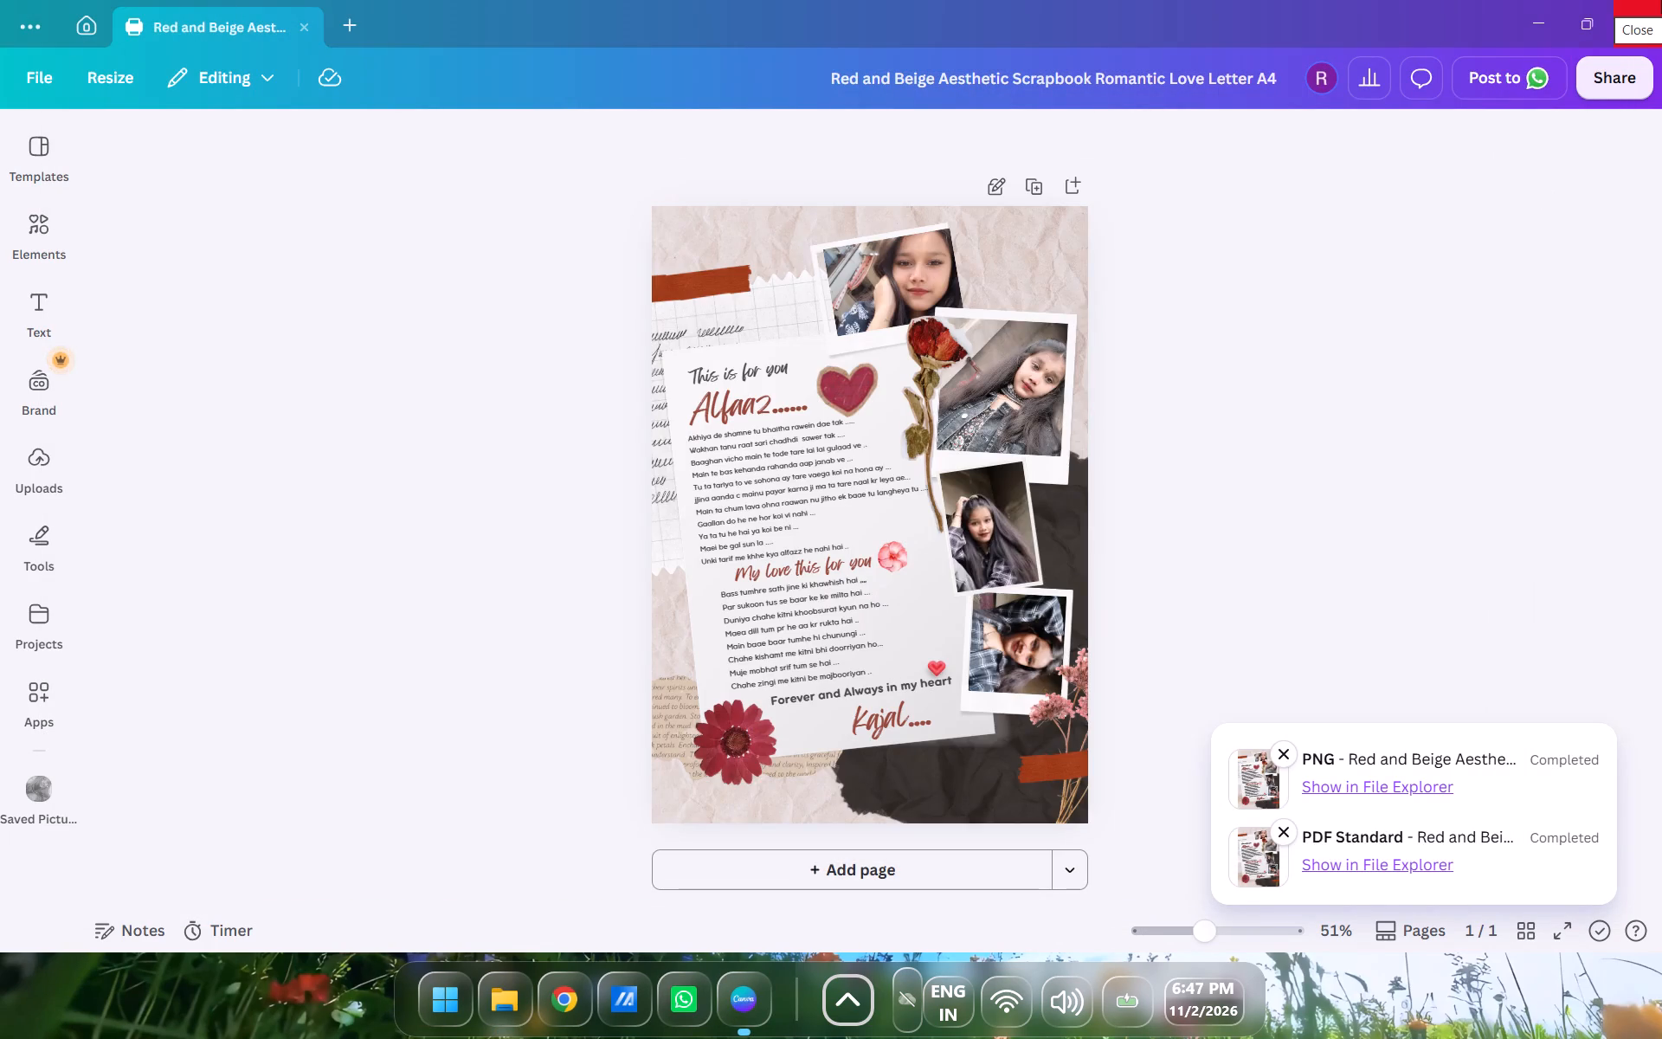
pyautogui.click(1661, 0)
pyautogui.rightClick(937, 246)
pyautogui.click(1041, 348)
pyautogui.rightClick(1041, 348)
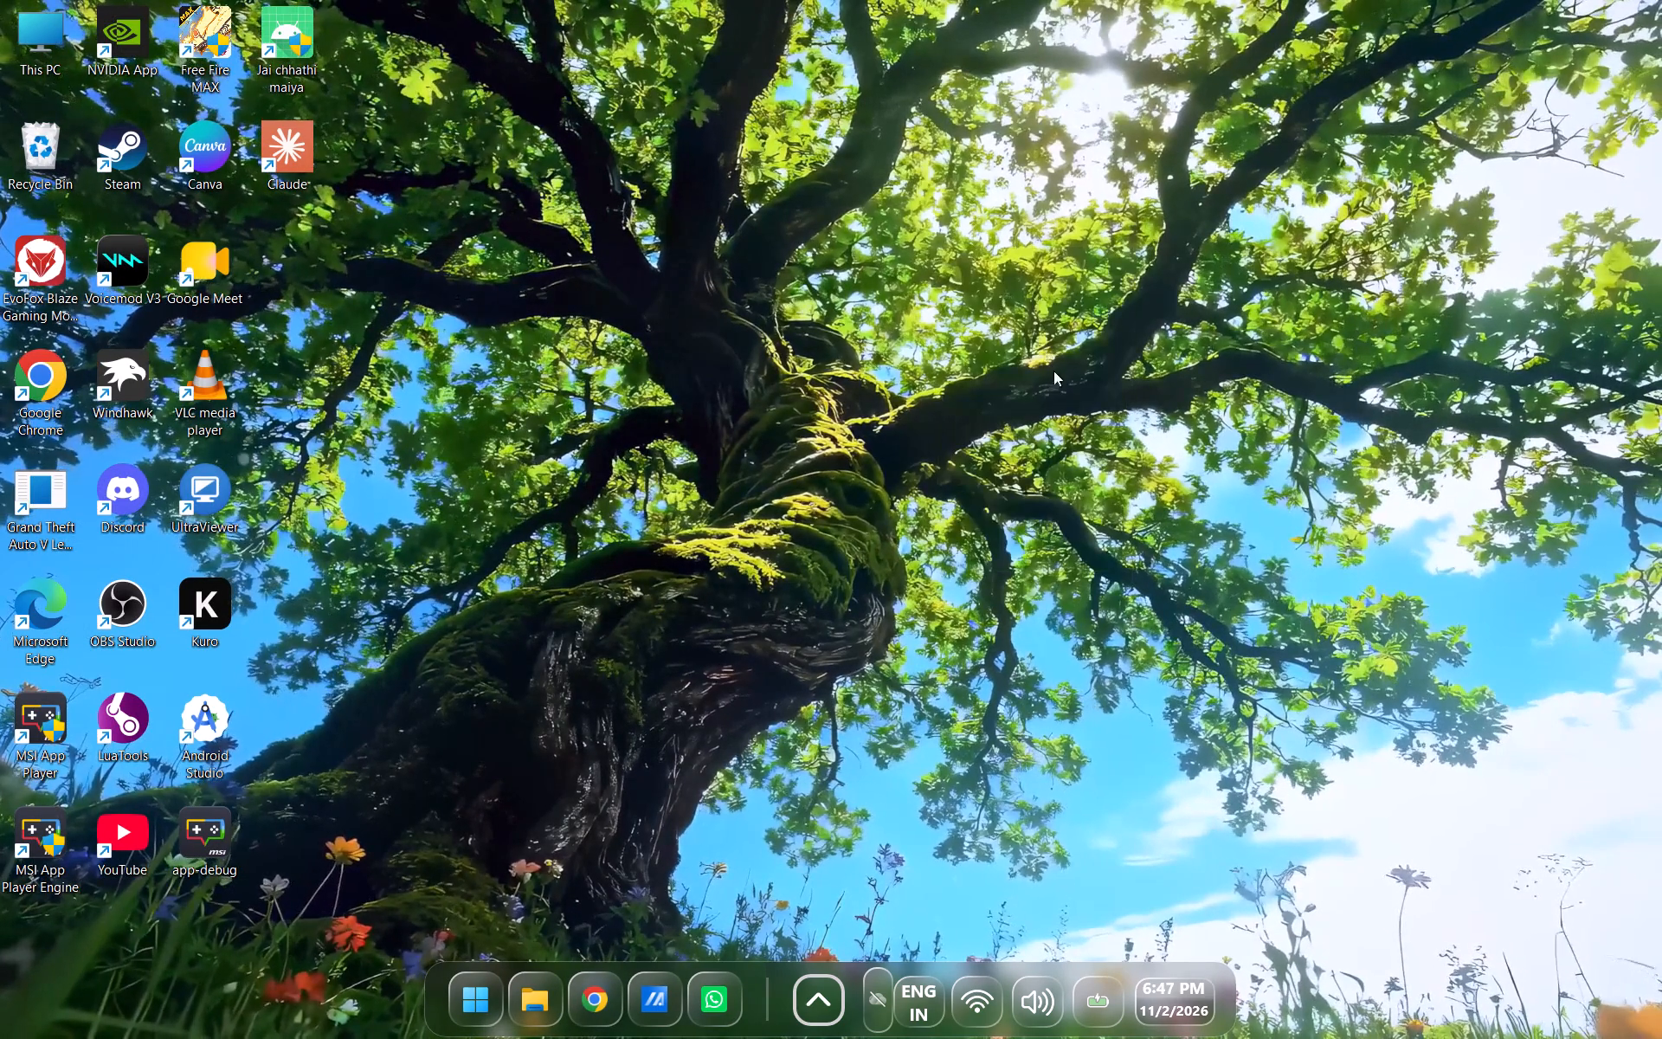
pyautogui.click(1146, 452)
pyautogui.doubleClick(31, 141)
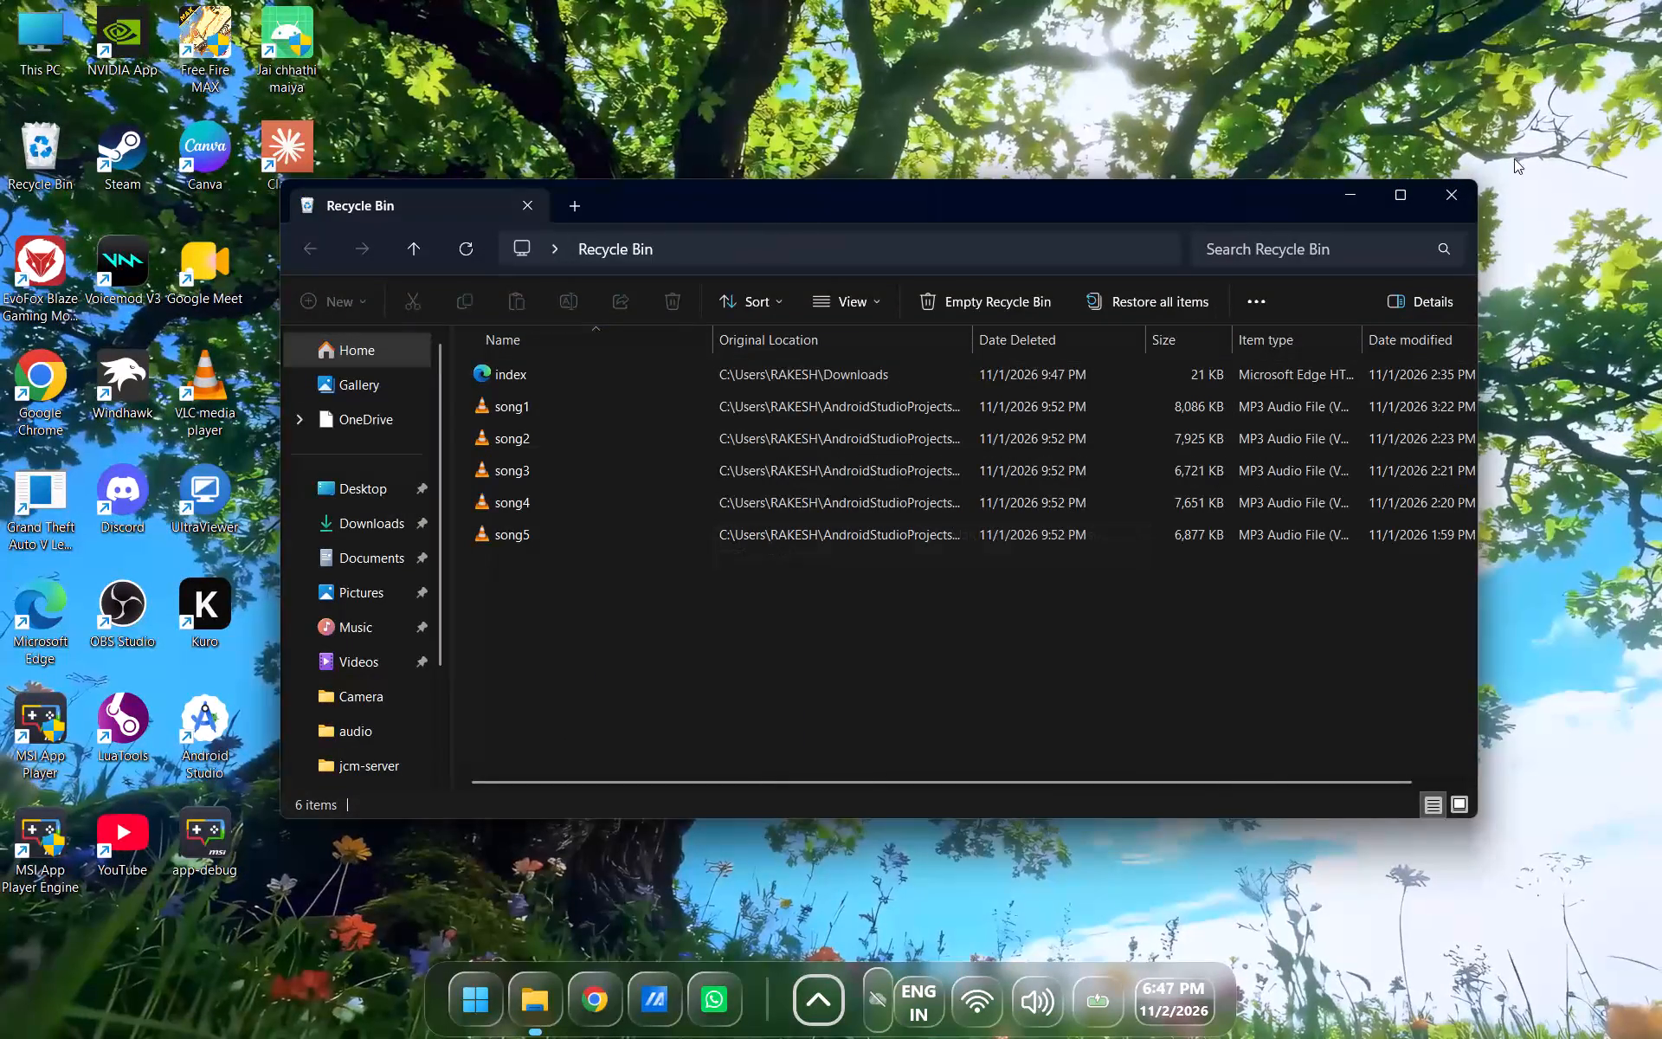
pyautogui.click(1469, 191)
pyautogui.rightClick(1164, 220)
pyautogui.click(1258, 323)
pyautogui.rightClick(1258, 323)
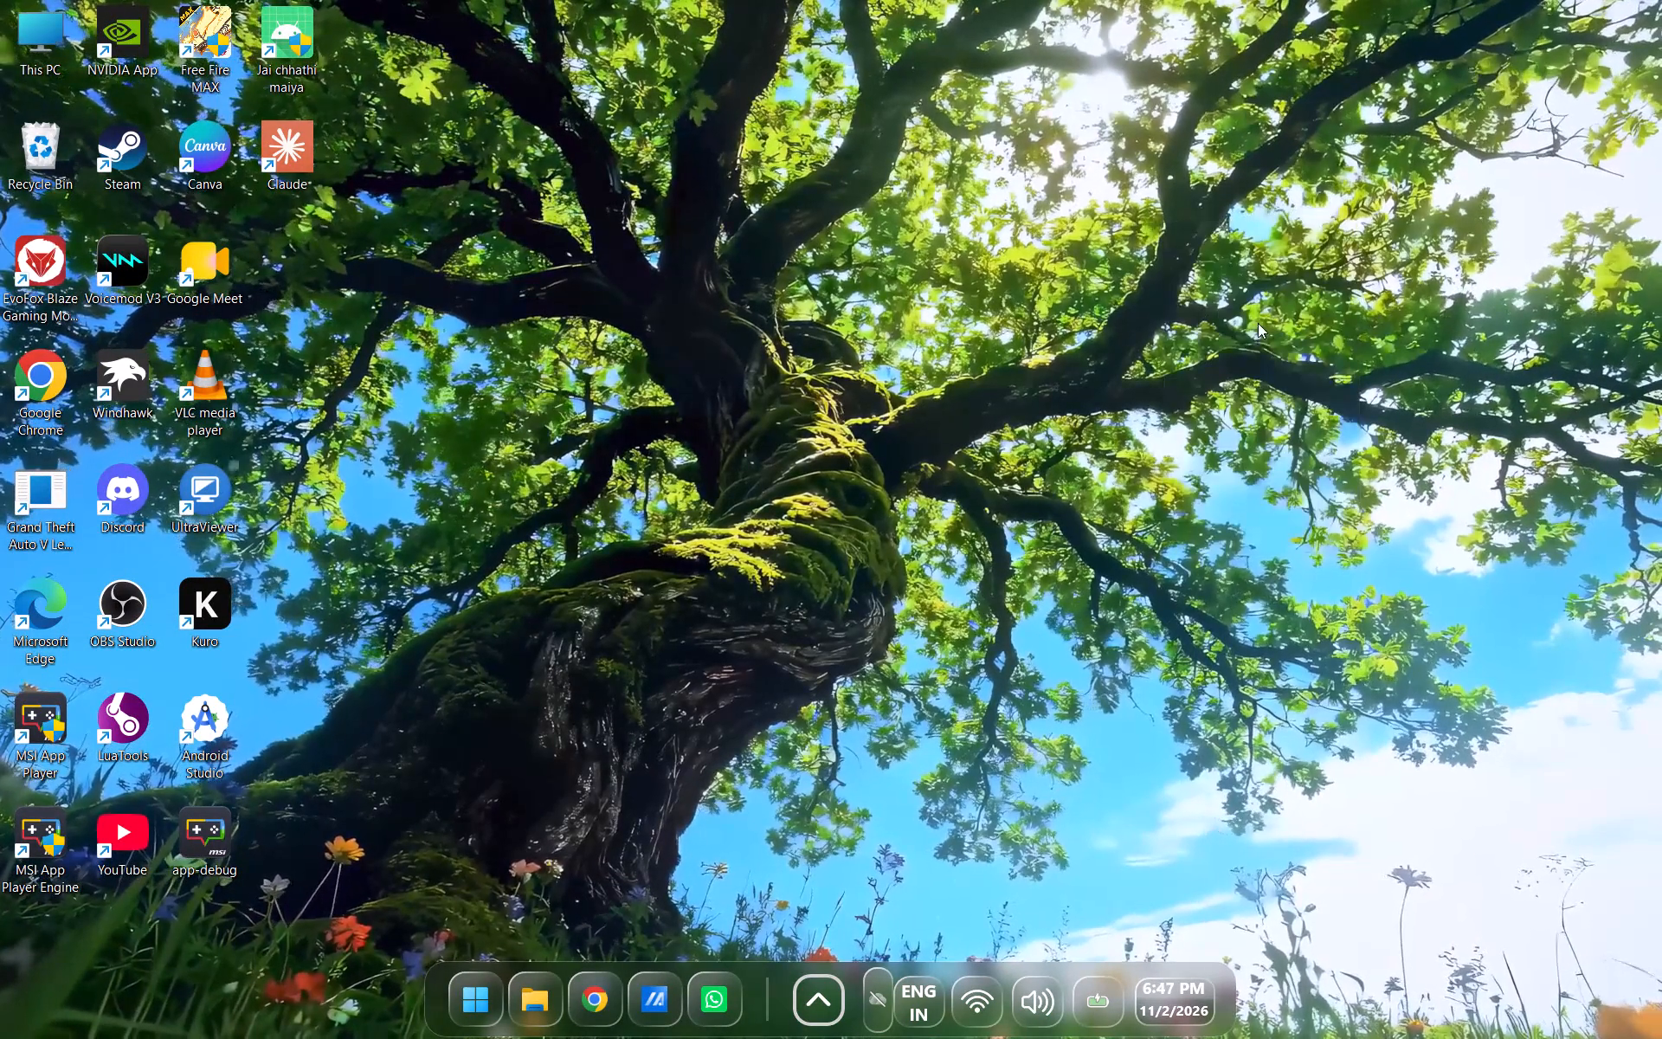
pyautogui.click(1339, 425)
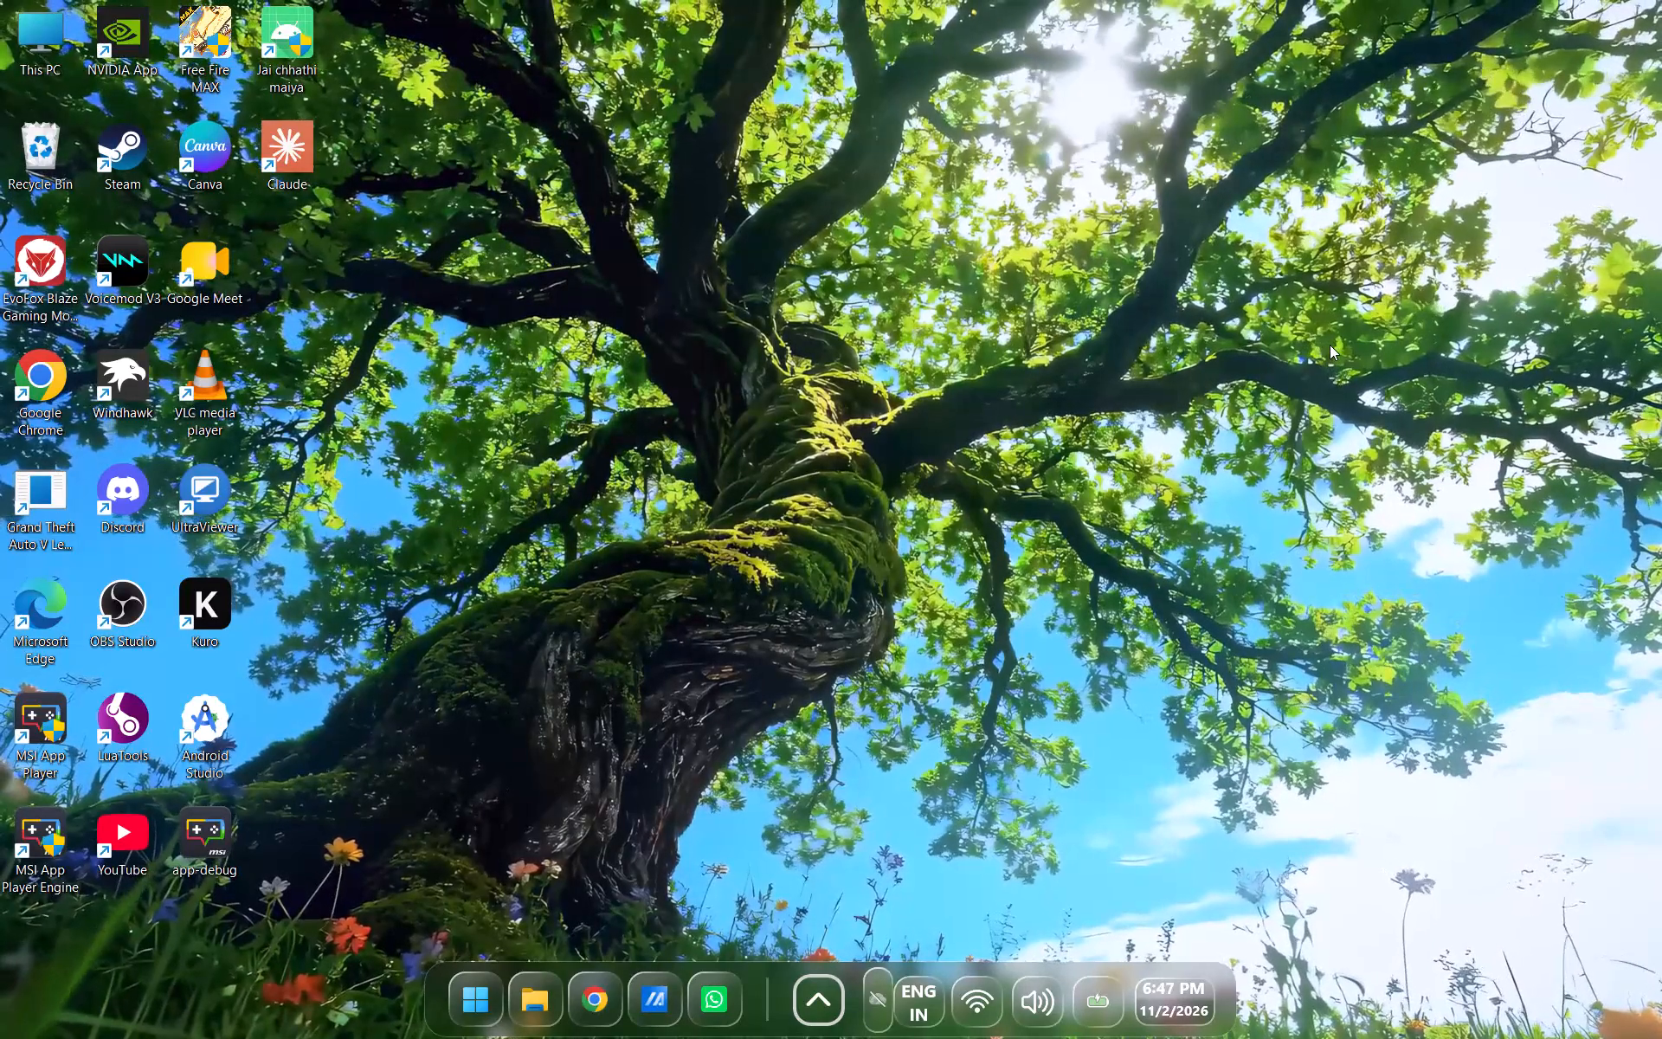